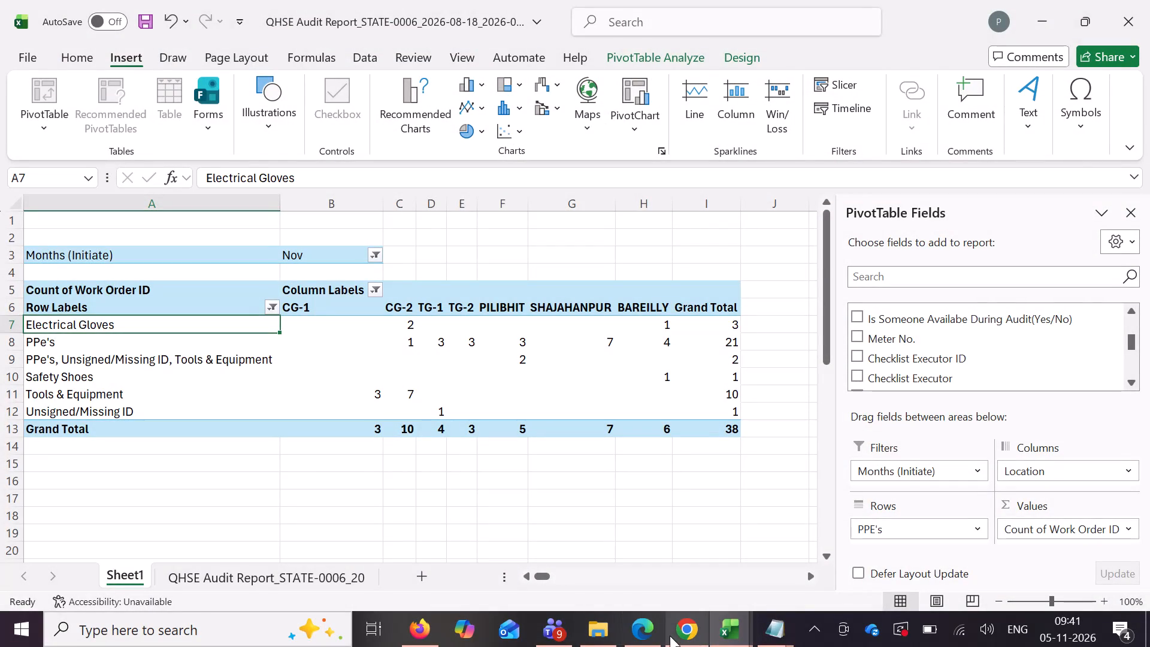
Switch to the QHSE Data for Meeting workbook and open its Safety sheet.
click(723, 639)
click(435, 551)
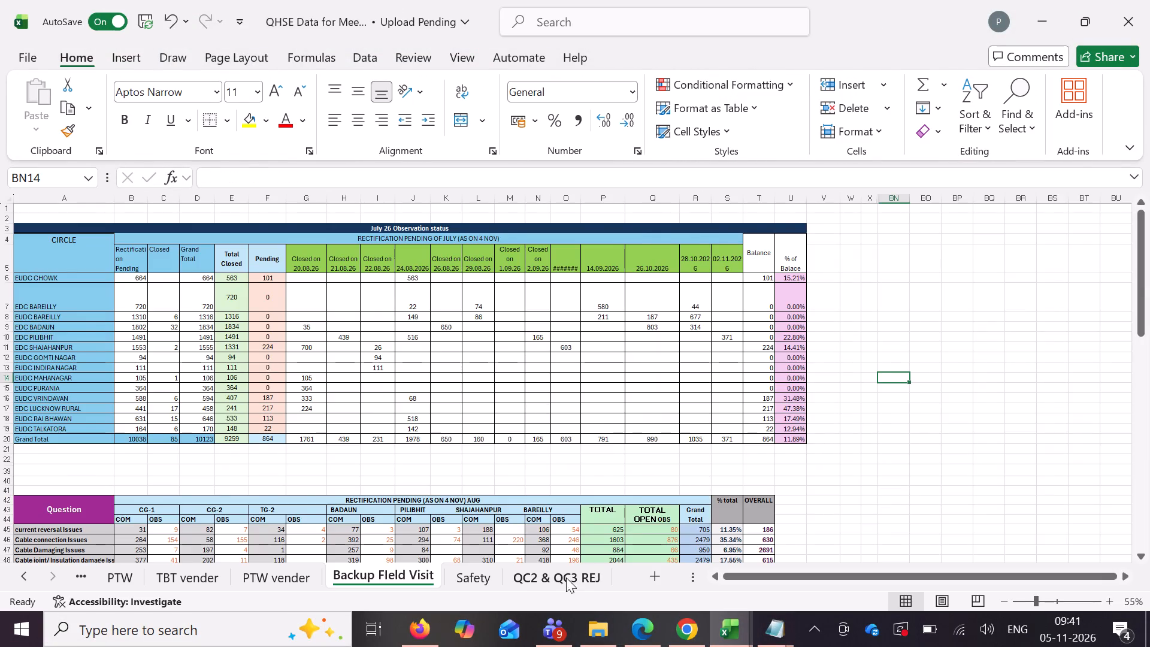
click(583, 578)
click(479, 575)
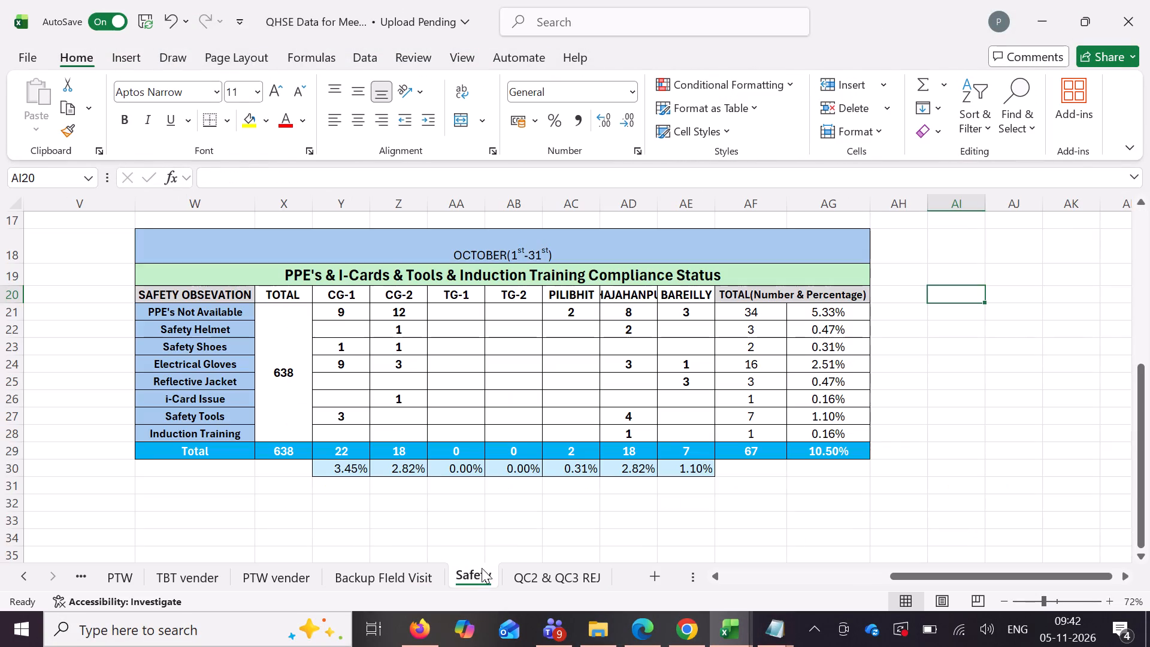
Copy the October safety compliance table to cell X2 and fit column X to its contents.
scroll(532, 407, up, 1)
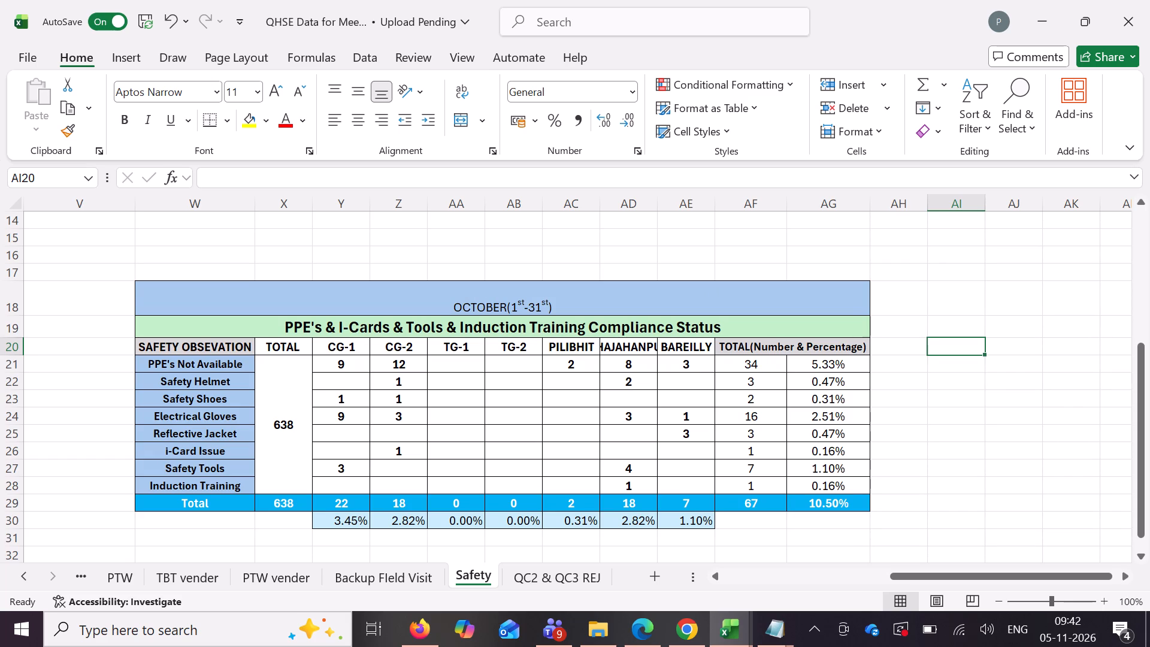
drag(346, 295, 804, 525)
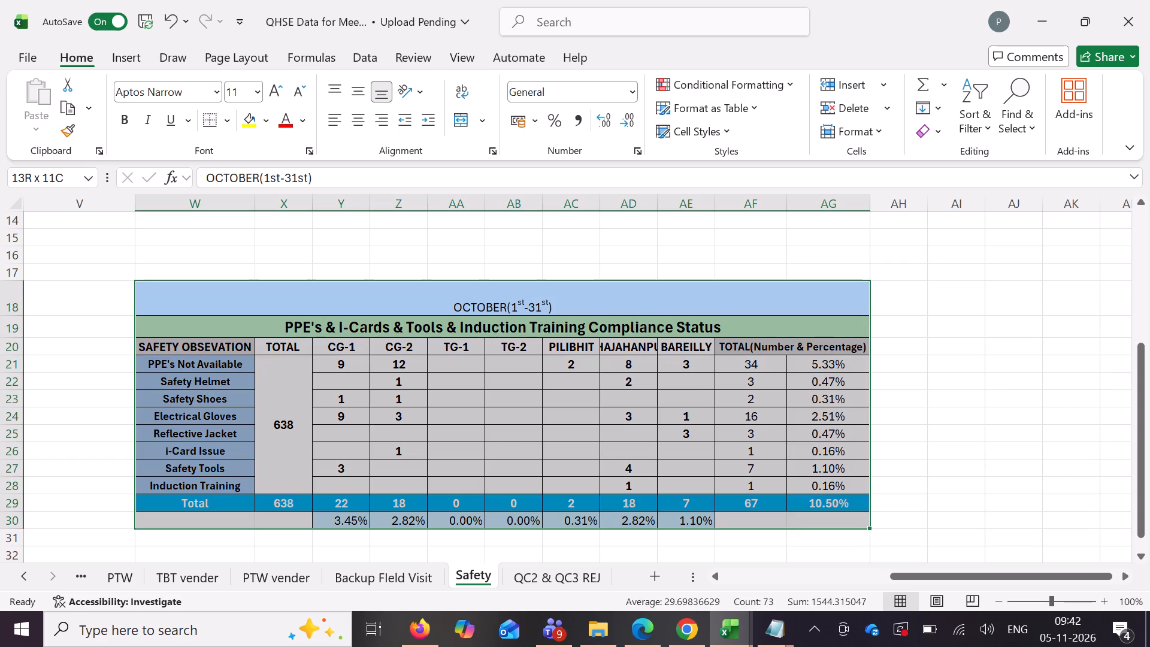
drag(804, 525, 803, 524)
key(ctrl+c)
scroll(423, 310, up, 10)
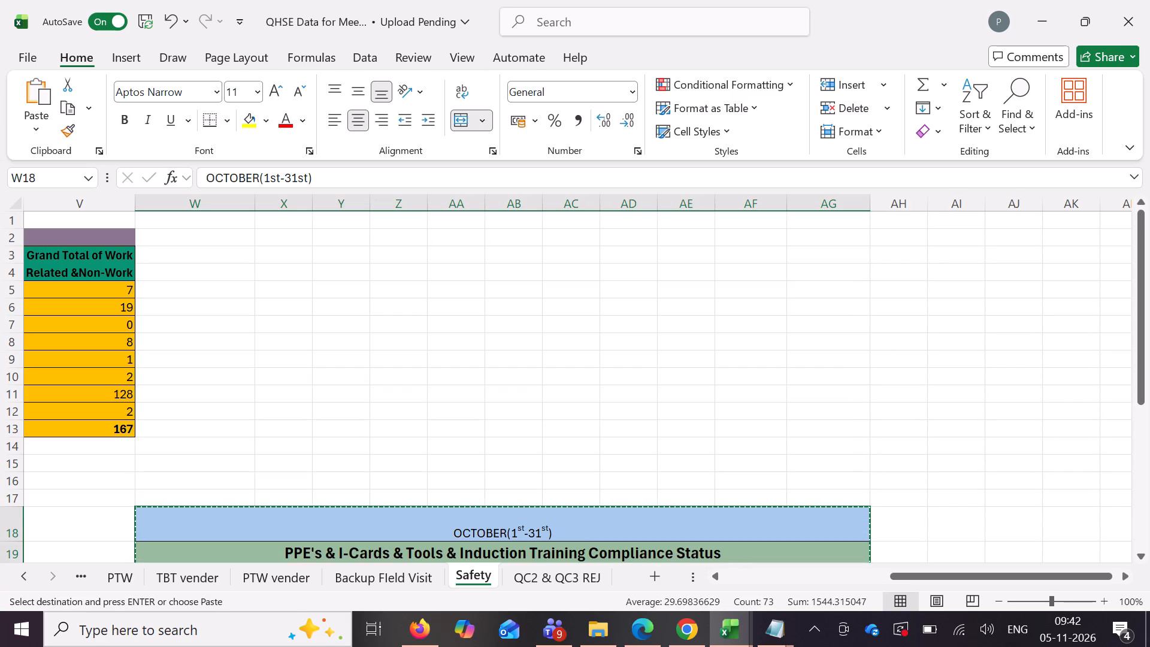
click(314, 243)
click(301, 234)
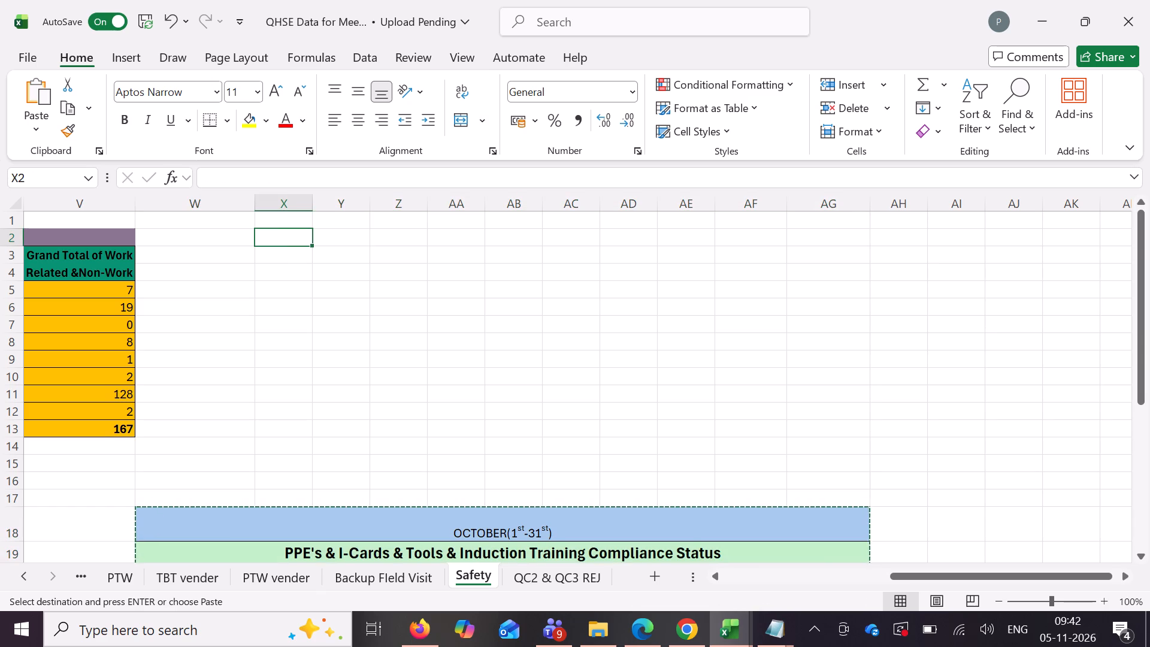
key(ctrl+v)
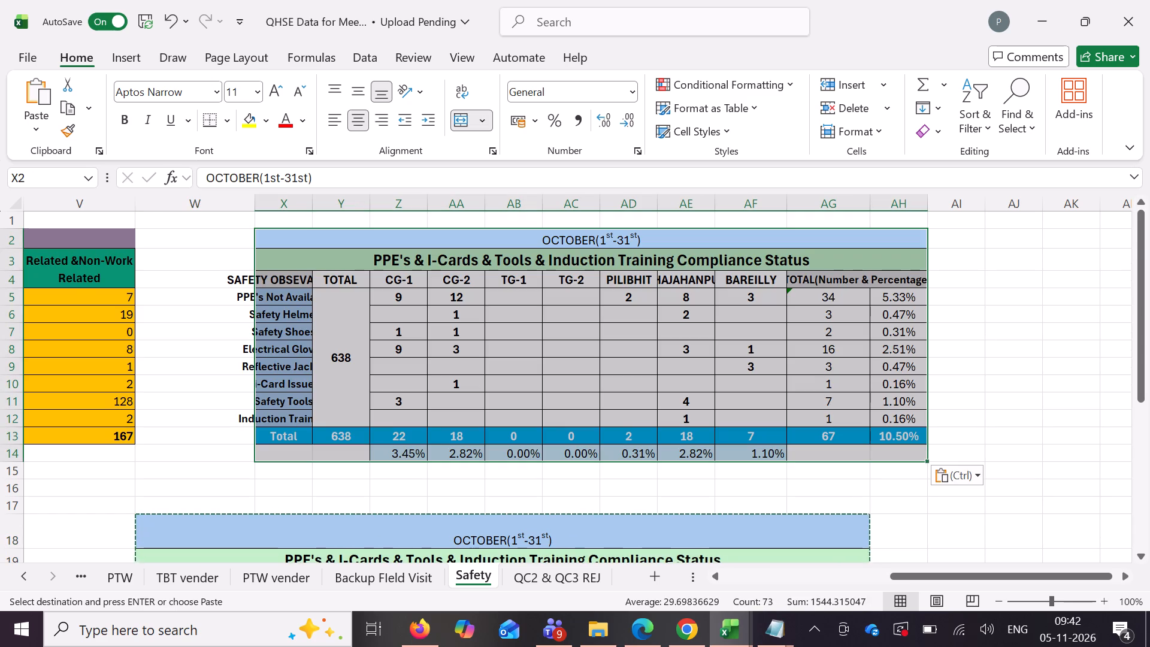
double_click(314, 207)
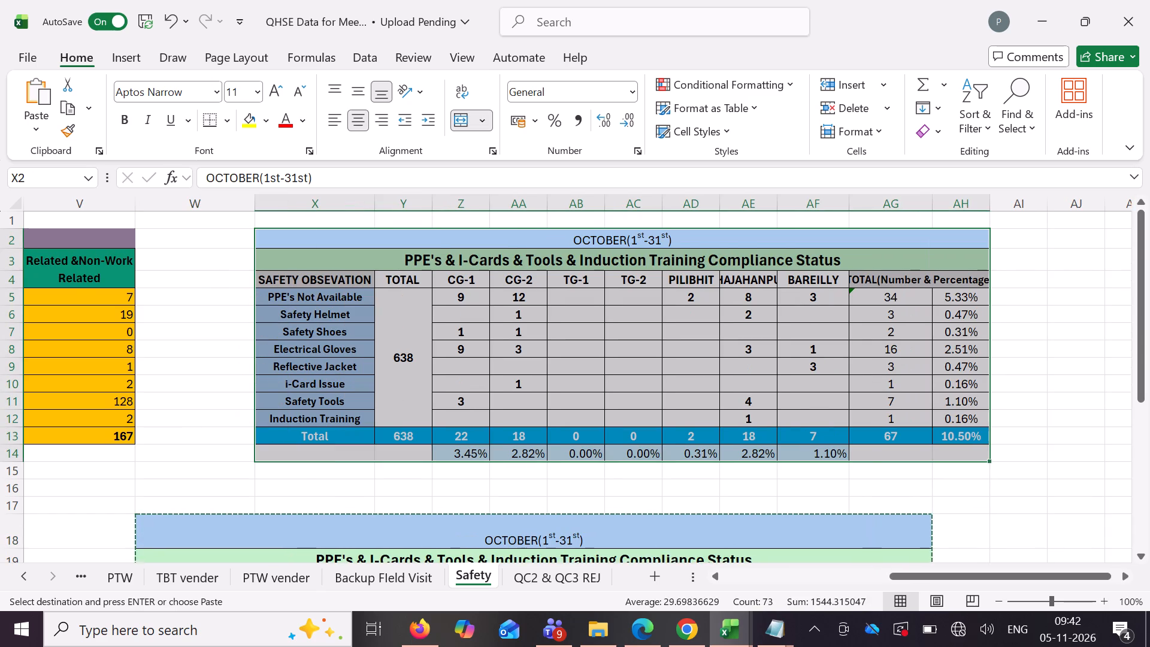
Change the copied table's title to November(1st-5st).
click(644, 243)
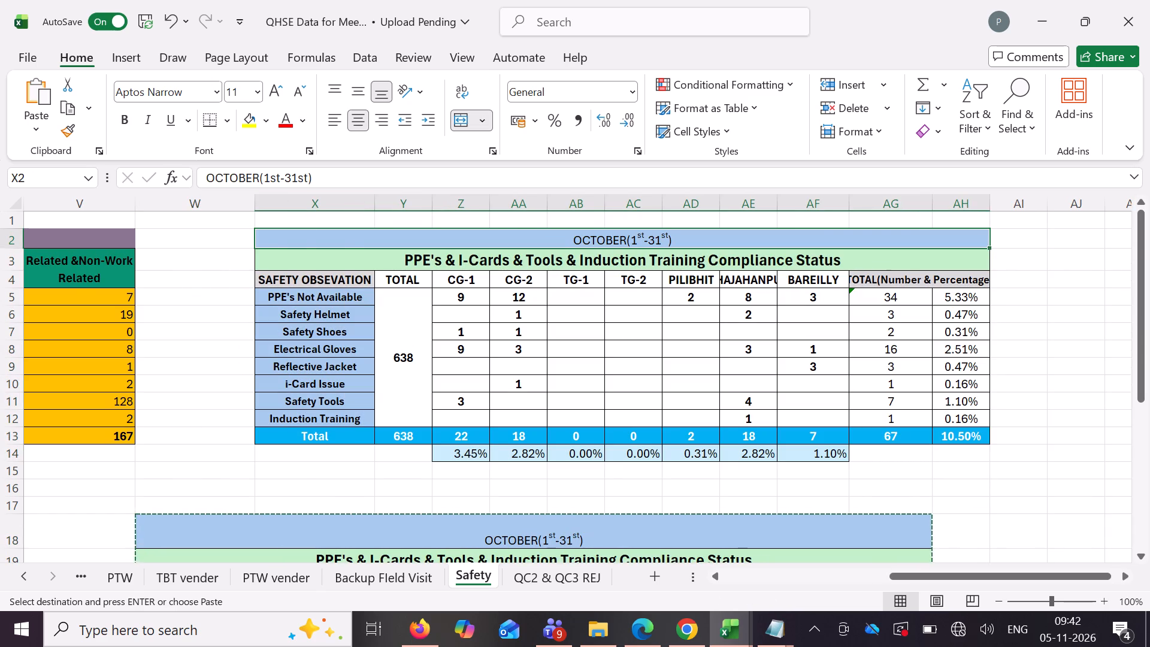
drag(258, 179, 184, 184)
text(November)
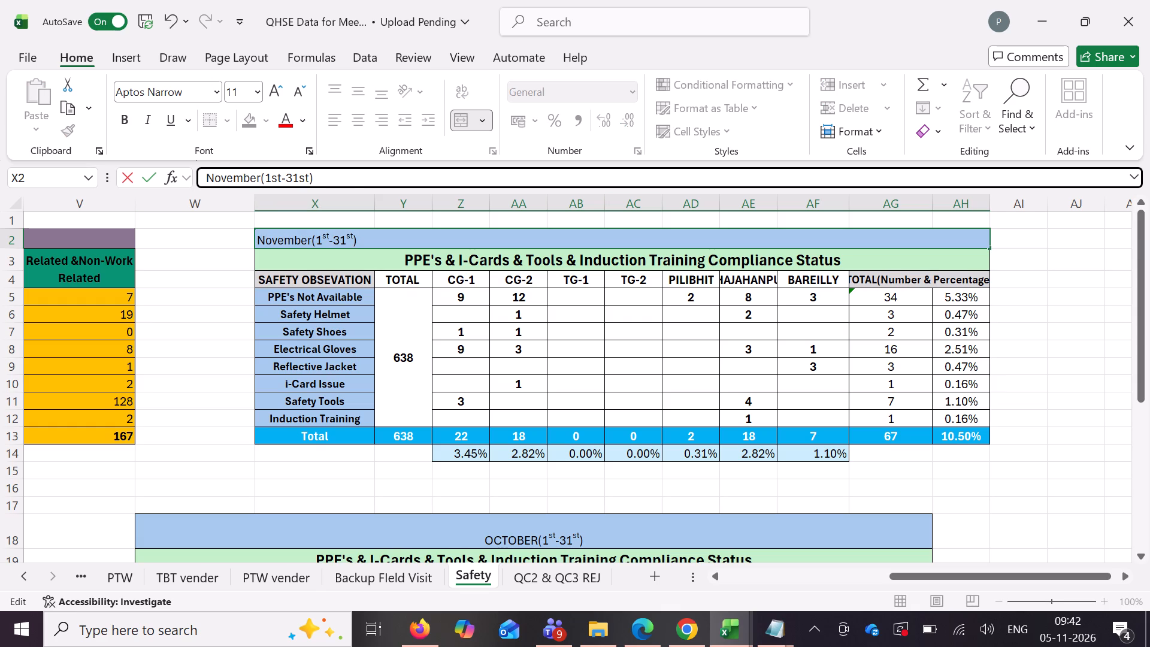
click(452, 289)
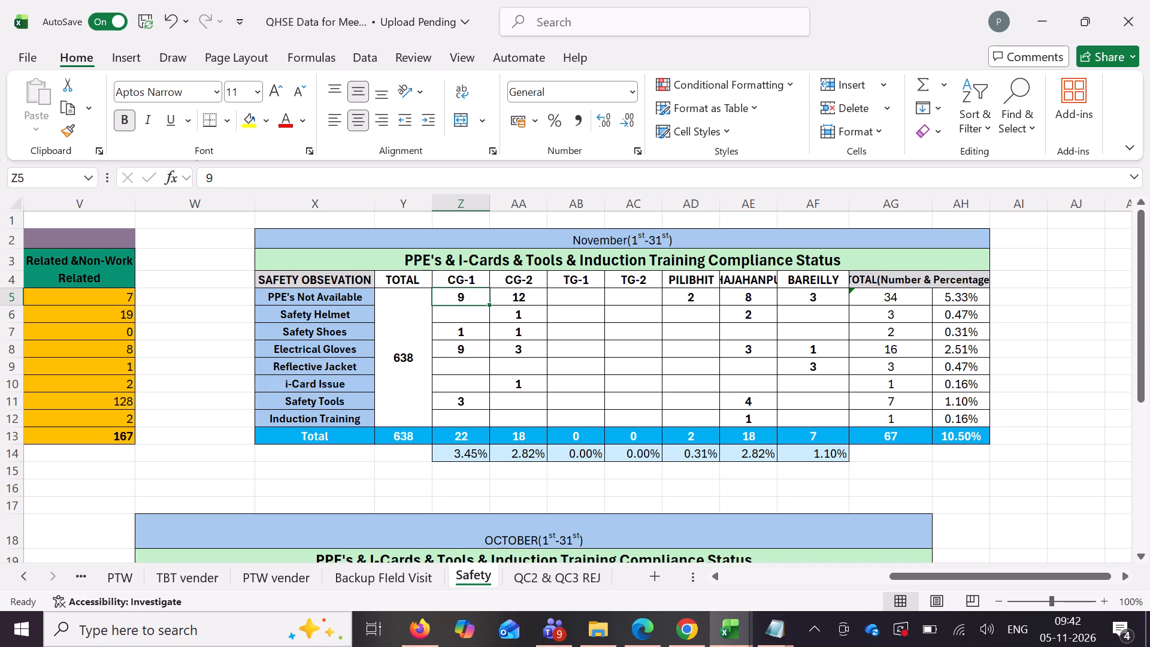
drag(609, 240, 600, 239)
click(296, 176)
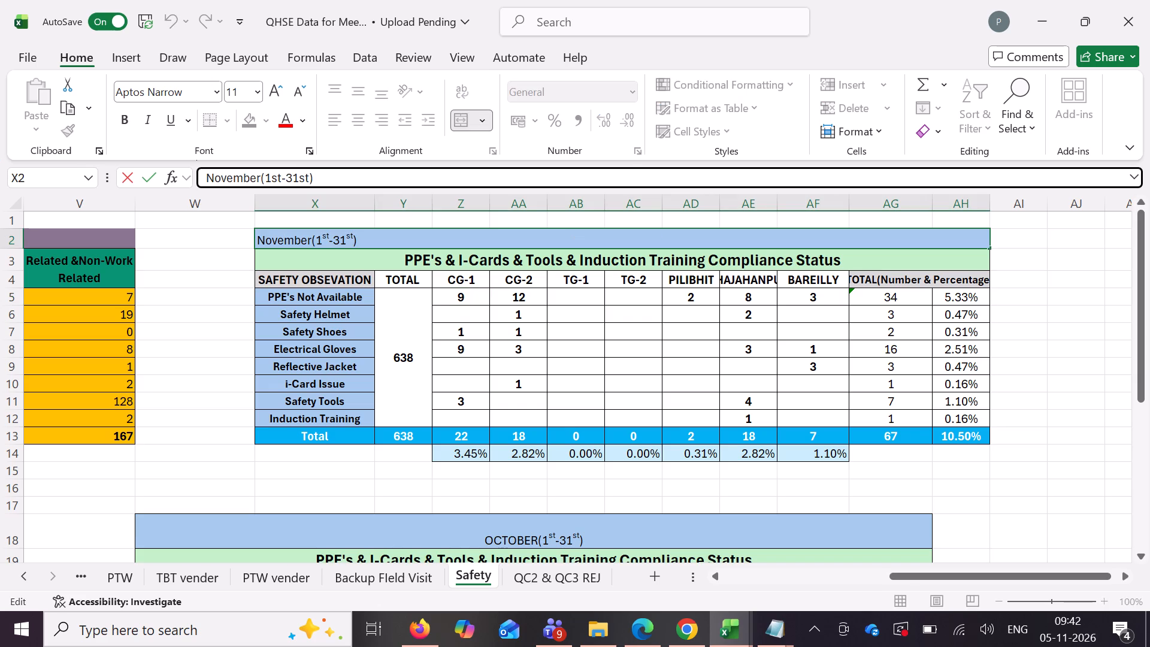
key(BackSpace)
key(BackSpace)
key(5)
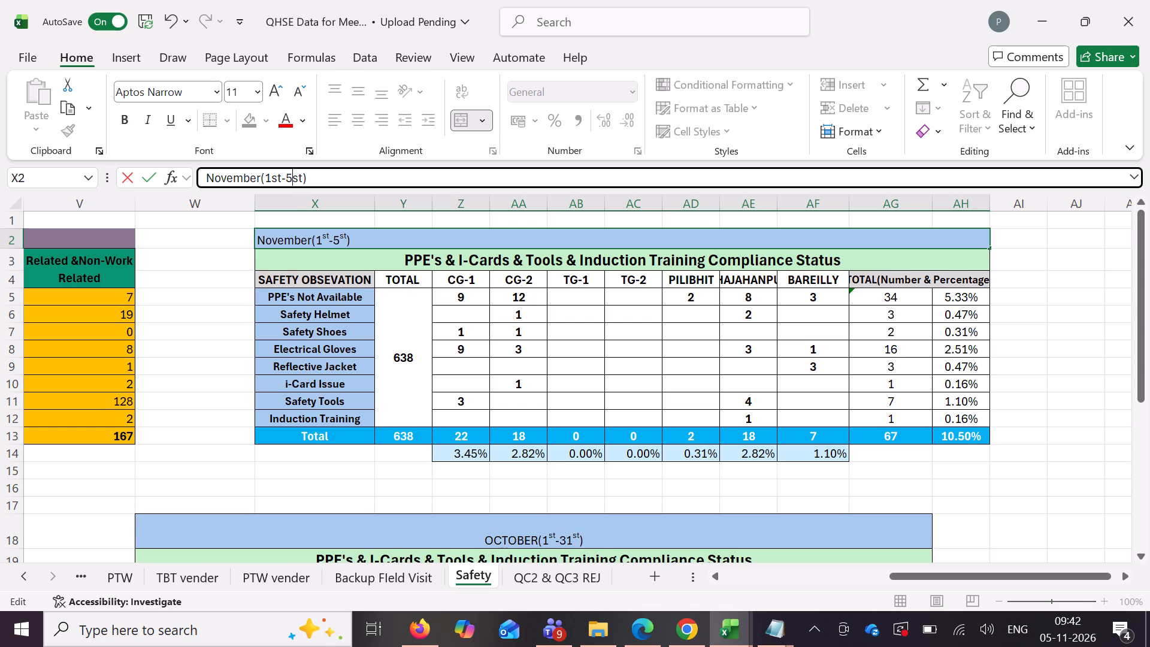
click(616, 295)
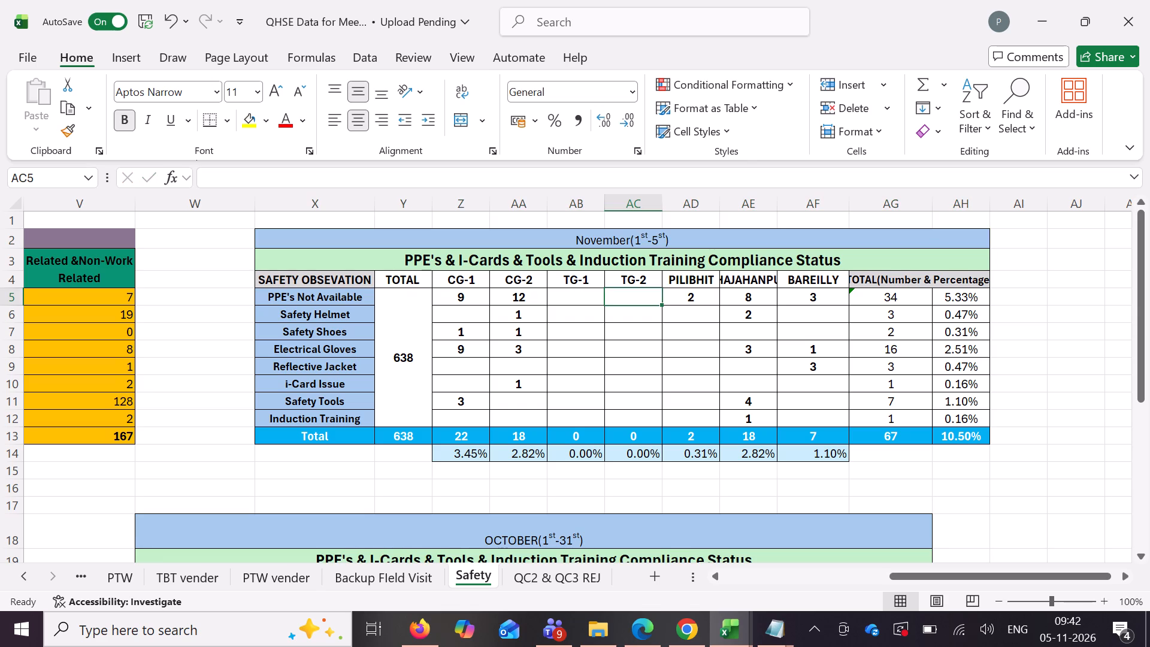
Clear the observation counts from CG-1 through Bareilly in the November table, from PPE's Not Available to Induction Training.
drag(464, 298, 826, 417)
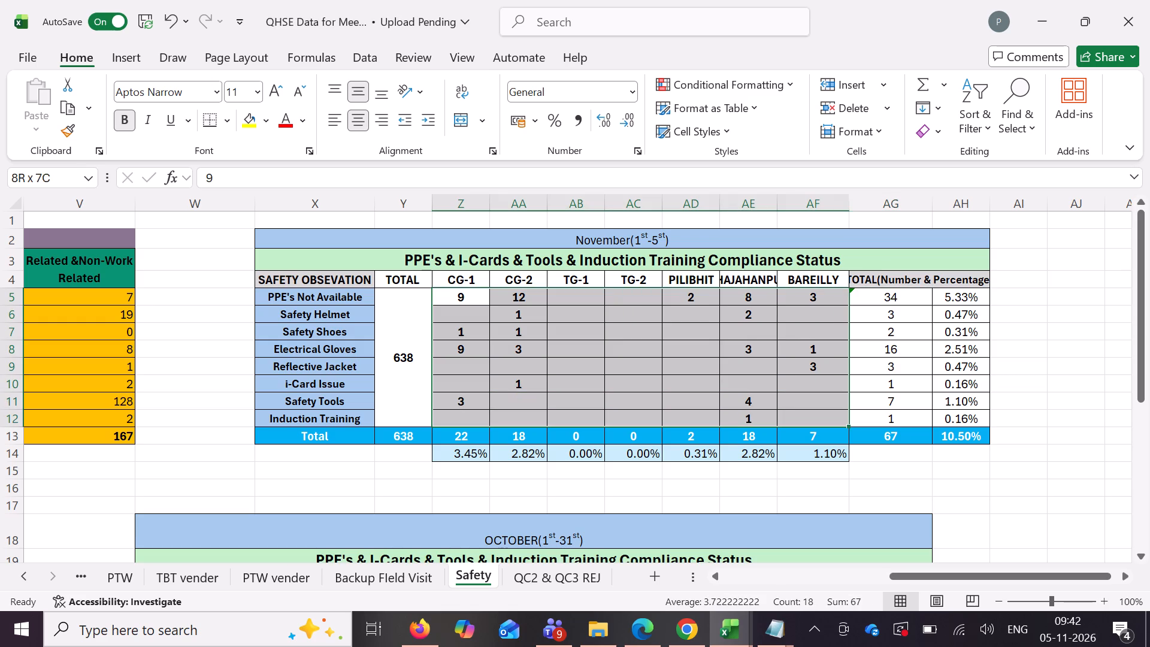
drag(826, 417, 828, 416)
key(Delete)
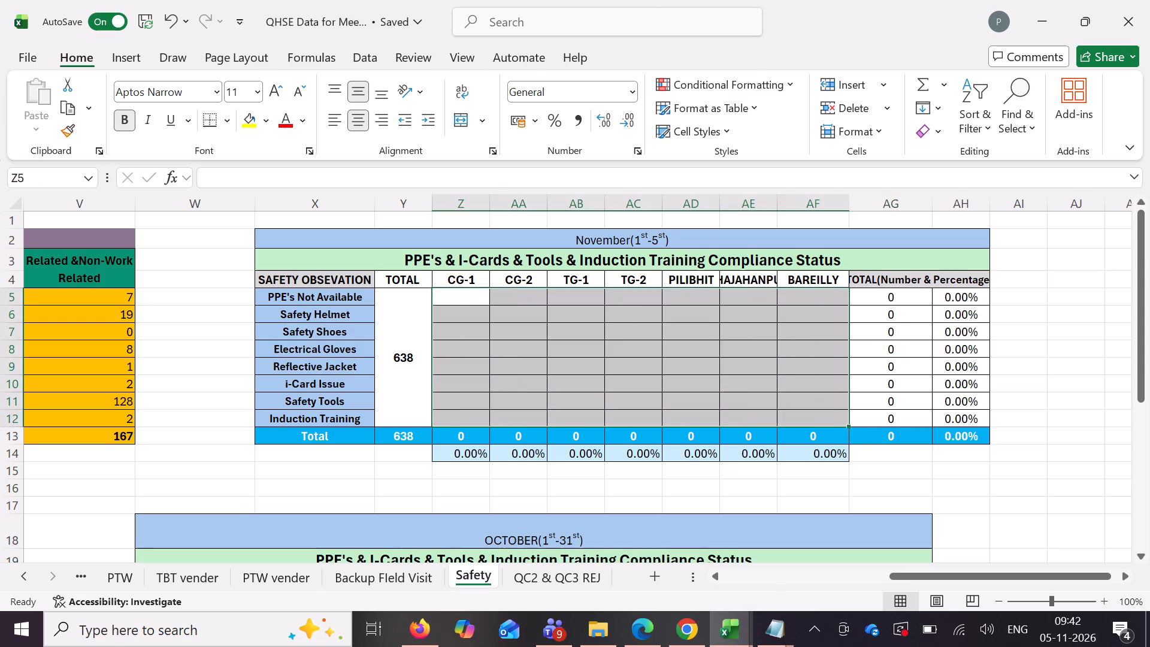
In the QHSE Audit Report_STATE-0006_2026-11-01 workbook, add filters to the header row and review the Initiate dates.
click(735, 611)
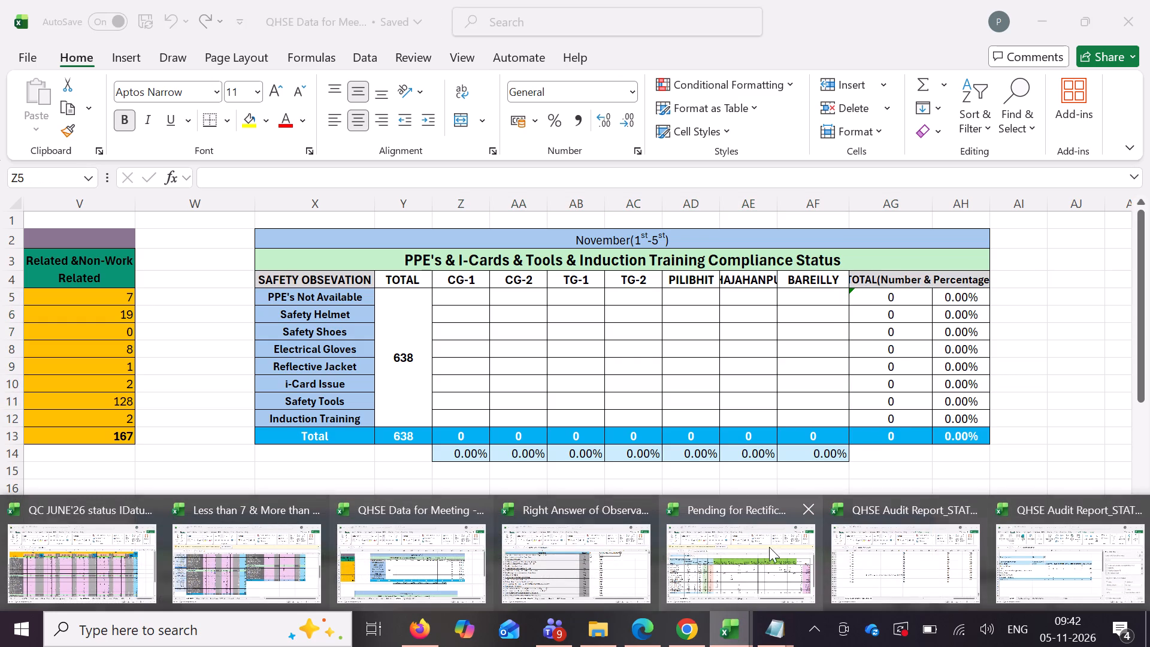
click(931, 555)
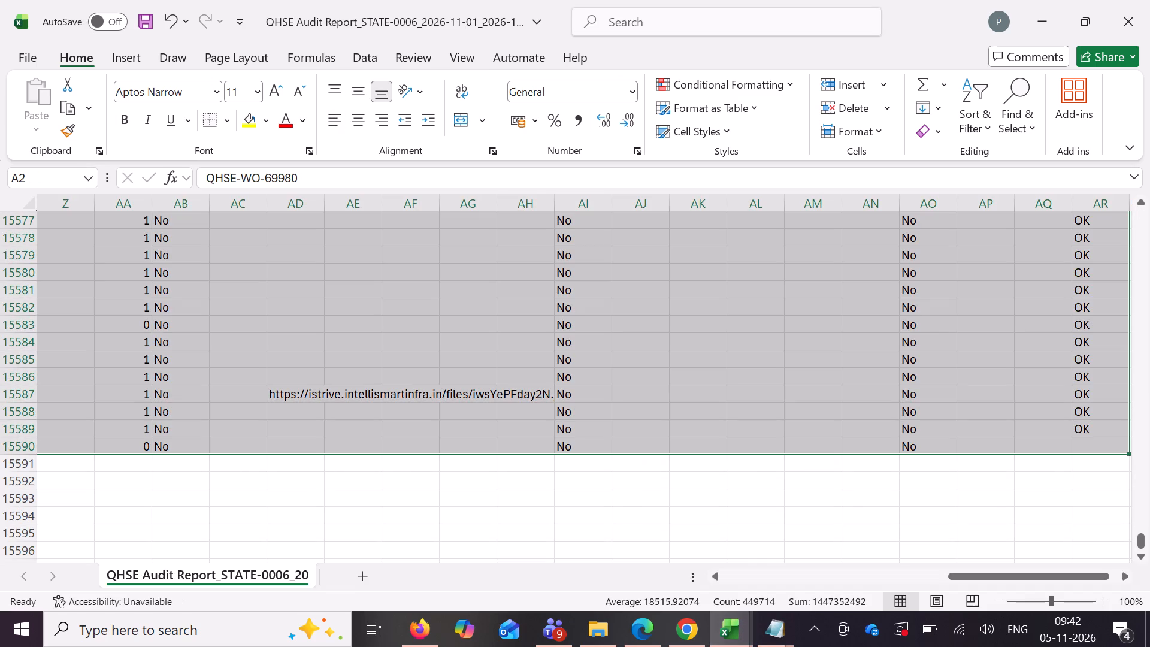
drag(1140, 539, 1085, 170)
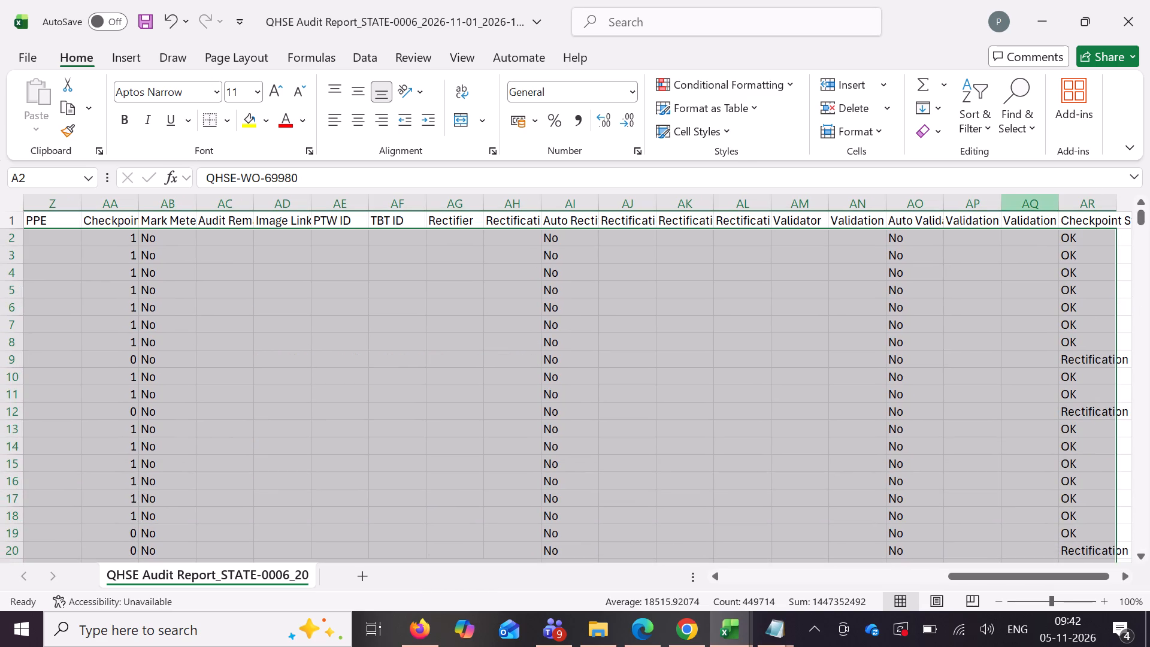
drag(1013, 579, 771, 571)
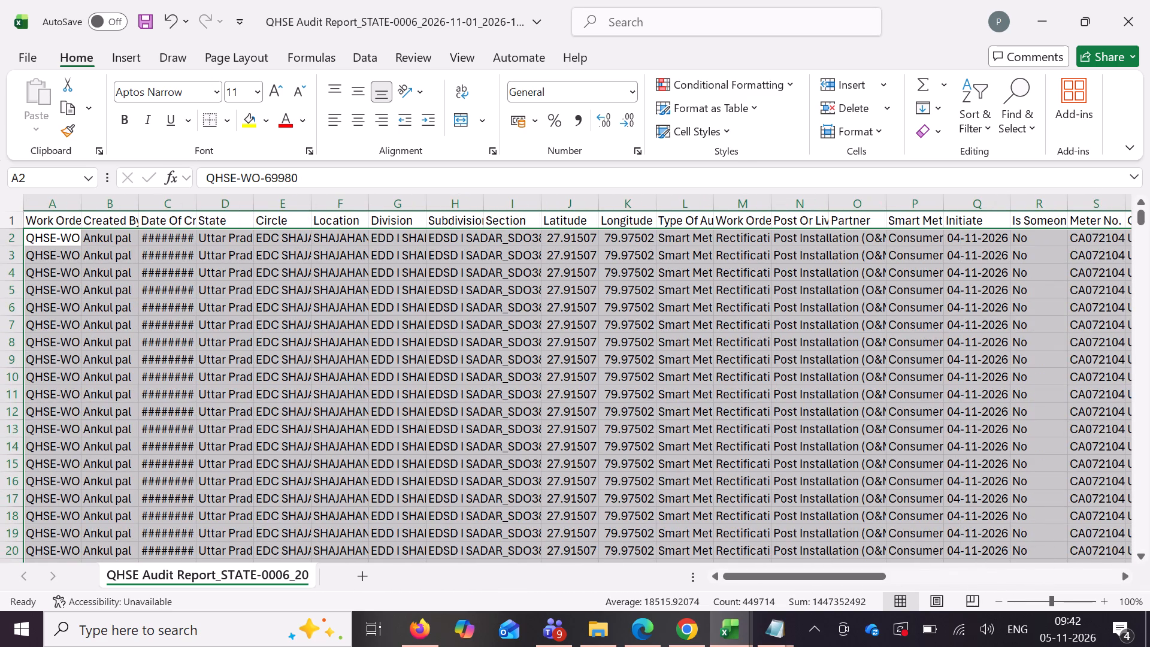
click(989, 221)
key(ctrl+shift+l)
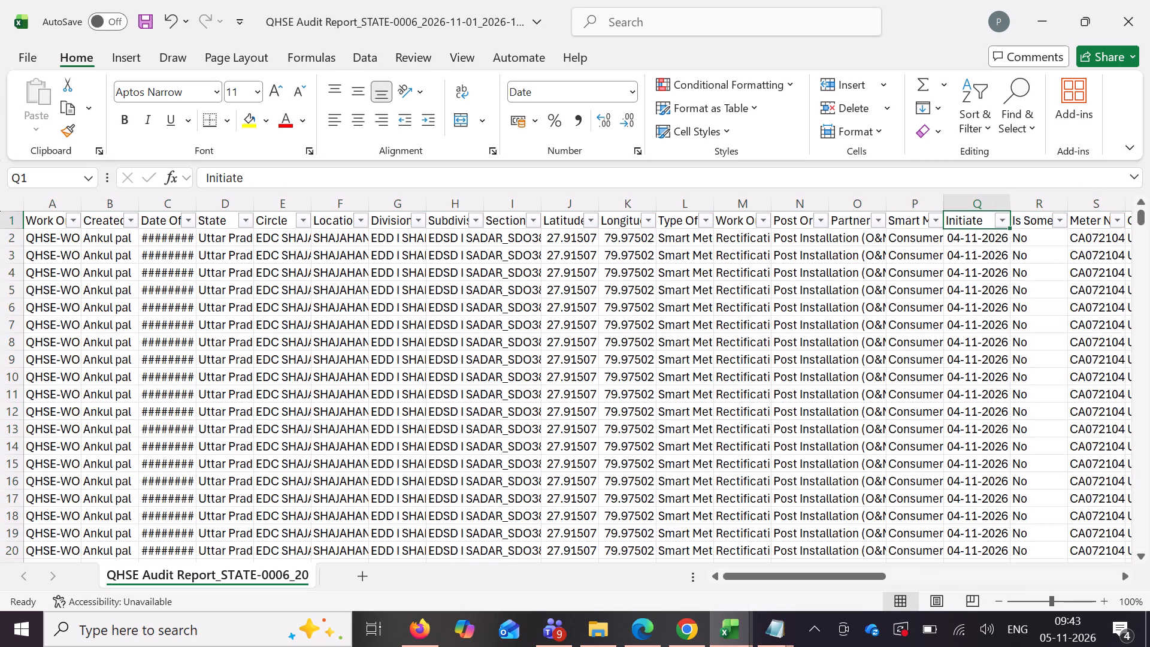
click(1004, 220)
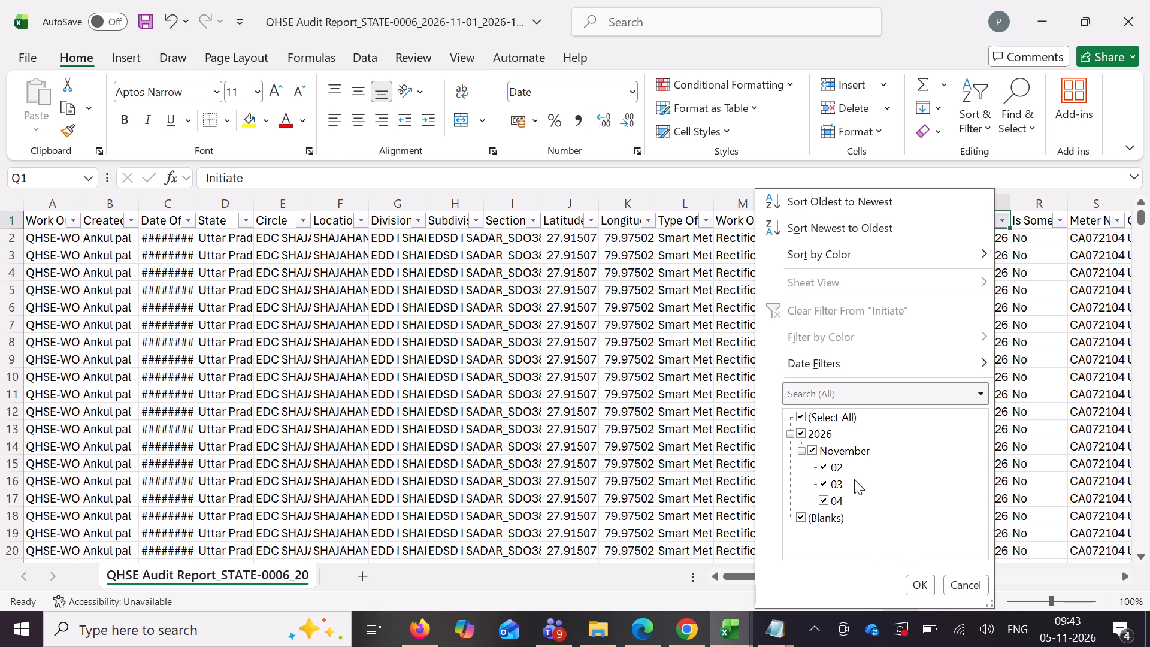
click(925, 578)
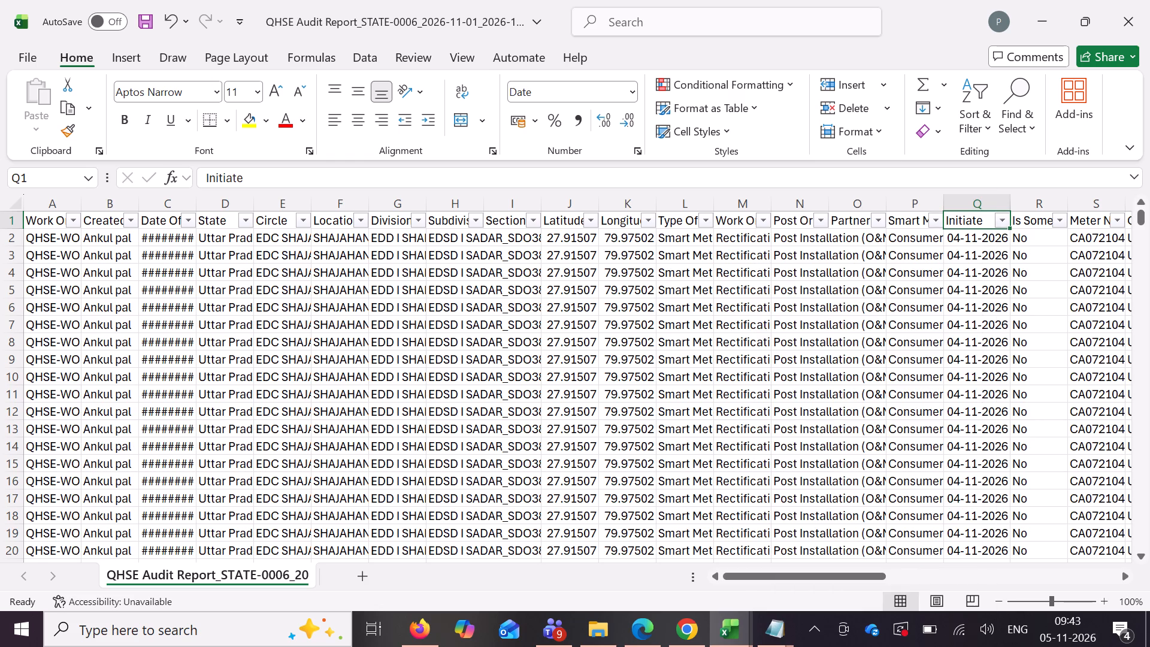
Filter the Post Or Live column to show only Live Installation (Deployment Site).
click(822, 218)
click(618, 413)
click(627, 433)
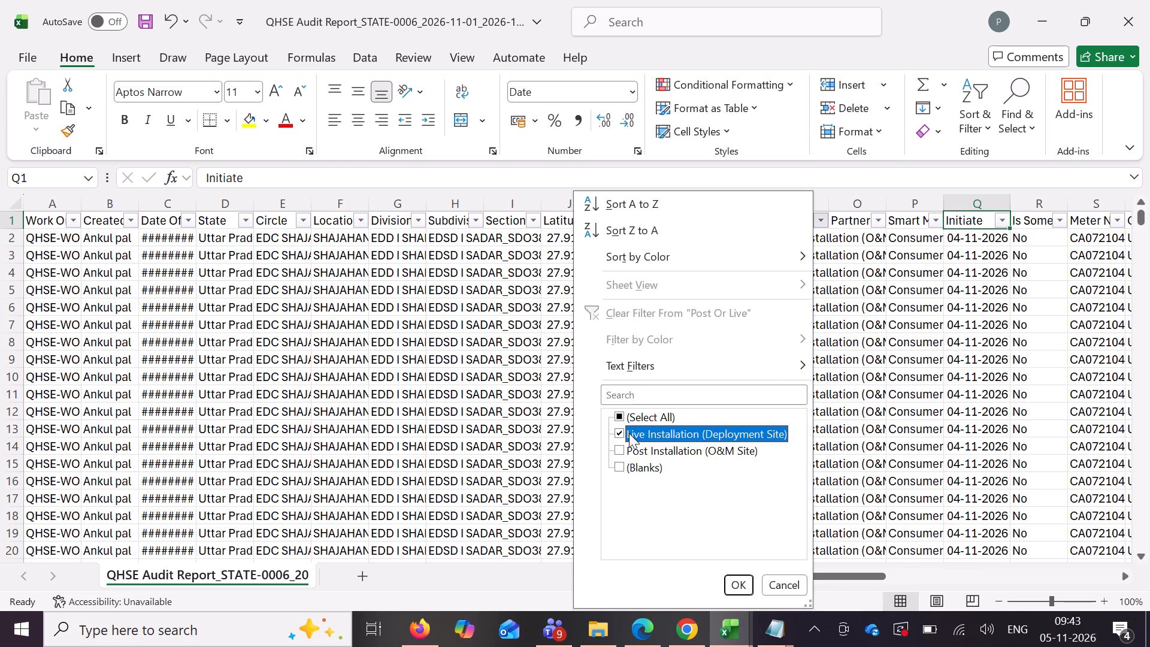
click(742, 581)
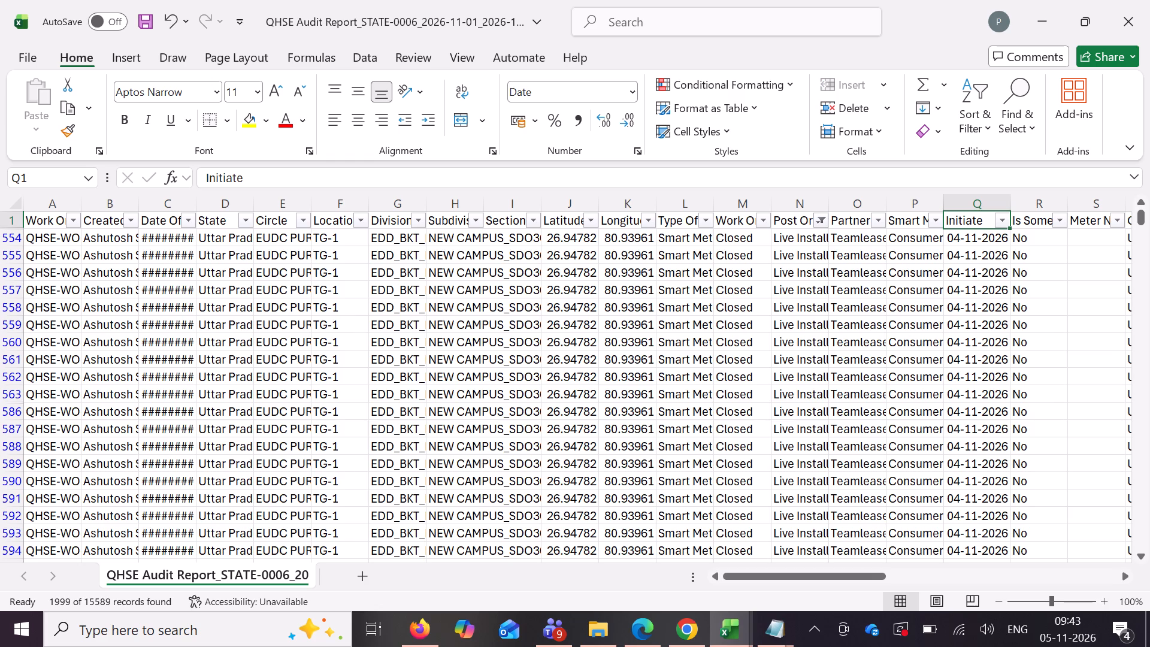
Filter the Question column to show only "Is the site accessible for the audit".
scroll(1060, 231, left, 3)
click(1044, 219)
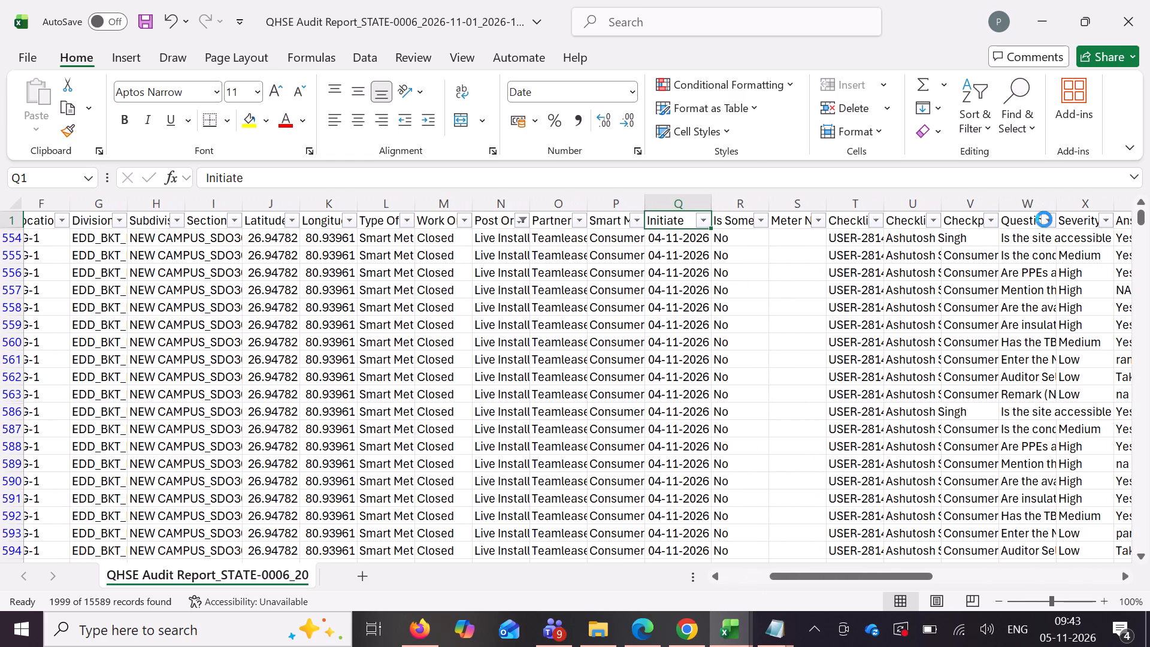
click(846, 410)
scroll(888, 494, down, 7)
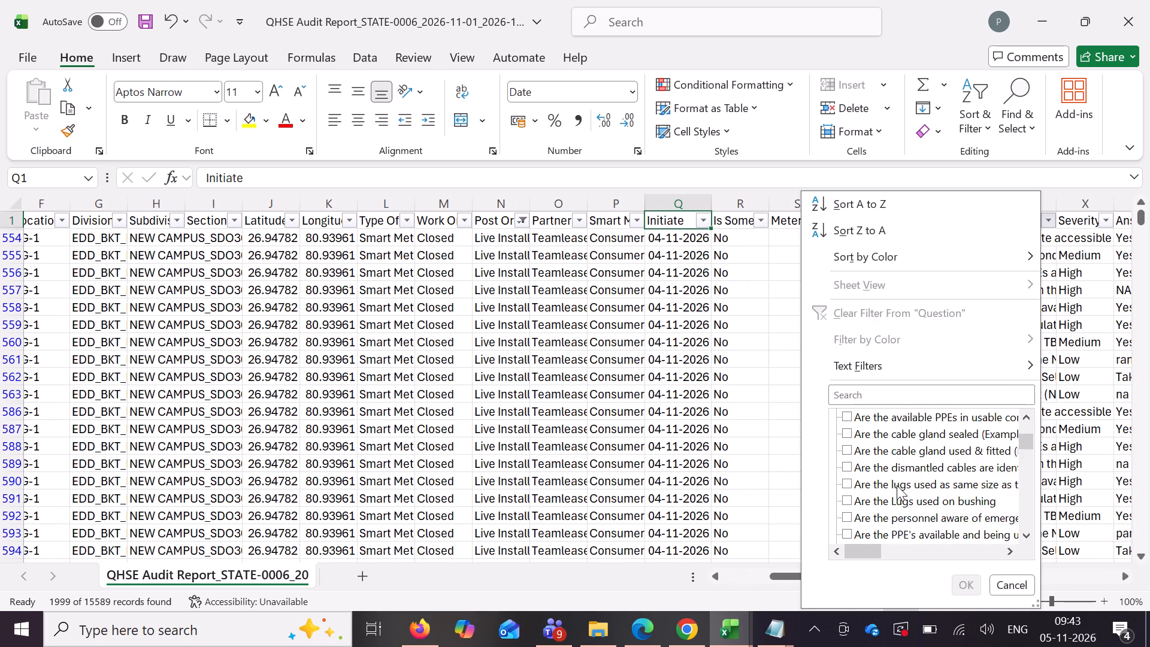
scroll(897, 485, down, 11)
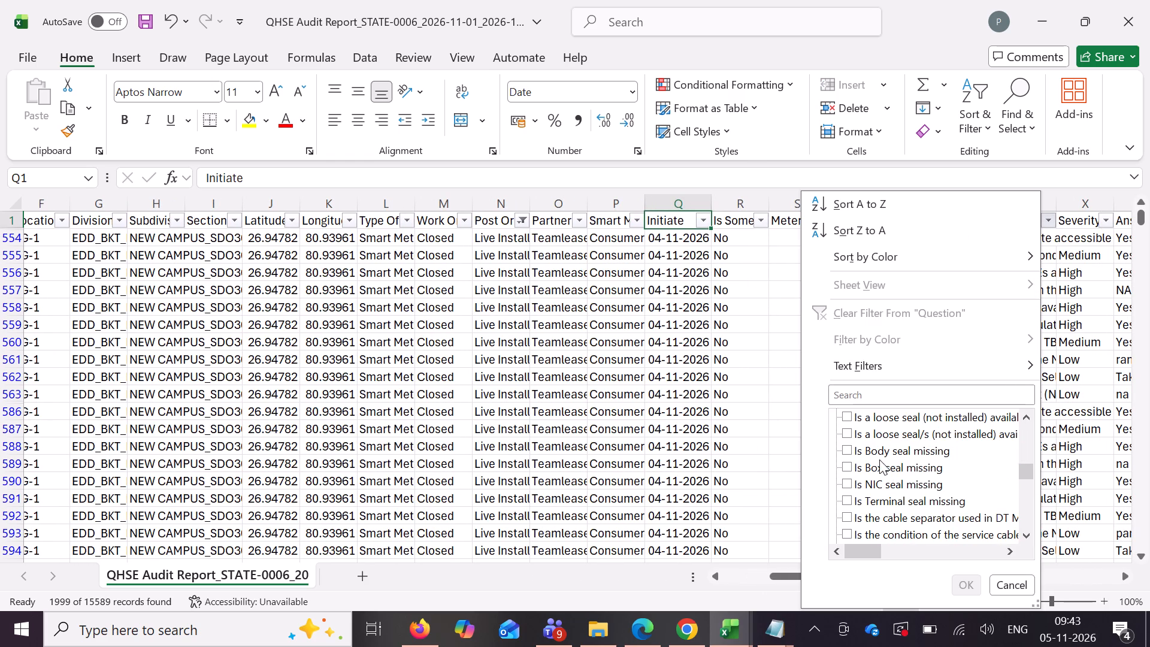
scroll(879, 457, up, 1)
scroll(889, 456, down, 11)
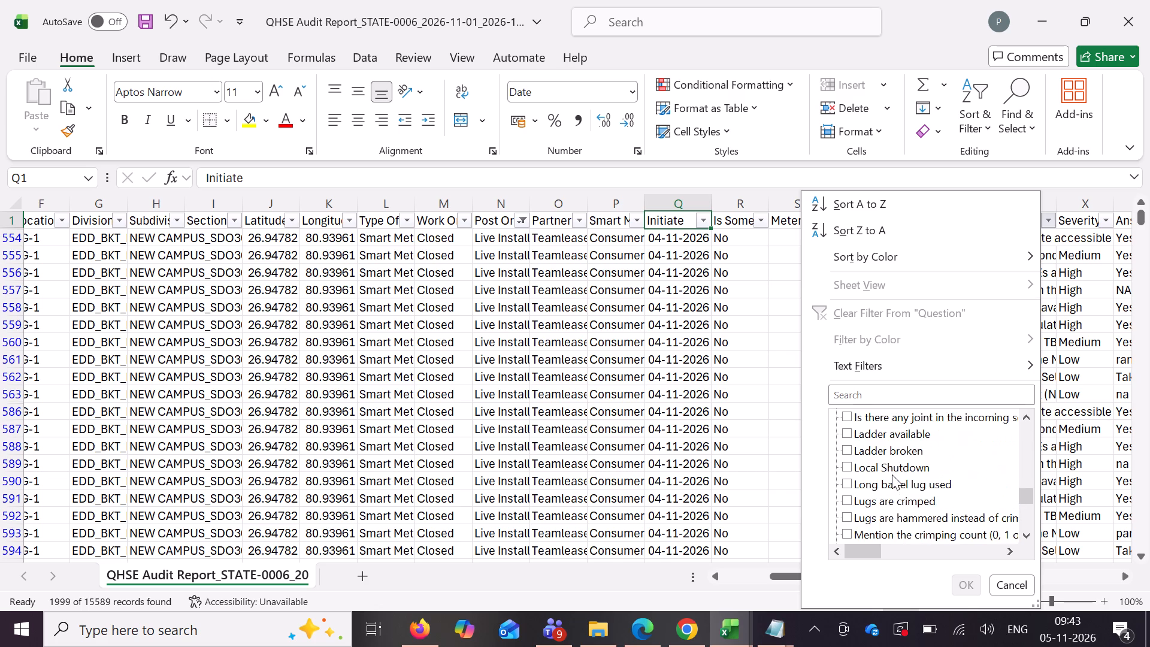
scroll(892, 473, up, 2)
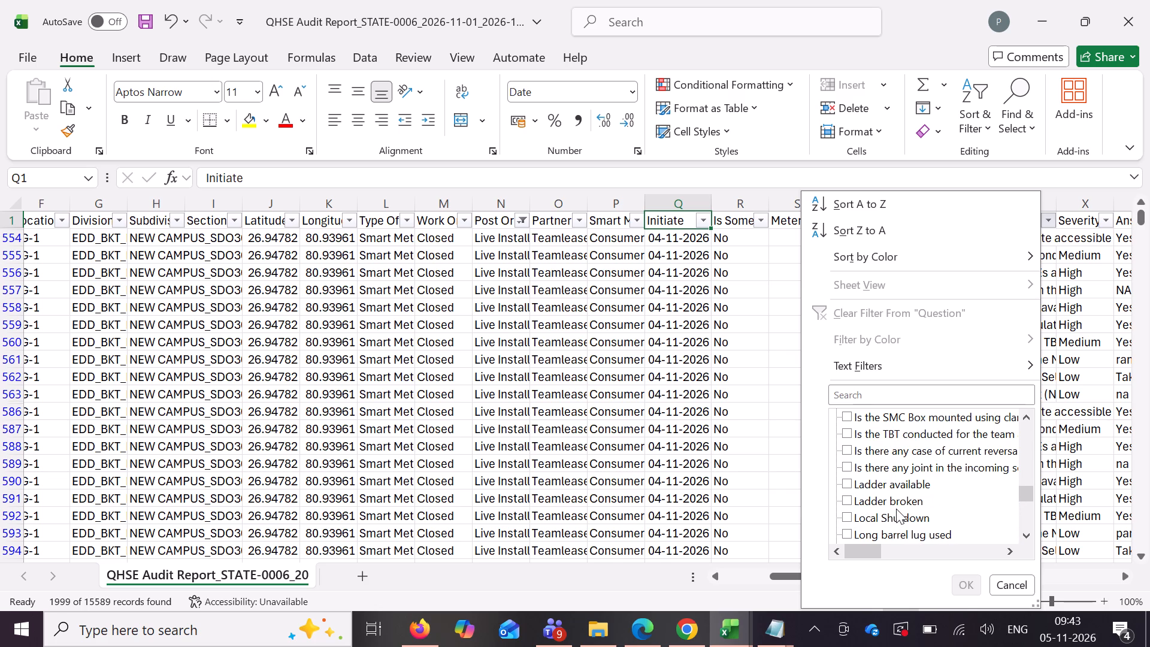
scroll(931, 470, up, 1)
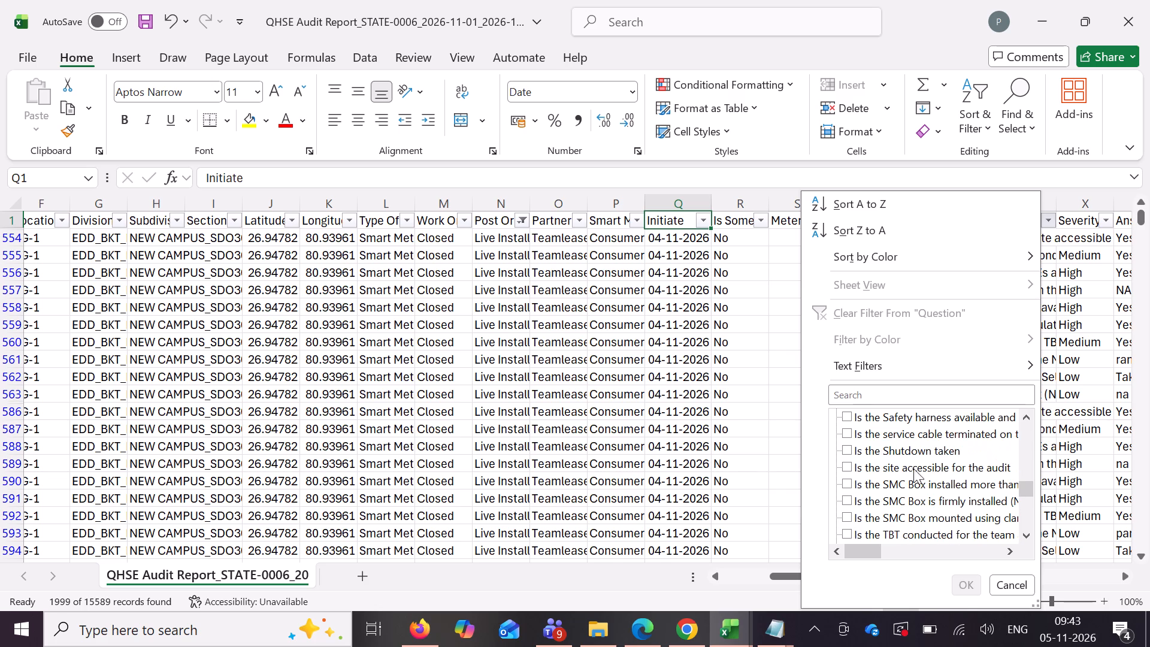
click(842, 471)
click(843, 467)
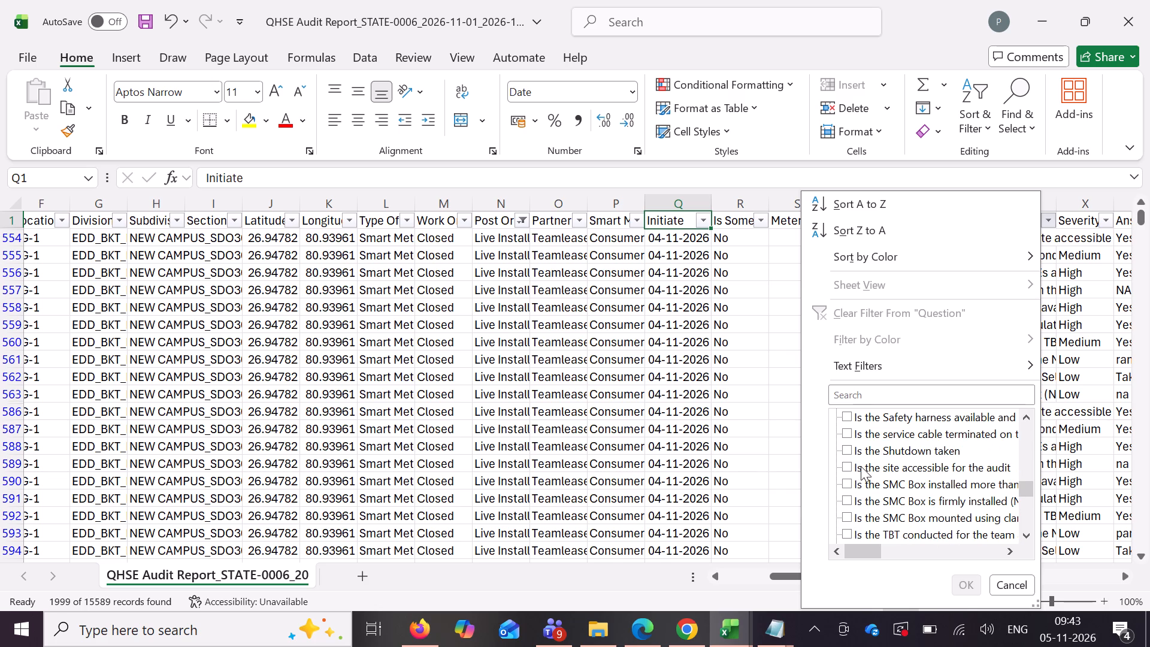
click(851, 467)
click(968, 581)
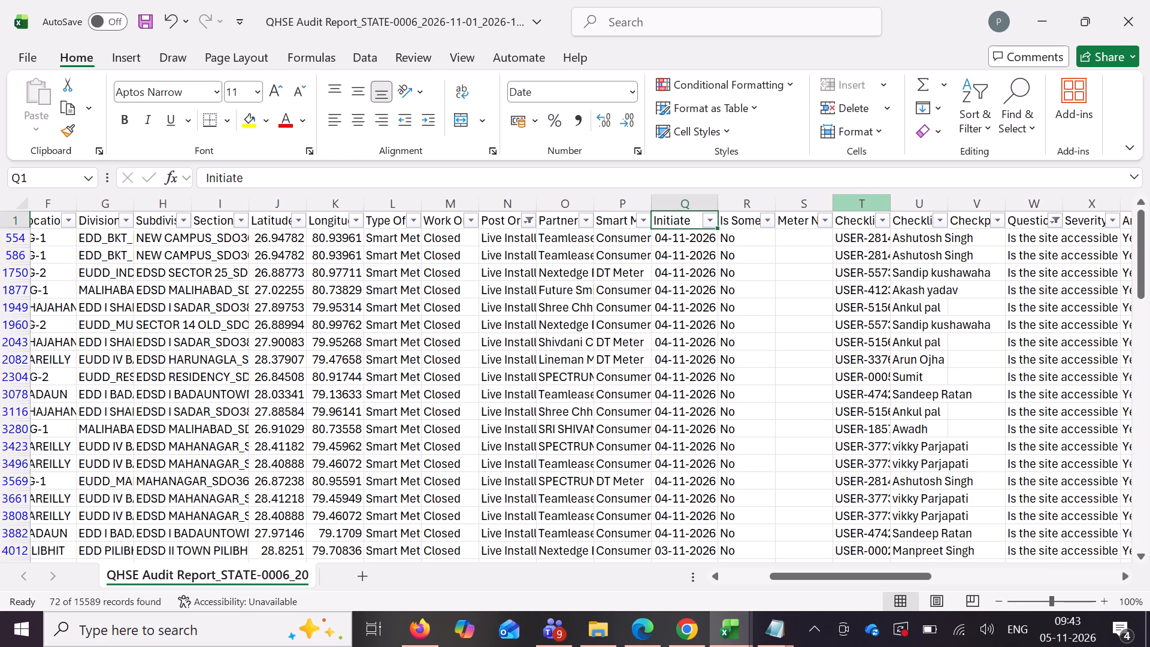
Select the Checklist Executor ID column to count the filtered audit records.
click(864, 201)
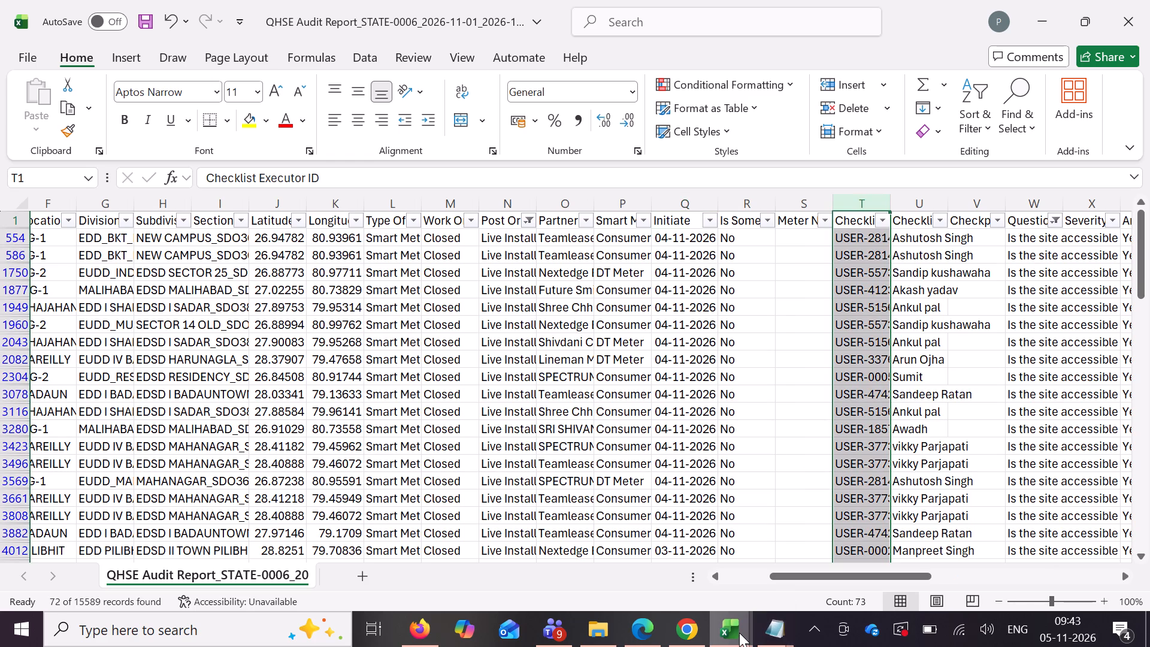
In the QHSE Data for Meeting workbook's November(1st-5st) safety table, enter 73 in both the merged TOTAL cell and the Total row beneath it.
click(739, 633)
click(1025, 557)
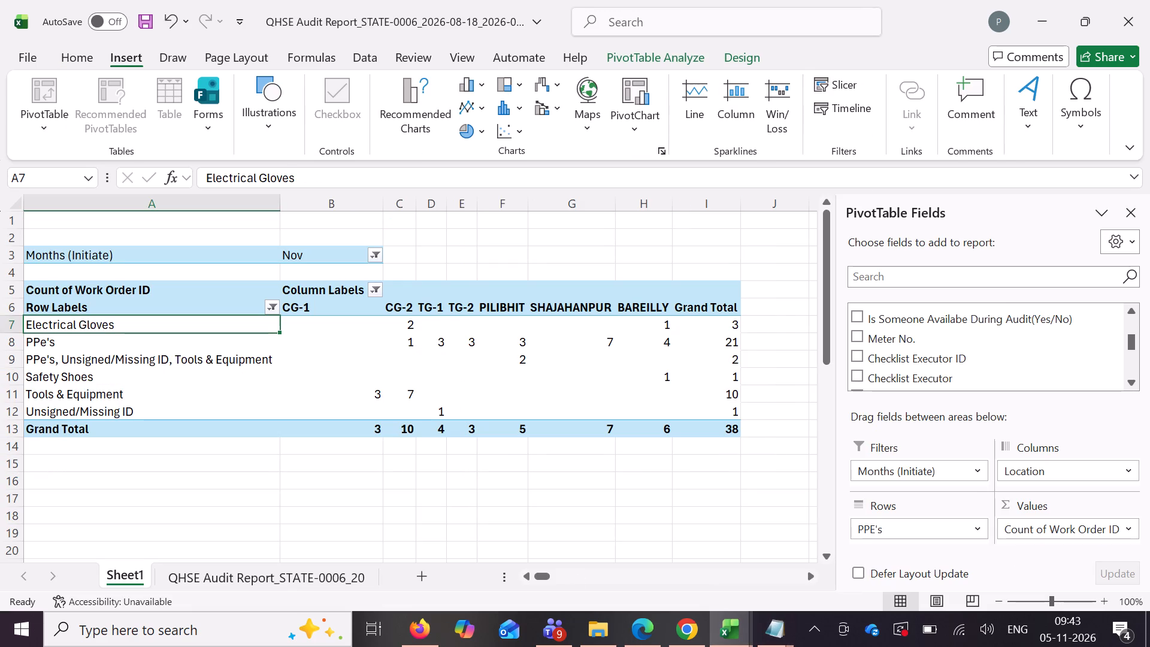
click(728, 621)
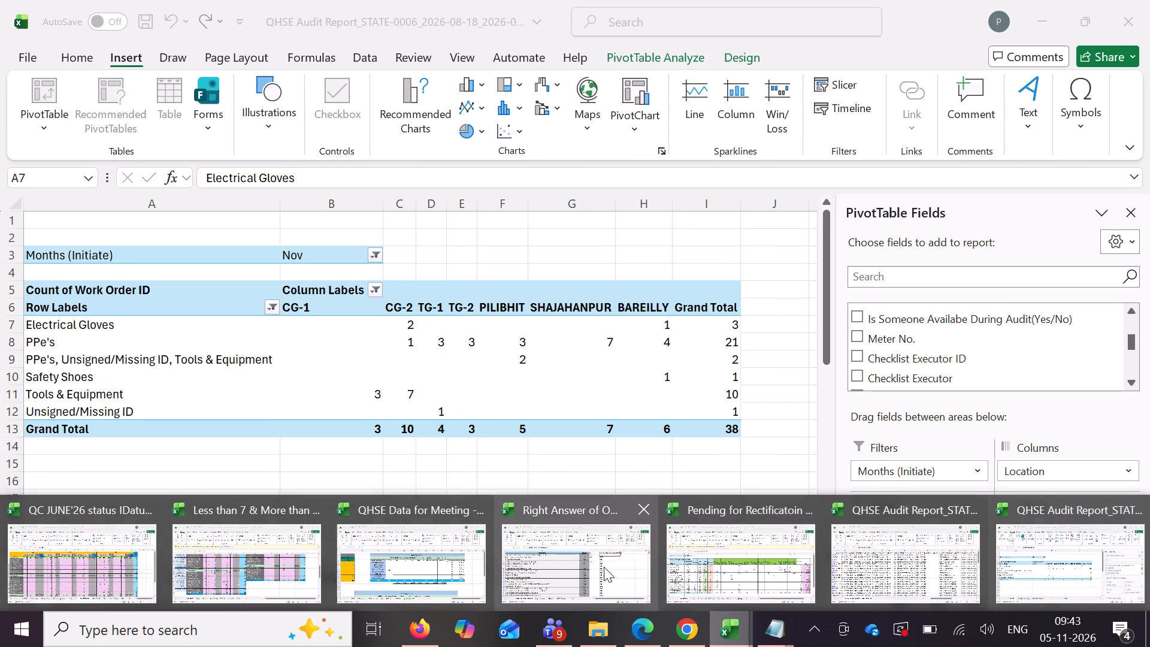
click(455, 558)
click(417, 363)
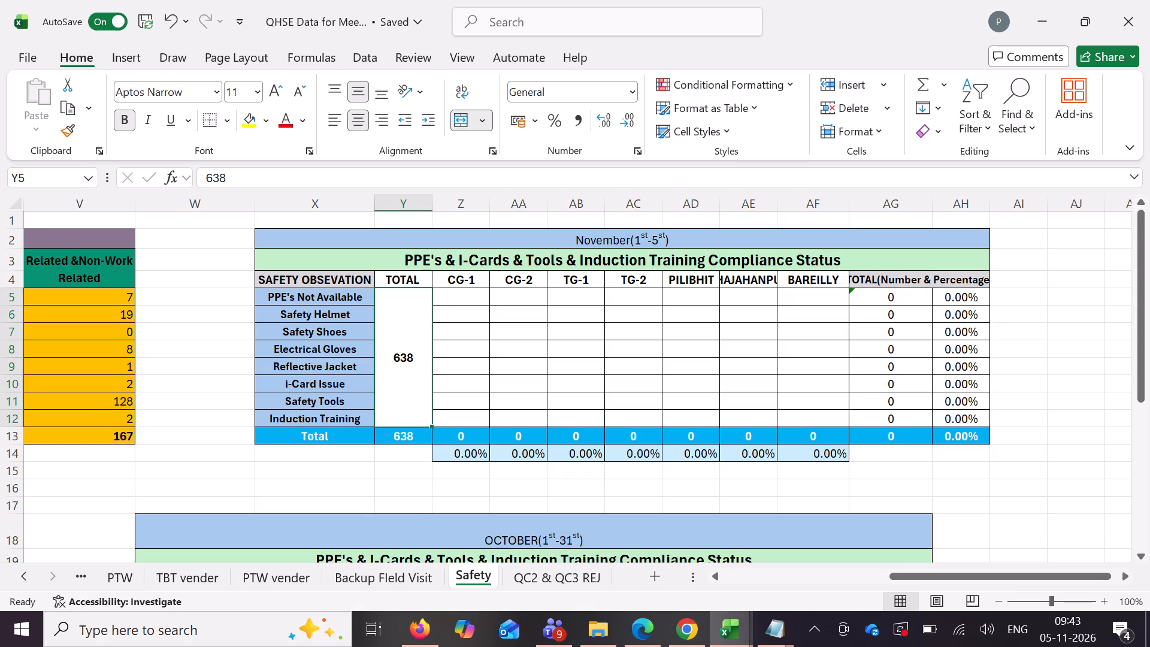
key(7)
key(3)
click(409, 432)
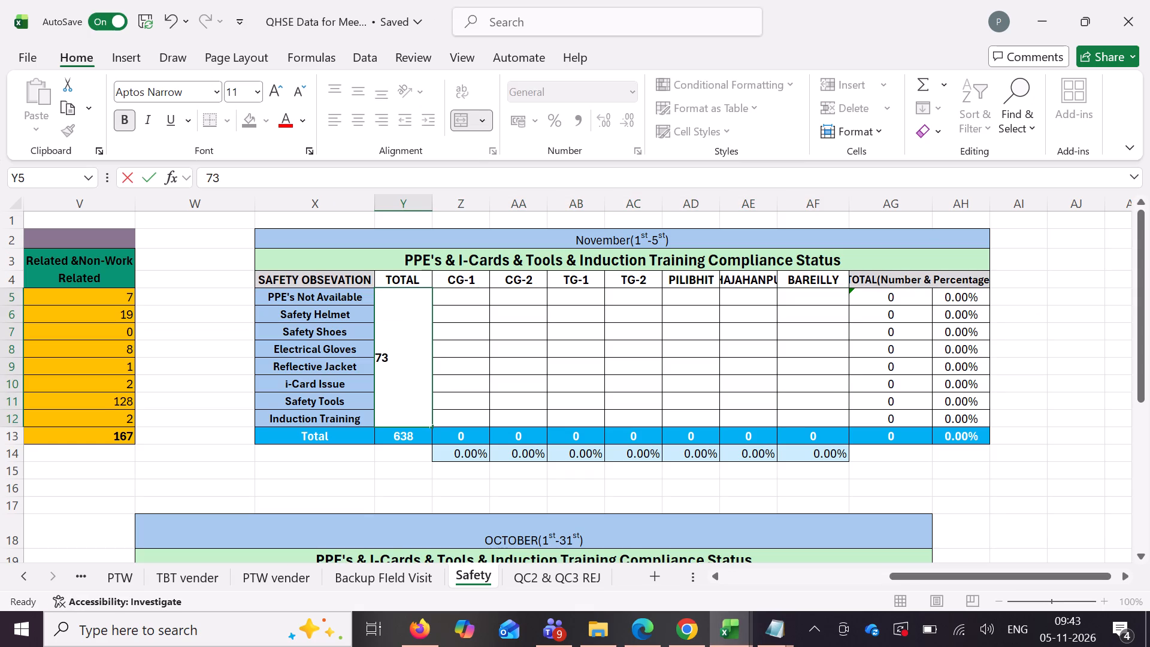
key(7)
key(3)
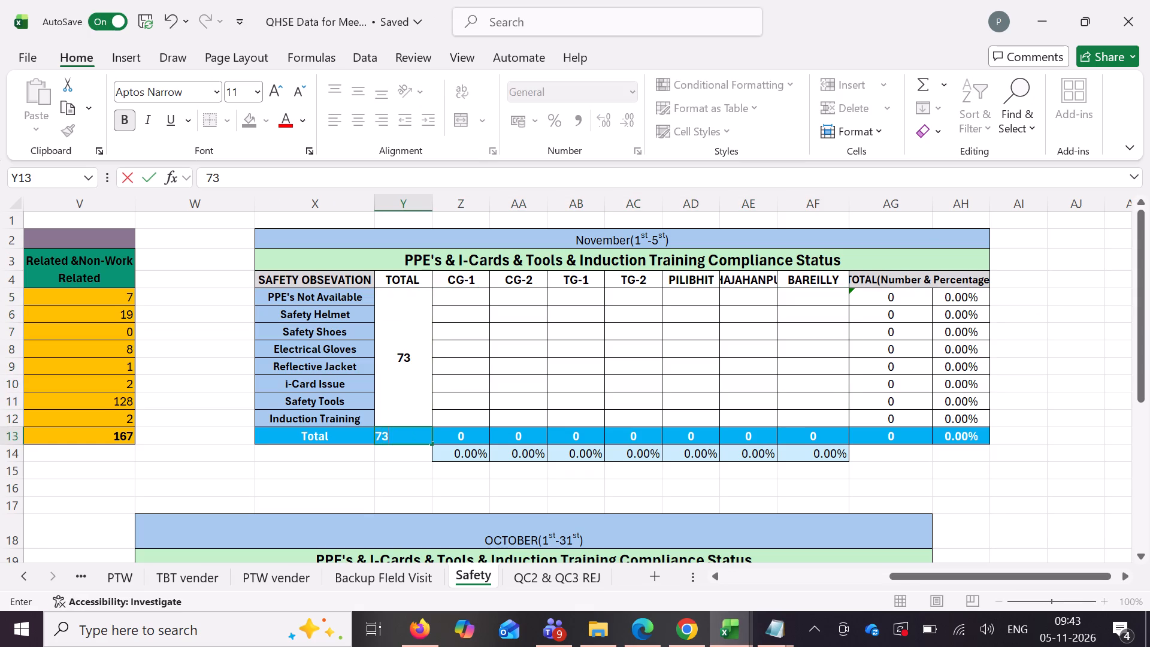
click(507, 403)
Switch to the QHSE Audit Report_STATE-0006_2026-08-18 workbook and add the Question field to the pivot table's report filters.
click(745, 645)
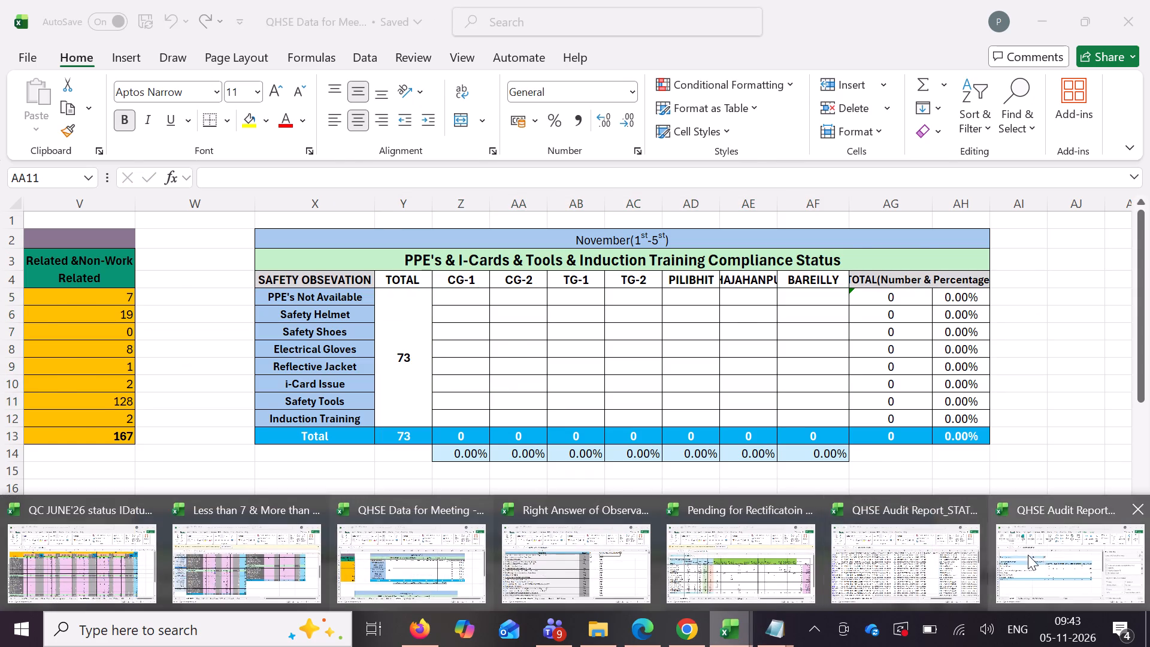
click(1026, 555)
scroll(985, 358, down, 7)
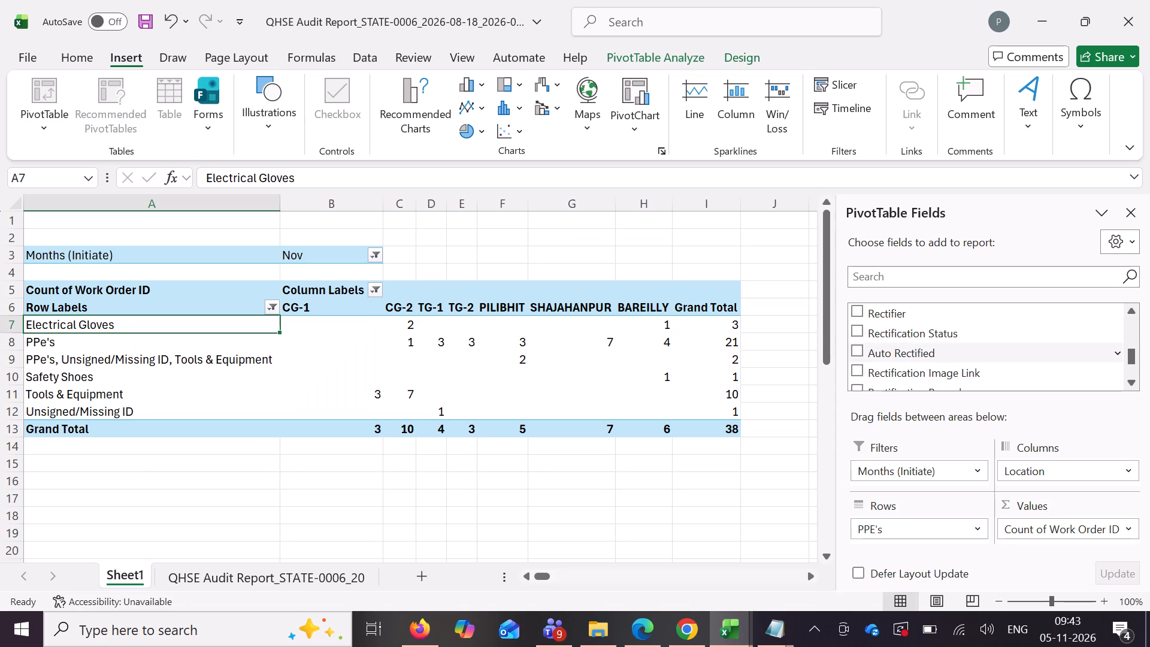
scroll(983, 358, down, 10)
scroll(972, 356, up, 2)
scroll(944, 356, down, 1)
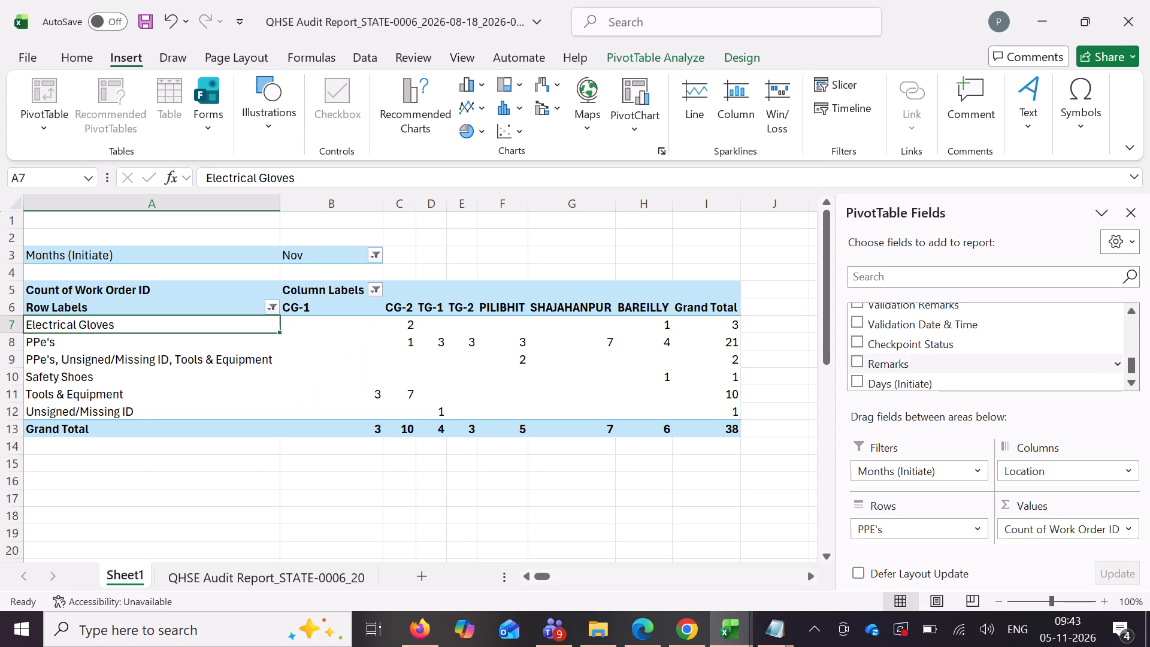
scroll(939, 355, up, 9)
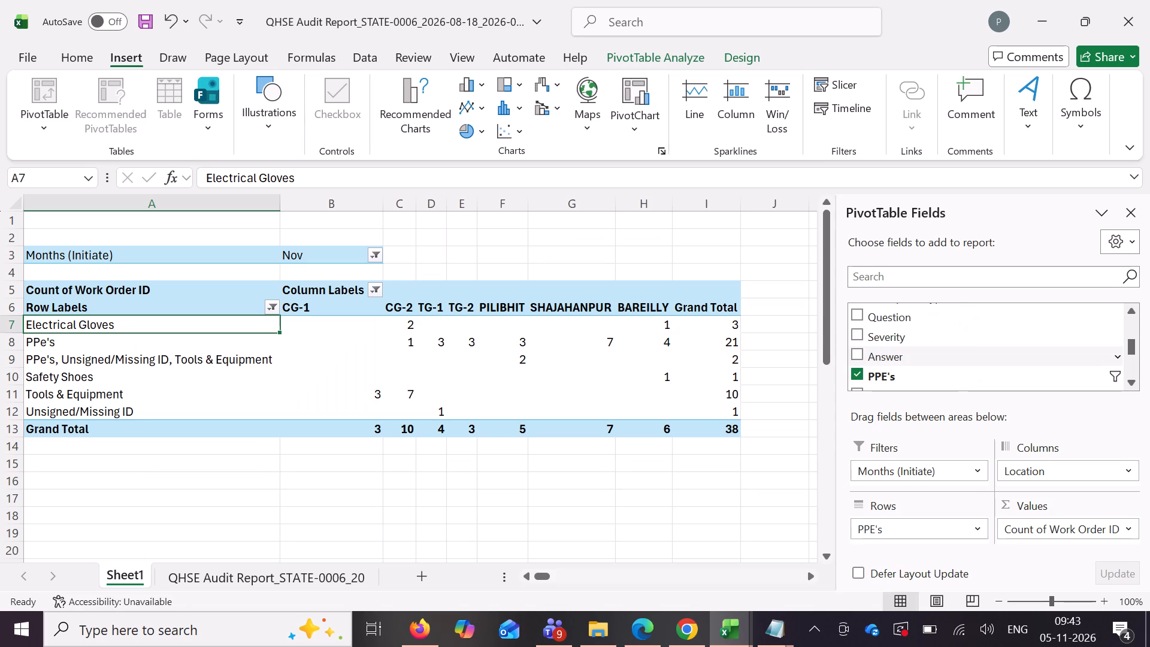
click(916, 356)
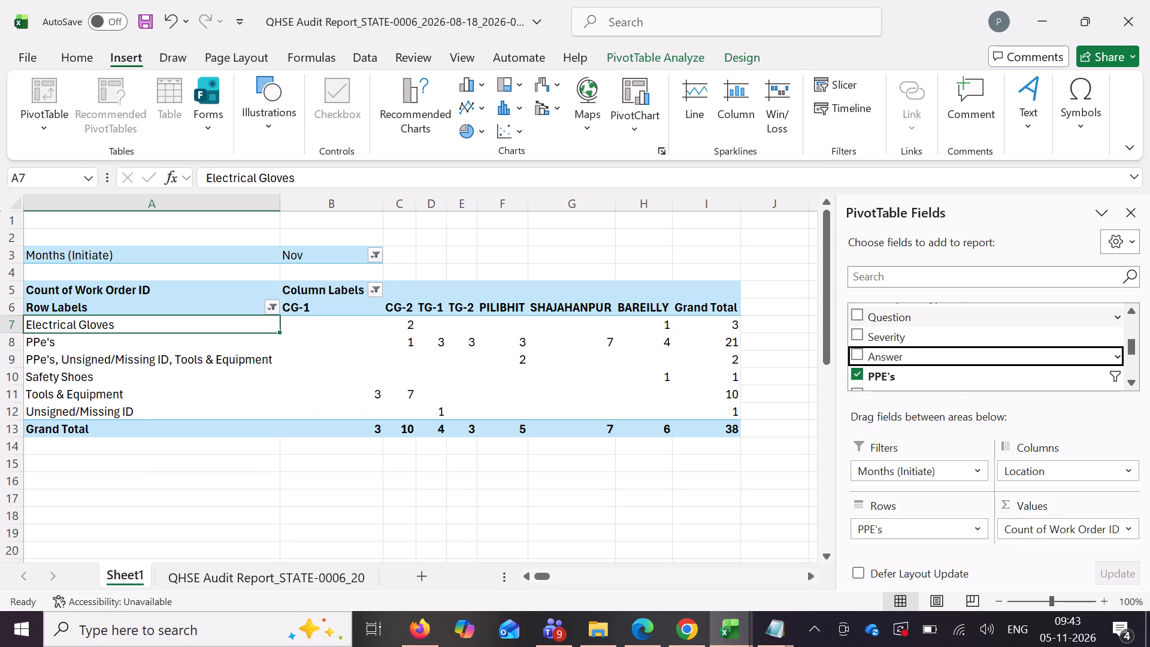
drag(910, 321, 919, 481)
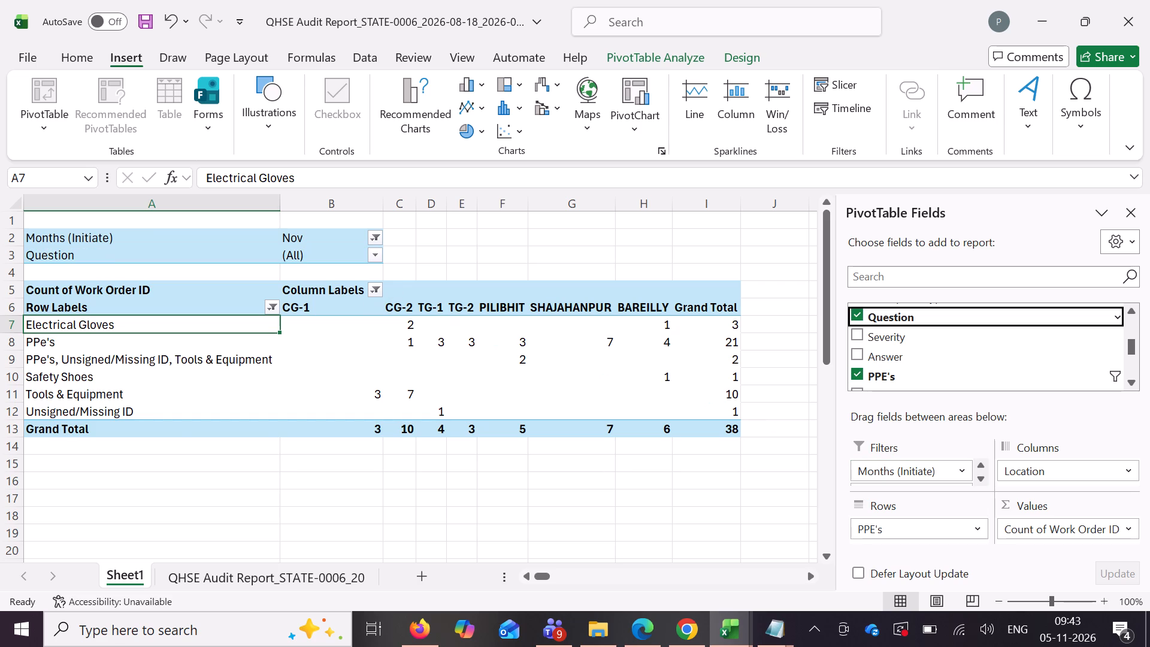
Allow multiple items in the pivot table's Question filter and deselect all questions.
click(378, 253)
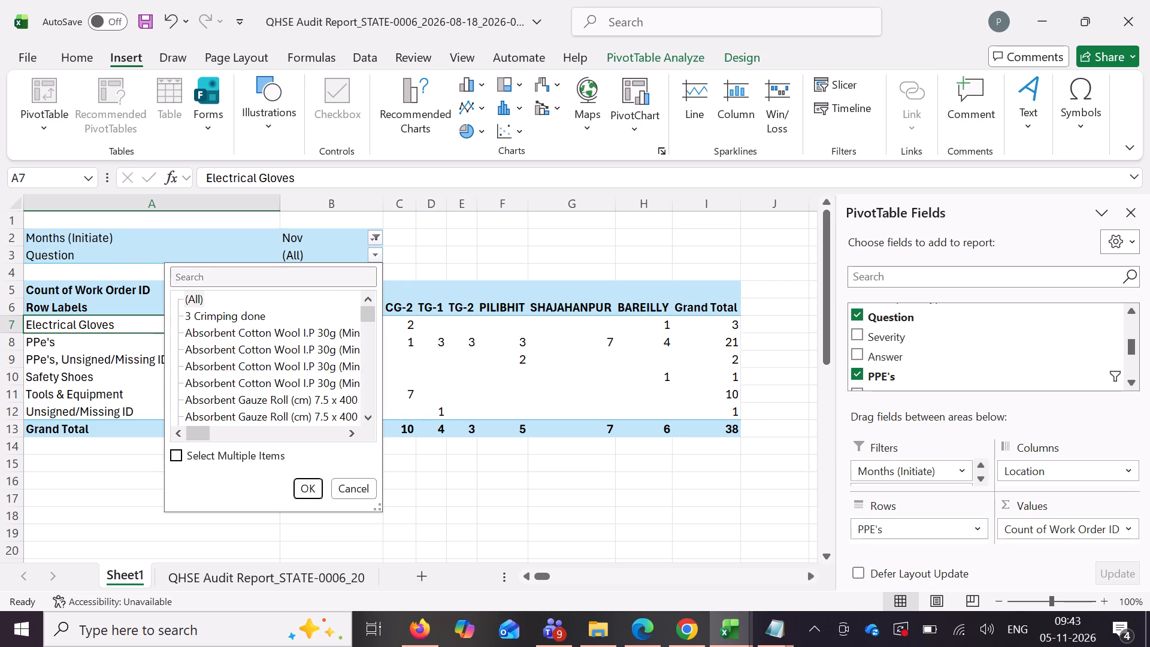
scroll(266, 362, down, 8)
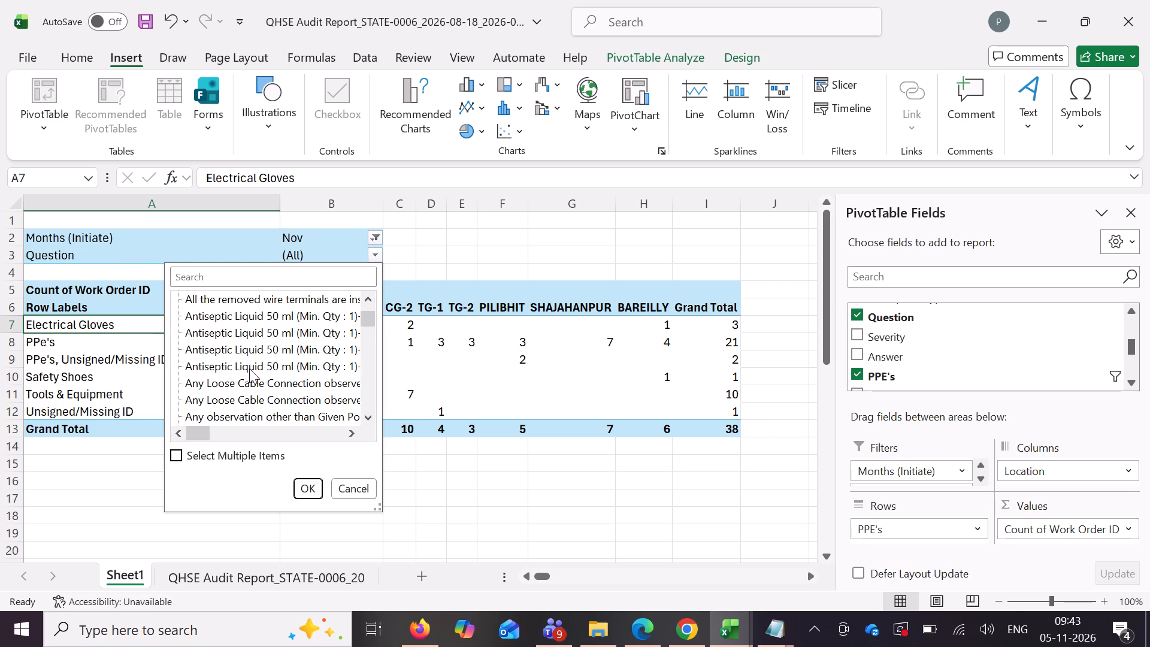
scroll(248, 360, down, 1)
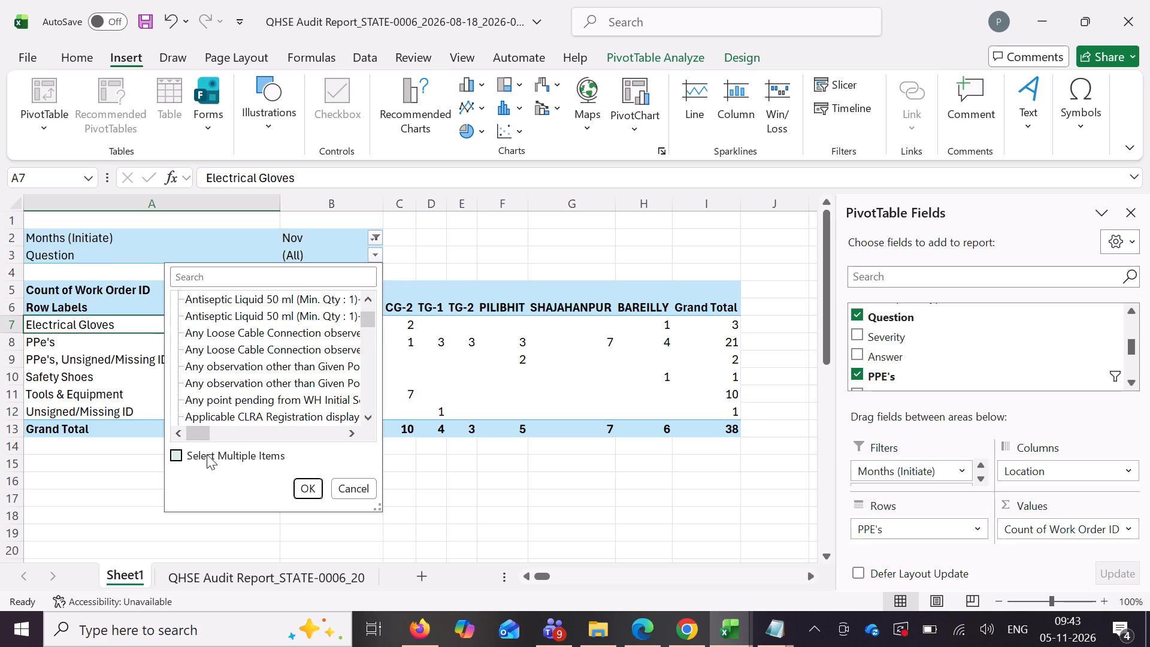
click(178, 453)
drag(365, 317, 361, 291)
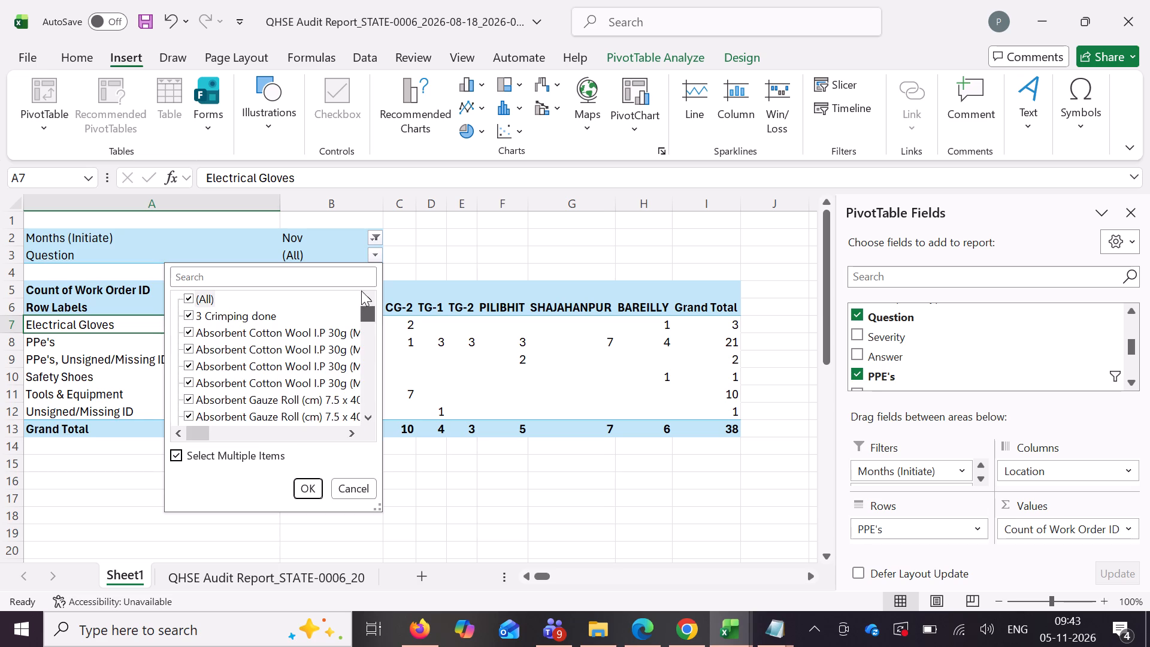
drag(361, 291, 358, 285)
click(187, 301)
Include the two "Any observation other than Given Point" questions in the Question filter.
scroll(255, 371, down, 5)
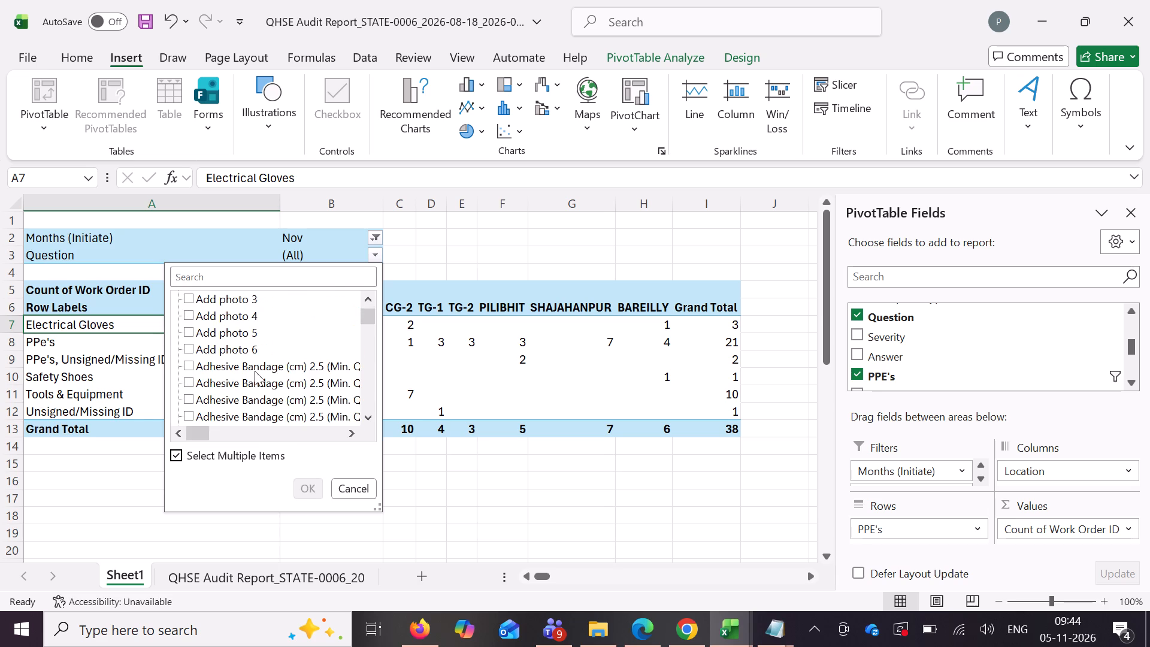
scroll(255, 371, down, 5)
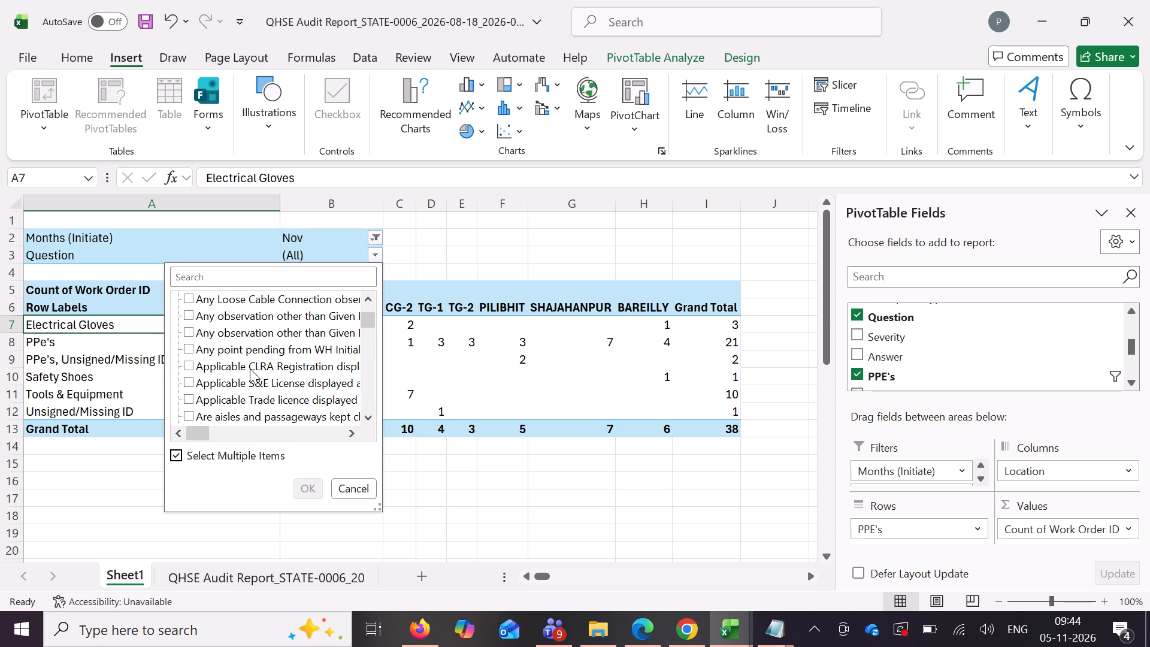
click(189, 317)
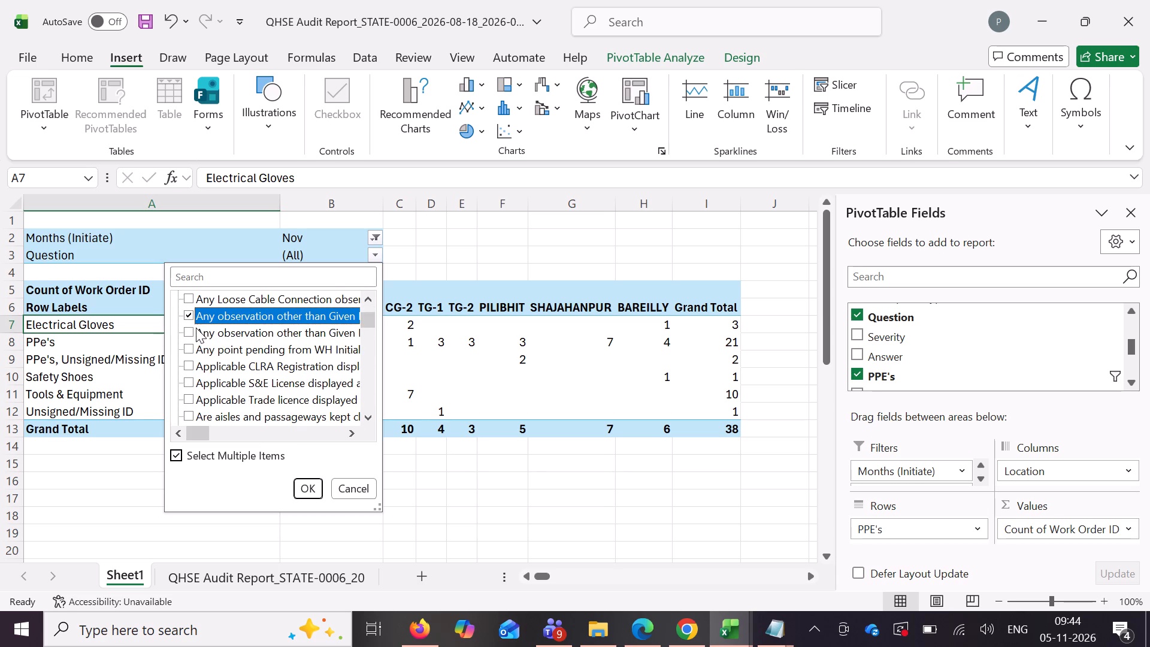
click(190, 332)
scroll(265, 350, left, 2)
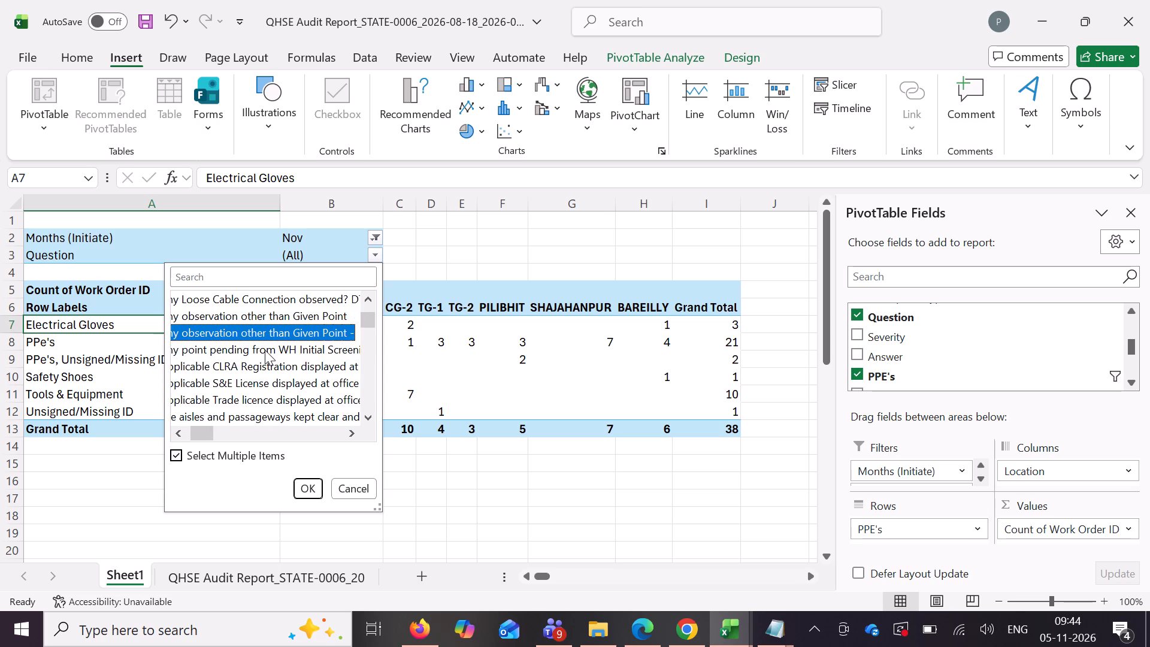
scroll(265, 350, left, 2)
scroll(265, 350, right, 5)
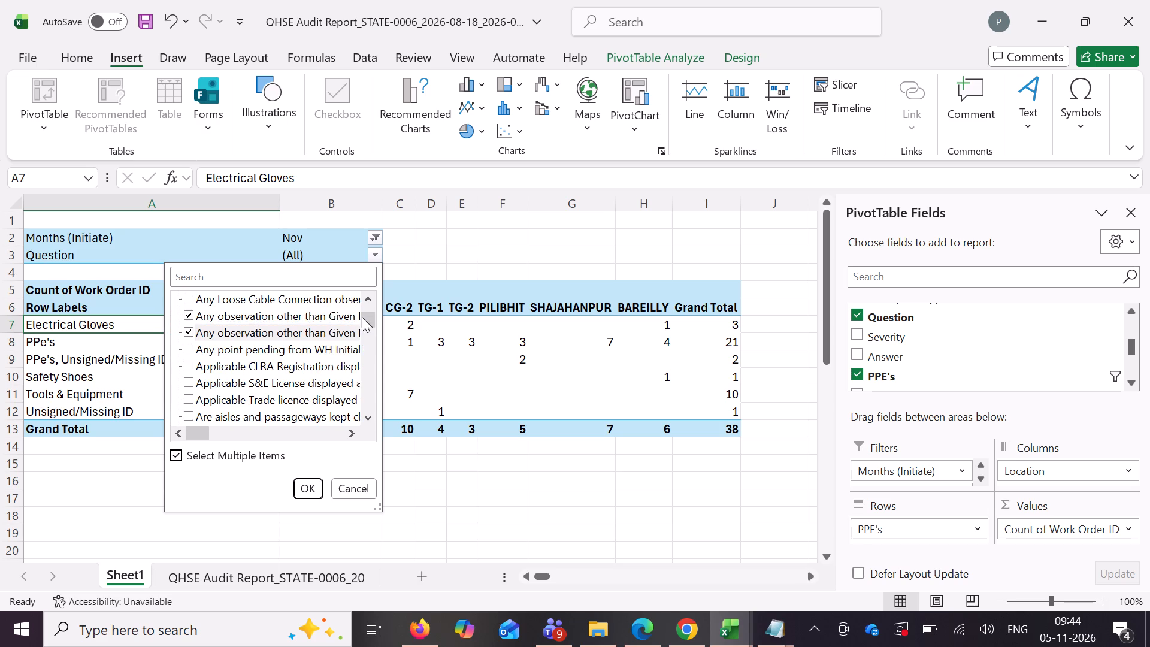
Also include "Remark (NA, if not any)" in the Question filter and apply the selection to the pivot table.
drag(361, 318, 381, 391)
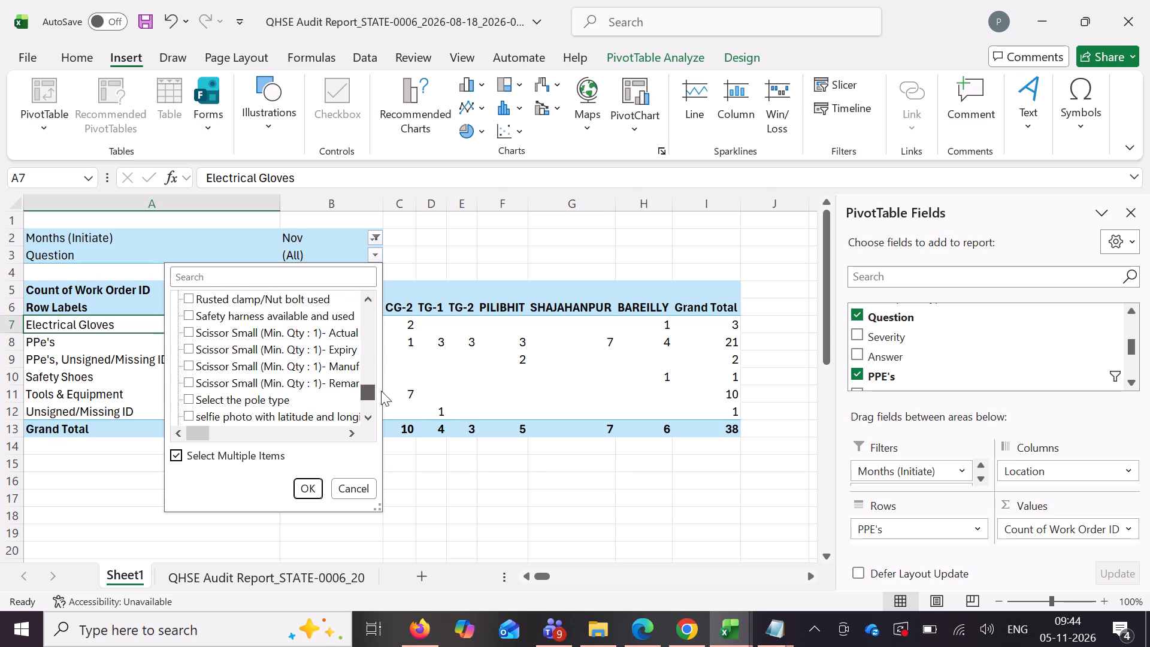
drag(381, 391, 382, 391)
scroll(237, 355, down, 2)
scroll(237, 355, up, 4)
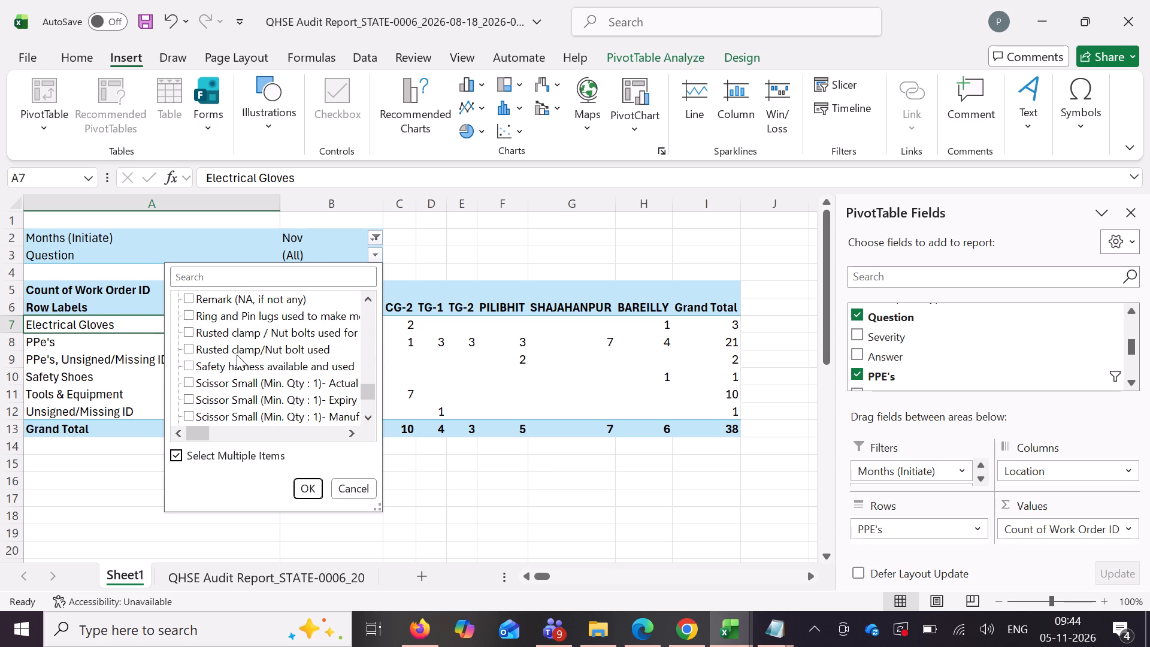
scroll(237, 355, up, 2)
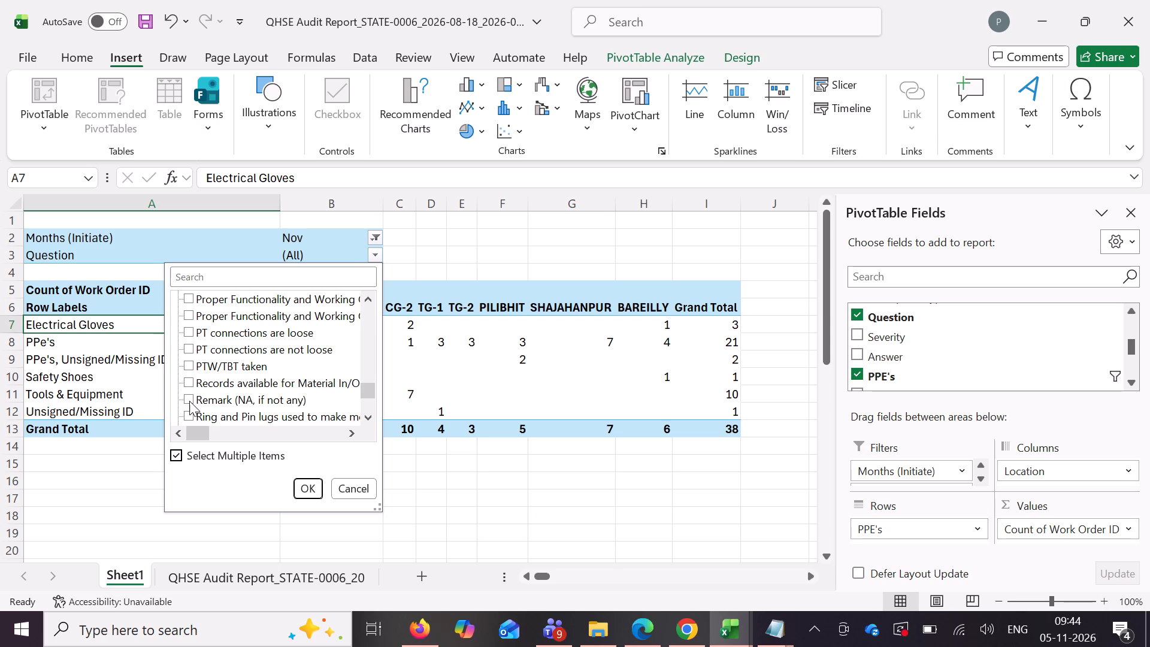
click(187, 401)
click(304, 486)
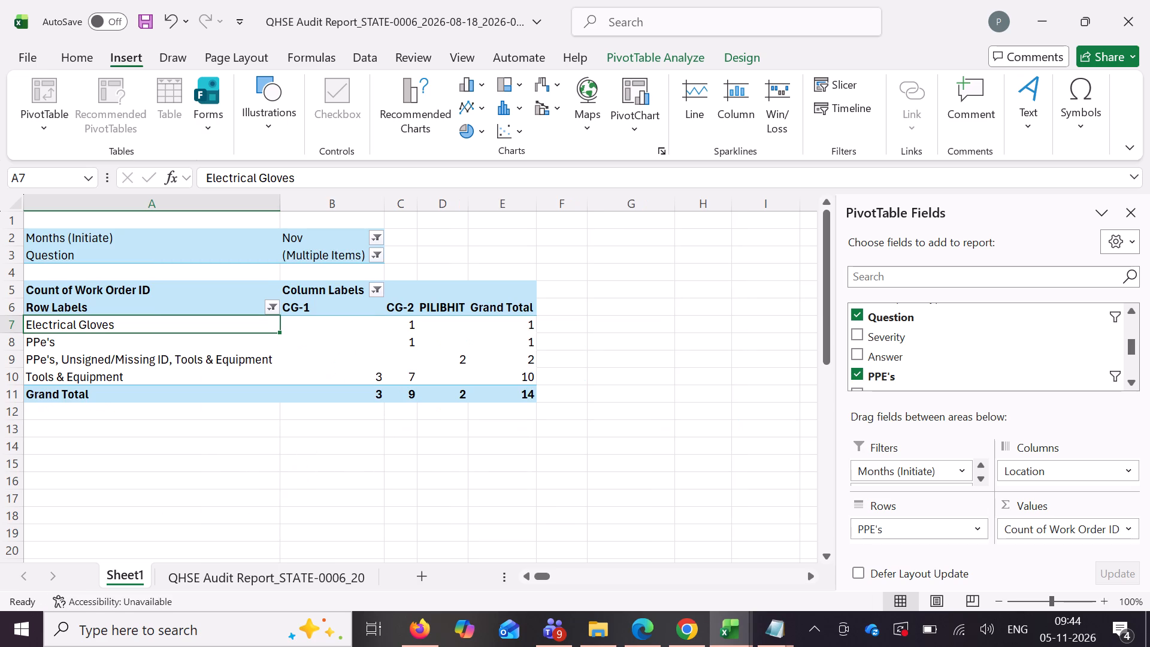
Check the filtered pivot counts by location, then enter 3 for Safety Tools under CG-1 in the QHSE Data for Meeting workbook's November table.
click(362, 322)
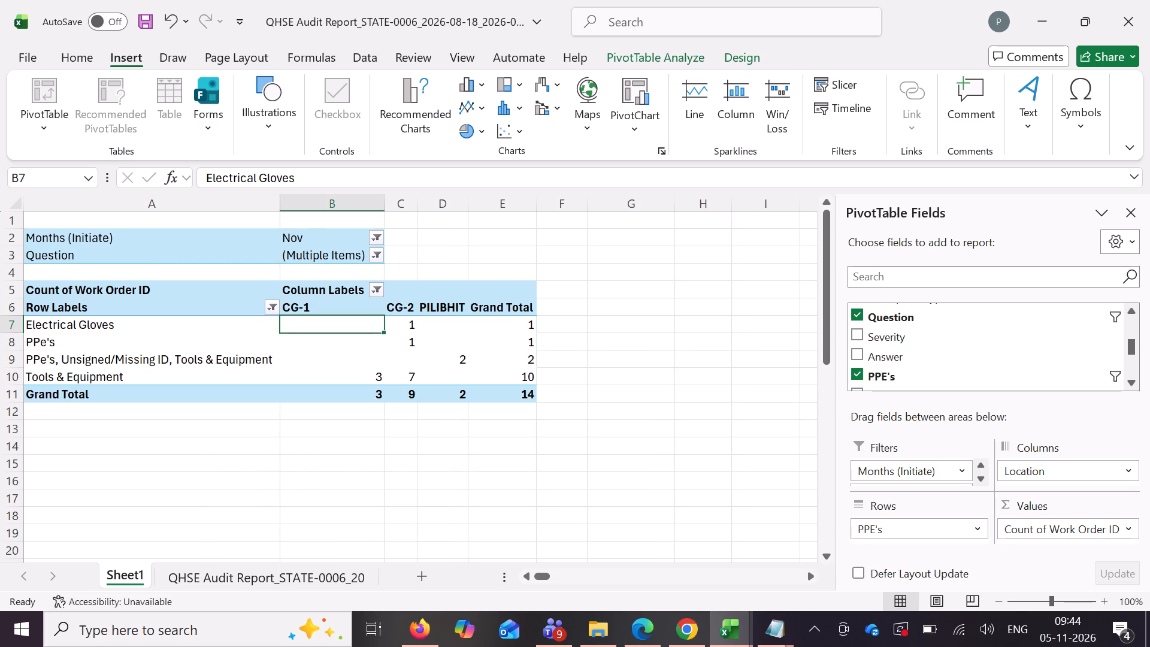
click(413, 325)
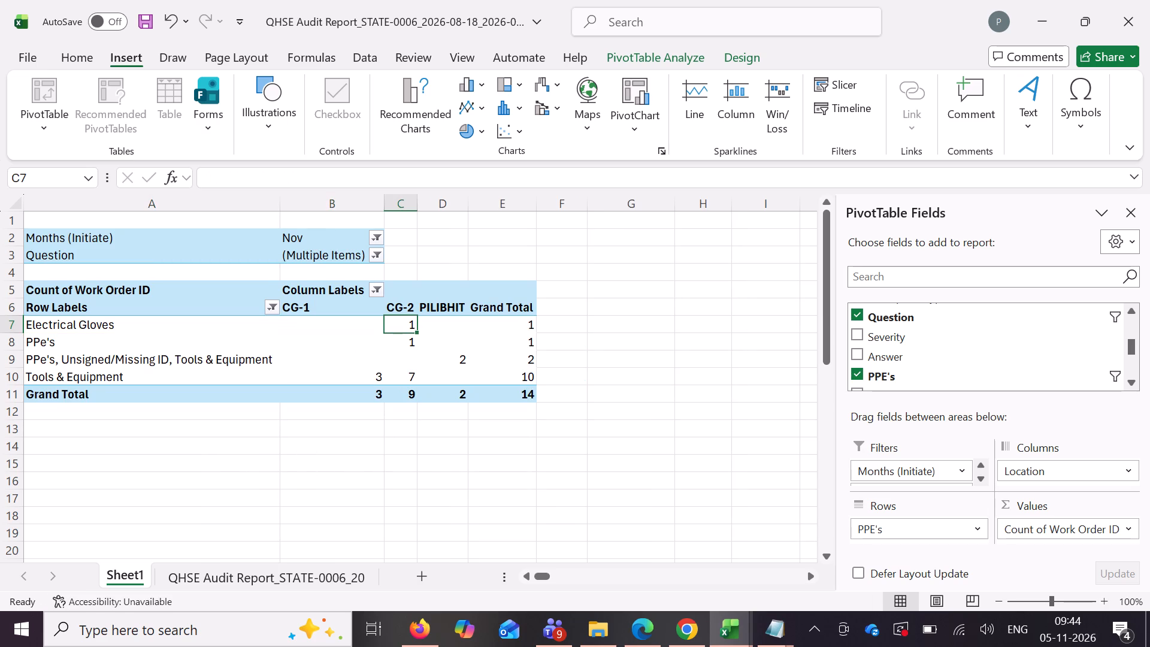
click(405, 349)
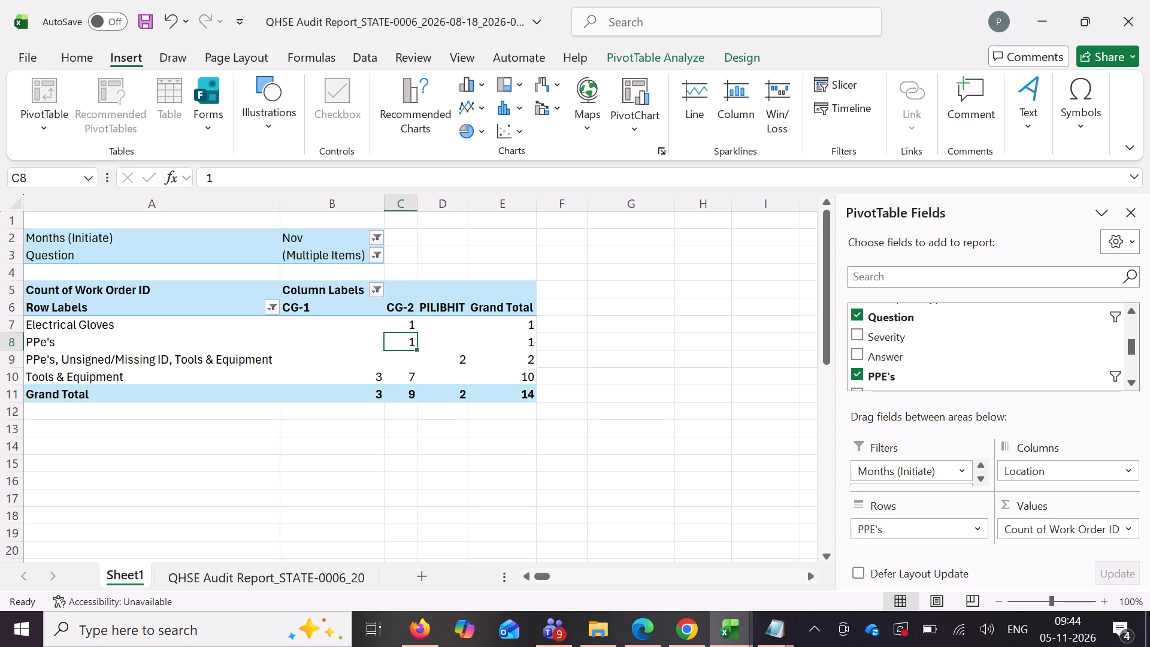
click(407, 358)
click(452, 360)
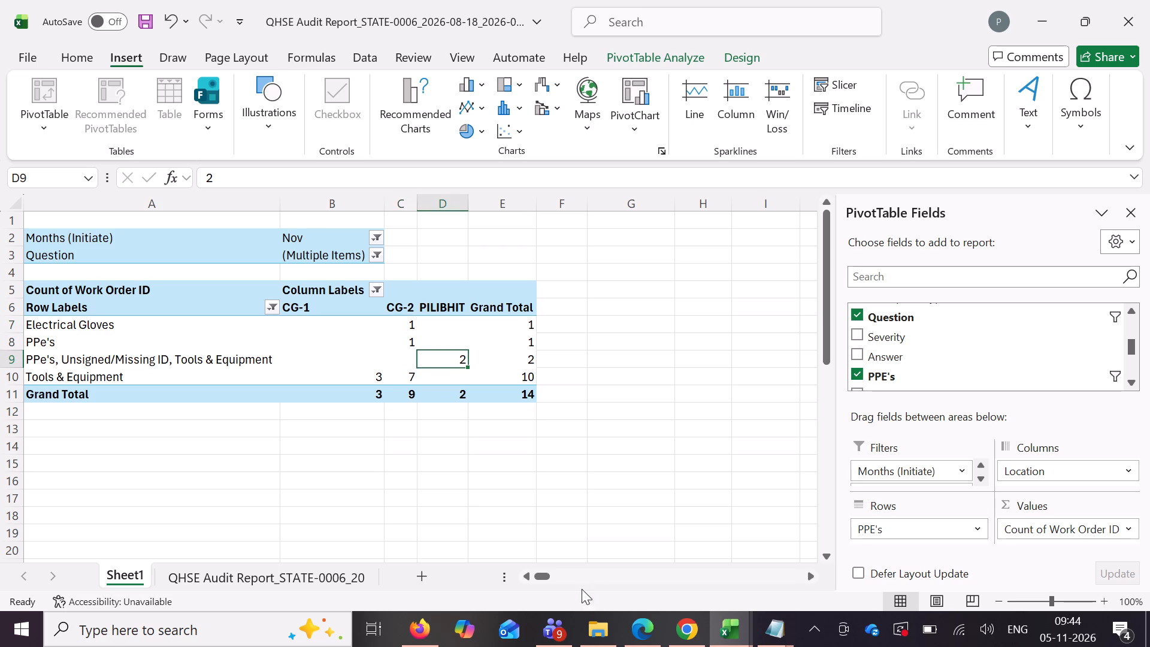
click(717, 619)
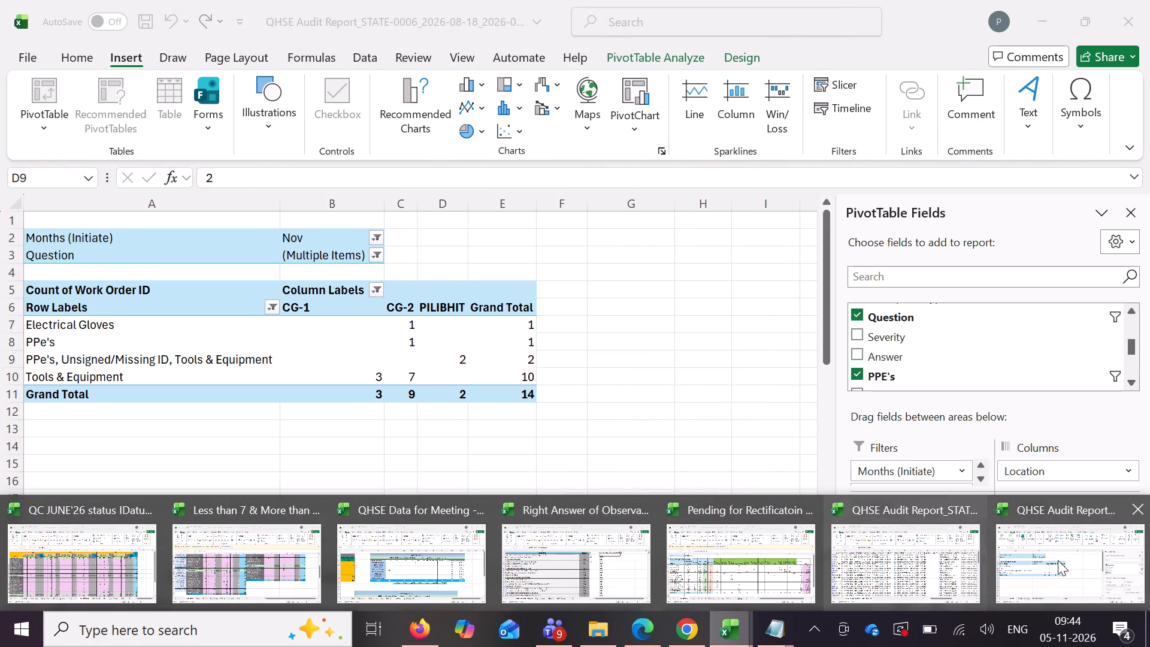
click(1071, 562)
click(724, 618)
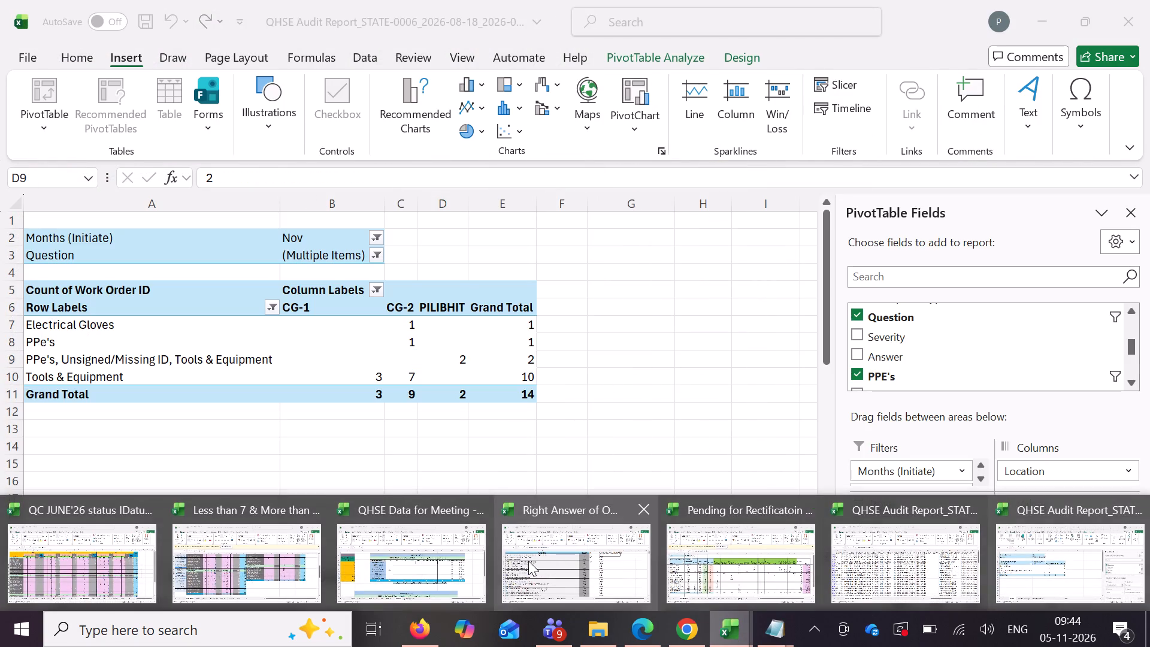
click(469, 564)
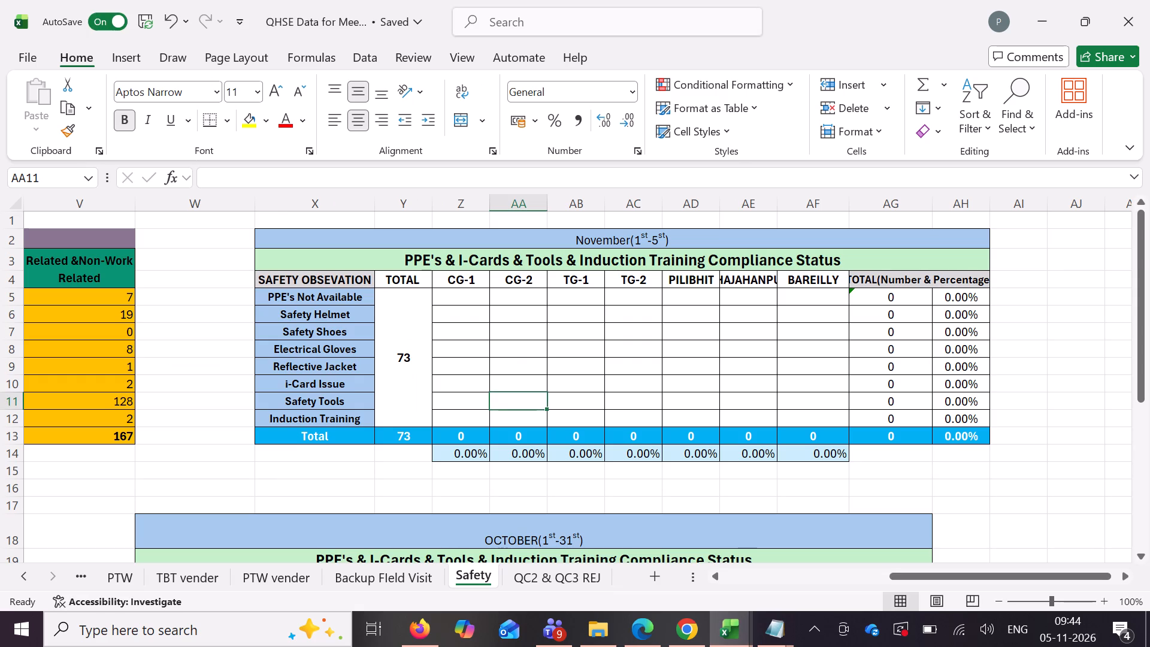
click(462, 402)
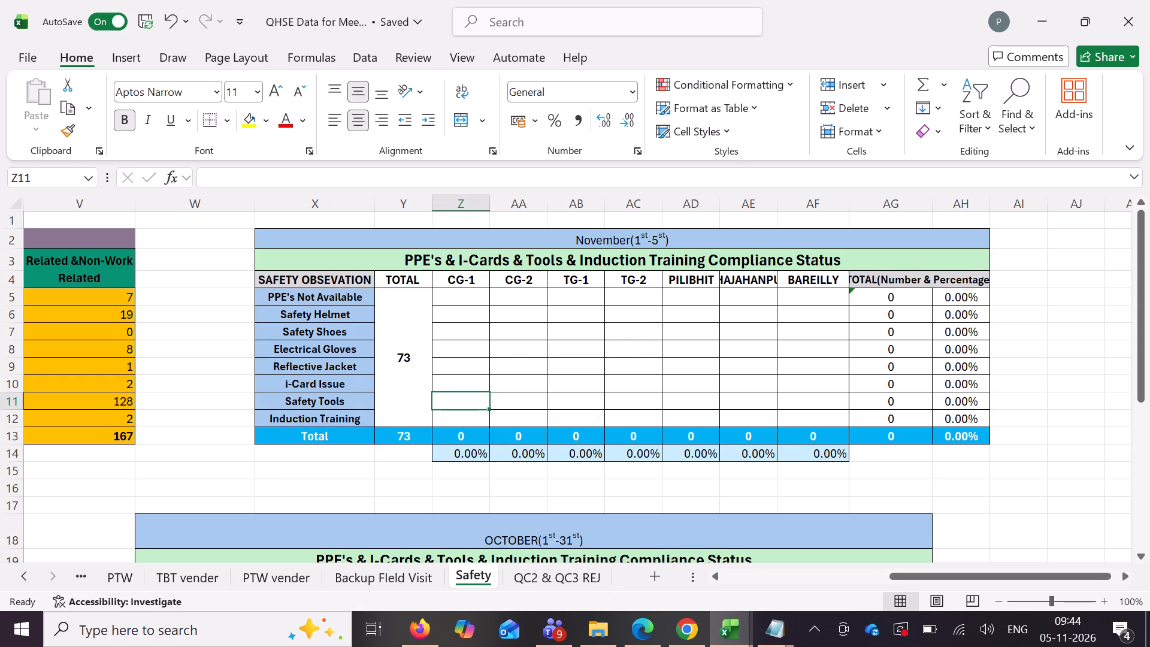
key(3)
click(517, 388)
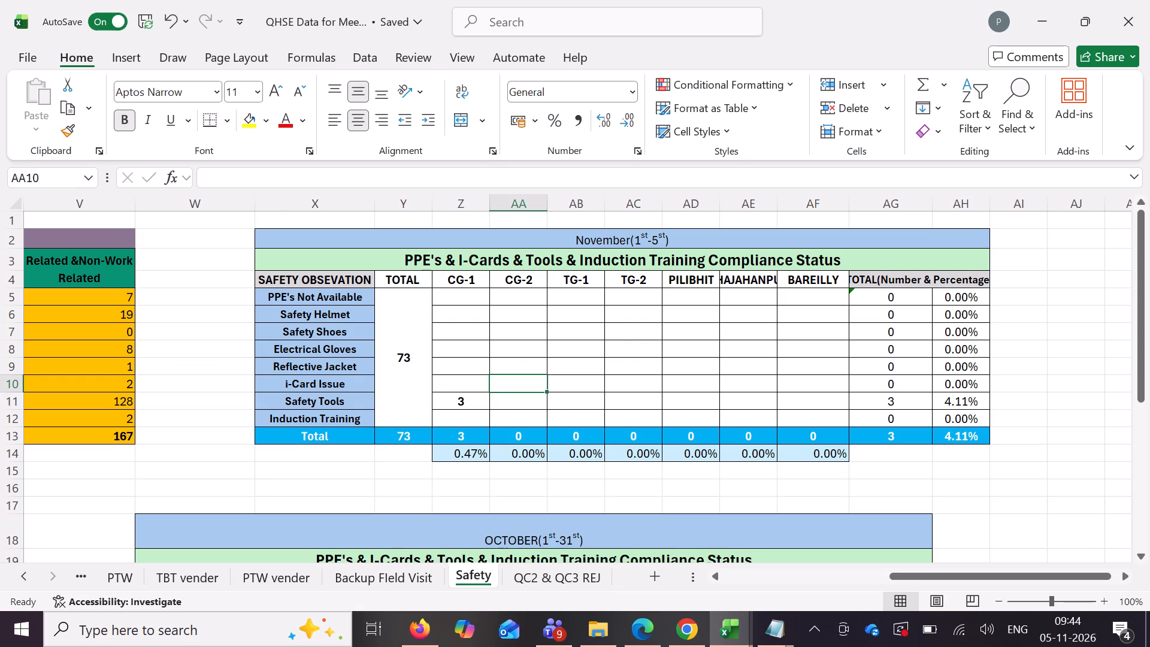
Enter 2 for PPE's Not Available under CG-2 in the November 1–5 compliance table.
click(515, 295)
key(1)
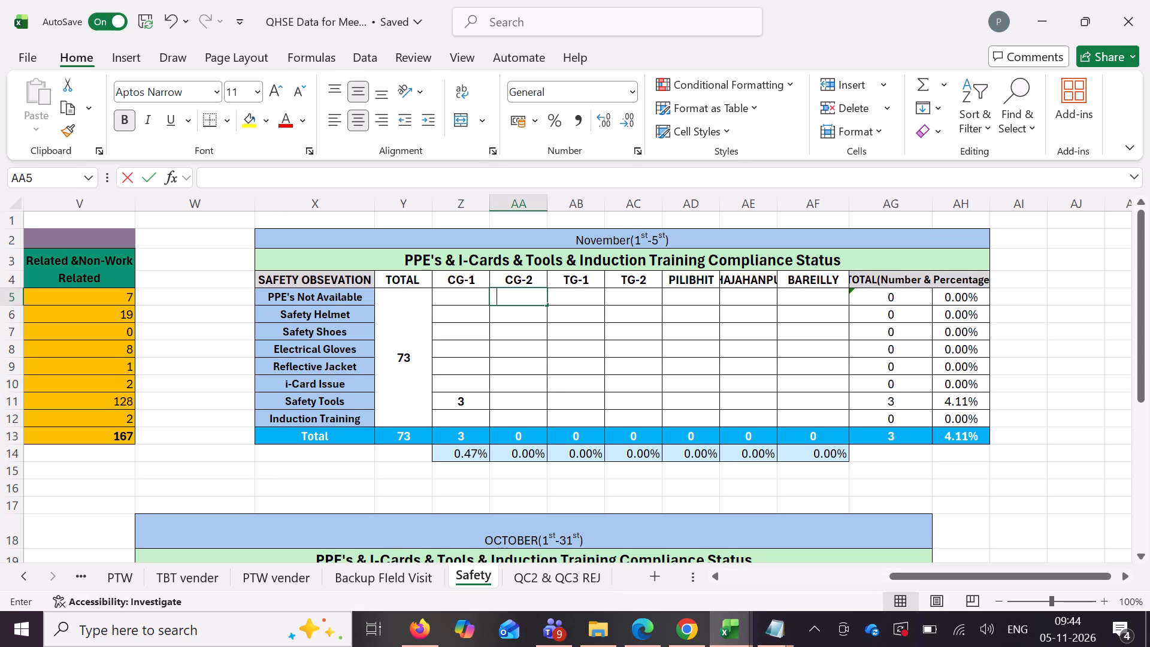
key(2)
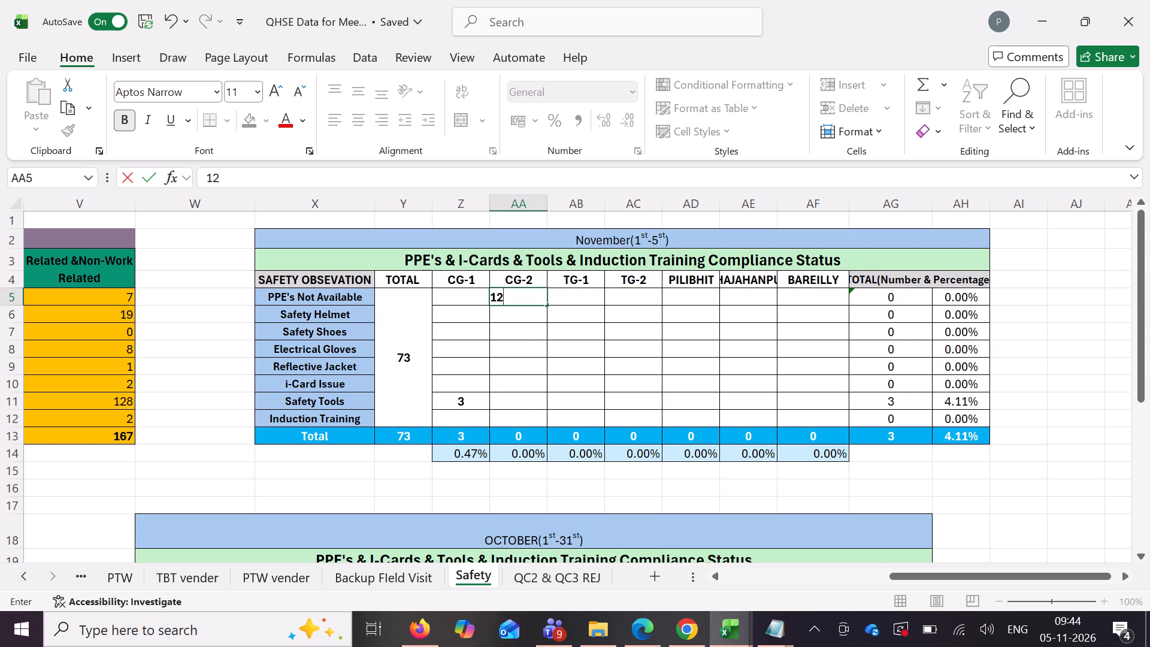
key(BackSpace)
key(BackSpace)
key(2)
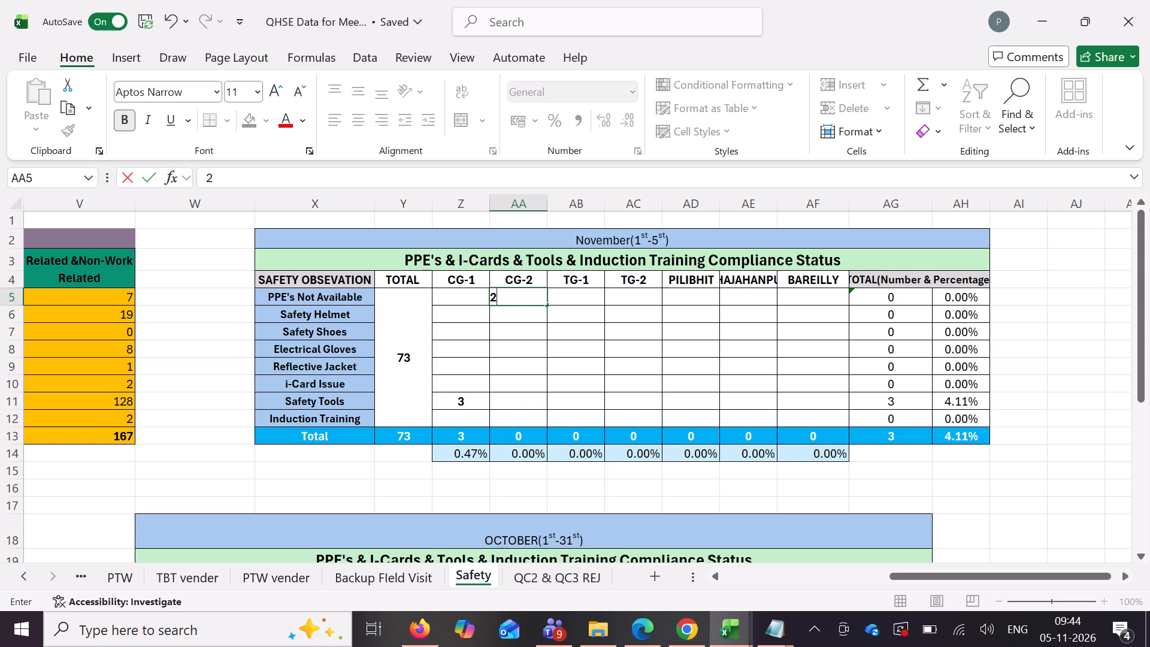
click(543, 329)
Recheck the open audit workbooks, then enter 7 for Safety Tools and 1 for Electrical Gloves under CG-2 in the November table.
click(737, 616)
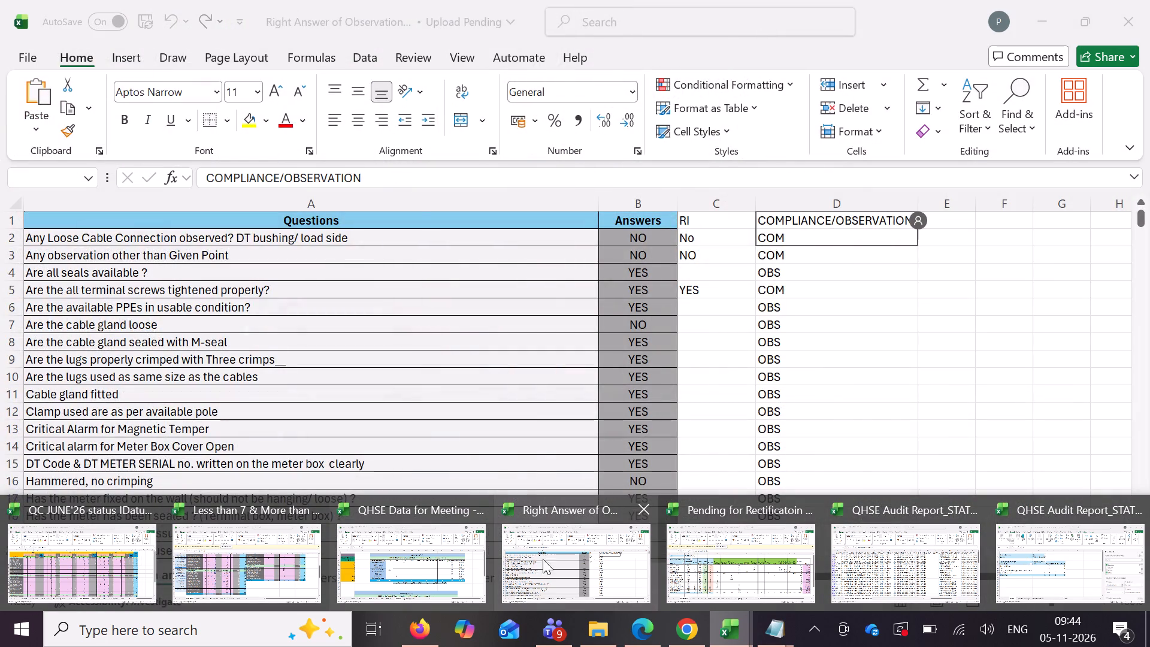
click(468, 559)
click(516, 397)
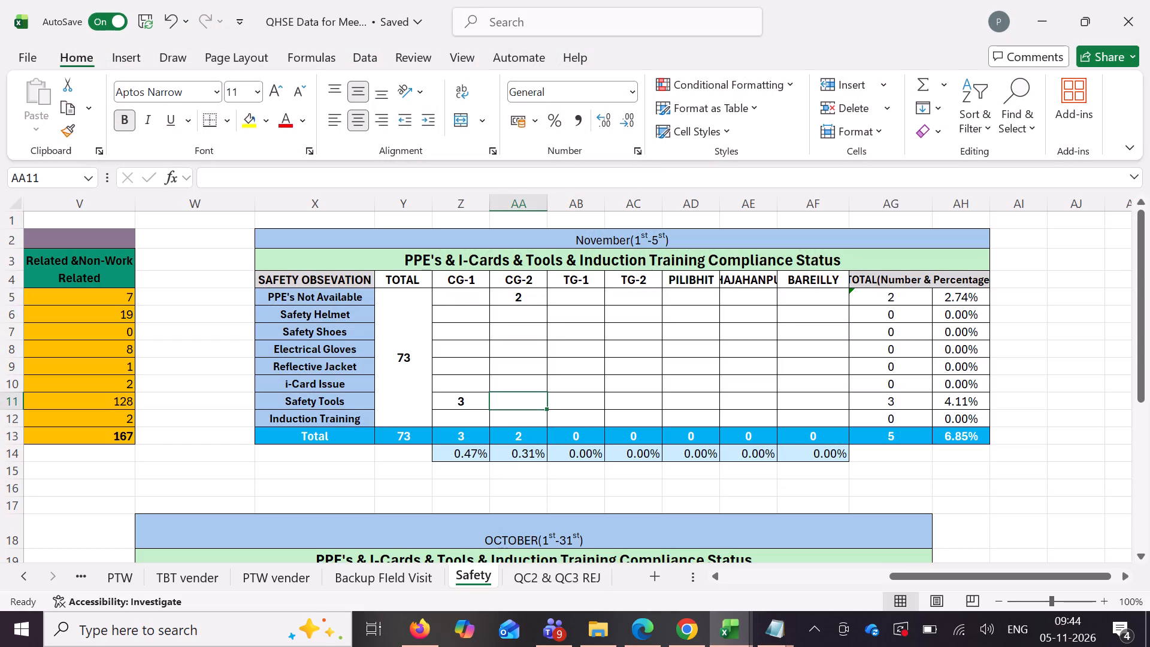
key(7)
click(524, 337)
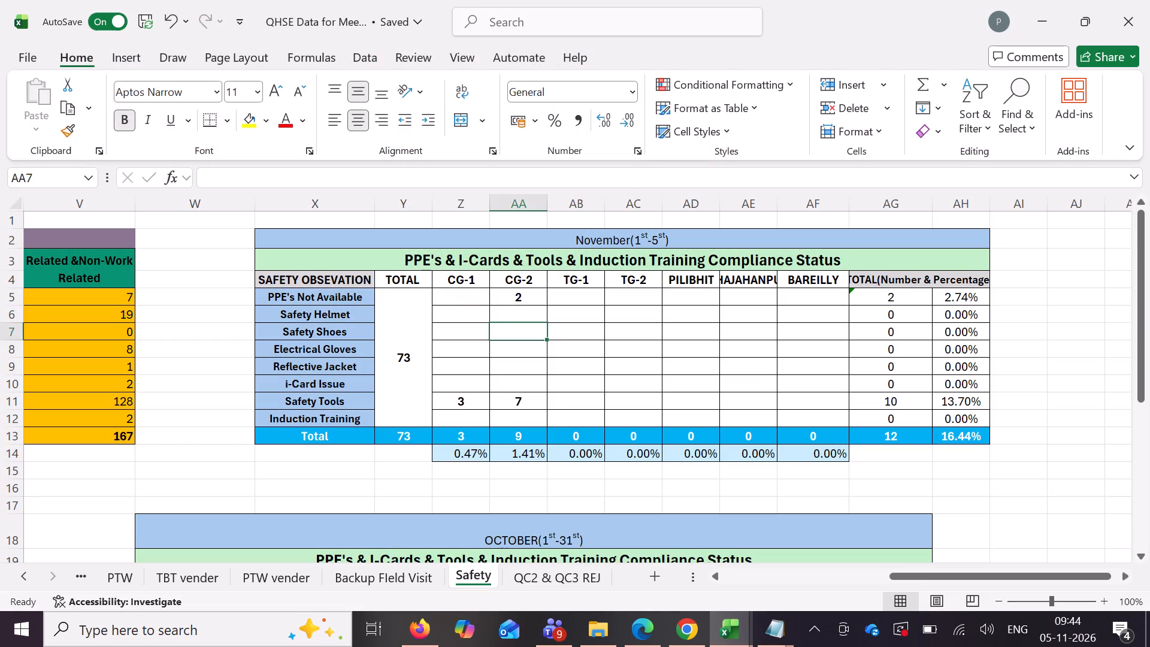
click(496, 343)
key(1)
click(641, 345)
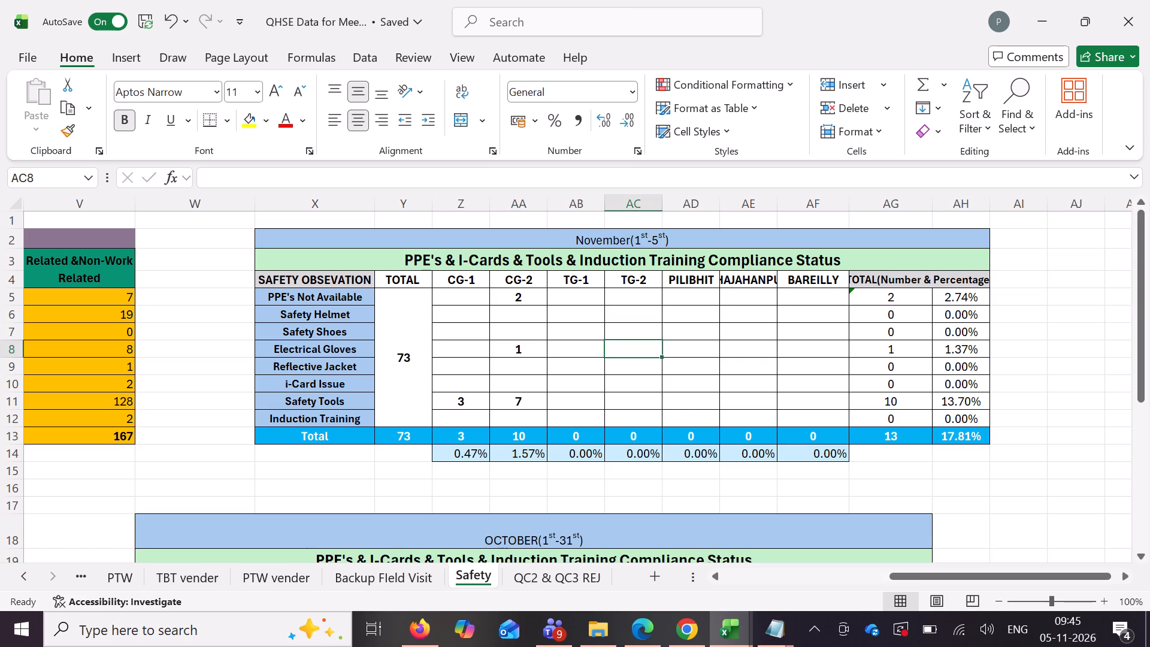
Consult the audit report again, then enter 1 each for i-Card Issue, Safety Tools and PPE's Not Available under Pilibhit in the November table.
click(728, 628)
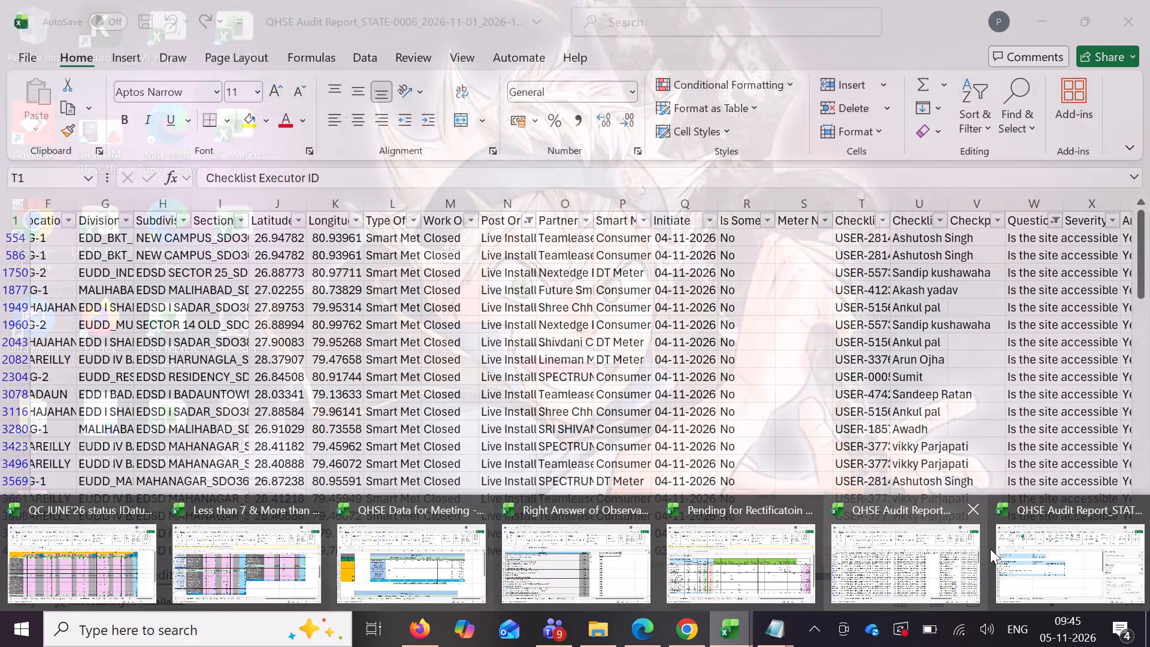
click(432, 575)
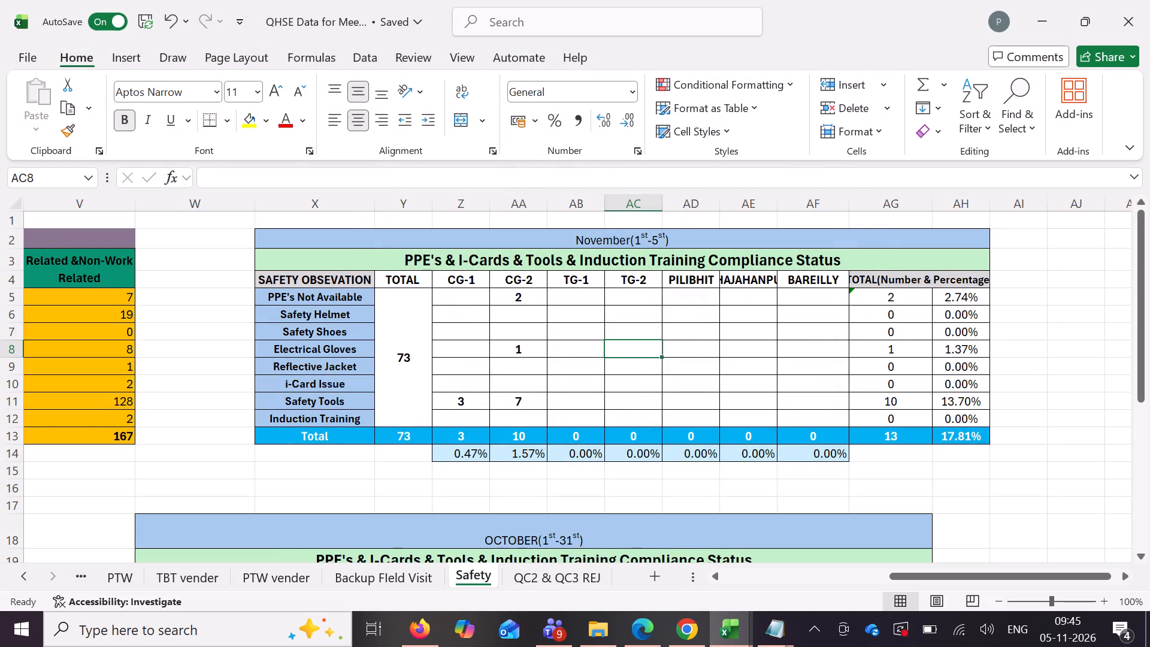
click(687, 378)
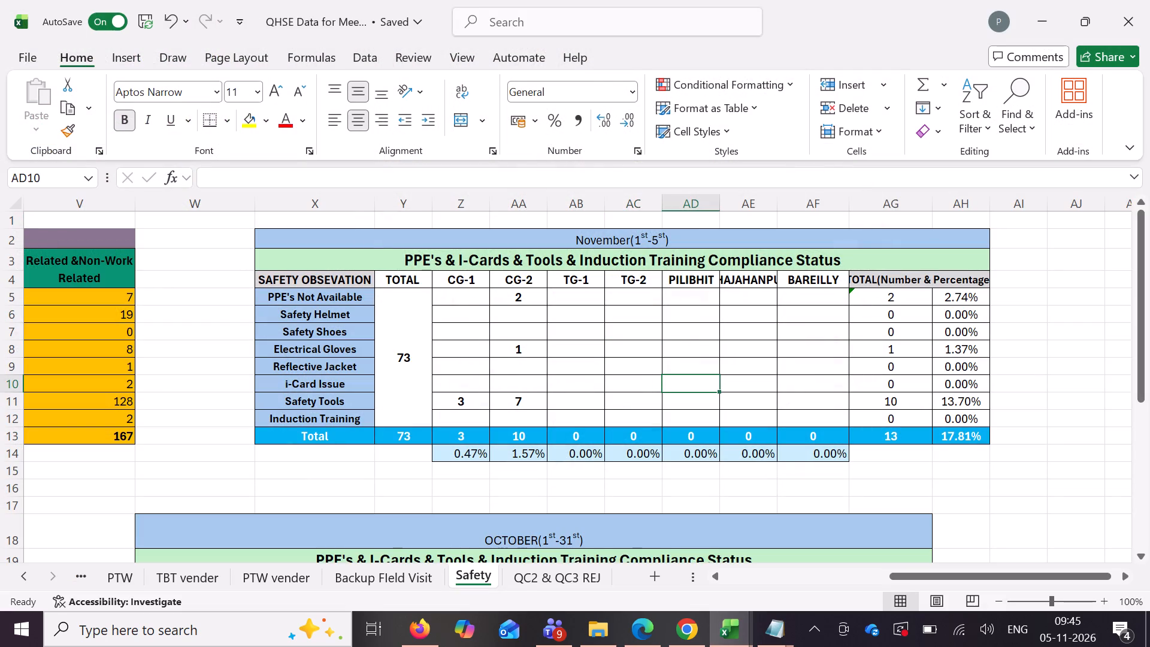
key(1)
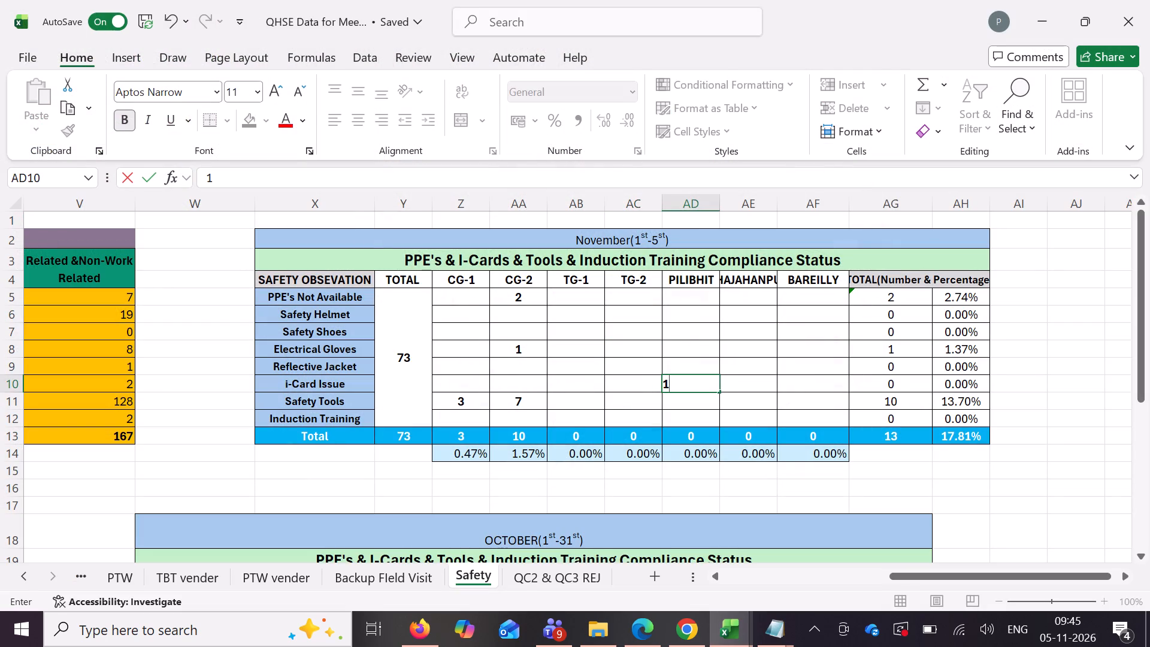
click(697, 400)
key(1)
click(694, 341)
click(687, 304)
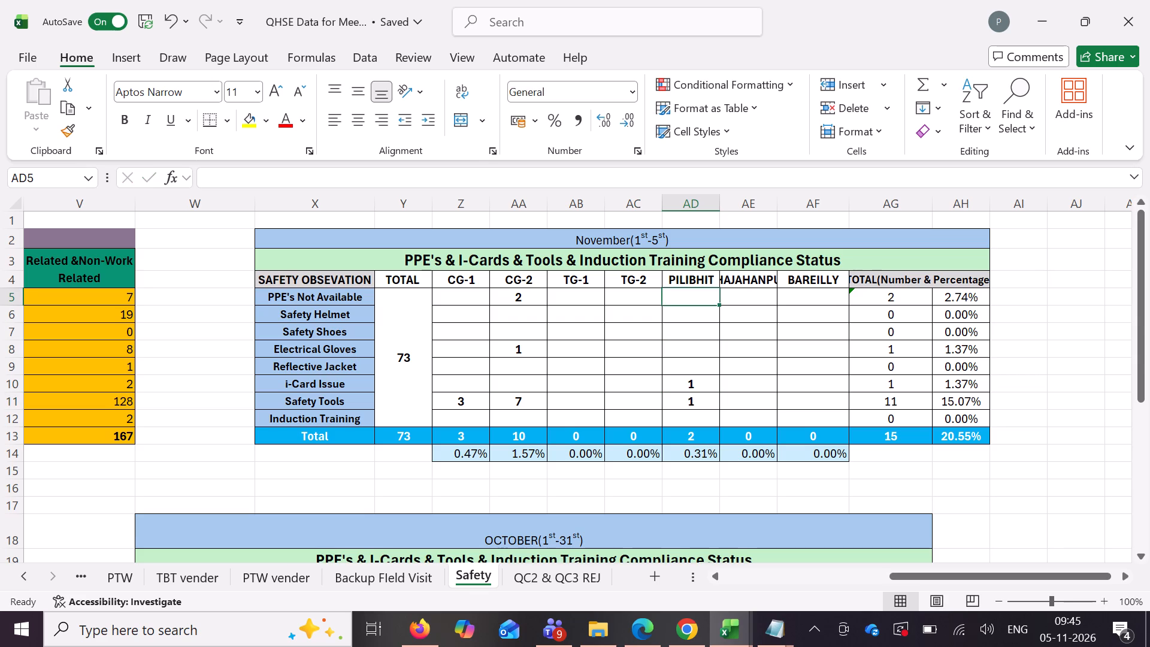
key(1)
click(509, 305)
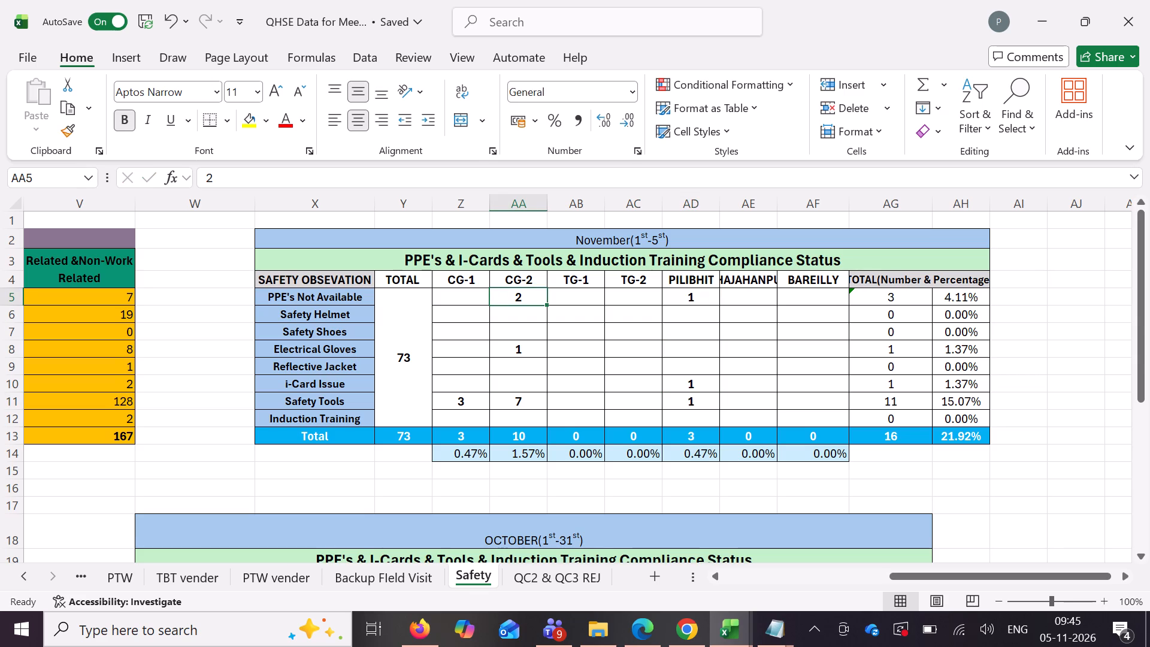
Change PPE's Not Available under CG-2 to 1 in the November compliance table.
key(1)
click(559, 320)
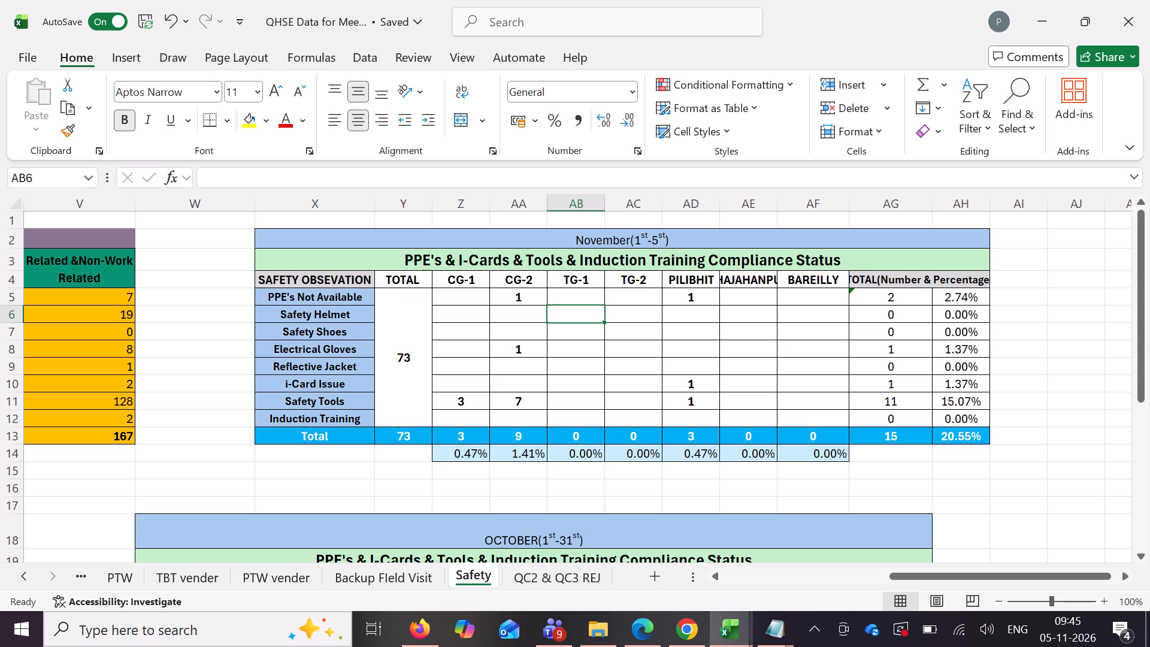
Inspect the percentage formulas for PPE's Not Available and the Total row in the November table without altering them.
click(961, 297)
double_click(961, 297)
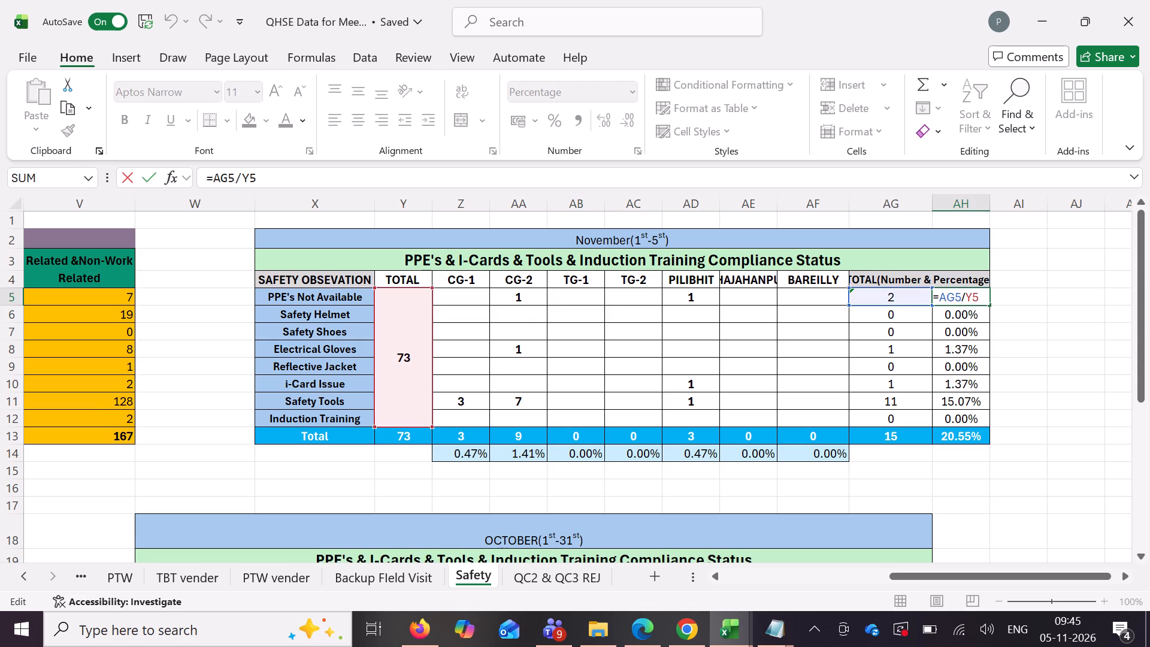
key(Return)
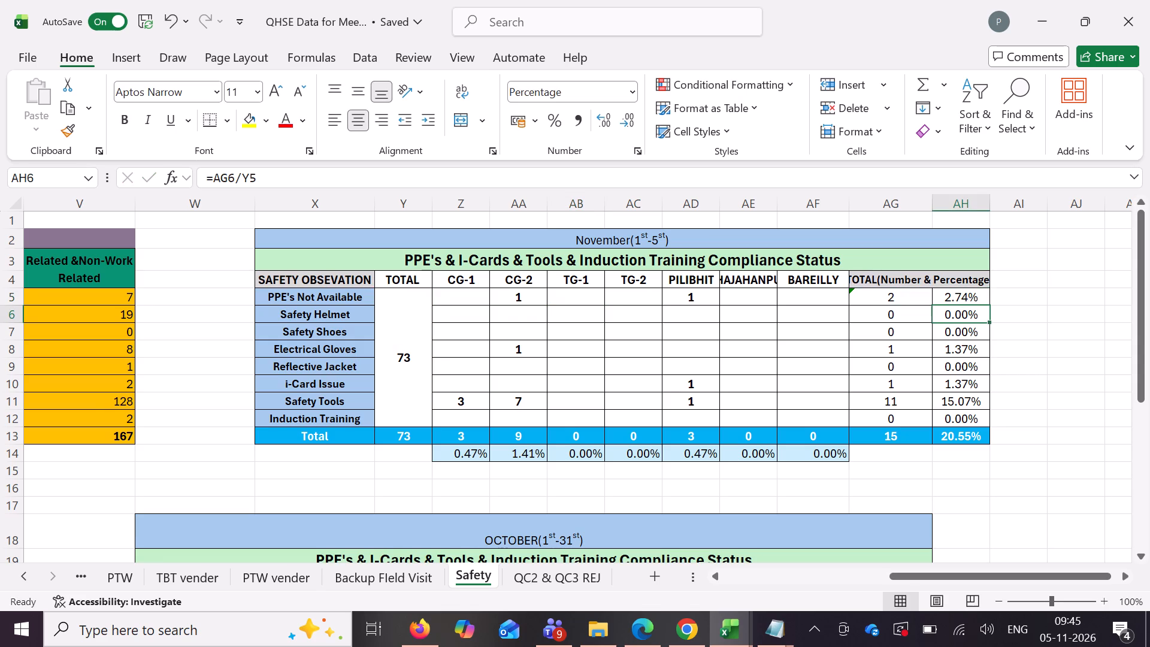
double_click(962, 436)
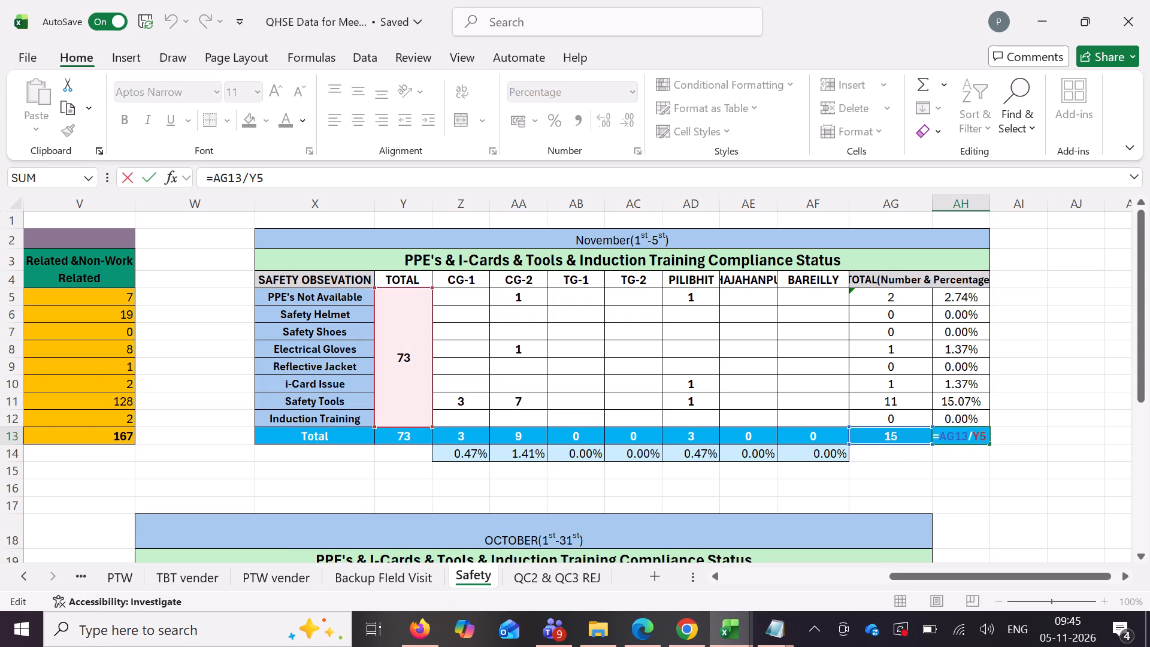
key(Escape)
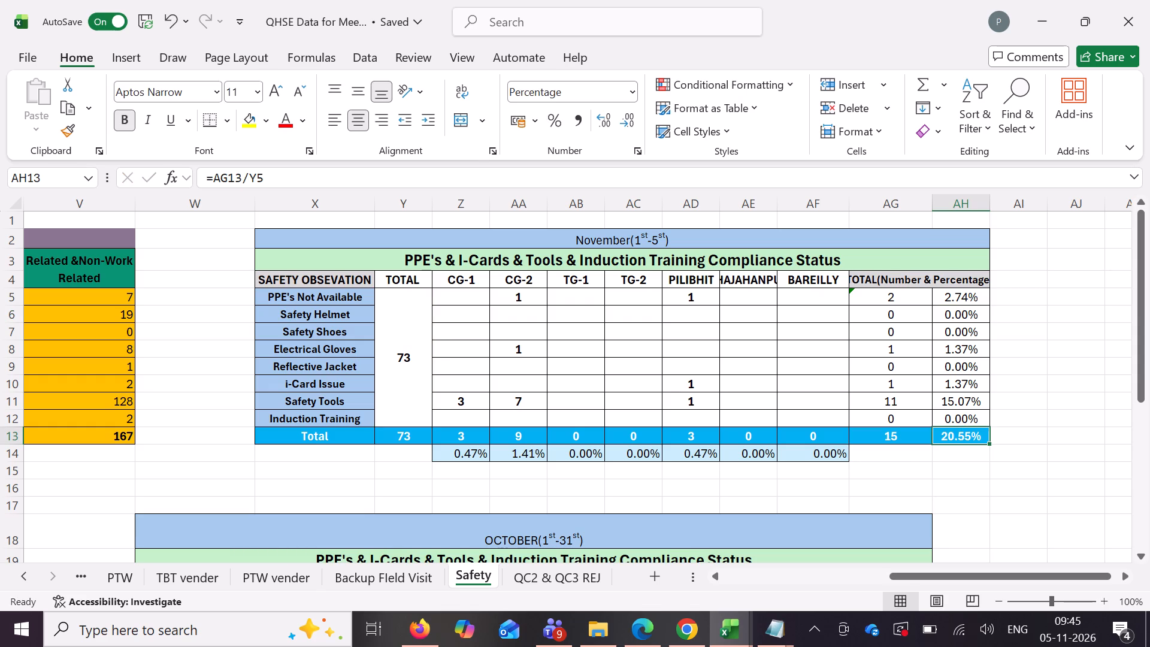
Select the merged November date heading above the compliance status table.
click(552, 235)
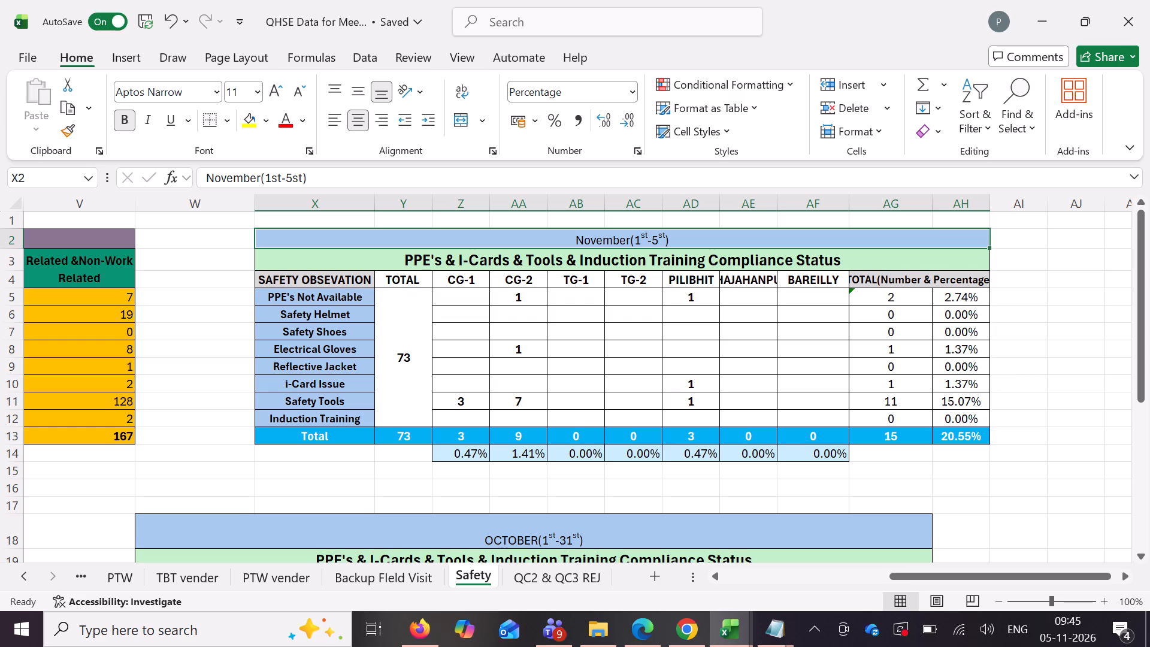
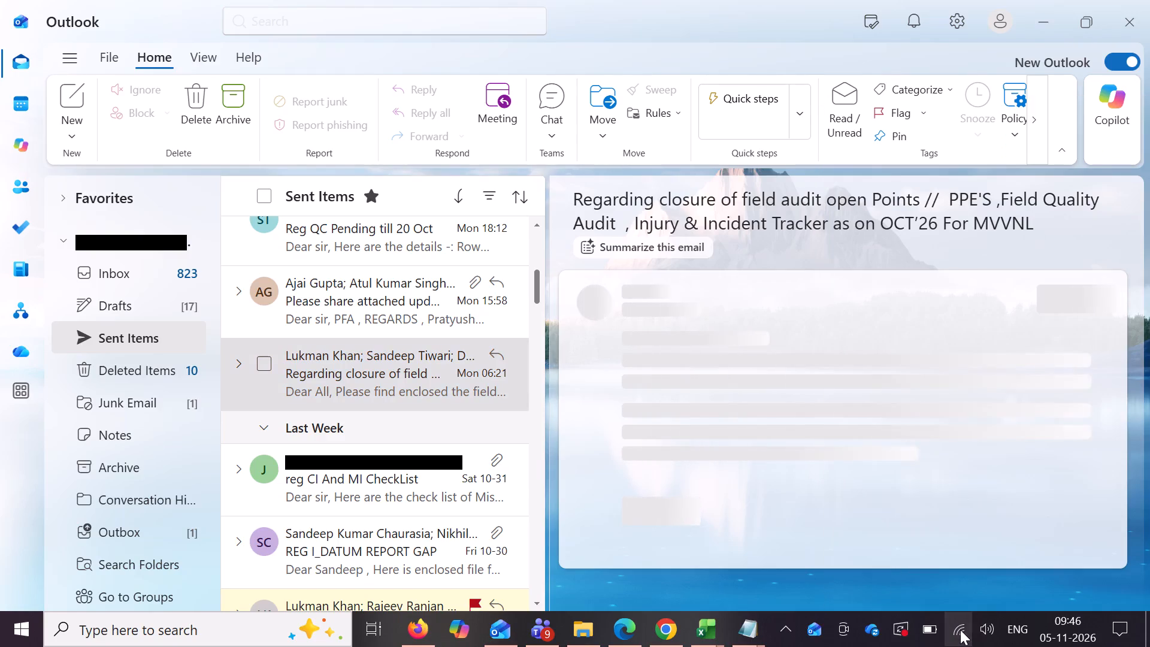
Switch the computer's Wi-Fi connection to the IntelliSmart-1 network.
click(960, 630)
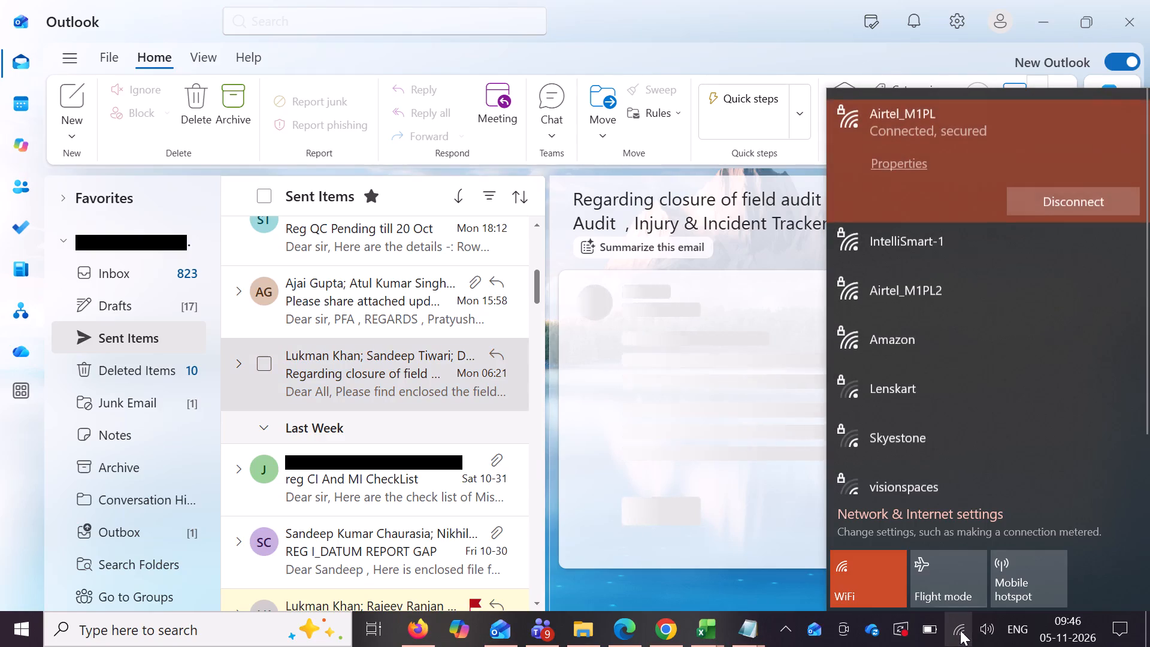
click(925, 259)
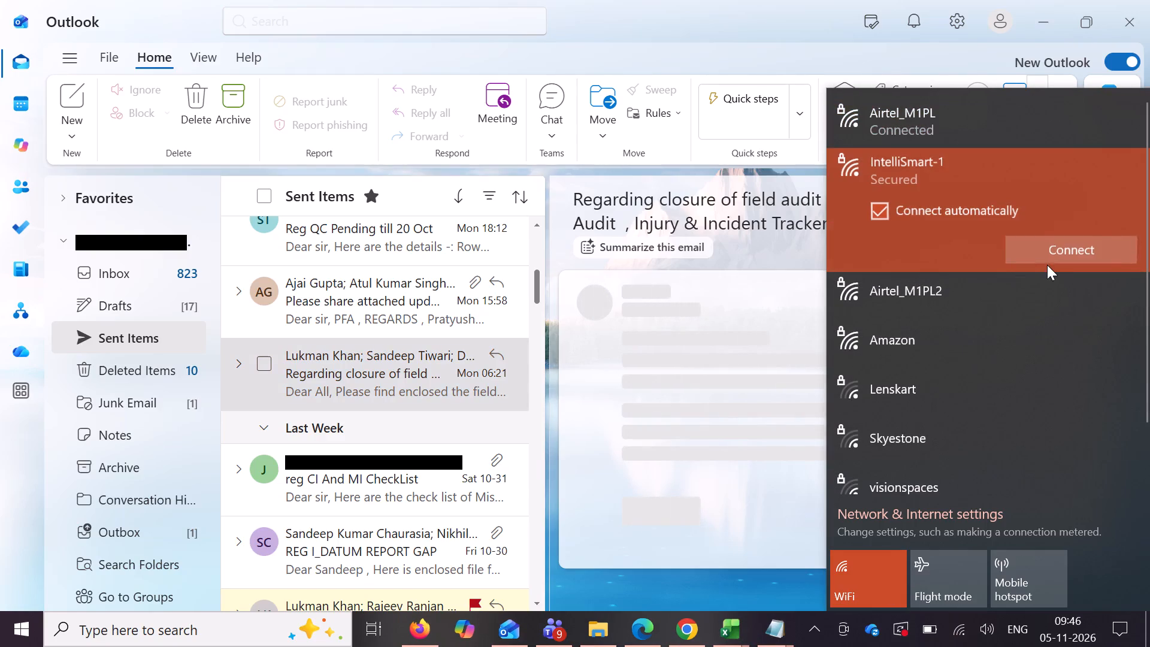
click(1051, 259)
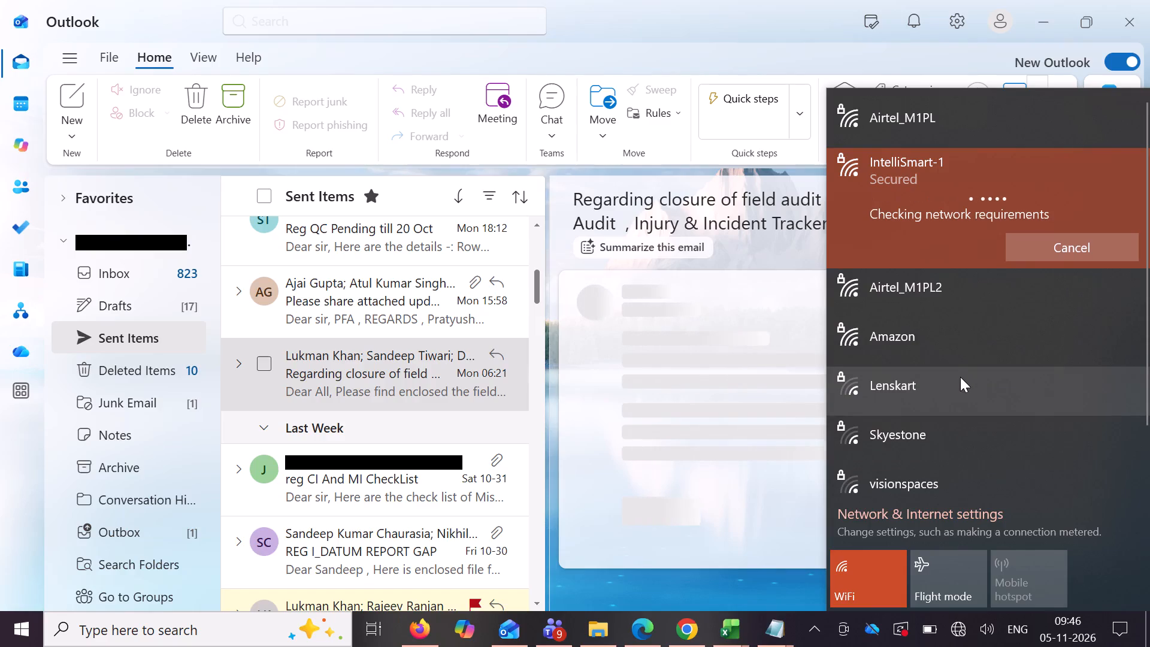
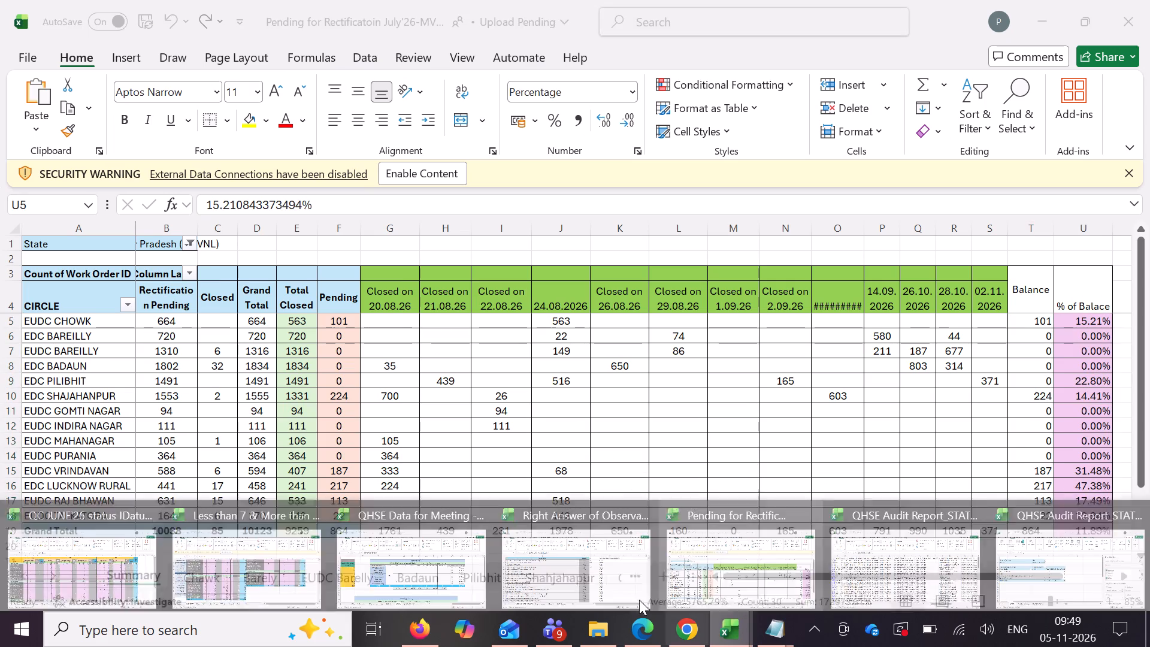
In the QHSE Data for Meeting workbook, copy the July observation status and August–October rectification pending tables, A3:V103, from the Backup Field Visit sheet.
click(473, 558)
click(374, 575)
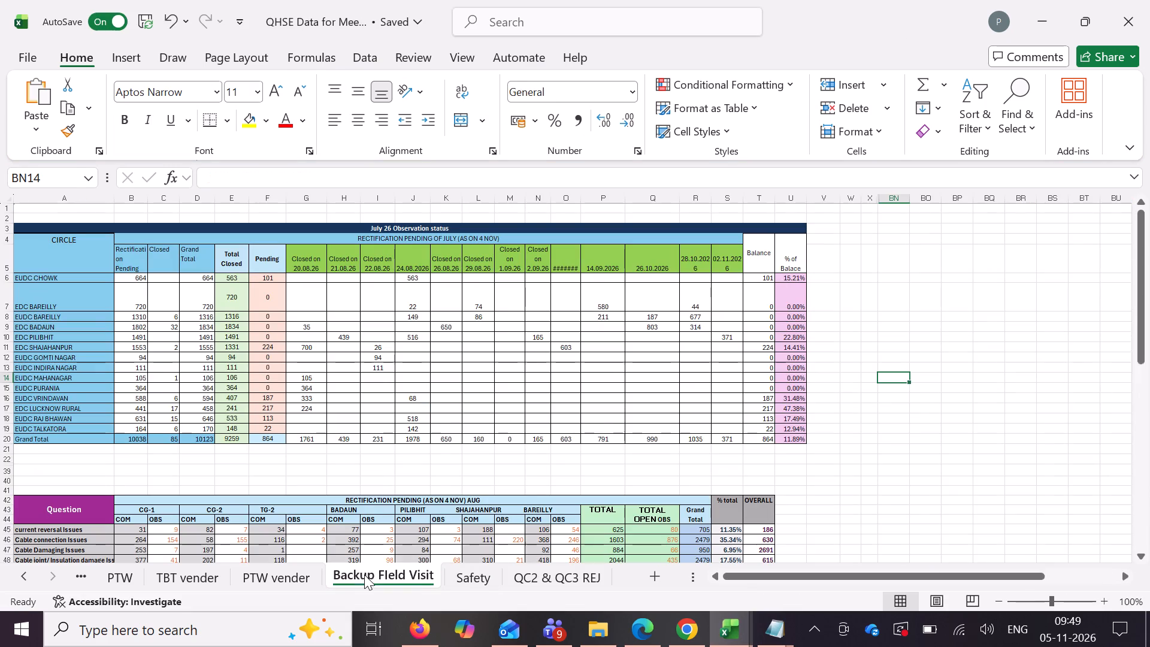
drag(474, 226, 537, 646)
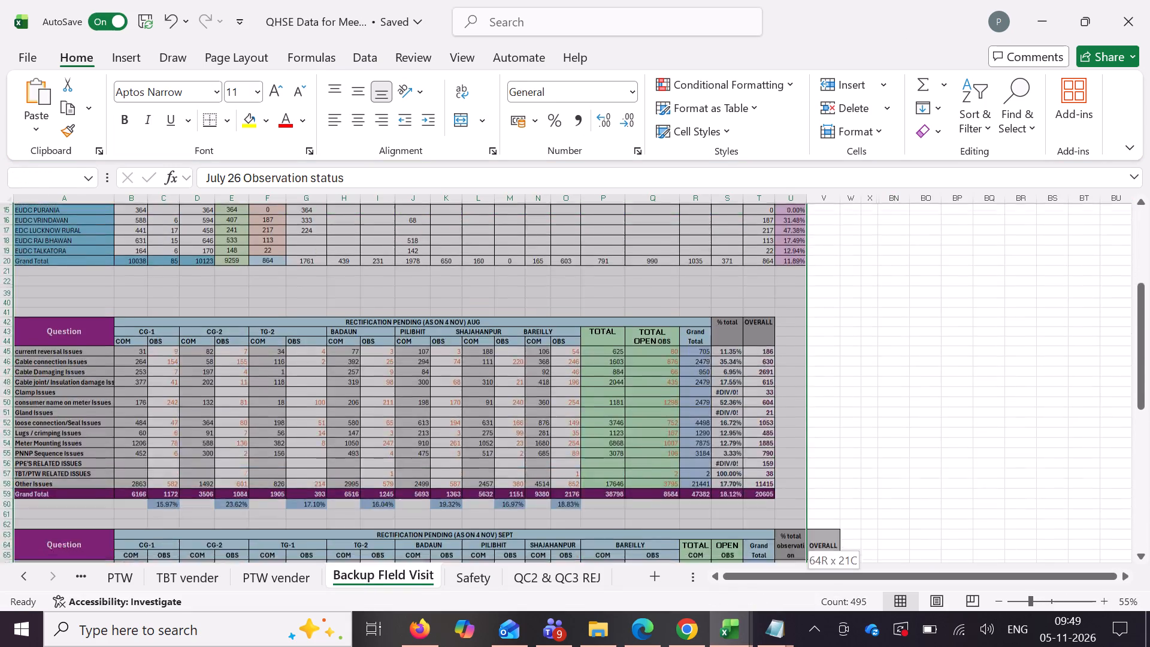
drag(537, 646, 682, 619)
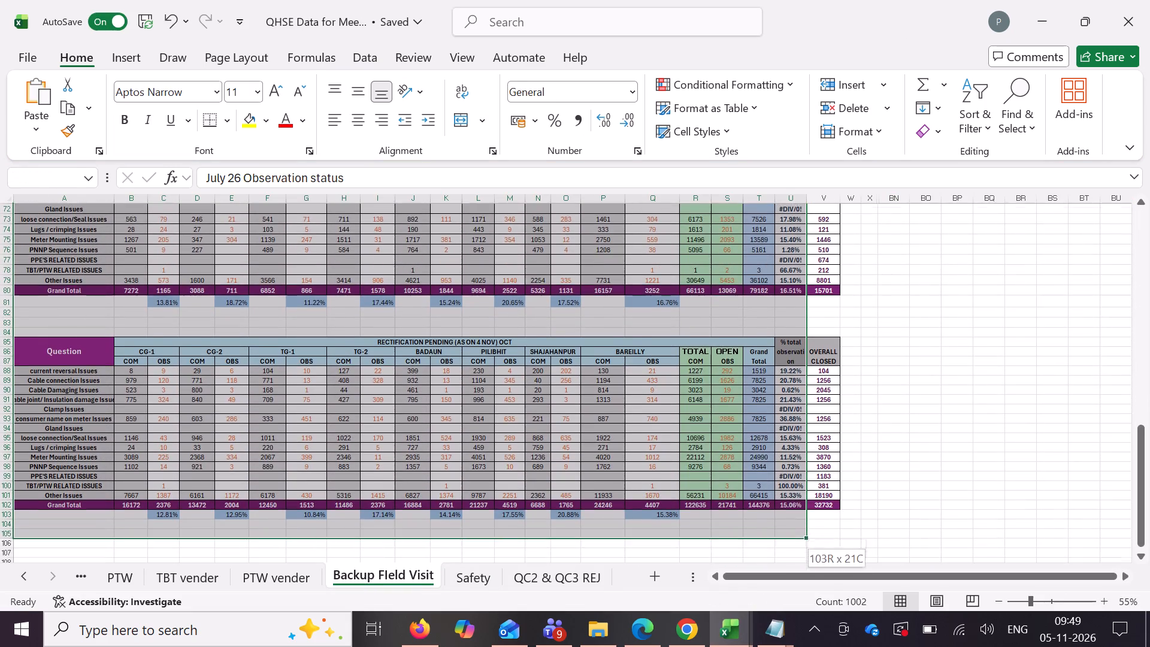
drag(682, 619, 806, 418)
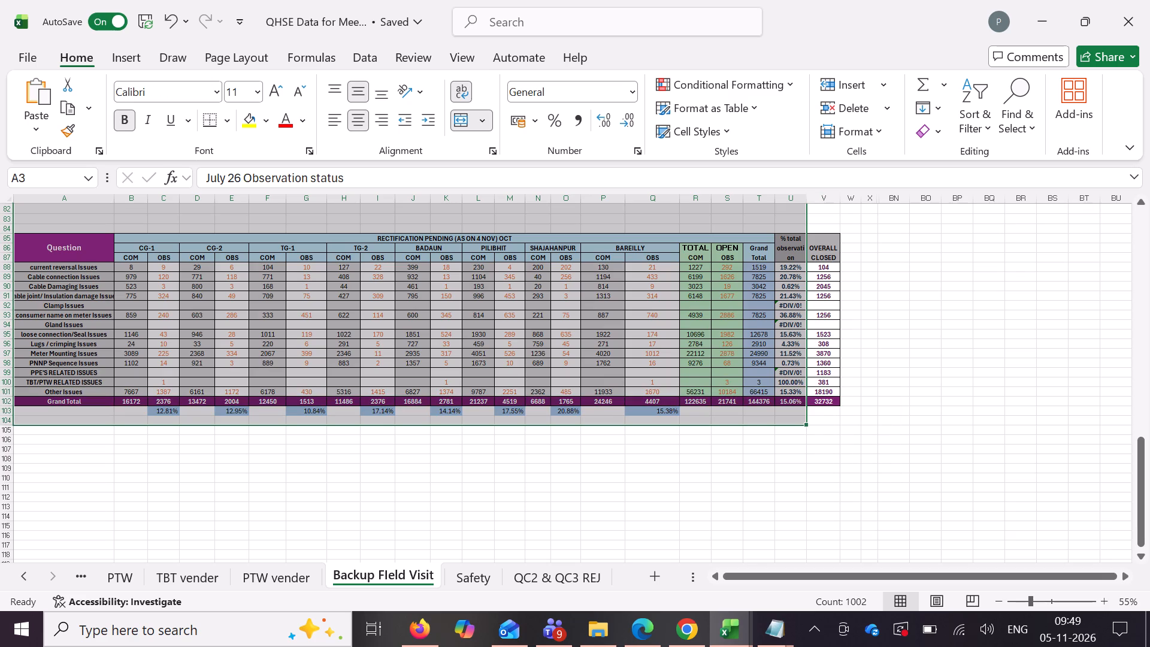
key(shift+Right)
key(shift+Up)
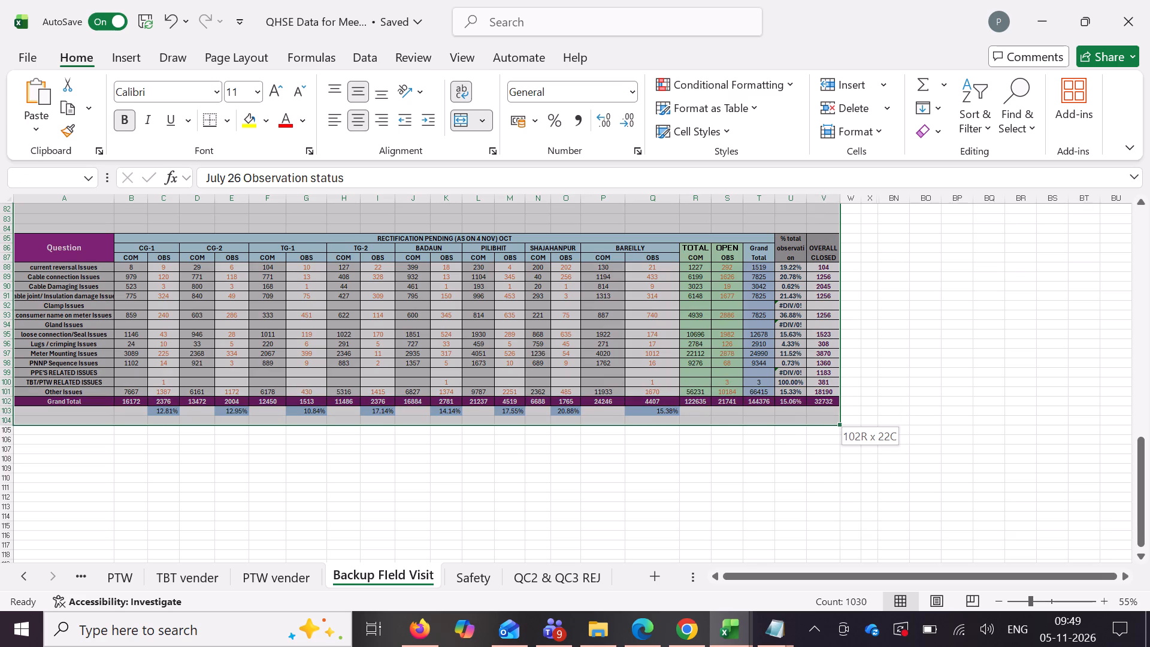
key(ctrl+c)
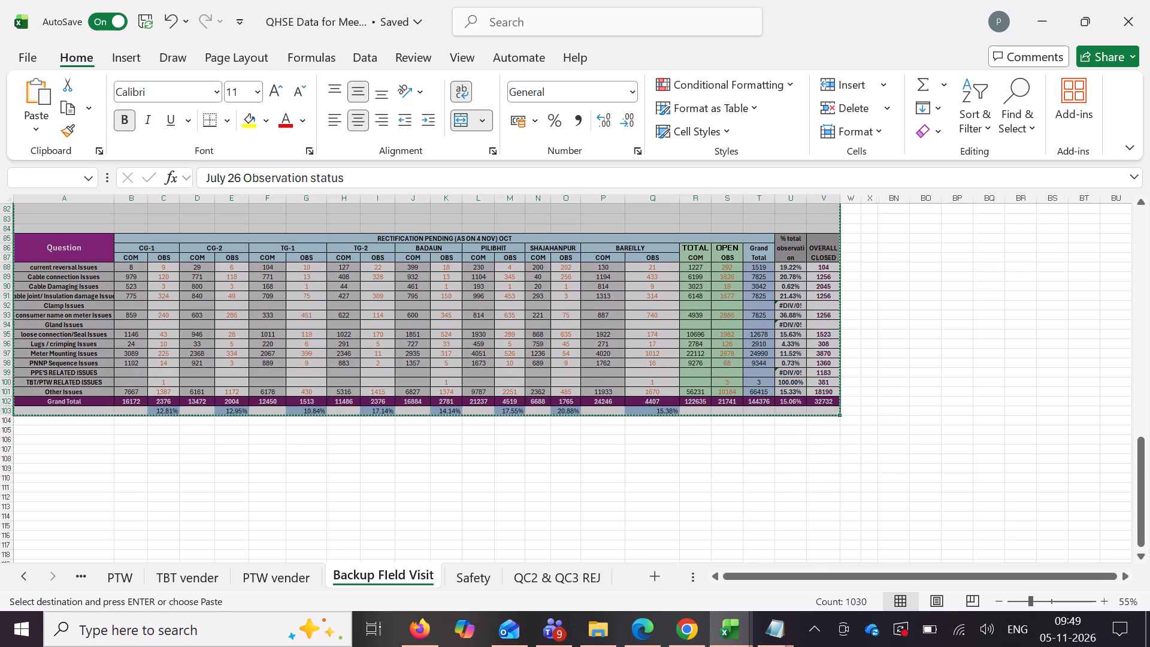
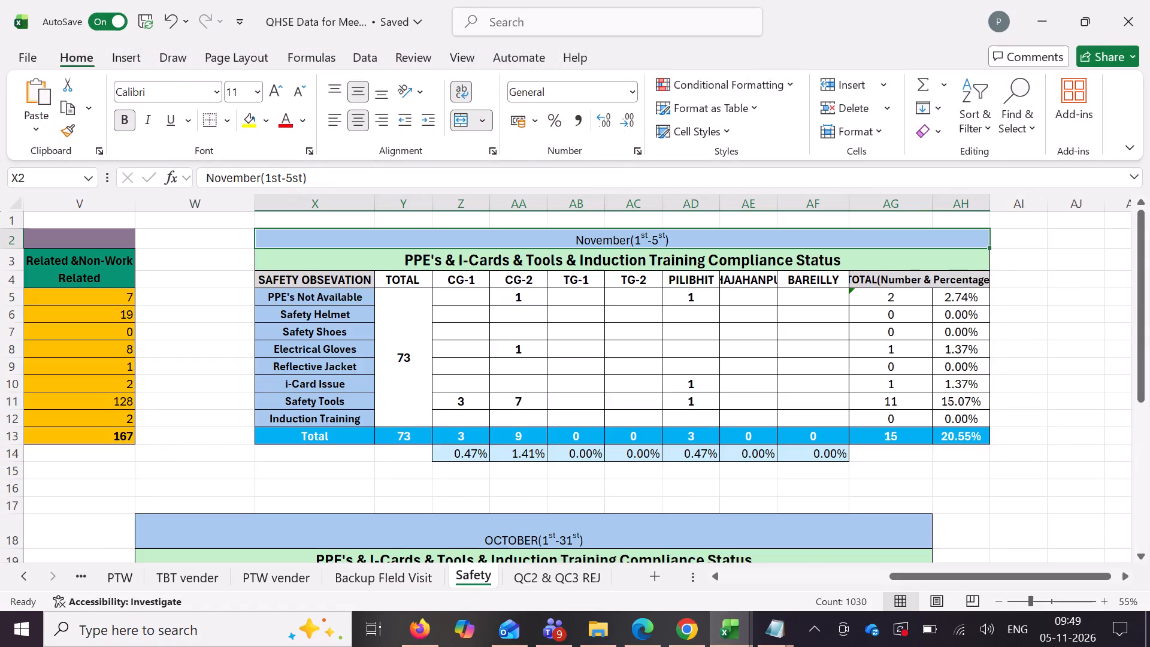
Select both Injury/Incident Report (Jan'2026 to Oct'26) tables on the Safety sheet, from the report title through the circle-wise Grand Total.
drag(927, 579, 664, 578)
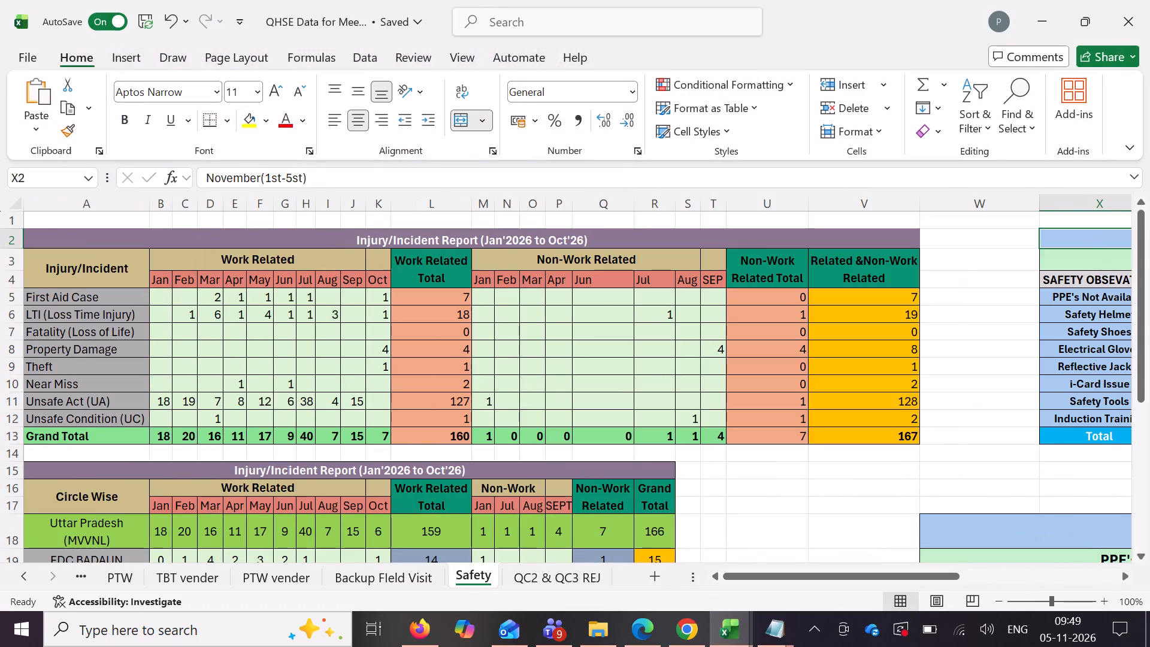
drag(558, 238, 609, 546)
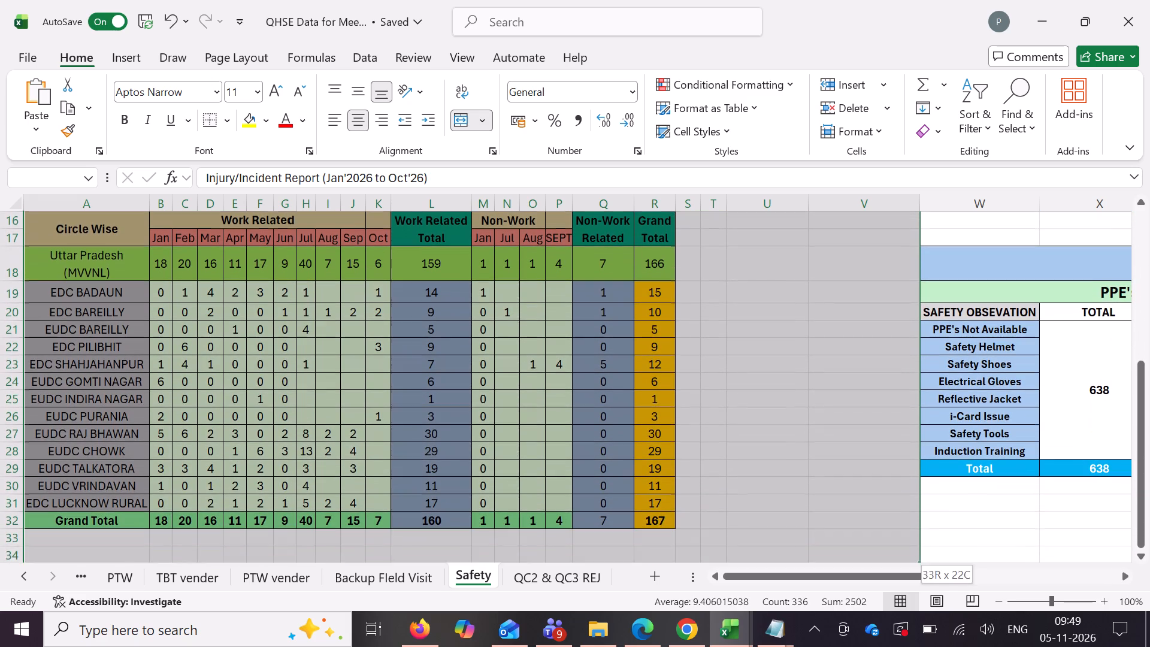
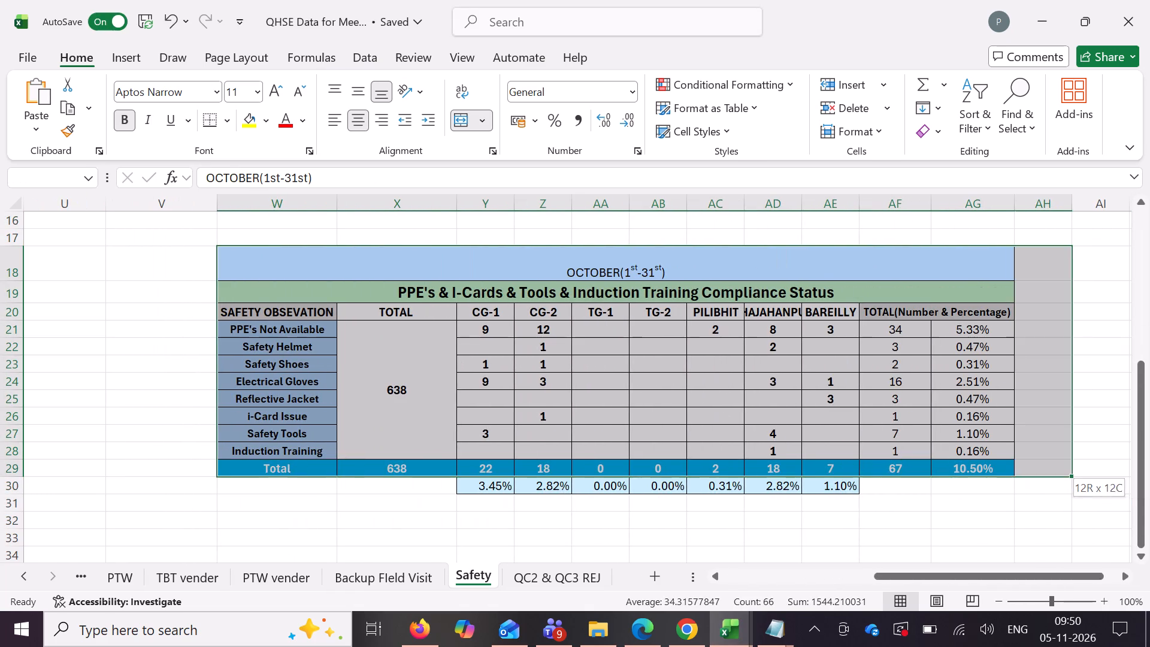
Copy the whole October PPE's, I-Cards, Tools and Induction Training compliance table, including the location percentage row beneath its totals.
drag(1149, 467, 868, 492)
key(ctrl+c)
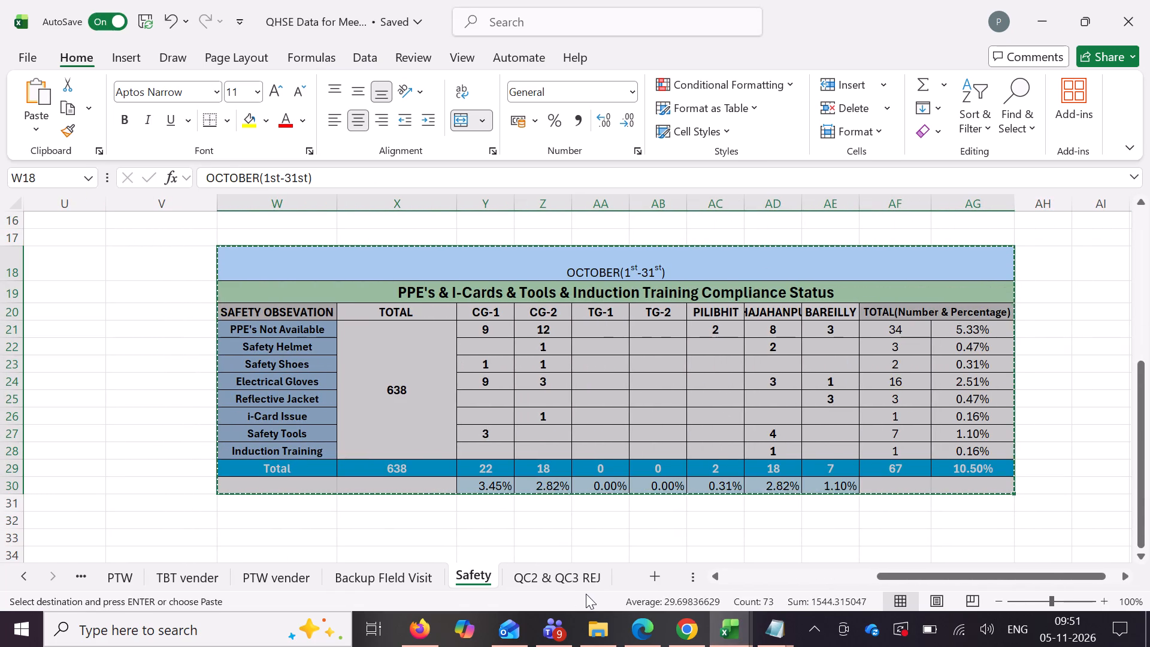
scroll(715, 377, up, 12)
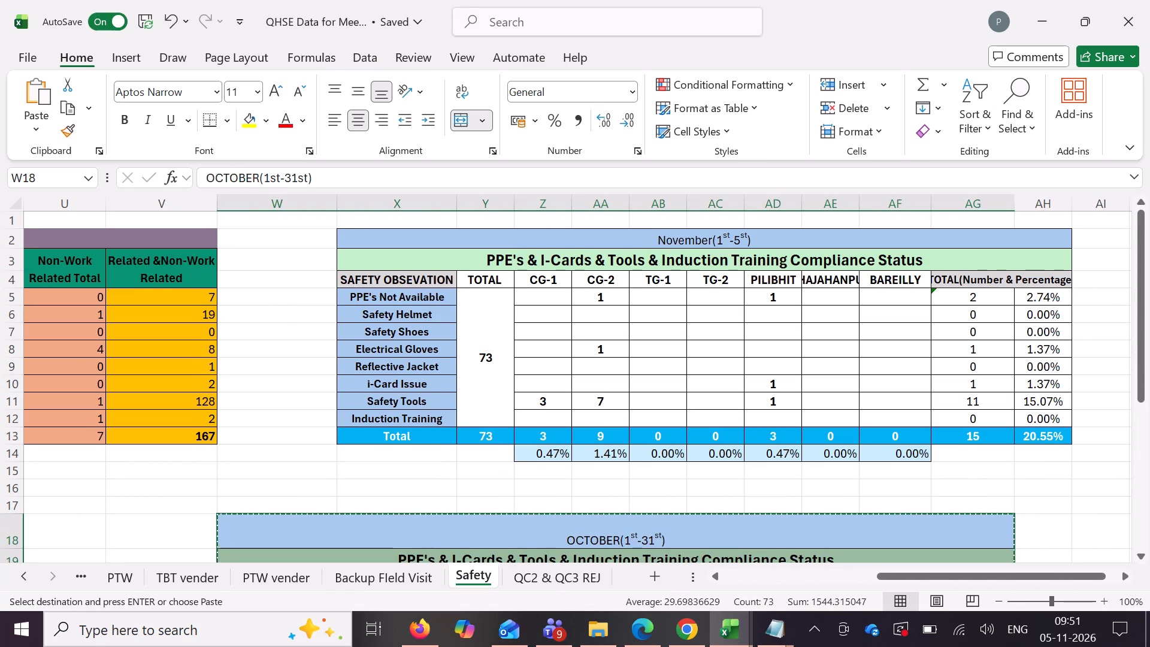
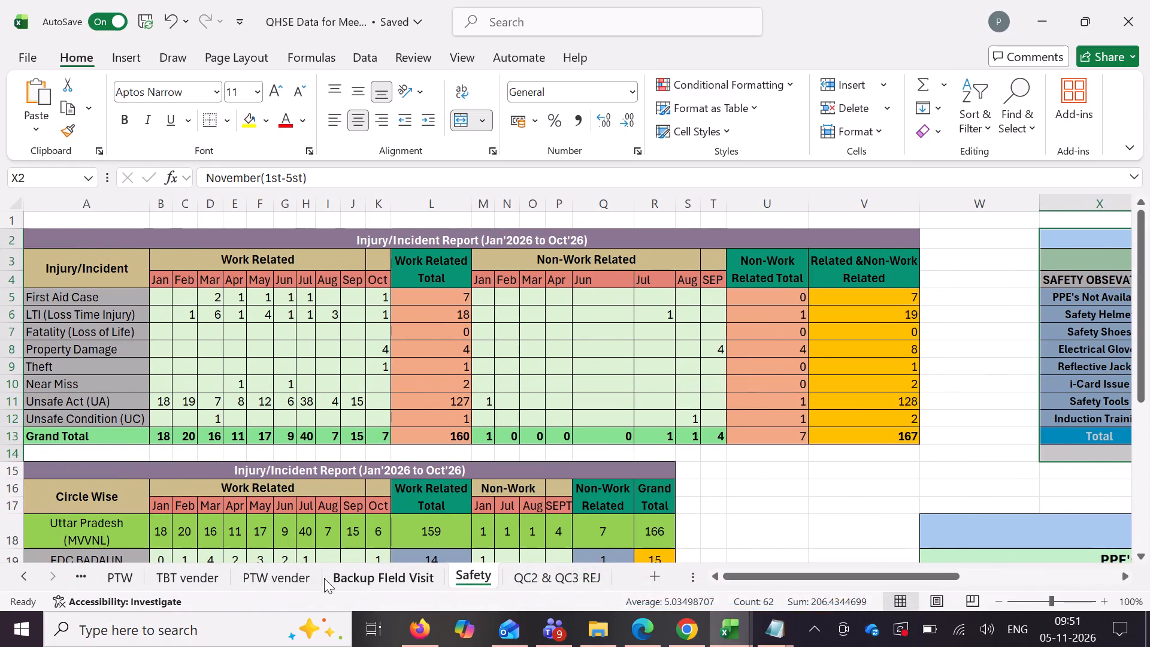
Copy the selected Backup Field Visit range, from the July 26 Observation status heading through the October Rectification Pending table.
click(385, 580)
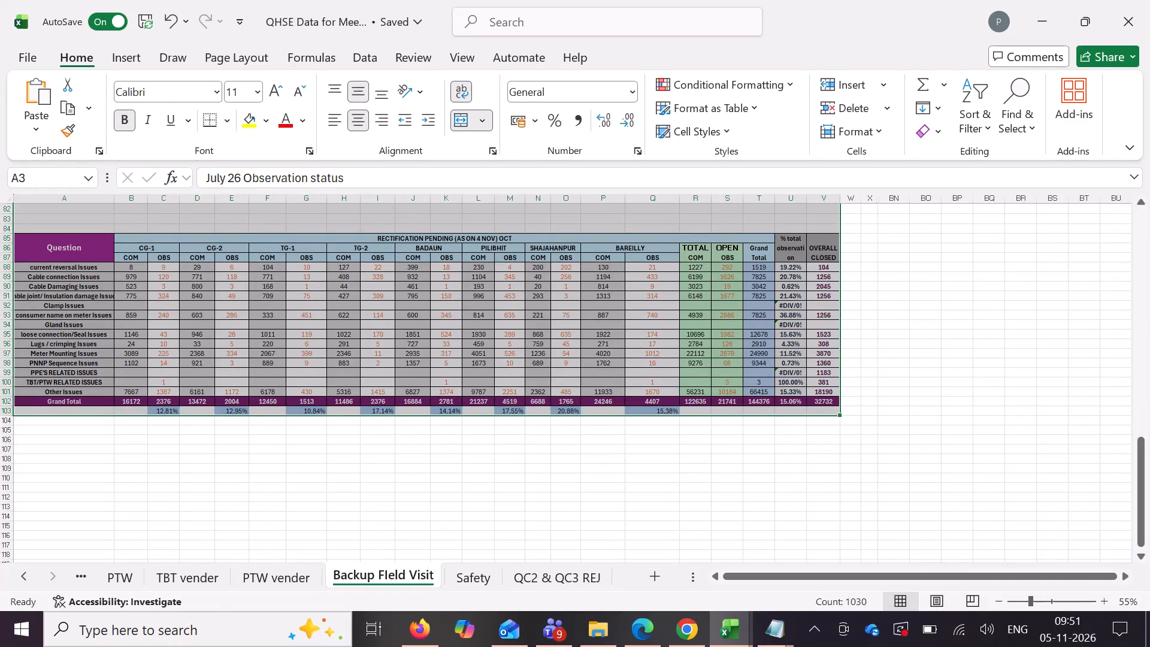
key(ctrl+c)
Switch to Microsoft Edge and bring up the open MI QC Status workbook.
click(652, 646)
click(794, 8)
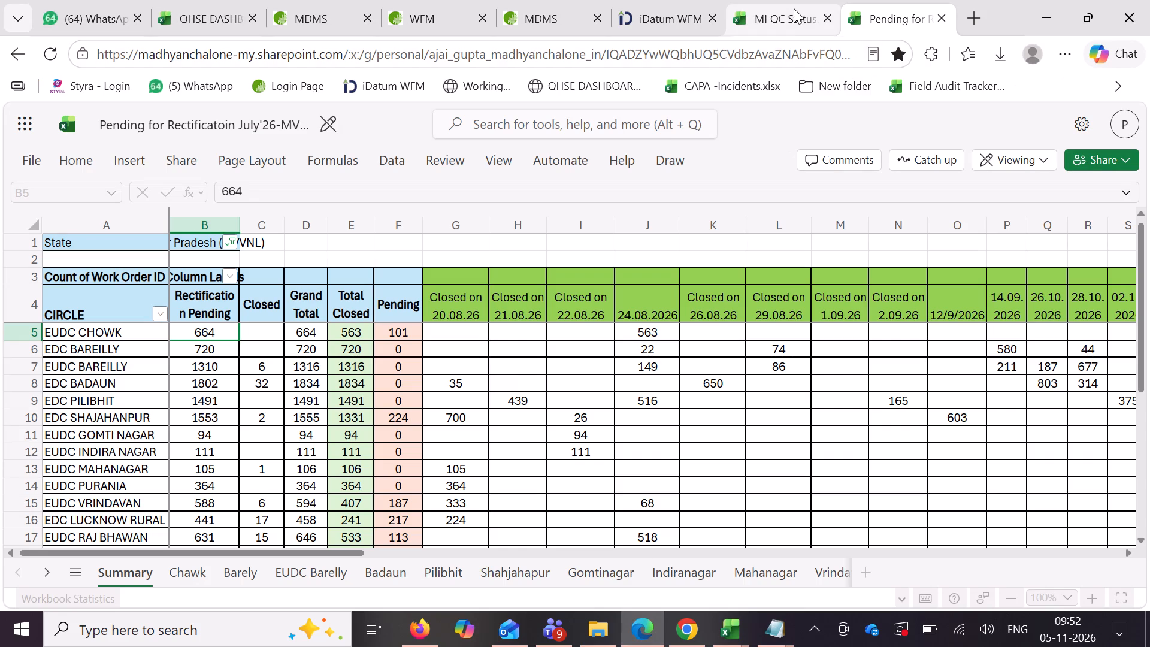
Open the Field Audit-Quality sheet in the MI QC Status workbook.
click(189, 570)
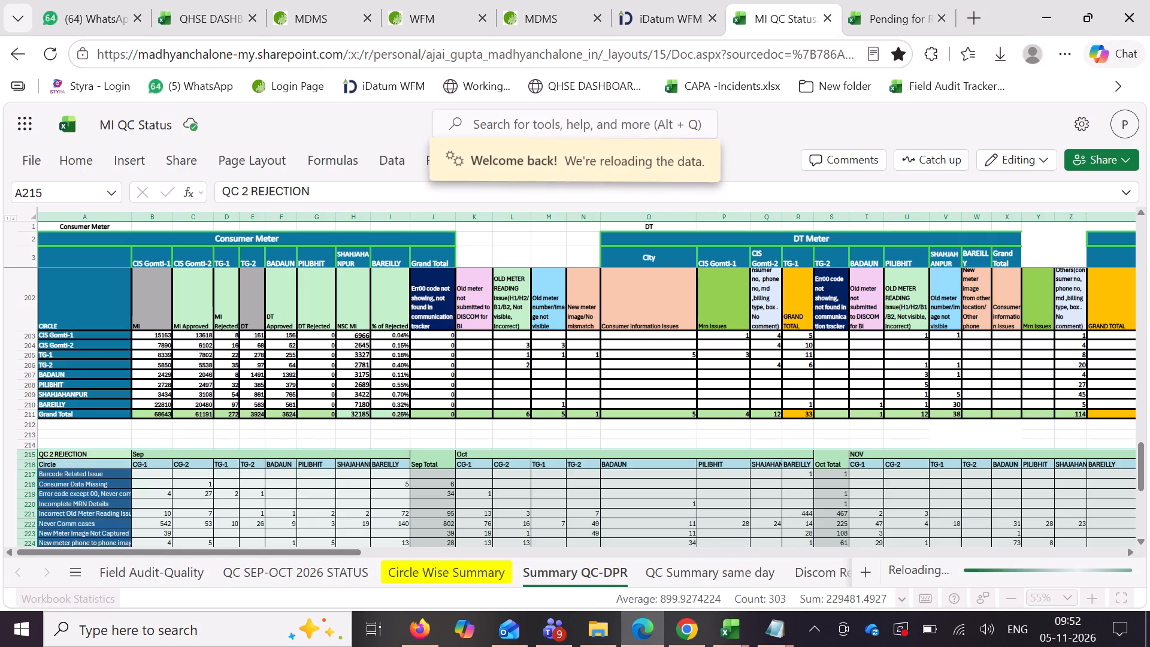
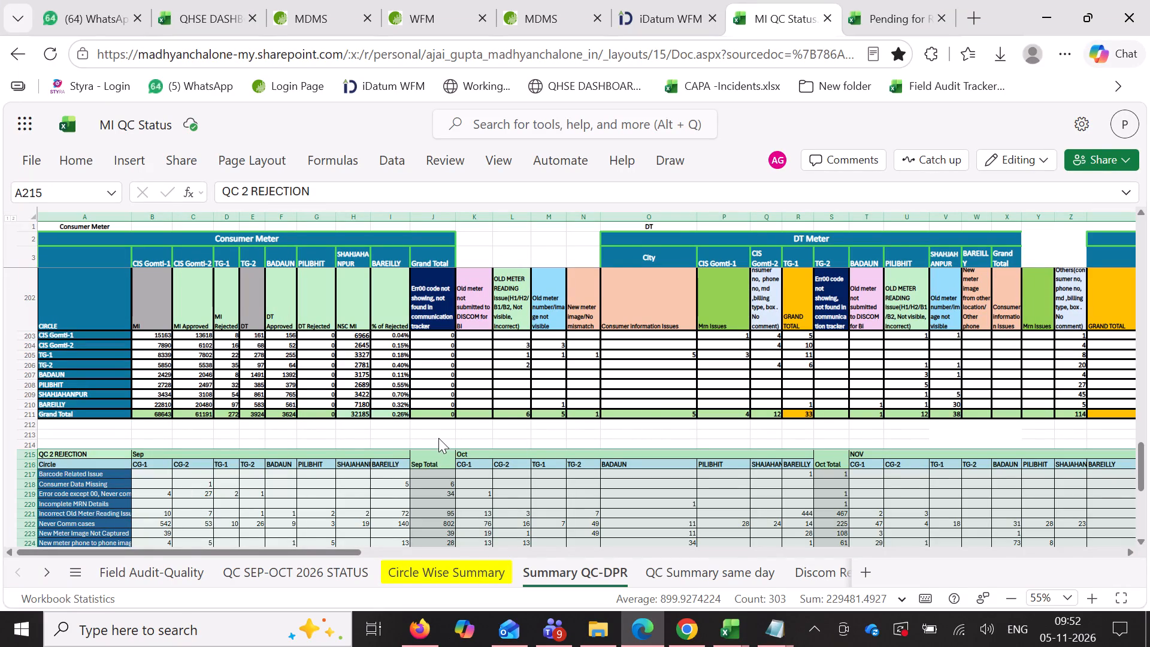
Open the Field Audit-Quality sheet of MI QC Status at the July 26 Observation status tables.
click(153, 583)
click(164, 575)
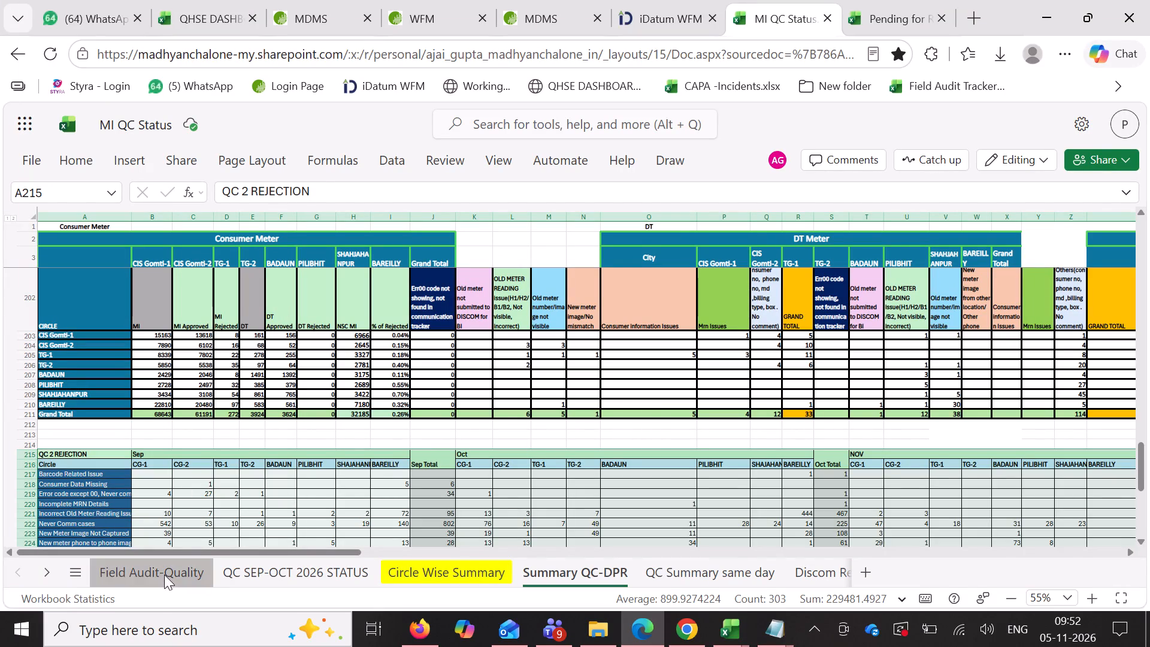
scroll(416, 400, up, 5)
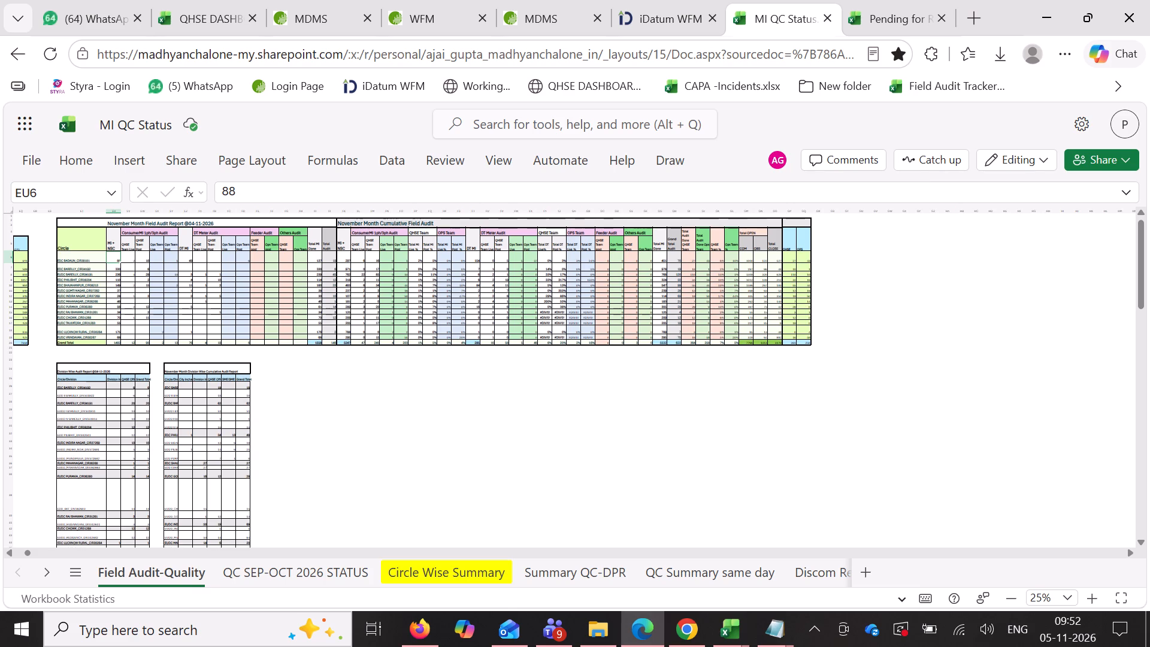
click(338, 396)
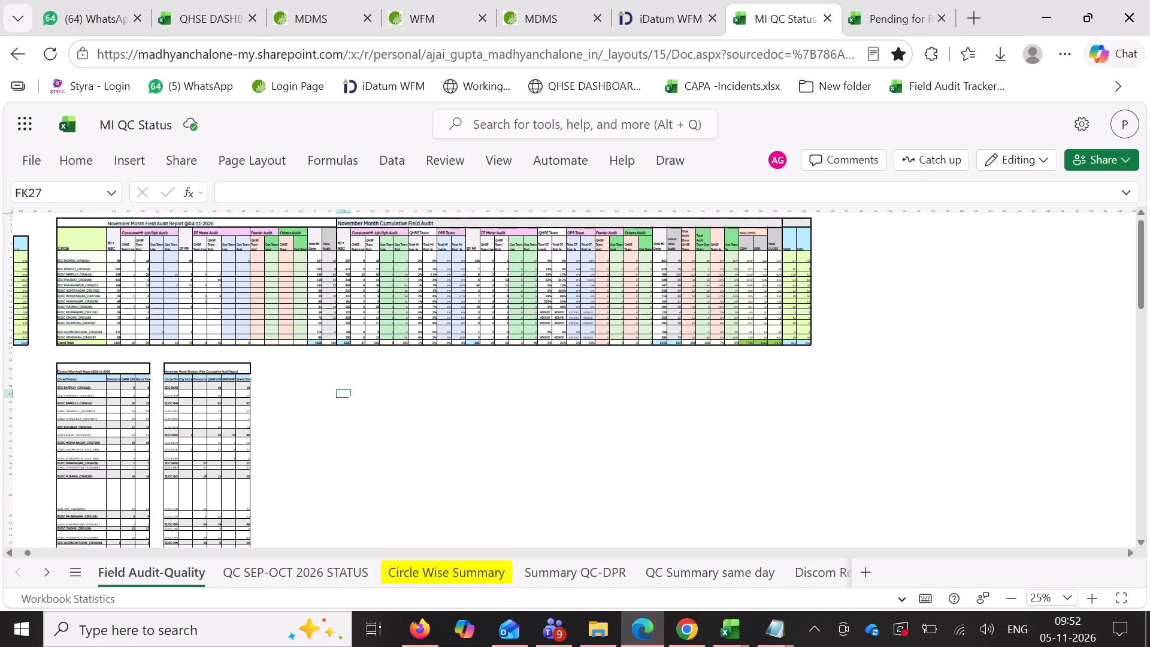
scroll(380, 459, right, 14)
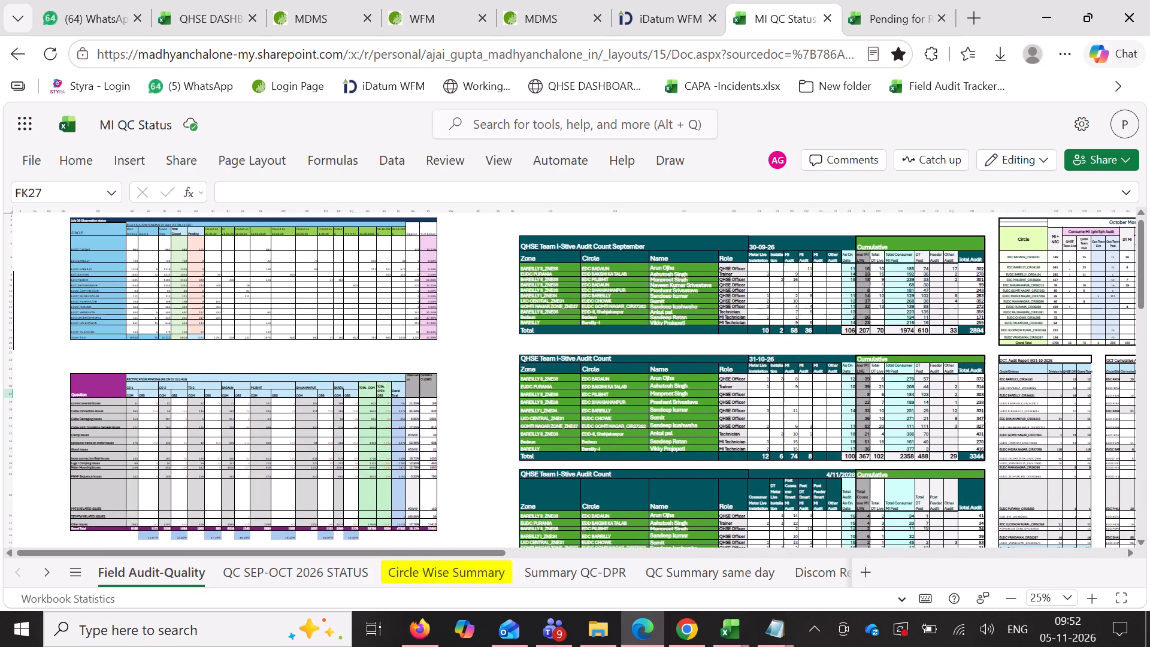
Copy the selected block starting at A3 on QHSE Data for Meeting's Backup Field Visit sheet into the Field Audit-Quality sheet of MI QC Status at BC2.
click(737, 632)
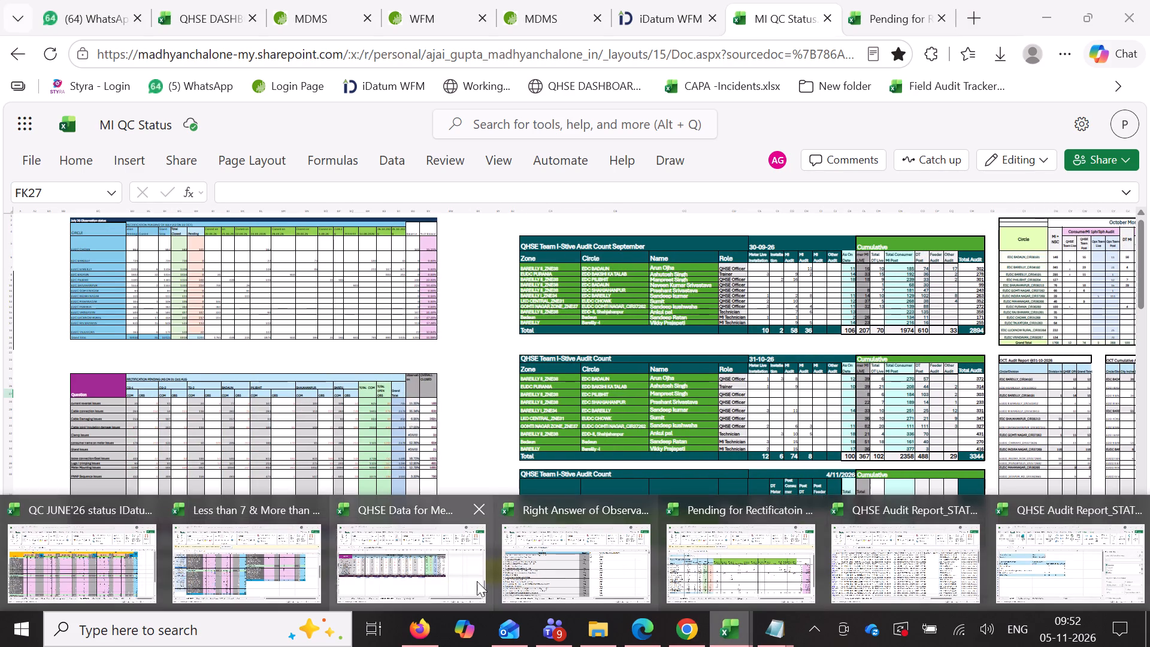
click(411, 554)
key(ctrl+c)
click(625, 633)
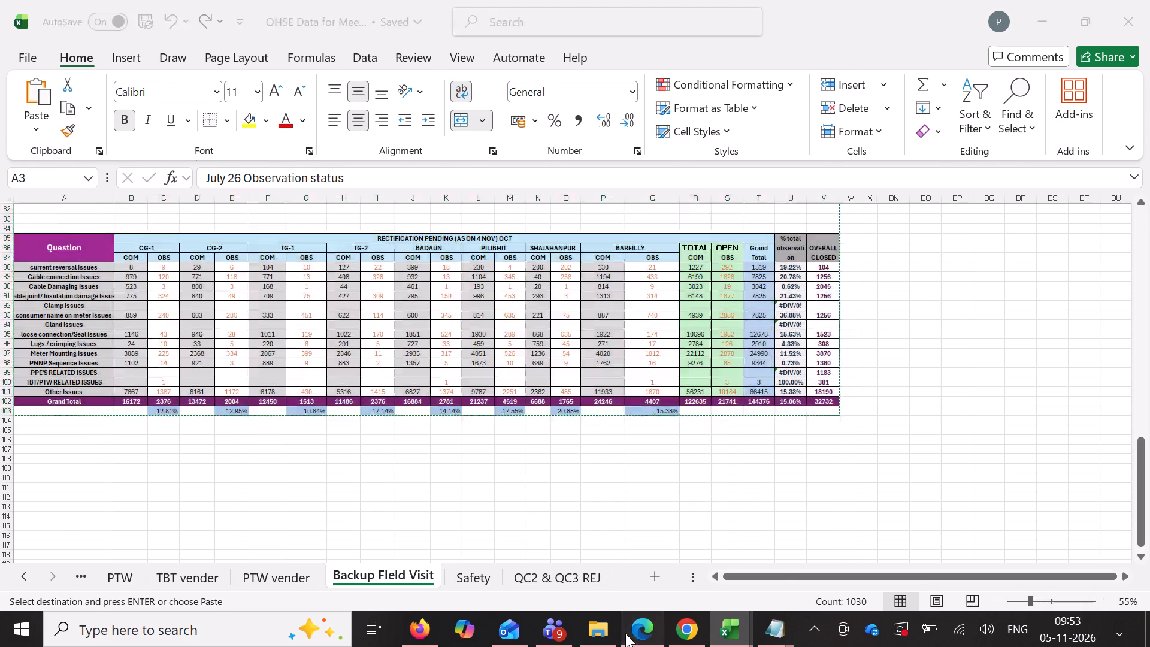
click(373, 218)
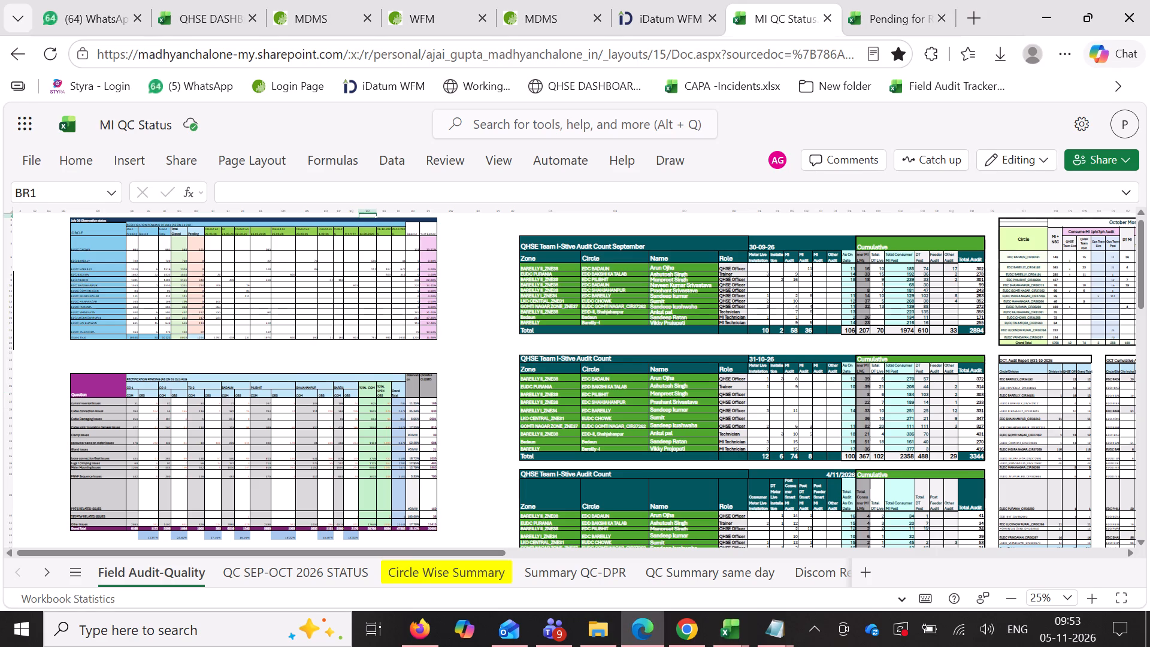
click(100, 219)
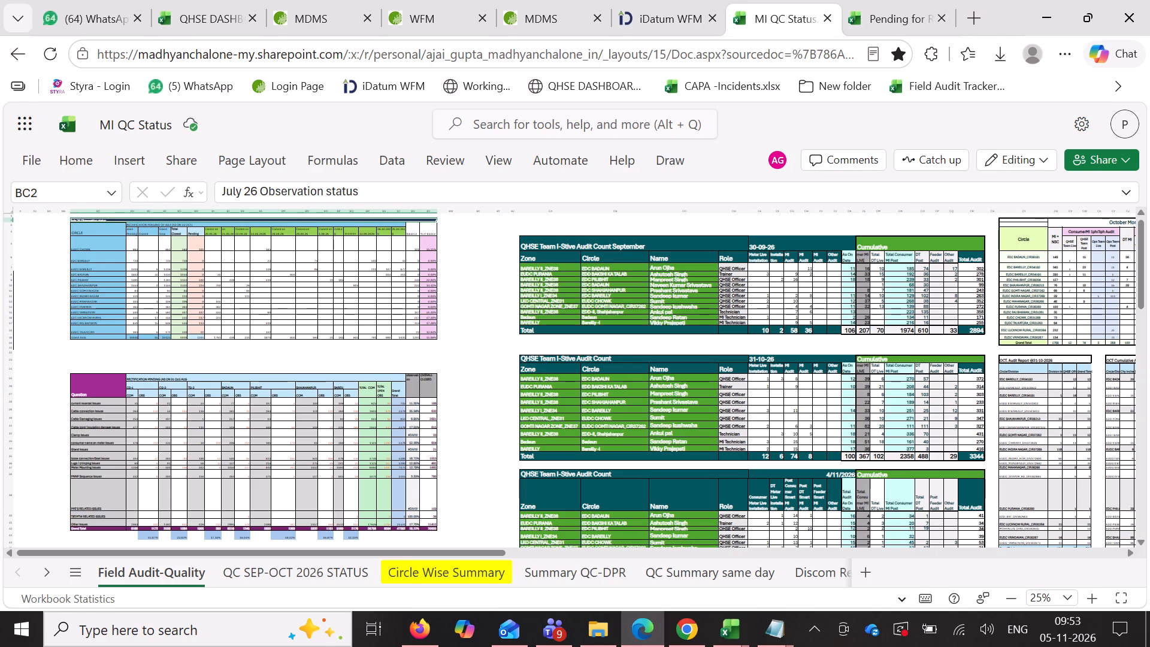
key(Left)
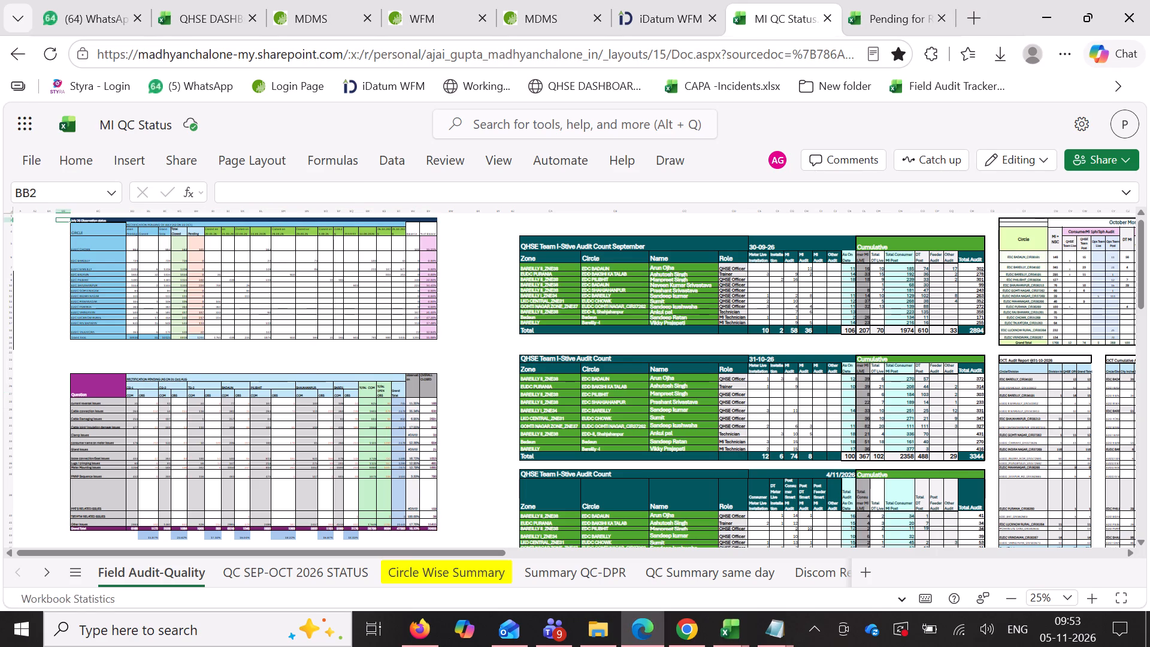
click(101, 220)
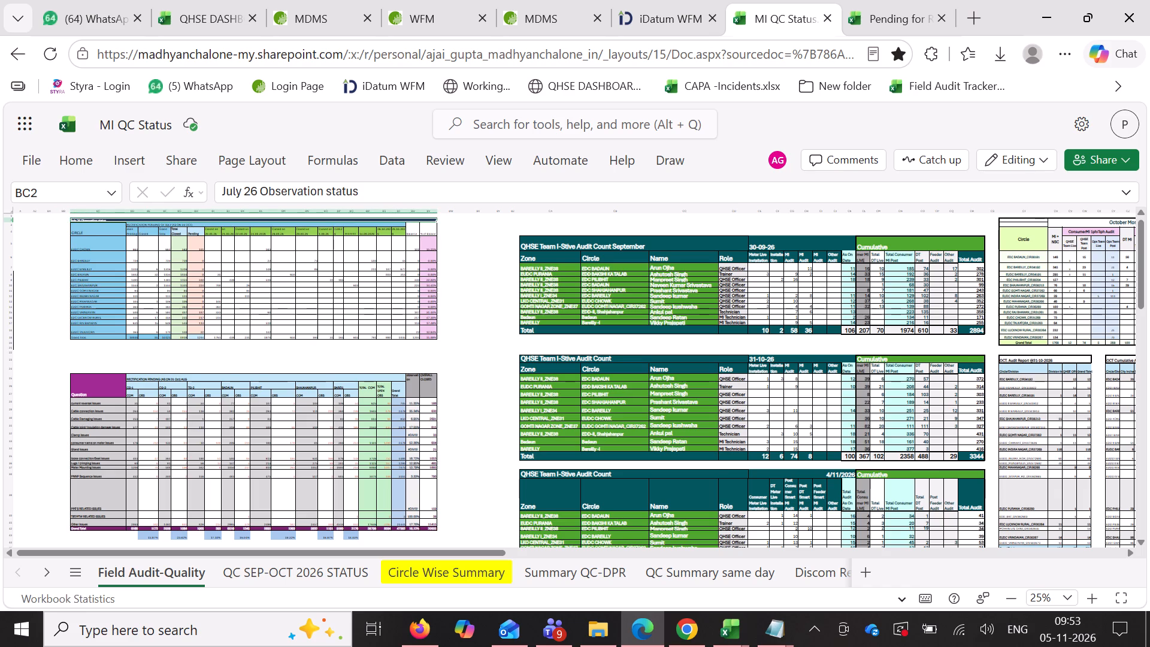
key(ctrl+v)
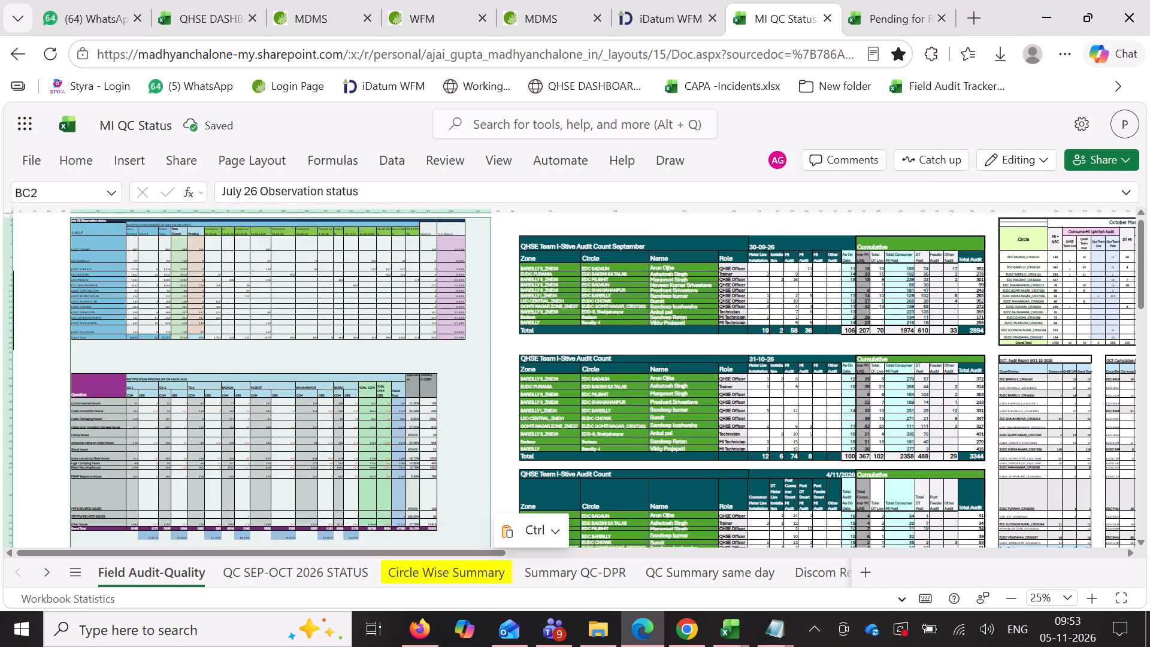
scroll(456, 332, down, 8)
scroll(457, 340, up, 3)
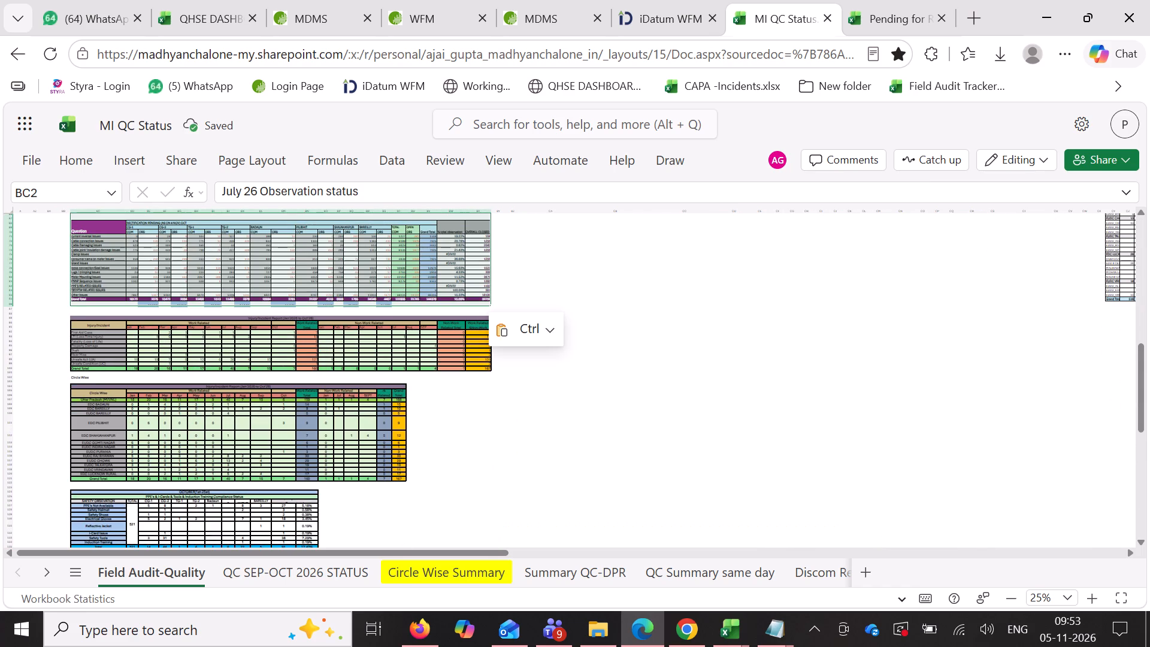
Select both Injury/Incident Report (Jan'2026 to Oct'26) tables, overall and circle-wise, on the Safety sheet of the QHSE Data for Meeting workbook.
click(727, 640)
click(712, 568)
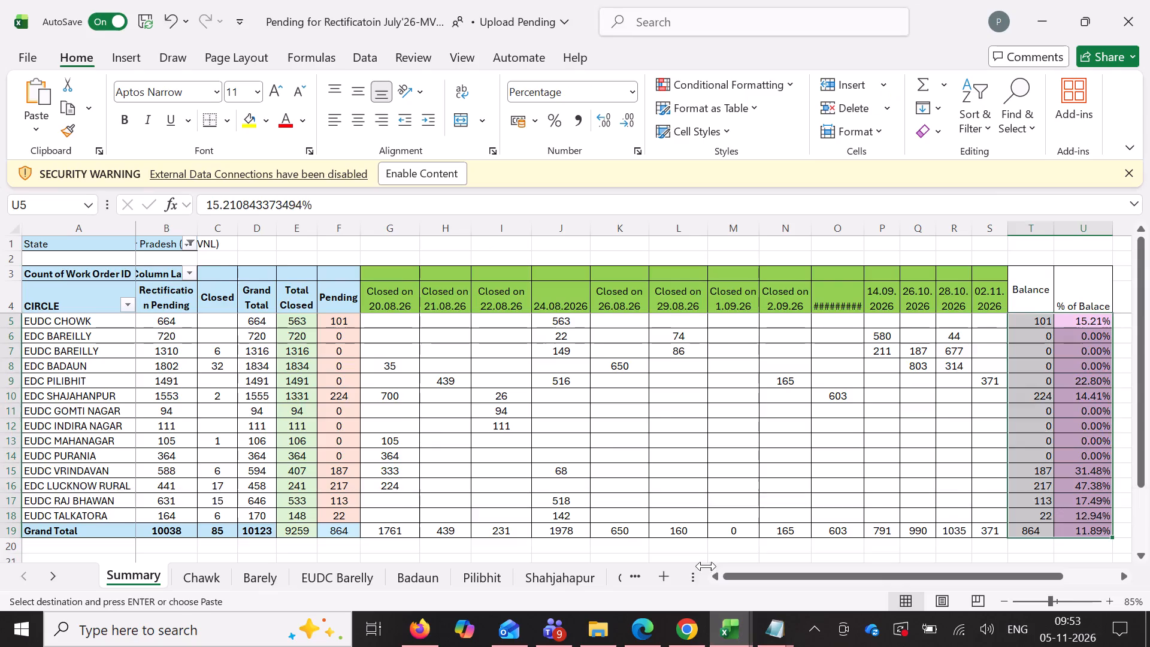
click(728, 627)
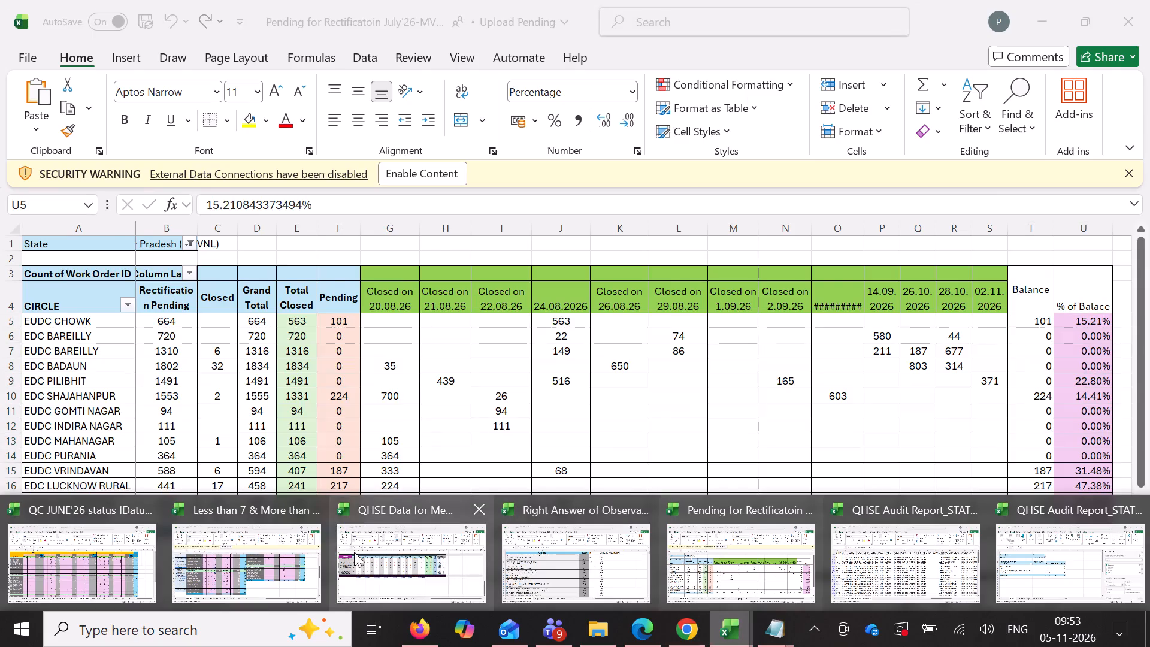
click(429, 548)
click(481, 583)
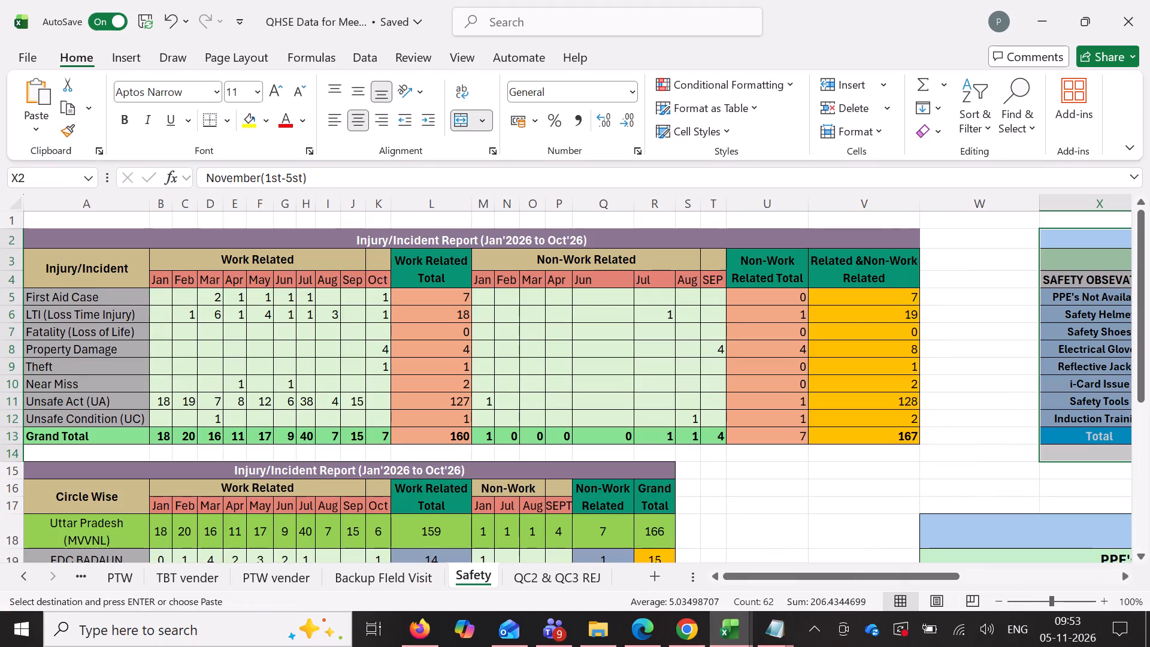
drag(520, 232, 646, 548)
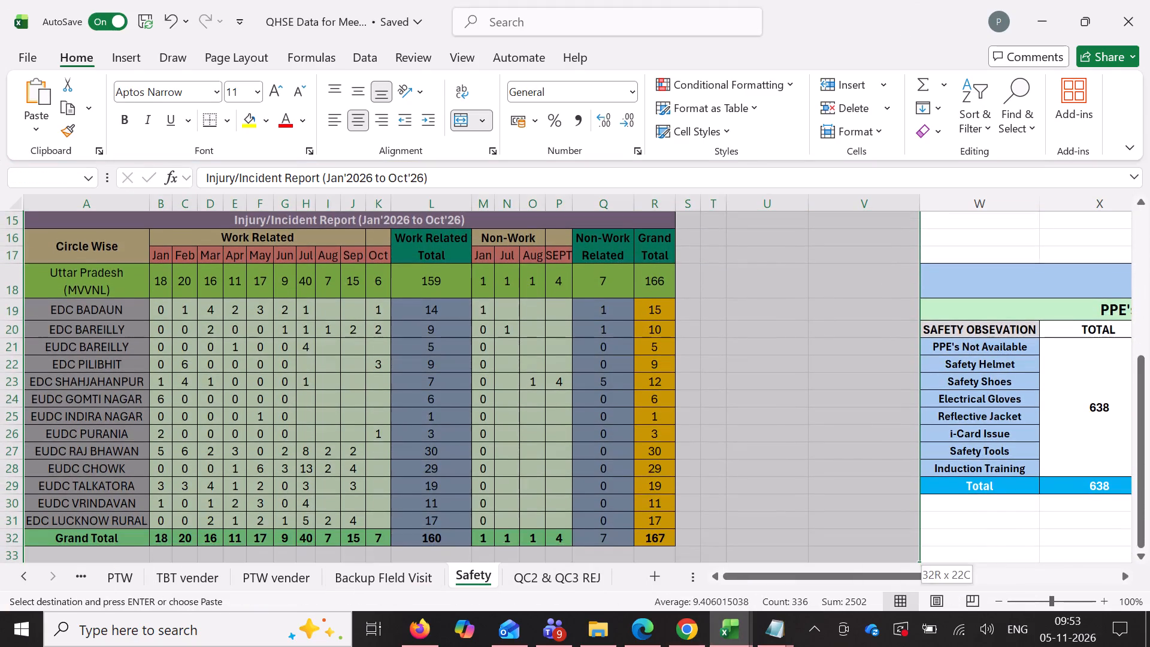
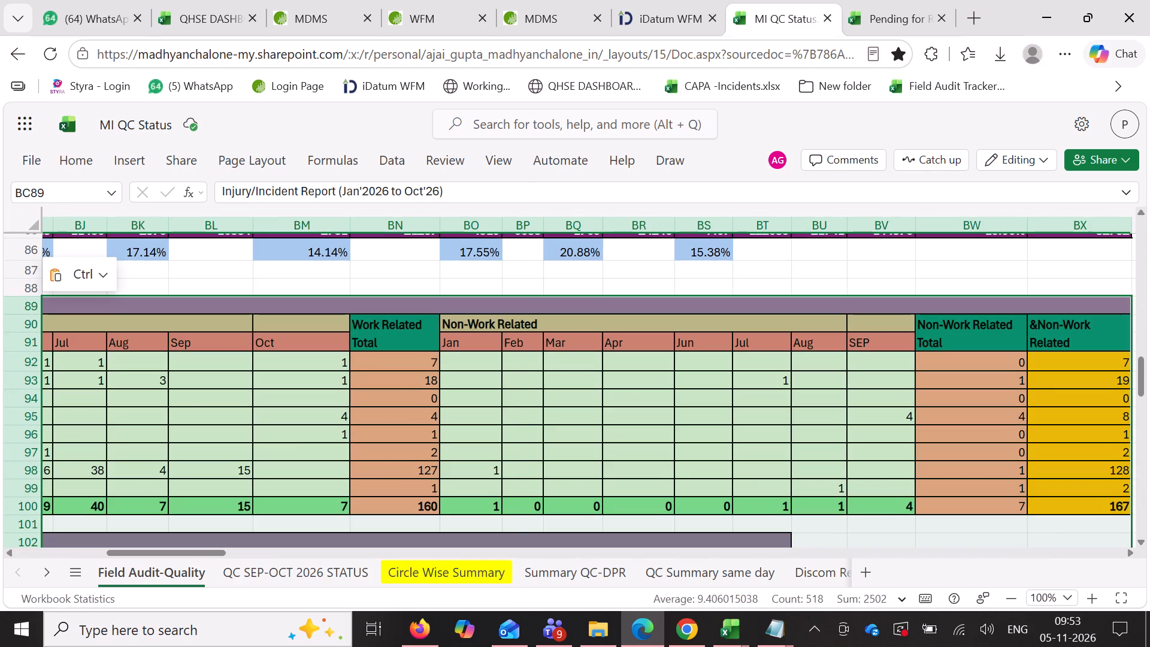
right_click(294, 446)
scroll(296, 446, right, 2)
scroll(200, 370, left, 1)
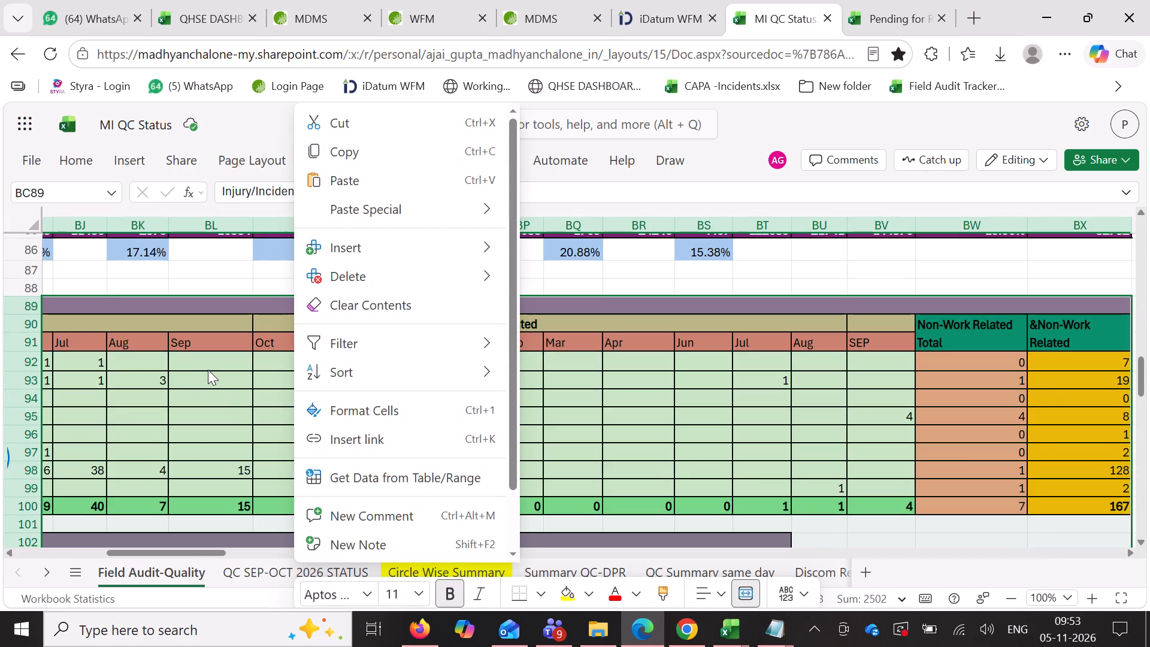
scroll(208, 370, left, 2)
click(253, 281)
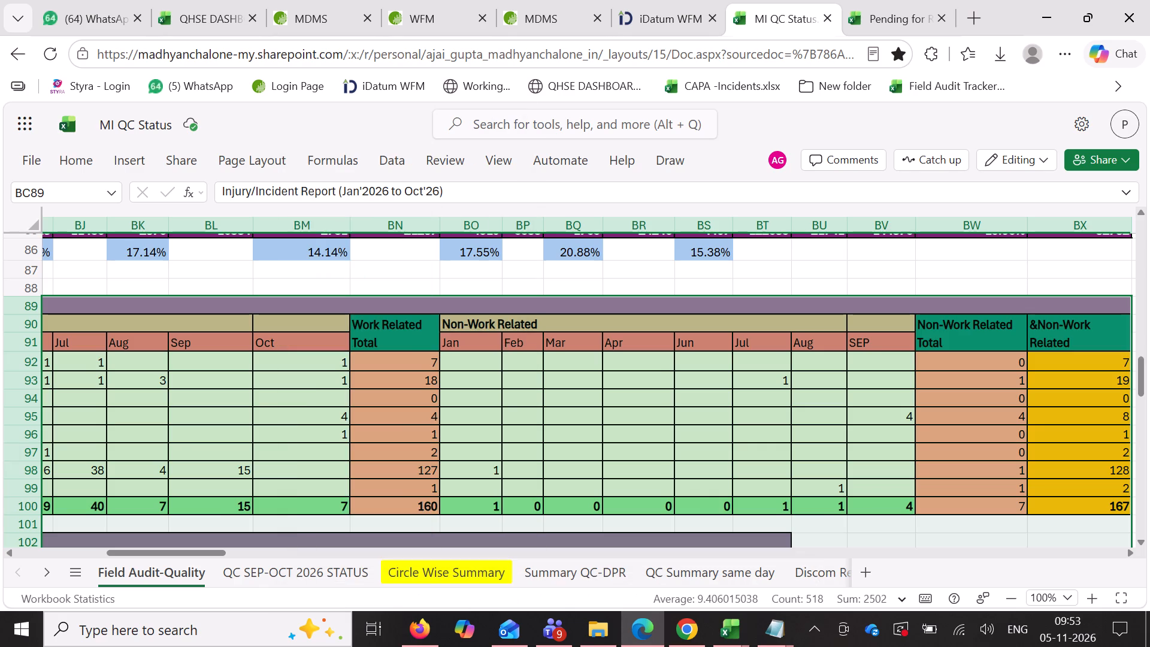
scroll(310, 358, right, 9)
scroll(314, 359, down, 1)
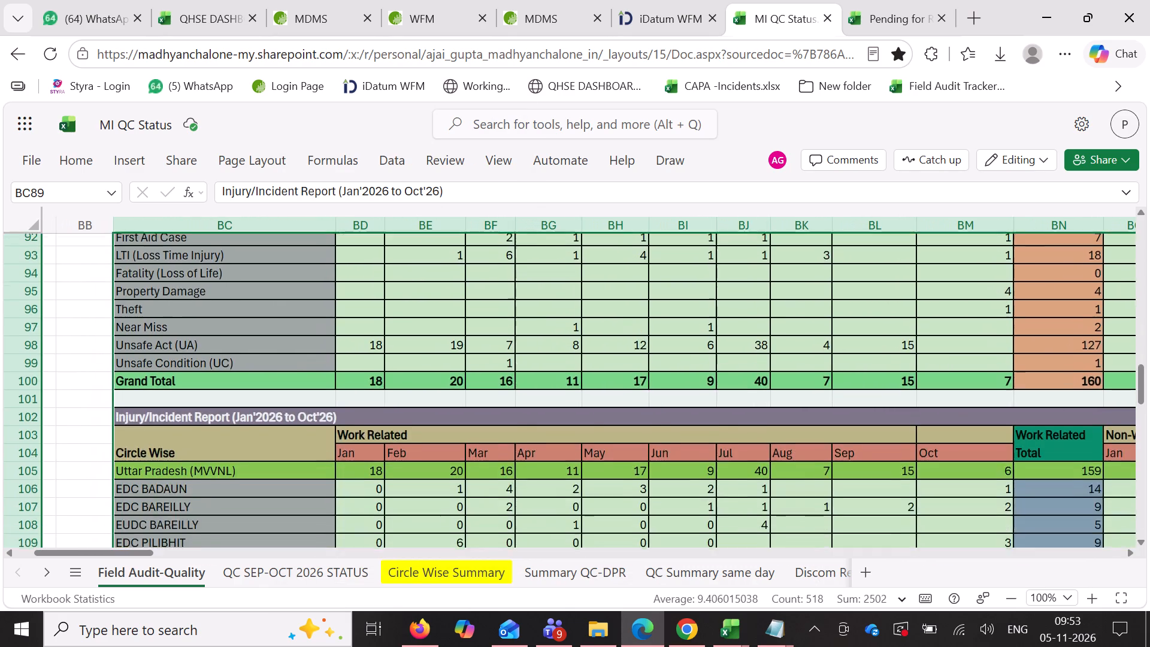
Delete the duplicate EDC LUCKNOW RURAL and Grand Total cells BC120:BT121 below the circle-wise injury report, shifting cells left.
scroll(316, 360, down, 4)
scroll(314, 359, left, 1)
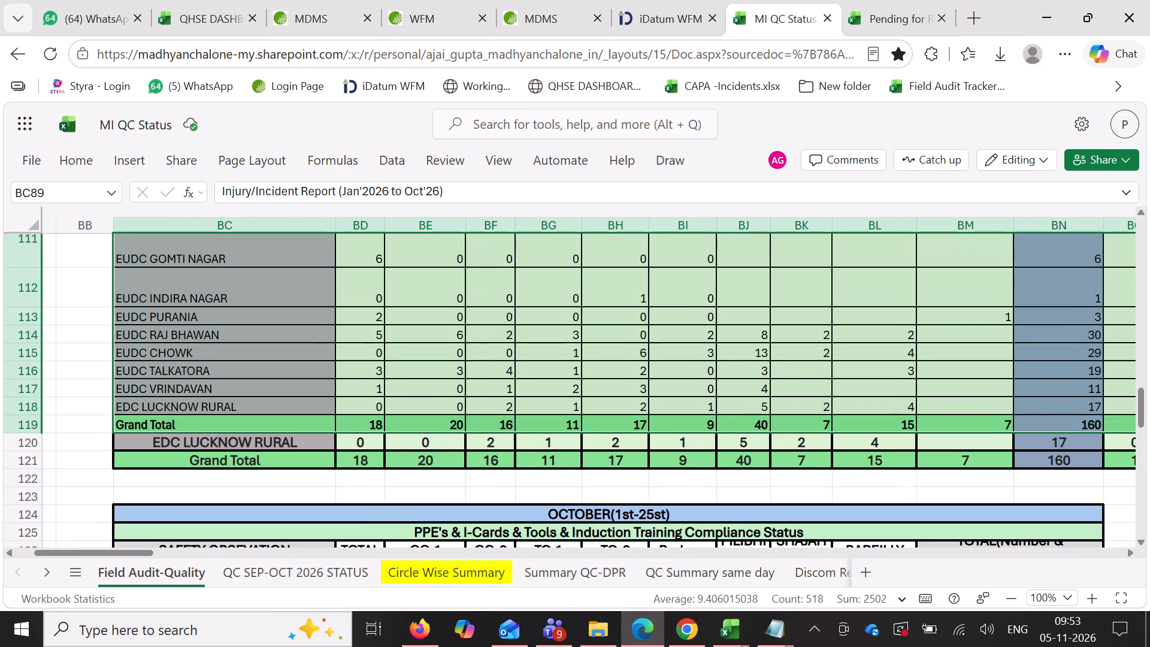
scroll(315, 360, left, 1)
scroll(315, 360, up, 2)
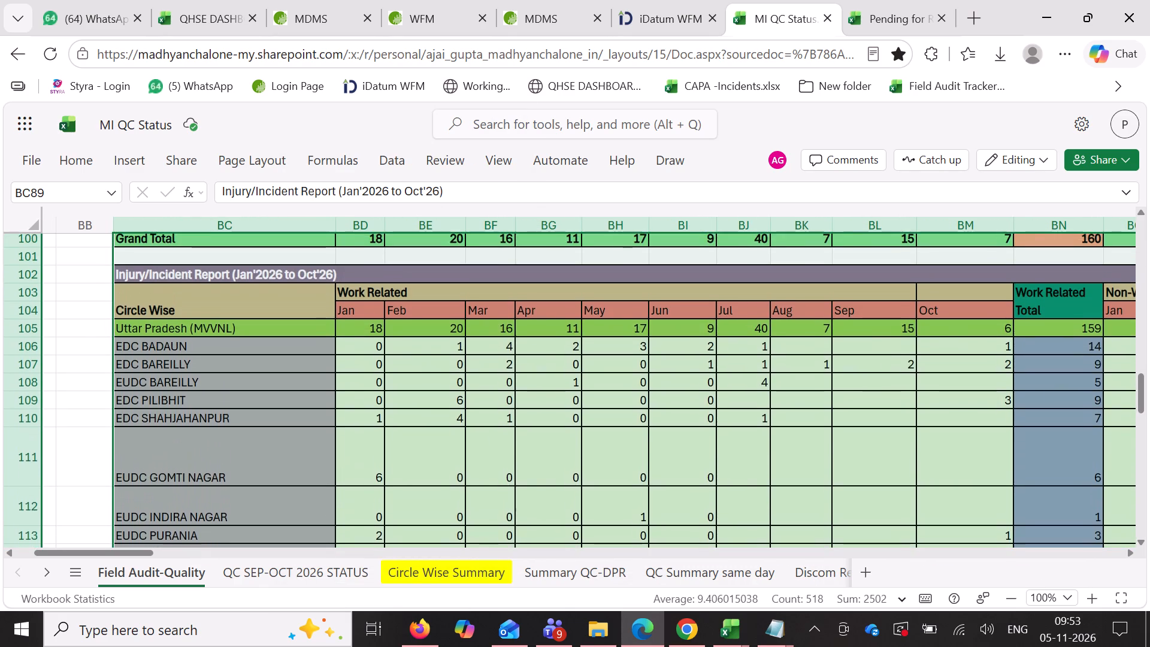
scroll(317, 360, up, 2)
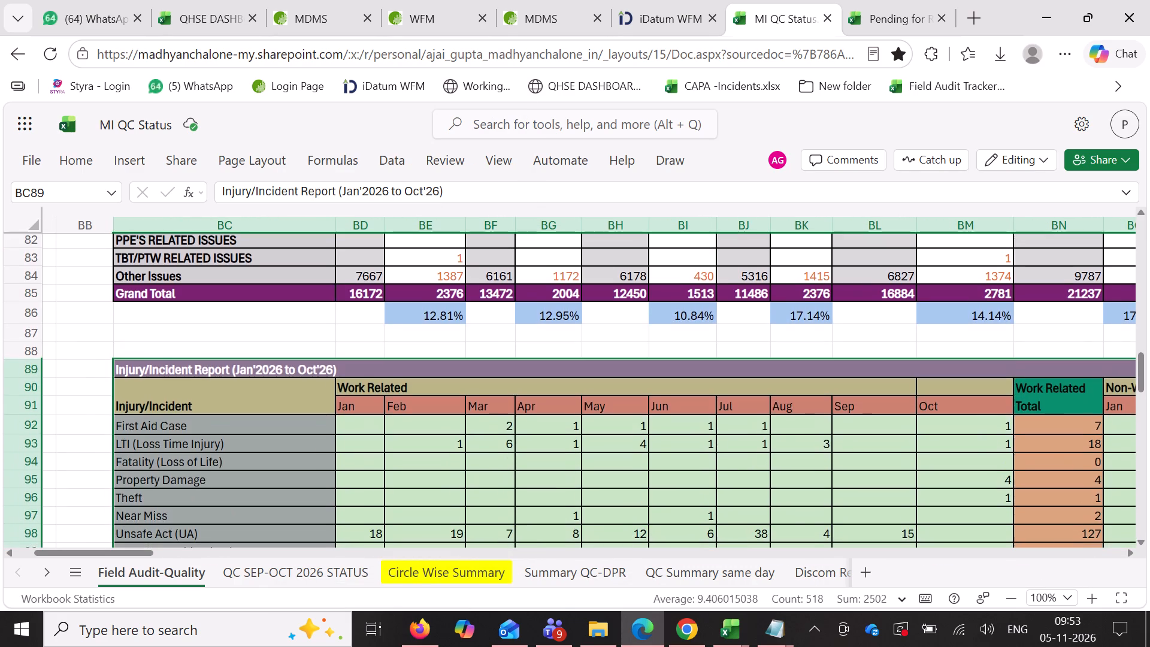
scroll(317, 351, up, 1)
scroll(317, 351, down, 2)
drag(238, 443, 1060, 462)
right_click(1029, 455)
click(1096, 442)
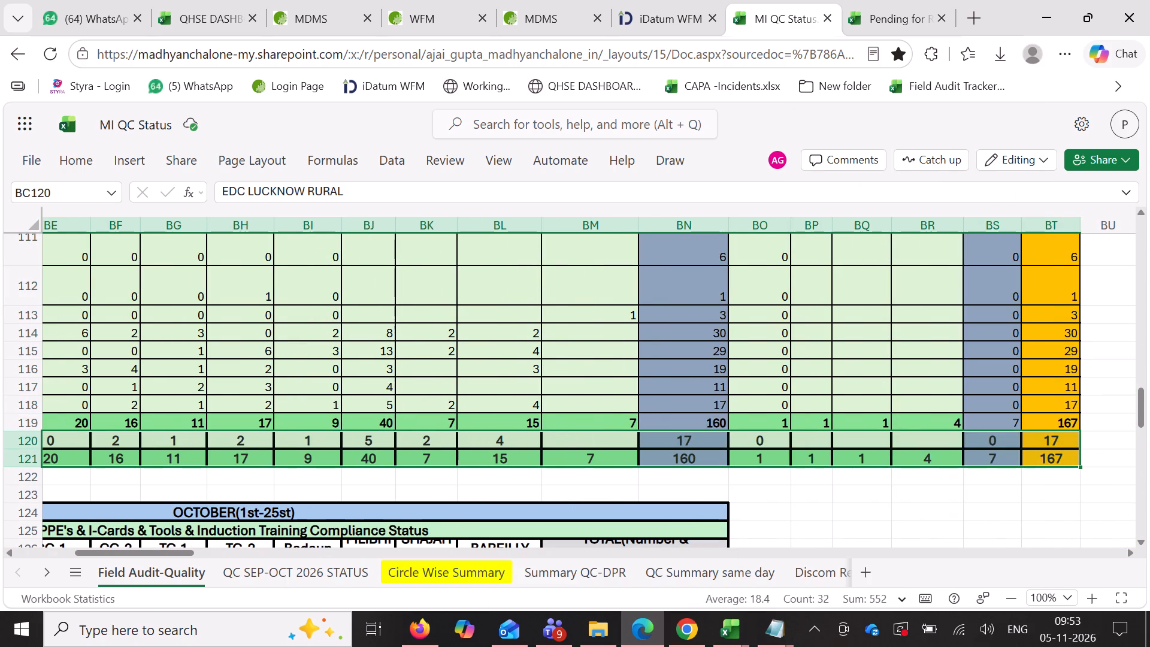
scroll(1072, 449, left, 14)
scroll(1069, 449, left, 15)
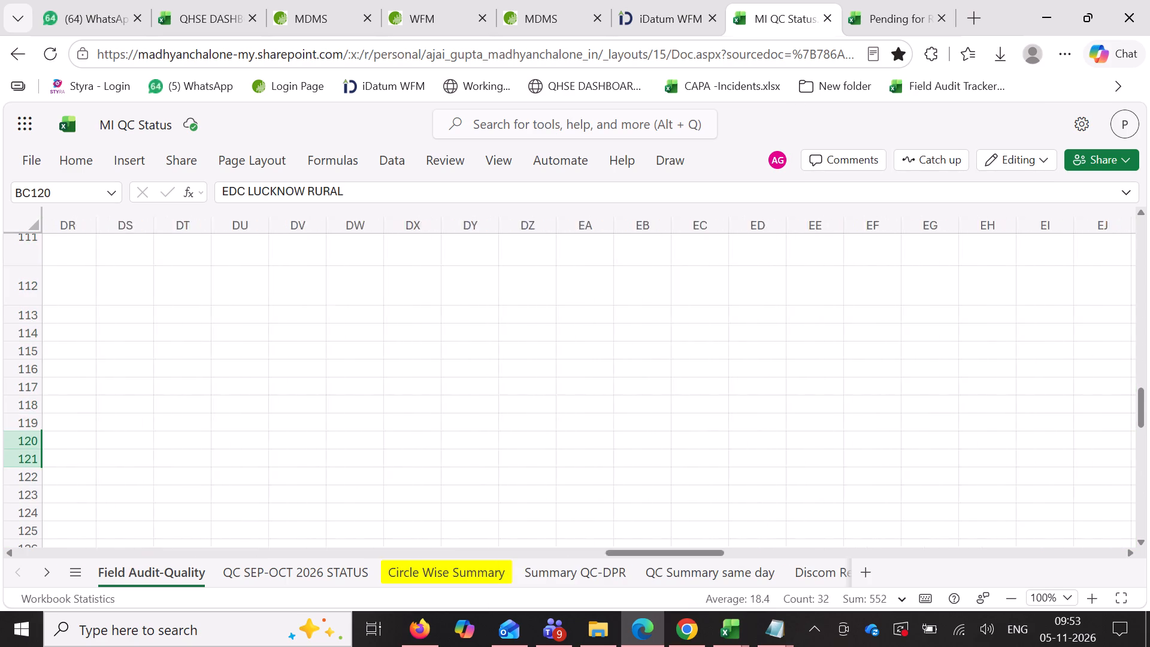
scroll(1069, 449, right, 10)
scroll(1069, 449, right, 11)
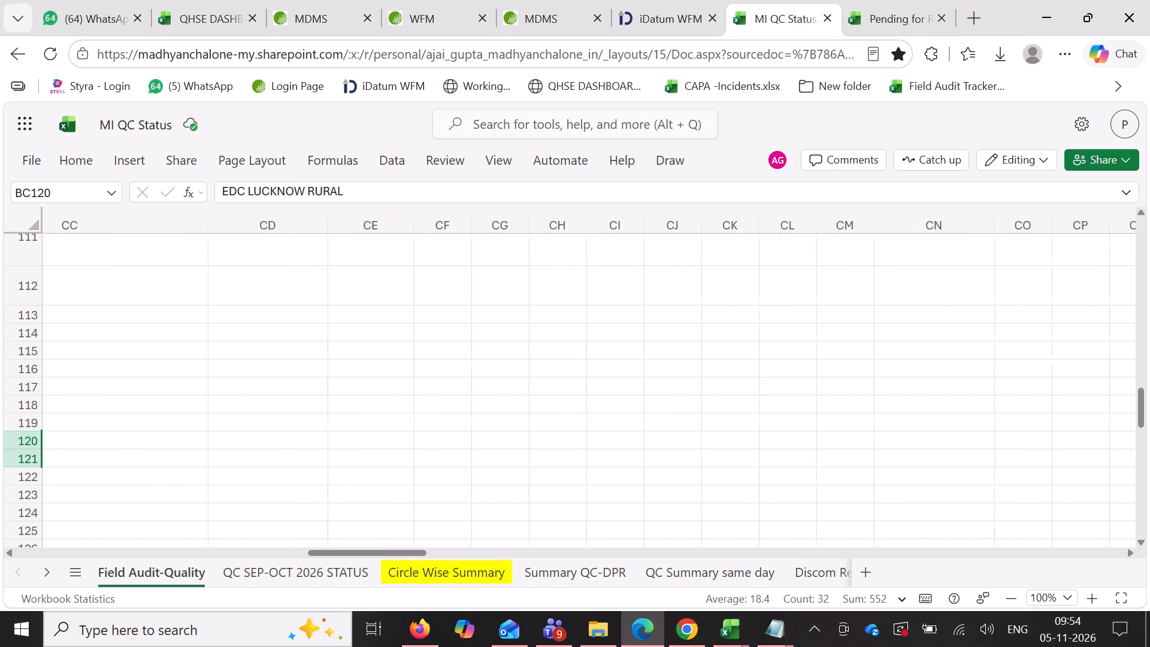
scroll(1069, 449, right, 10)
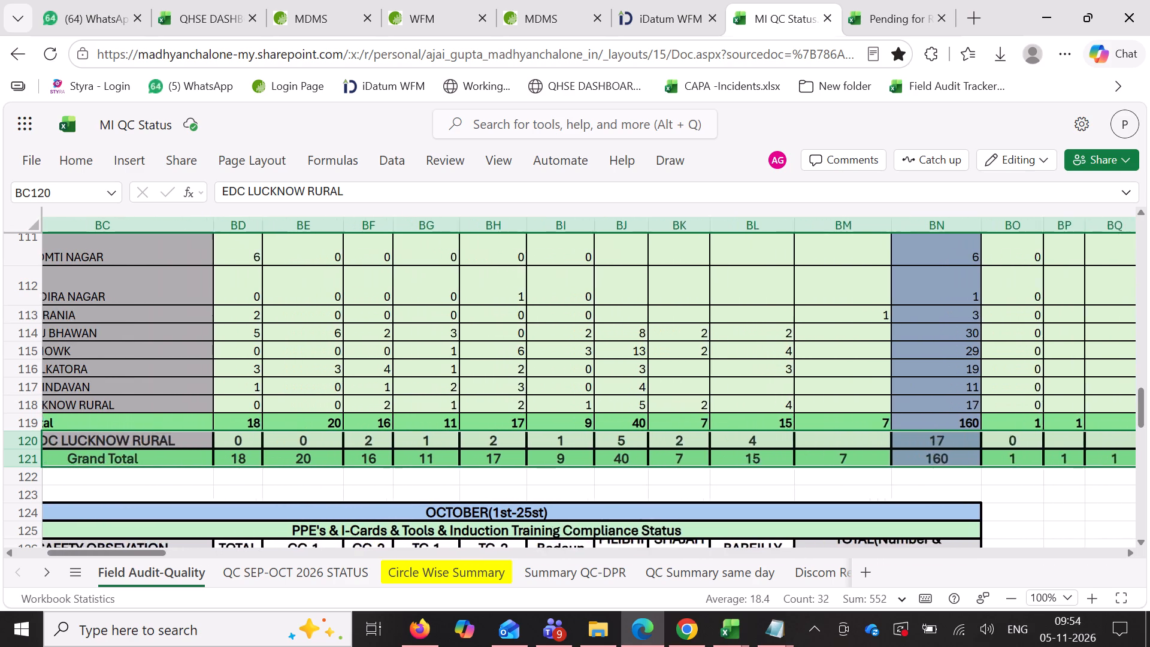
right_click(670, 446)
click(772, 277)
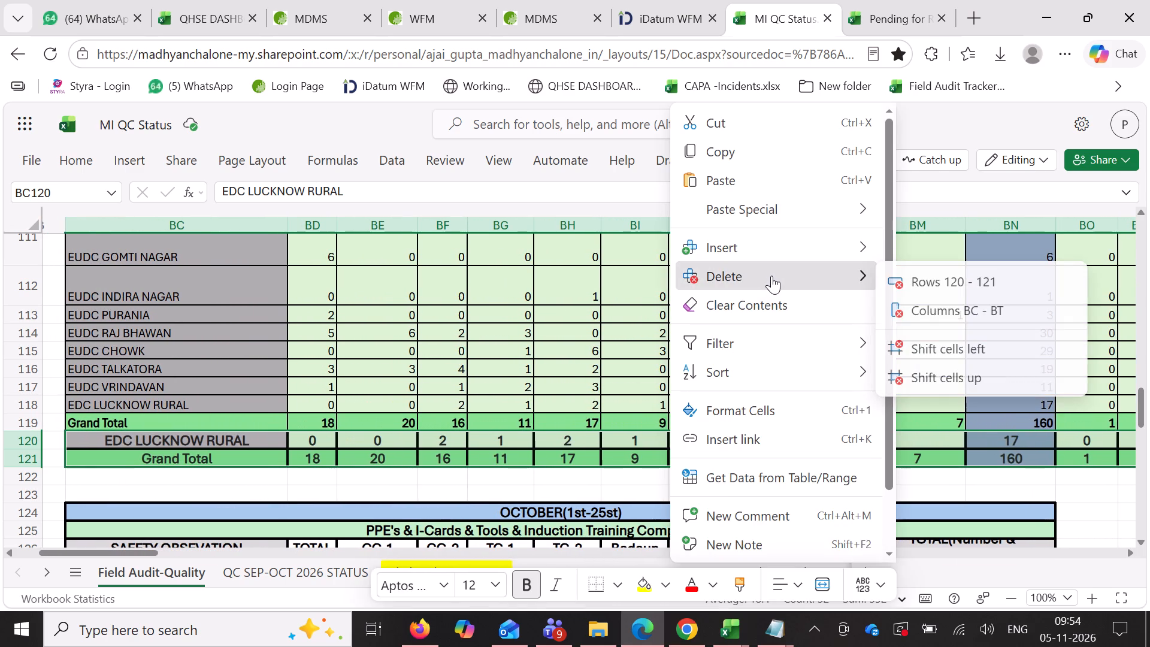
click(771, 276)
click(940, 348)
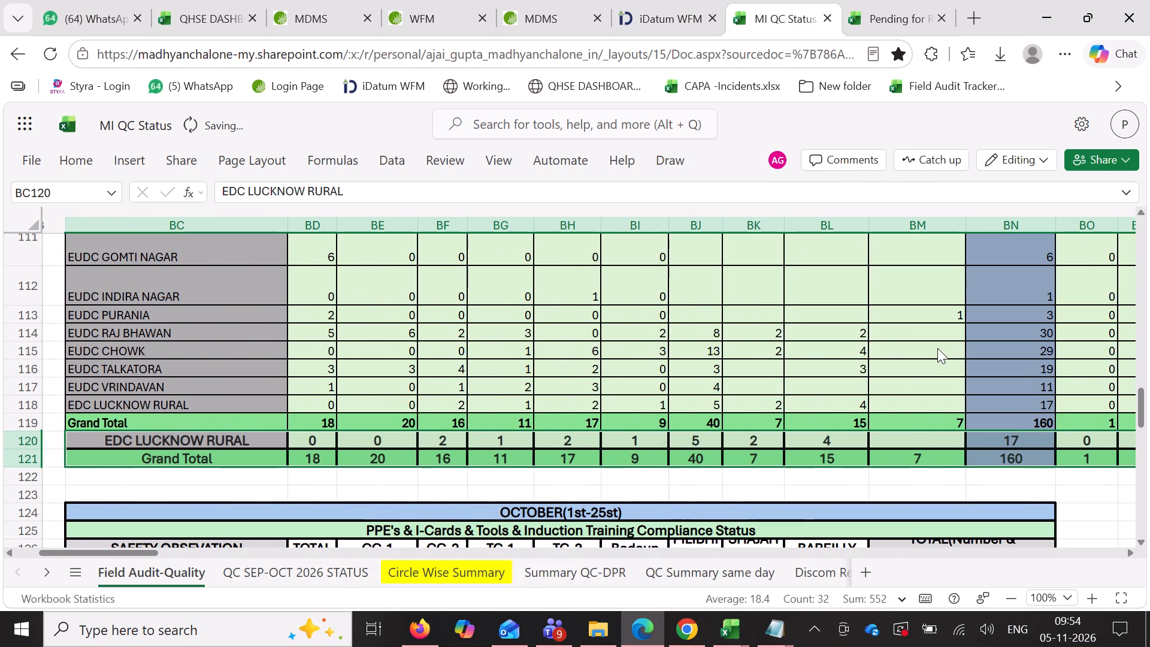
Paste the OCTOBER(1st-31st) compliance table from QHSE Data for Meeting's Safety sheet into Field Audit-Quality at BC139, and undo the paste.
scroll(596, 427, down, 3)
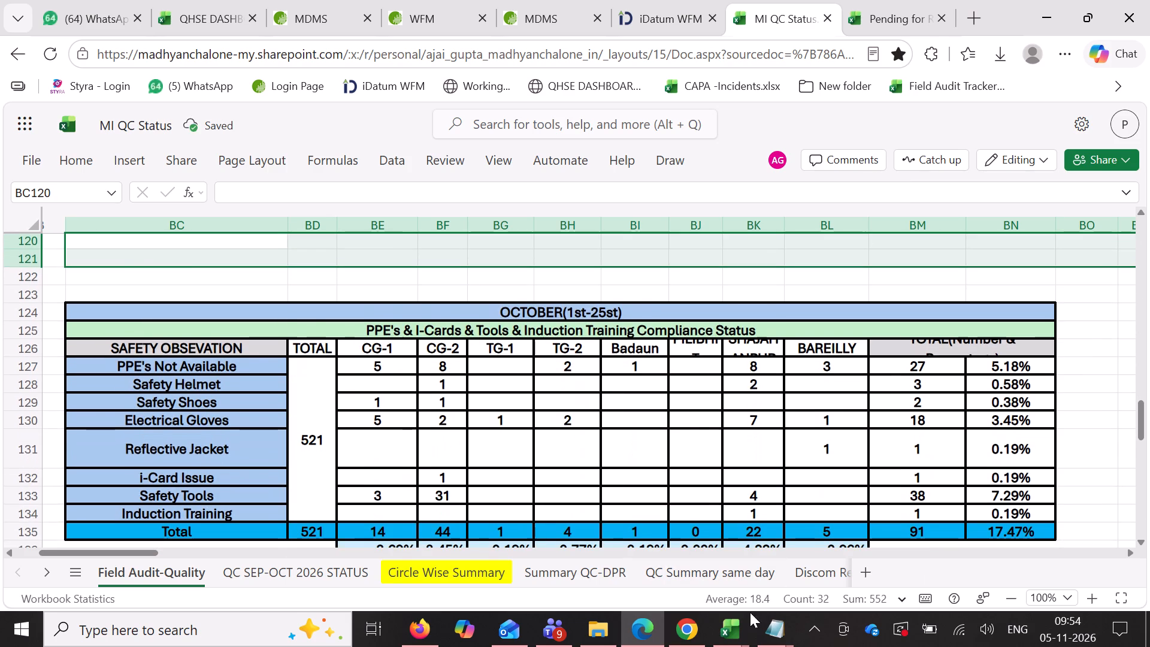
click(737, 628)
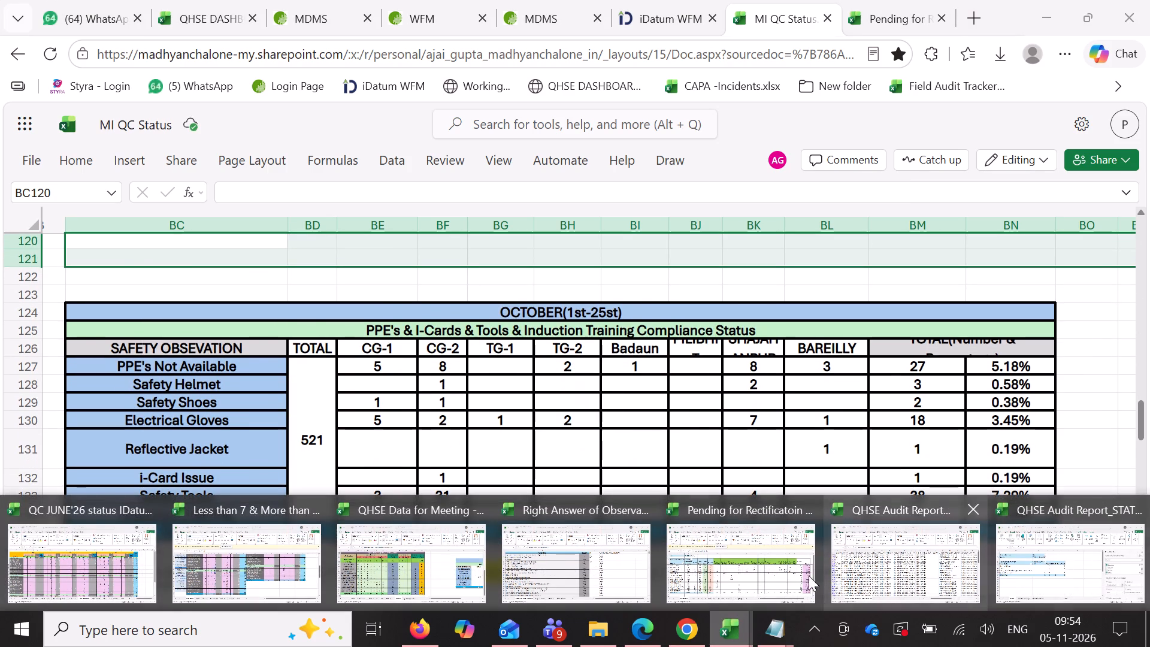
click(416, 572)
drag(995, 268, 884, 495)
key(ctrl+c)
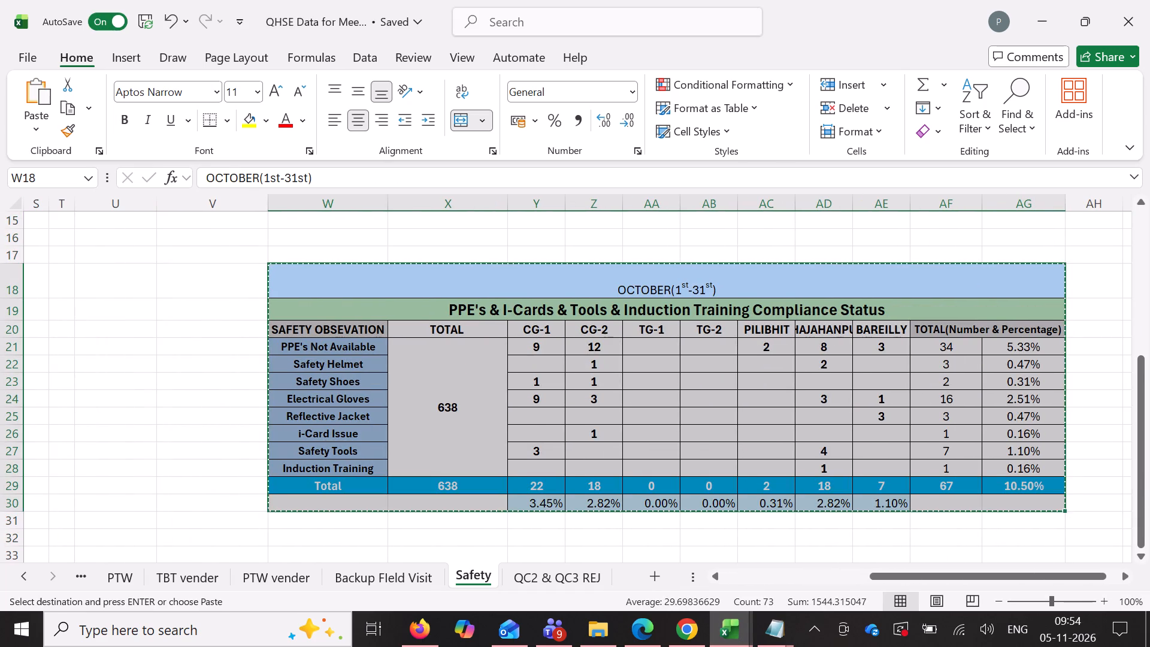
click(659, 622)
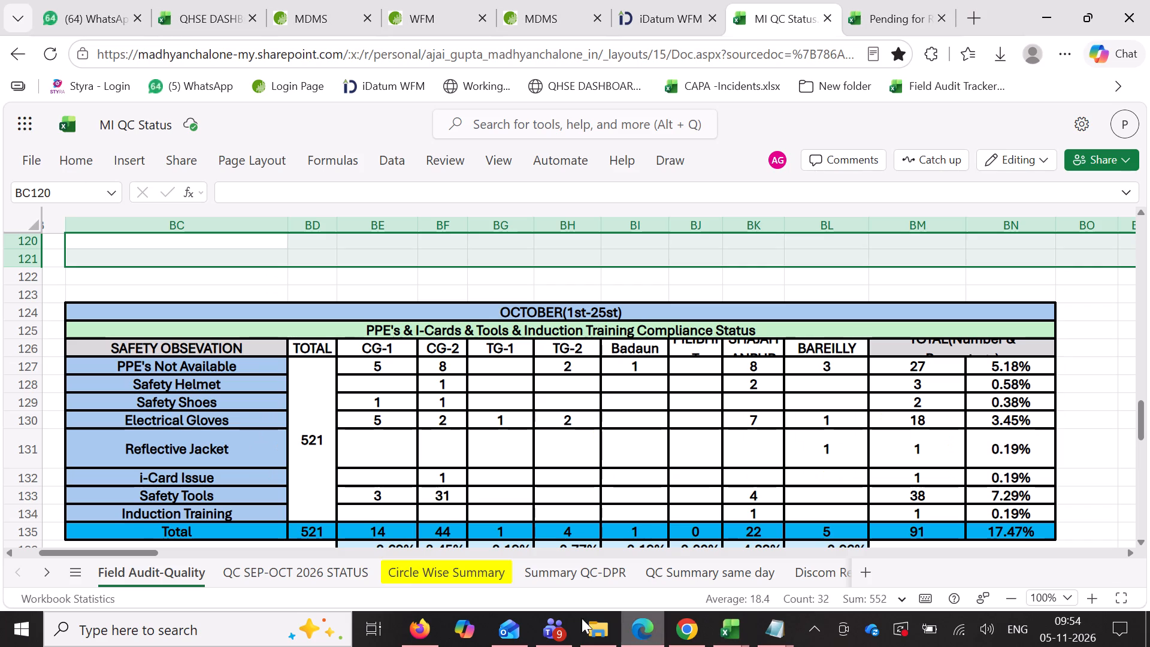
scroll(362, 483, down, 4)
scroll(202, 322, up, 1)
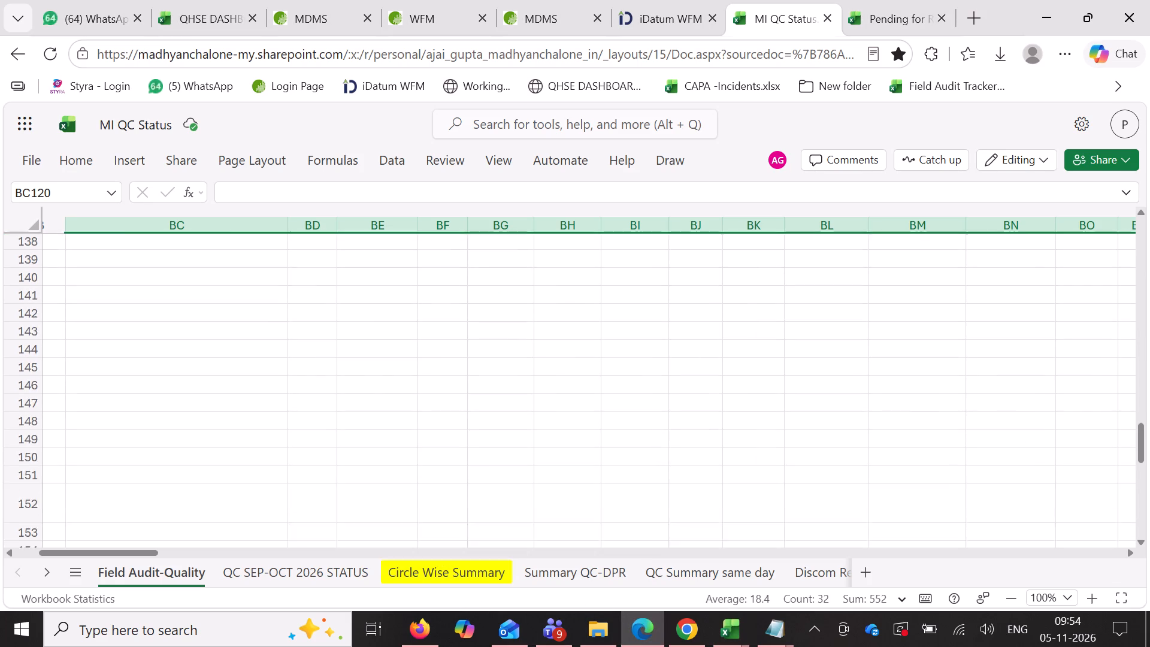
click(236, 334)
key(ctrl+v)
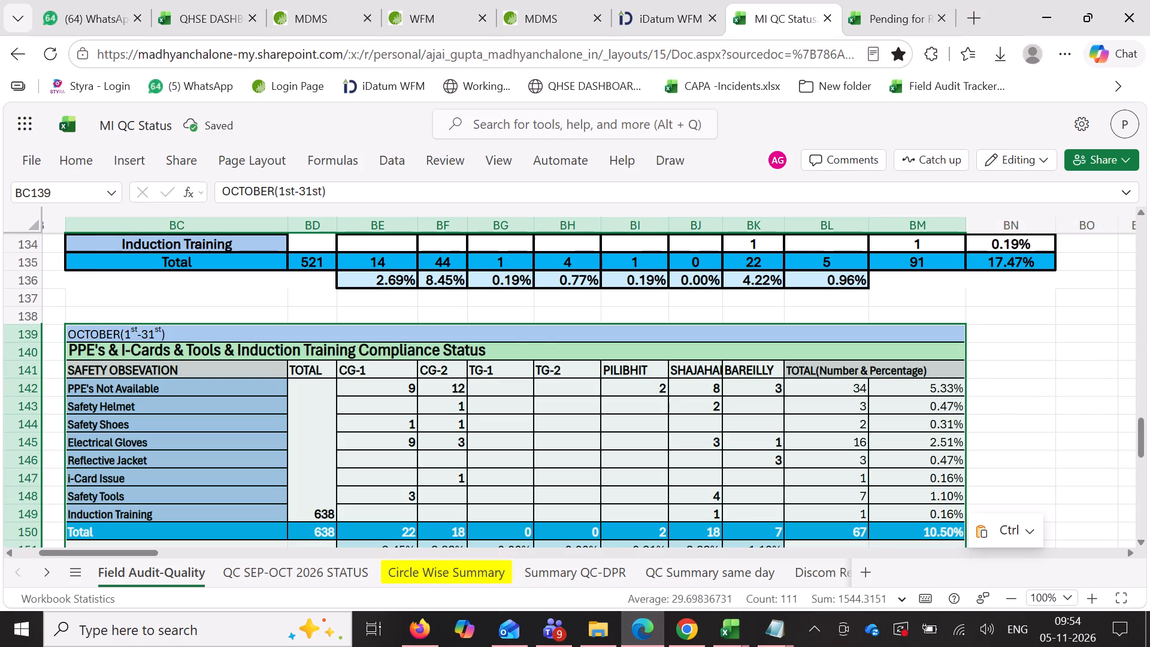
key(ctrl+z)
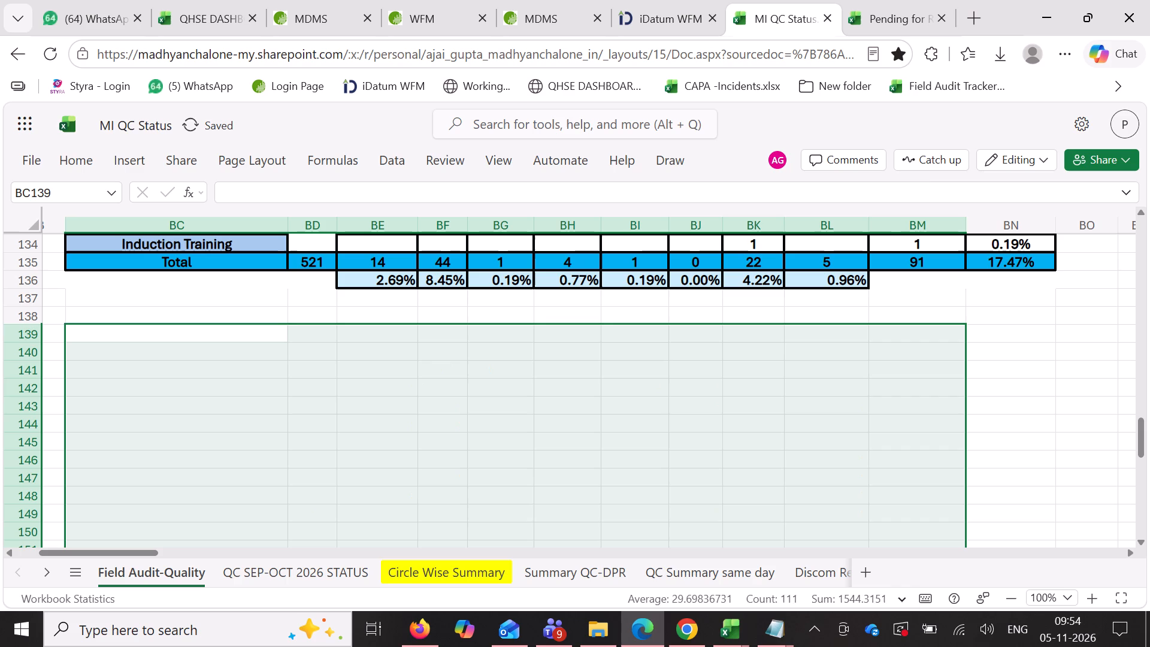
Copy the November(1st-5st) compliance table X2:AH14 from QHSE Data for Meeting's Safety sheet into MI QC Status's Field Audit-Quality sheet at BC139.
click(659, 643)
scroll(653, 479, up, 6)
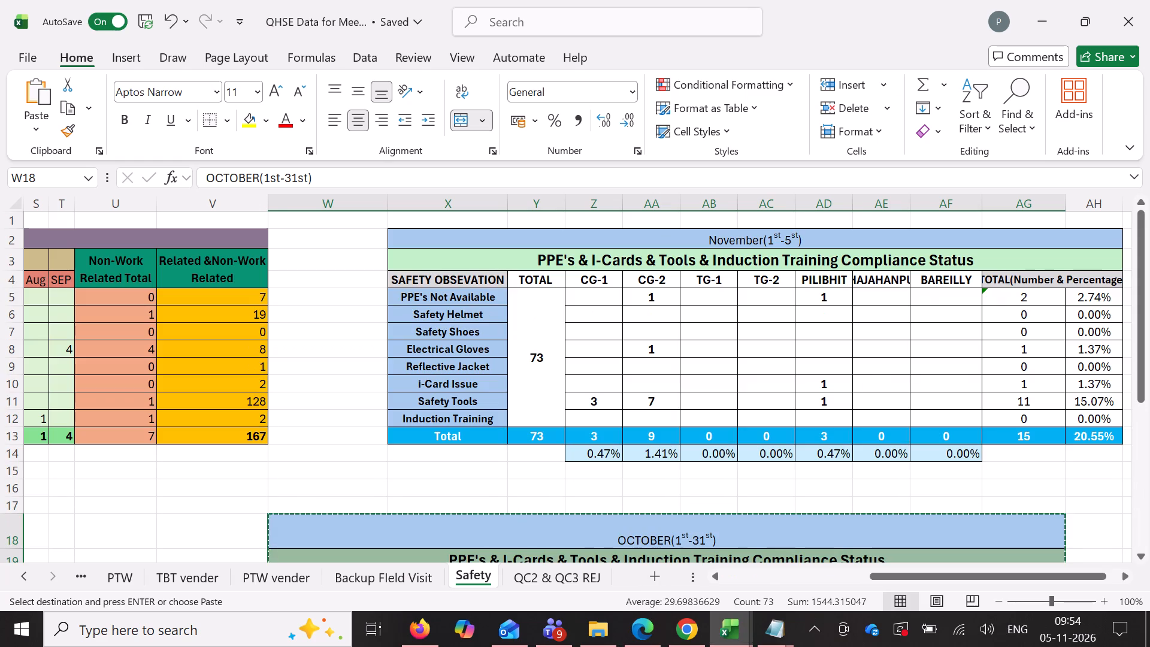
scroll(655, 456, up, 3)
drag(752, 228, 849, 320)
drag(788, 241, 787, 241)
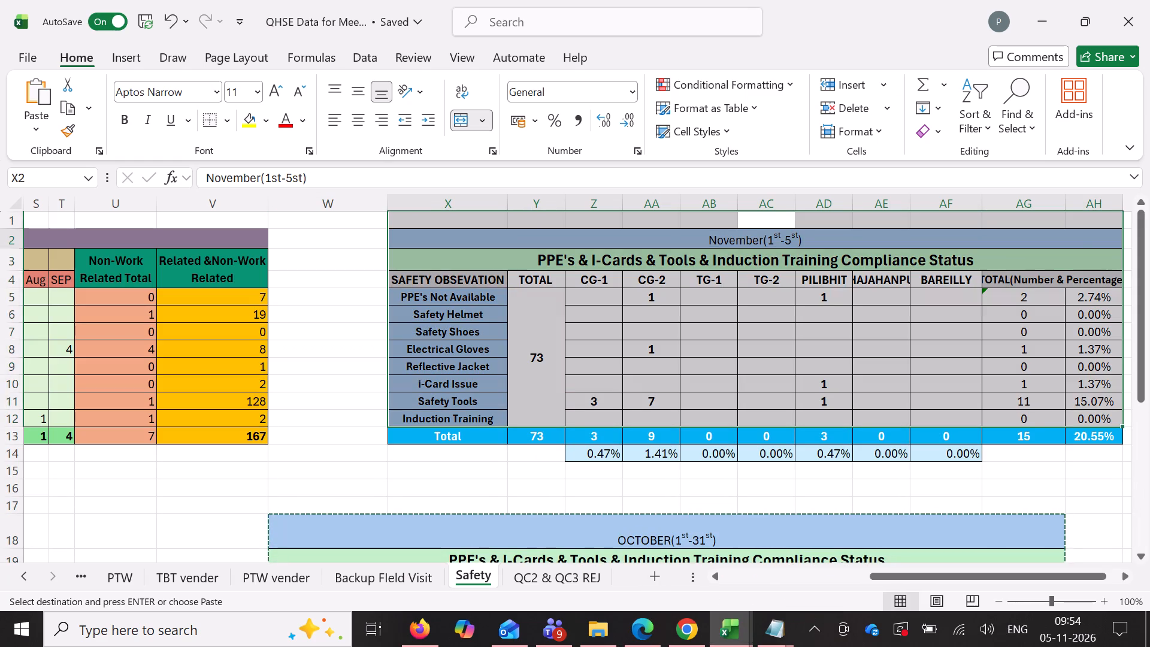
drag(787, 241, 1060, 455)
key(ctrl+c)
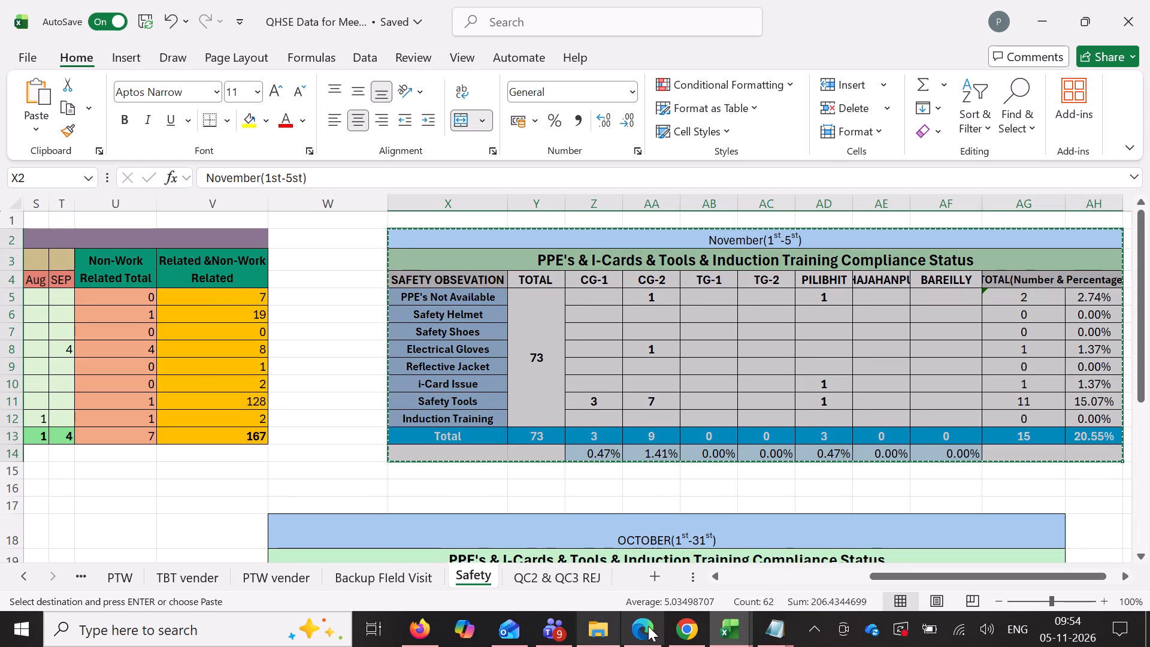
click(653, 624)
click(209, 334)
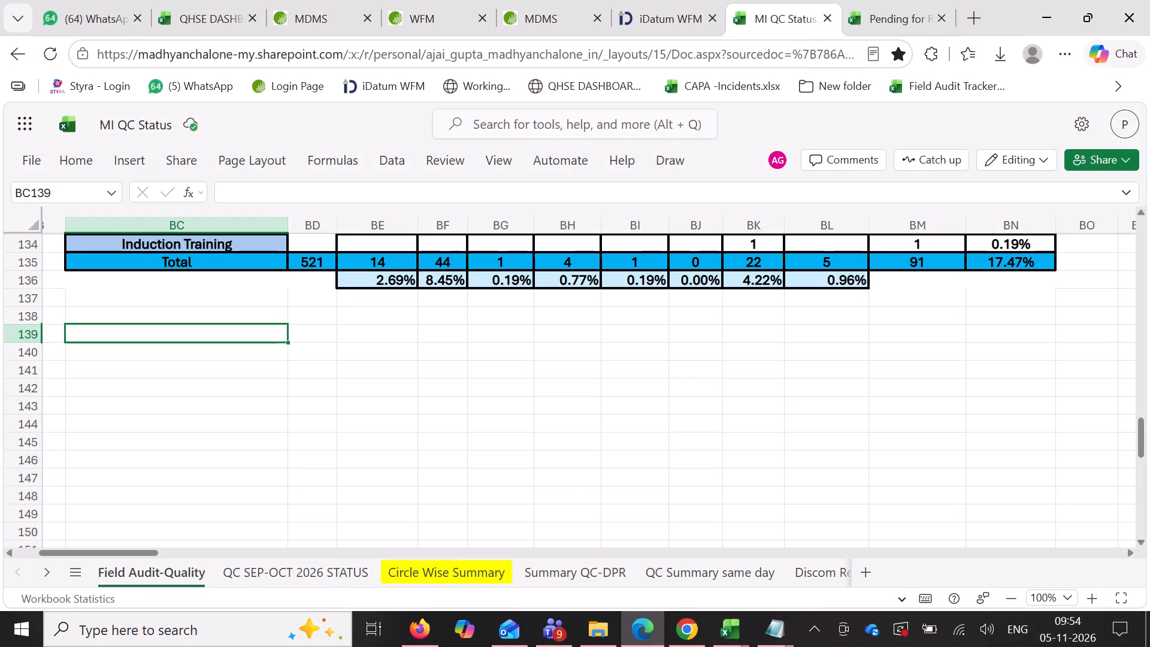
key(ctrl+v)
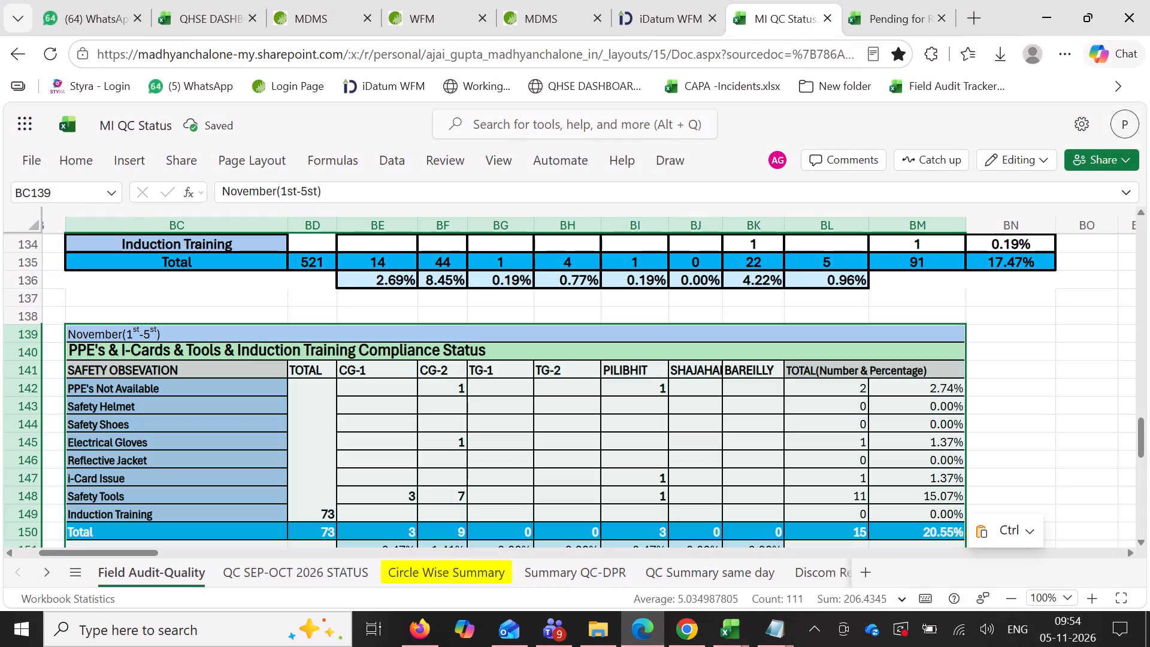
click(1066, 394)
Center the November(1st-5st) and PPE's & I-Cards & Tools & Induction Training Compliance Status title rows of the pasted table.
scroll(467, 331, up, 2)
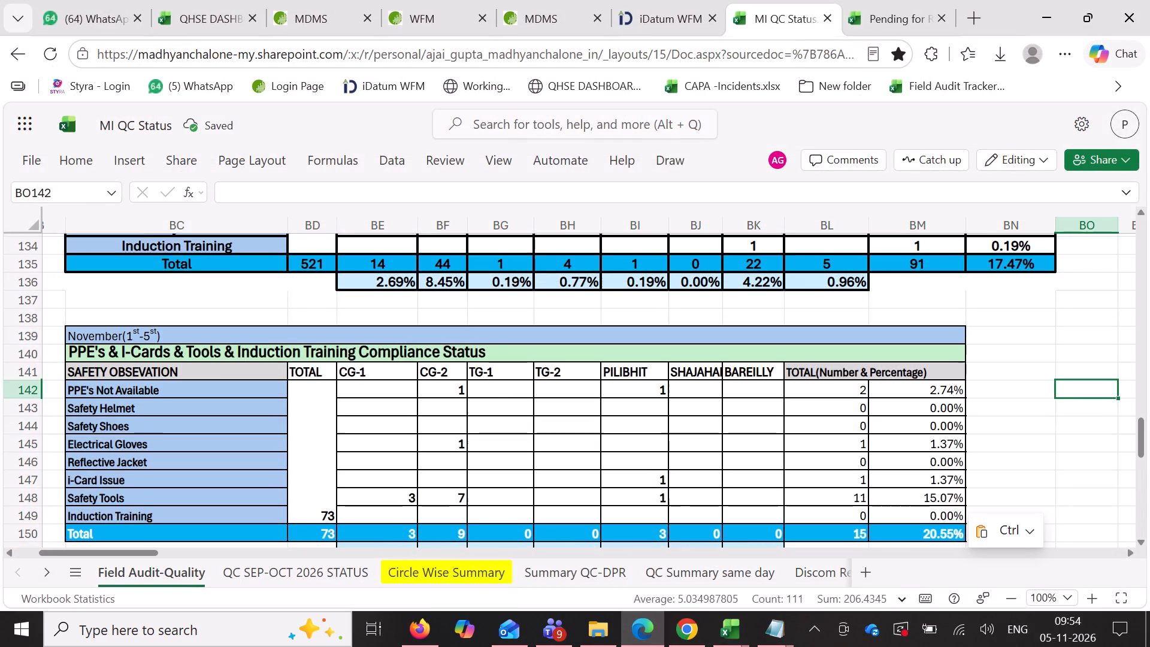
scroll(467, 331, up, 1)
scroll(485, 321, down, 3)
click(156, 332)
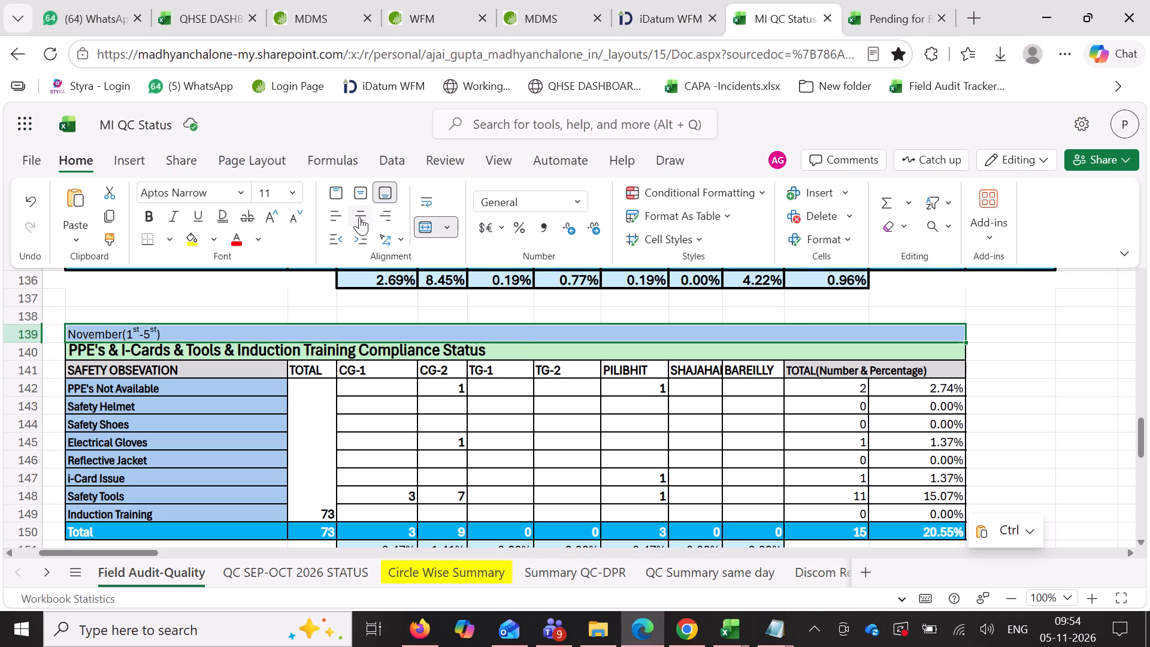
click(353, 216)
click(1051, 372)
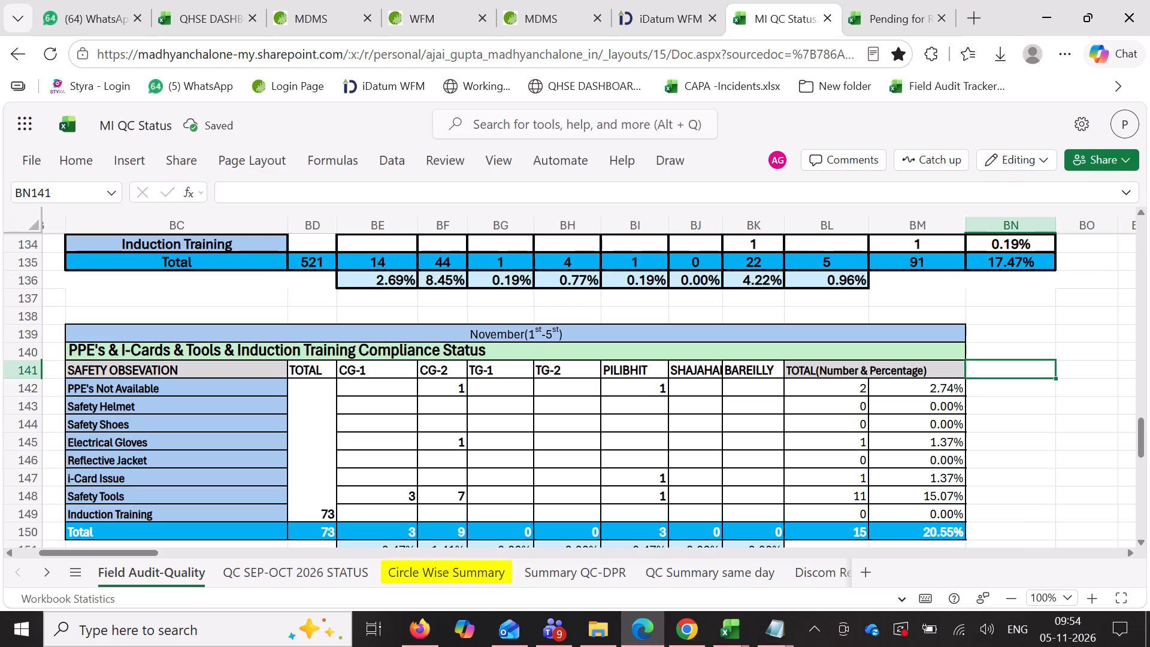
drag(417, 335, 423, 347)
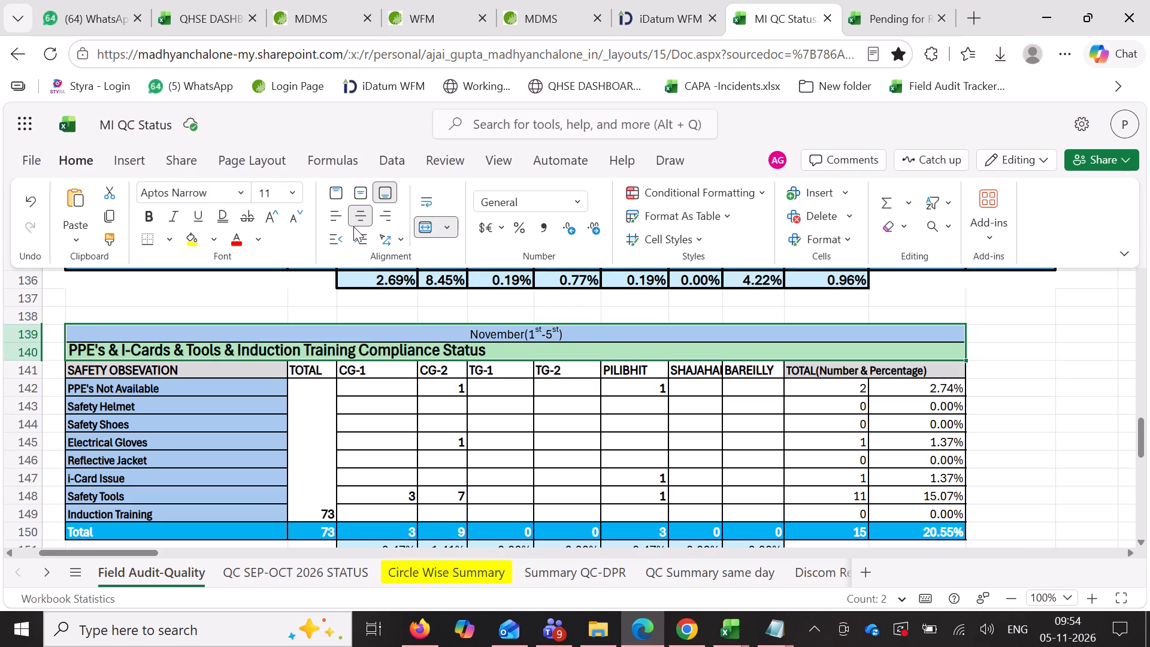
click(353, 220)
click(355, 218)
click(1055, 363)
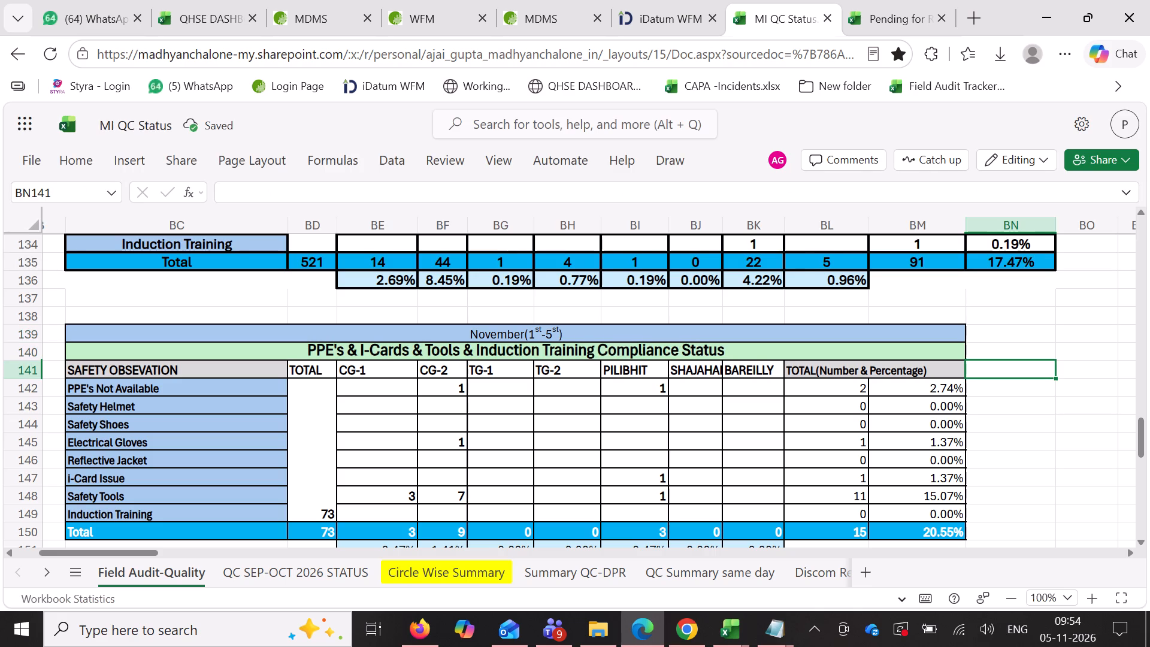
Review the Field Audit-Quality sheet's observation, injury and audit count tables, using a 25% zoom for the overview.
scroll(420, 415, down, 1)
scroll(444, 403, up, 6)
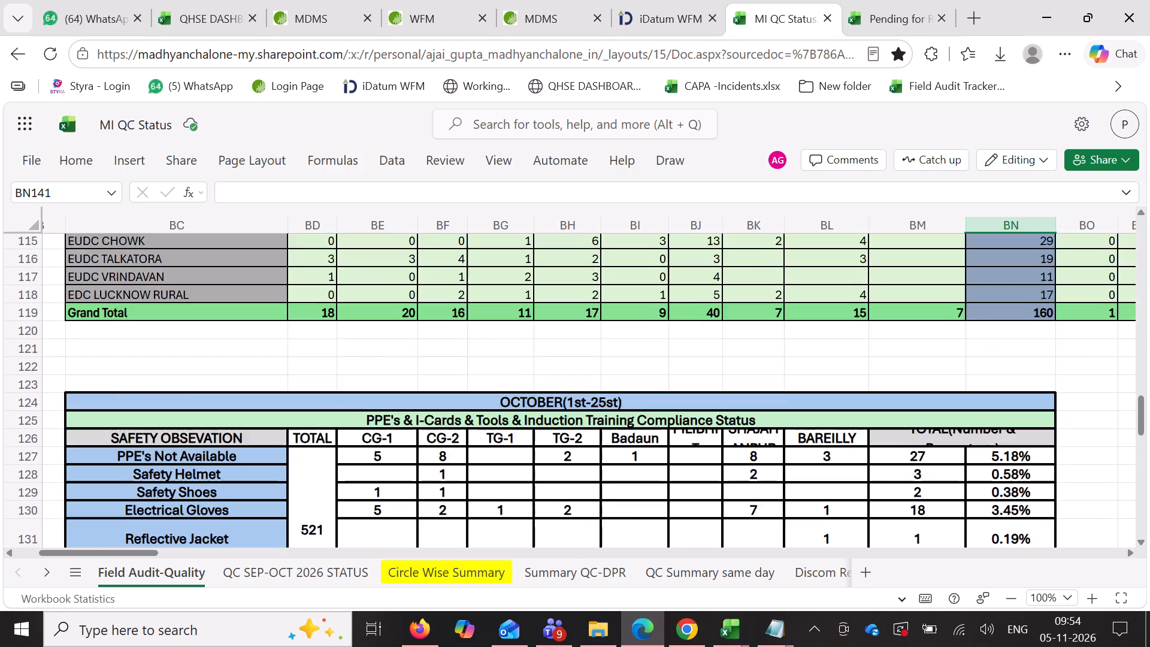
scroll(444, 403, up, 20)
scroll(444, 403, up, 20)
scroll(444, 403, up, 1)
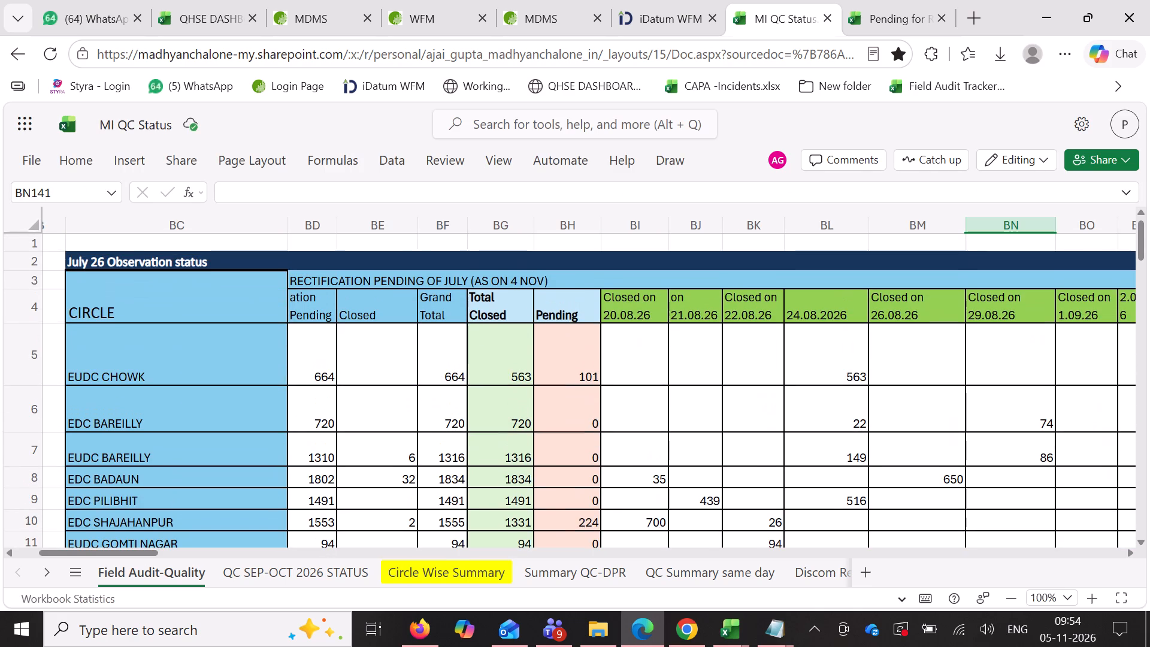
scroll(556, 380, left, 6)
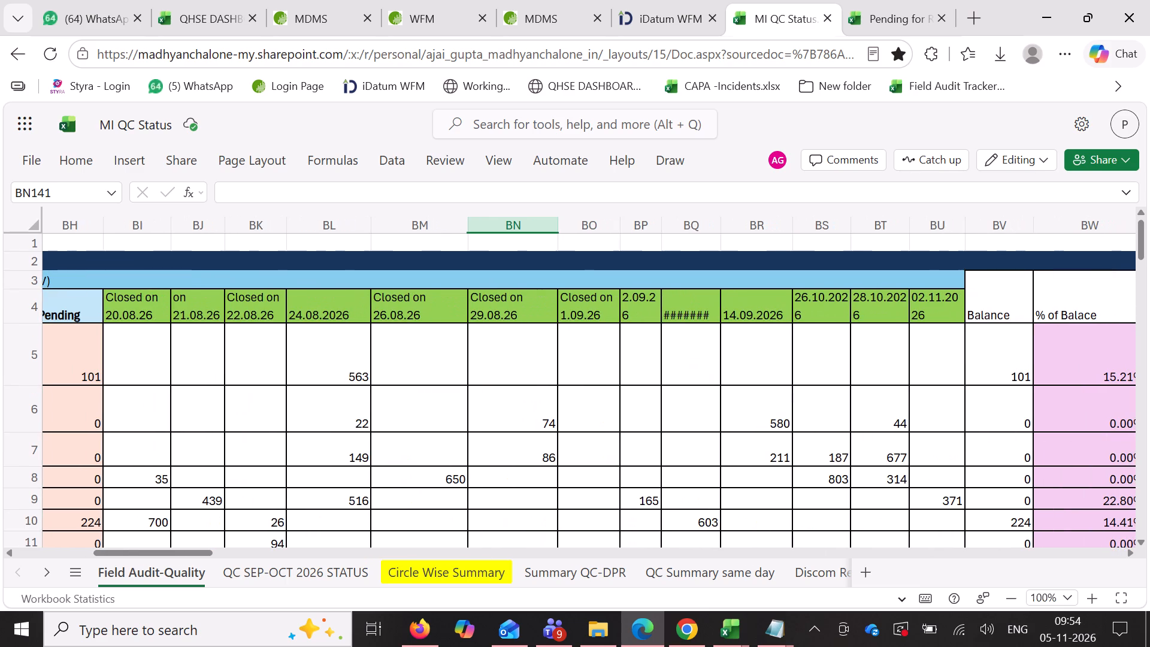
scroll(544, 375, down, 2)
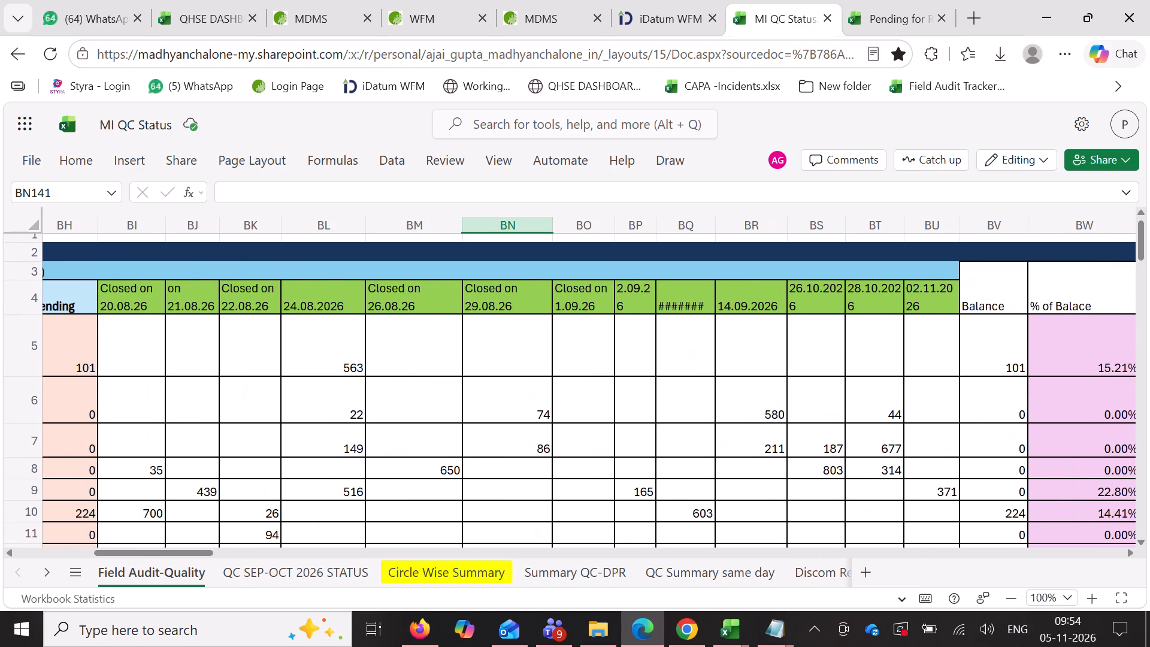
scroll(544, 376, down, 1)
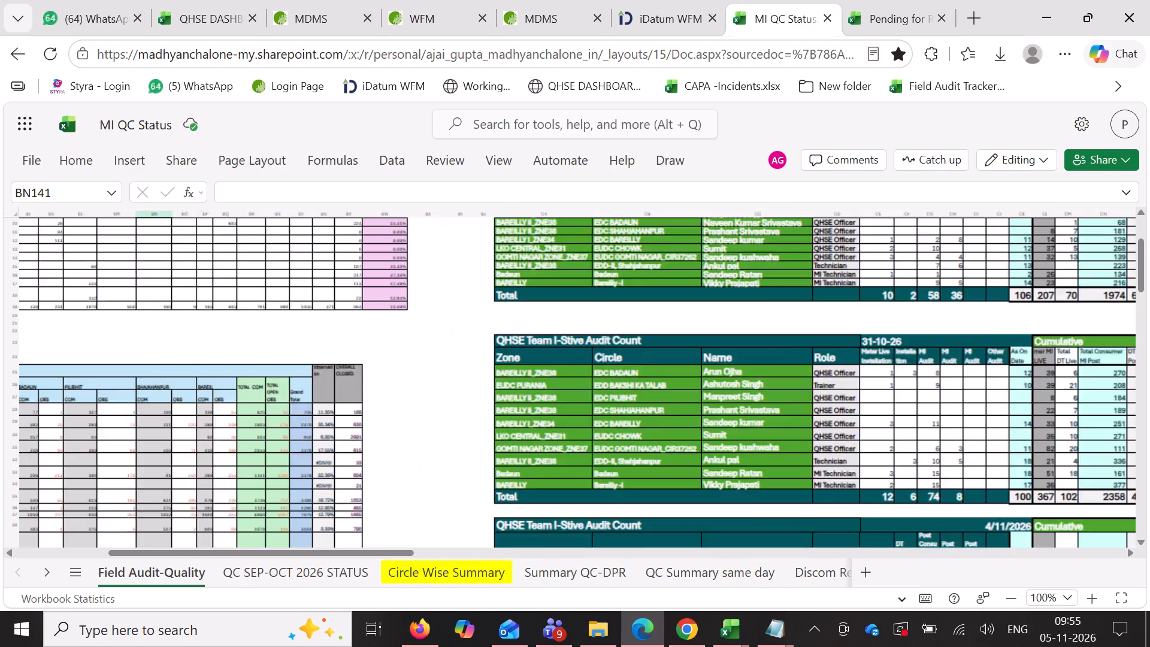
scroll(480, 373, left, 18)
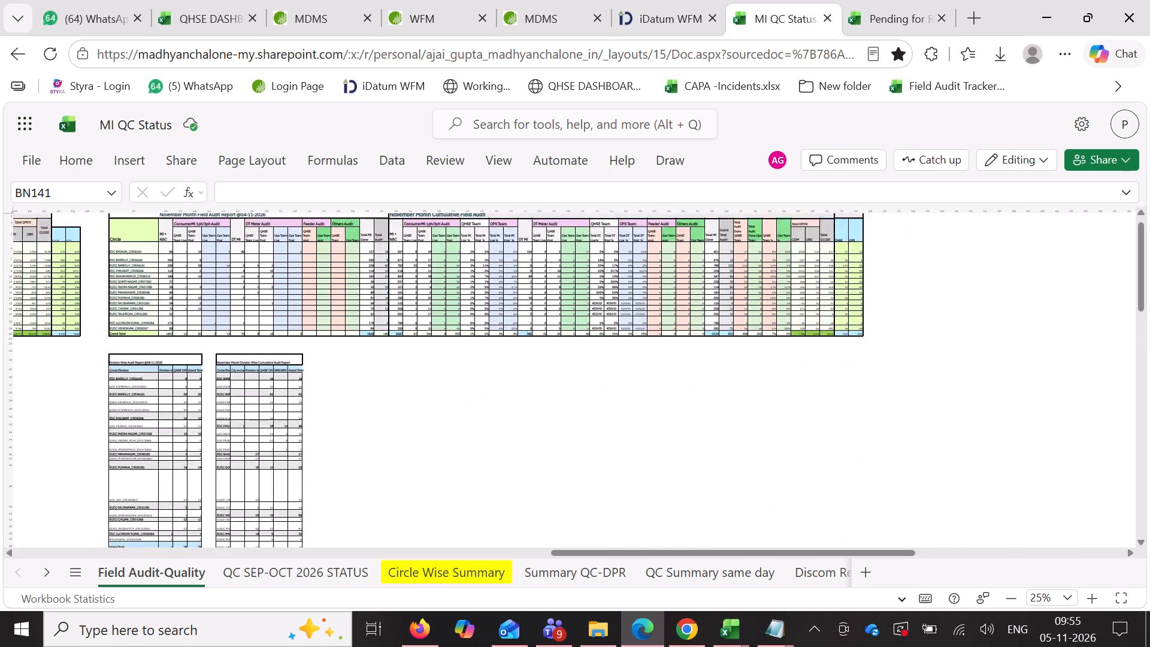
scroll(485, 374, left, 5)
scroll(485, 374, right, 17)
scroll(485, 374, right, 8)
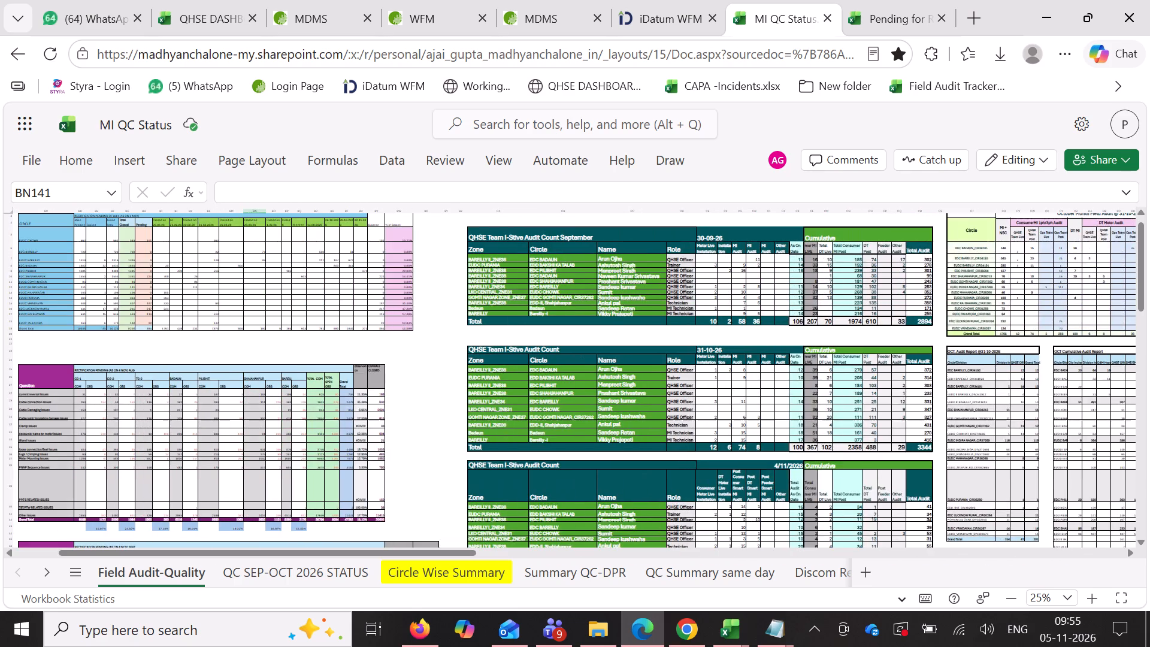
click(477, 372)
Switch to the QHSE Data for Meeting workbook in Excel, clear the copied-range outline on the Safety sheet and save the workbook.
click(743, 633)
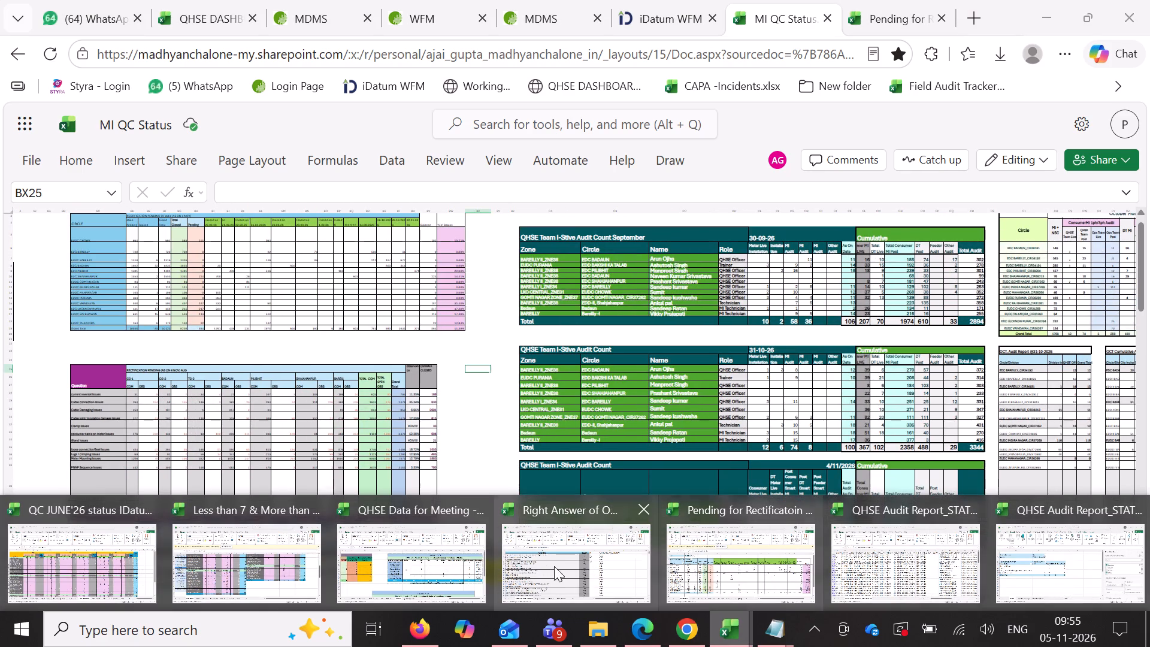
click(447, 567)
click(474, 485)
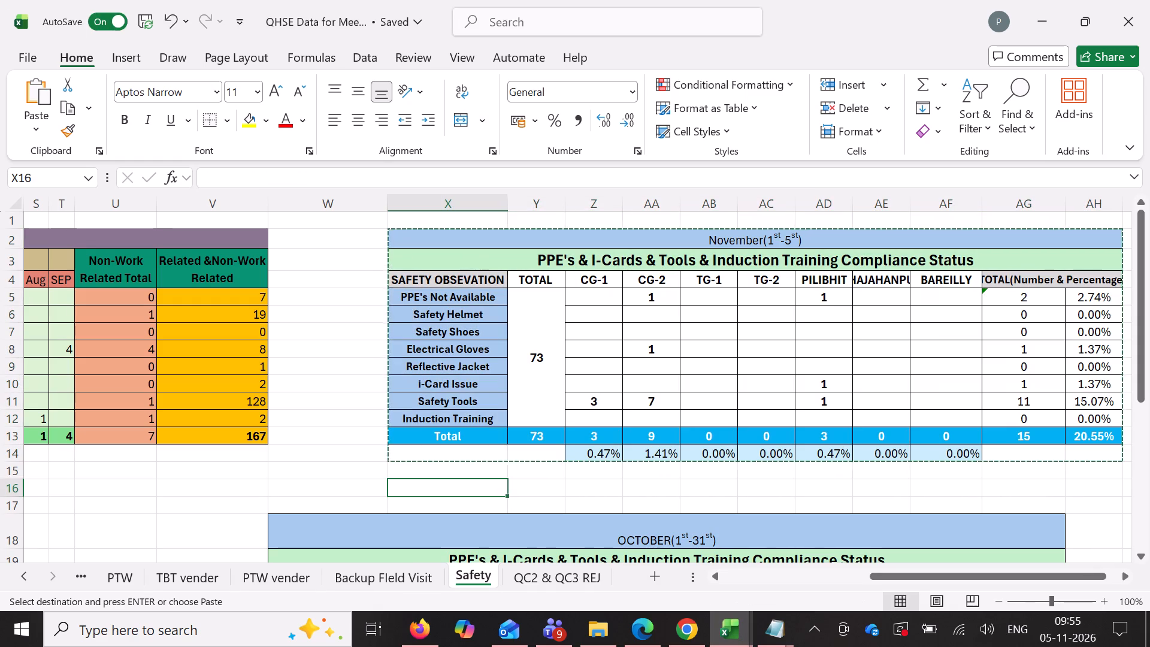
key(Escape)
key(ctrl+s)
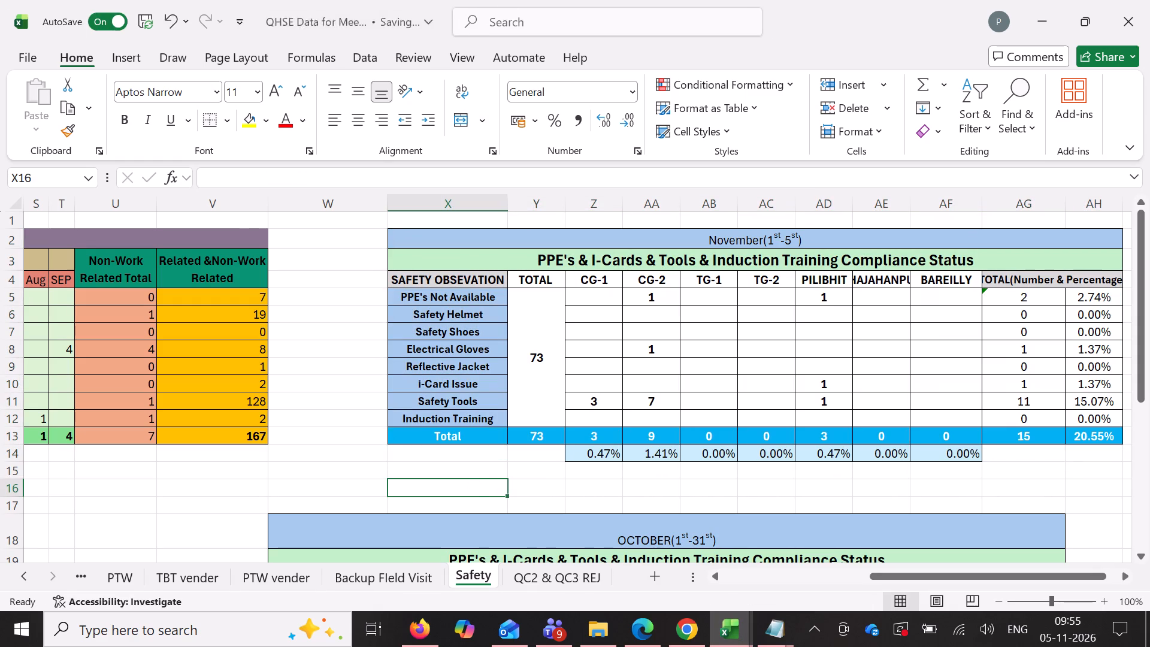
Examine QHSE Data for Meeting's QC2 & QC3 REJ rejection tables and the PTW vender sheet's monthly figures.
click(580, 585)
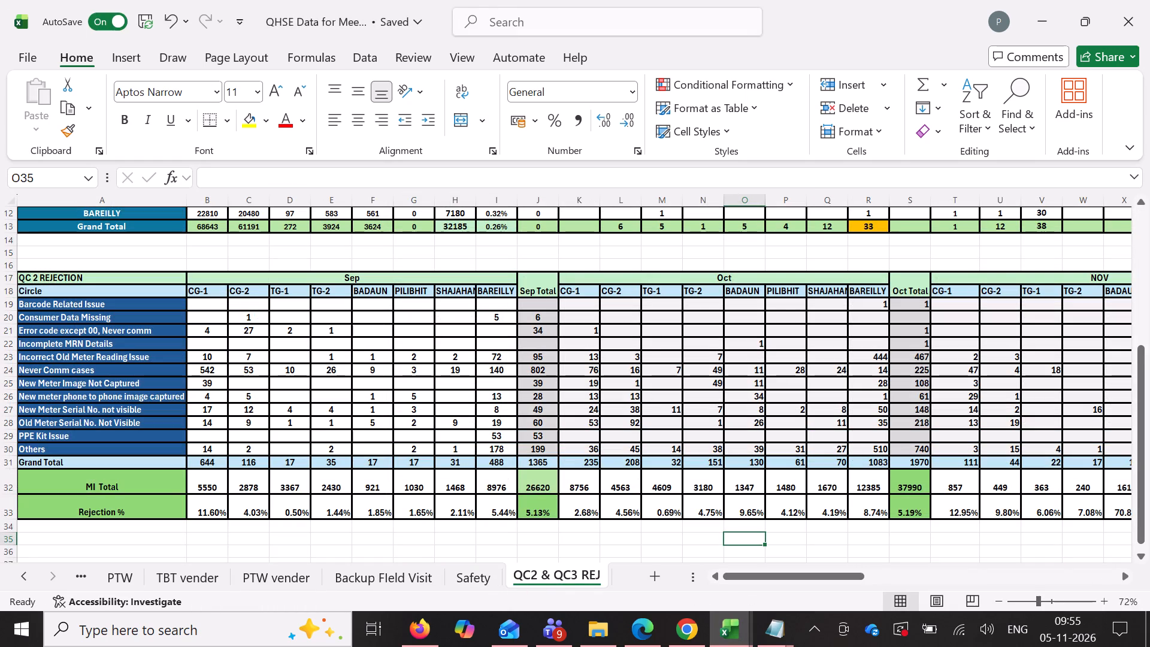
scroll(541, 419, up, 2)
scroll(541, 419, left, 6)
scroll(541, 419, right, 2)
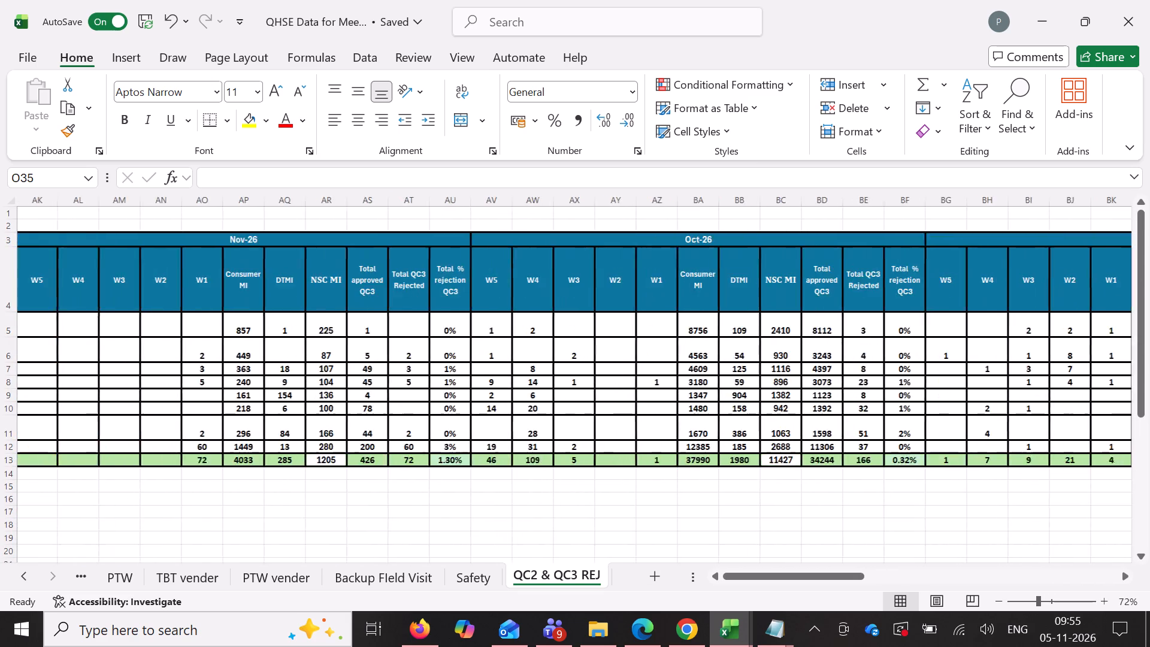
scroll(541, 418, right, 2)
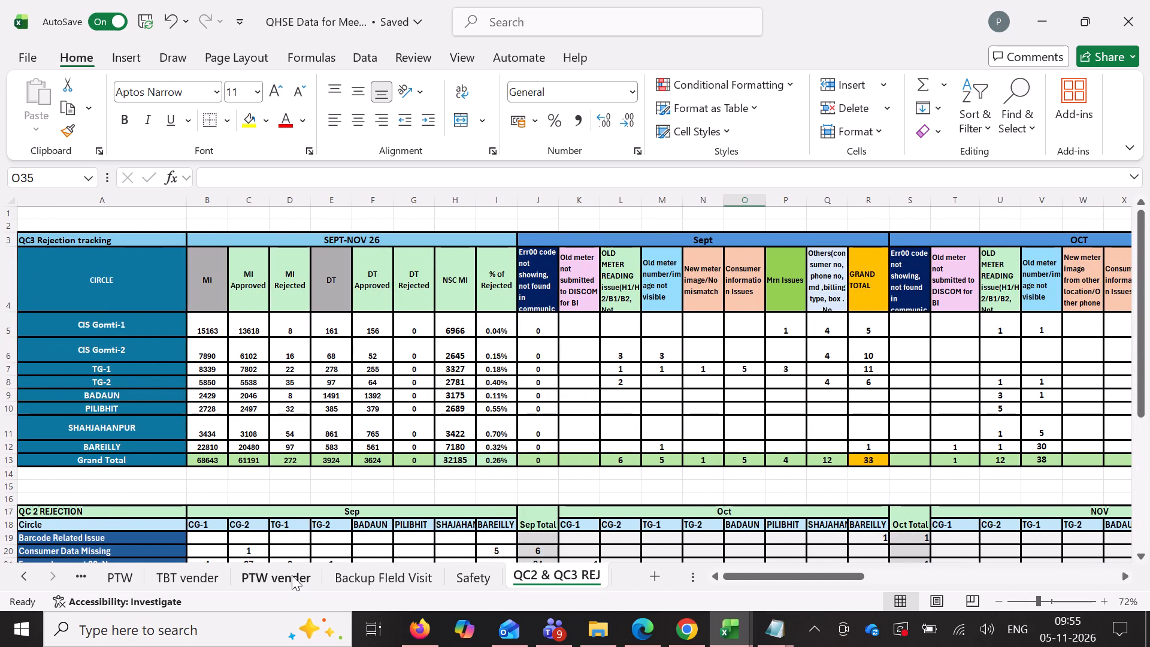
click(292, 575)
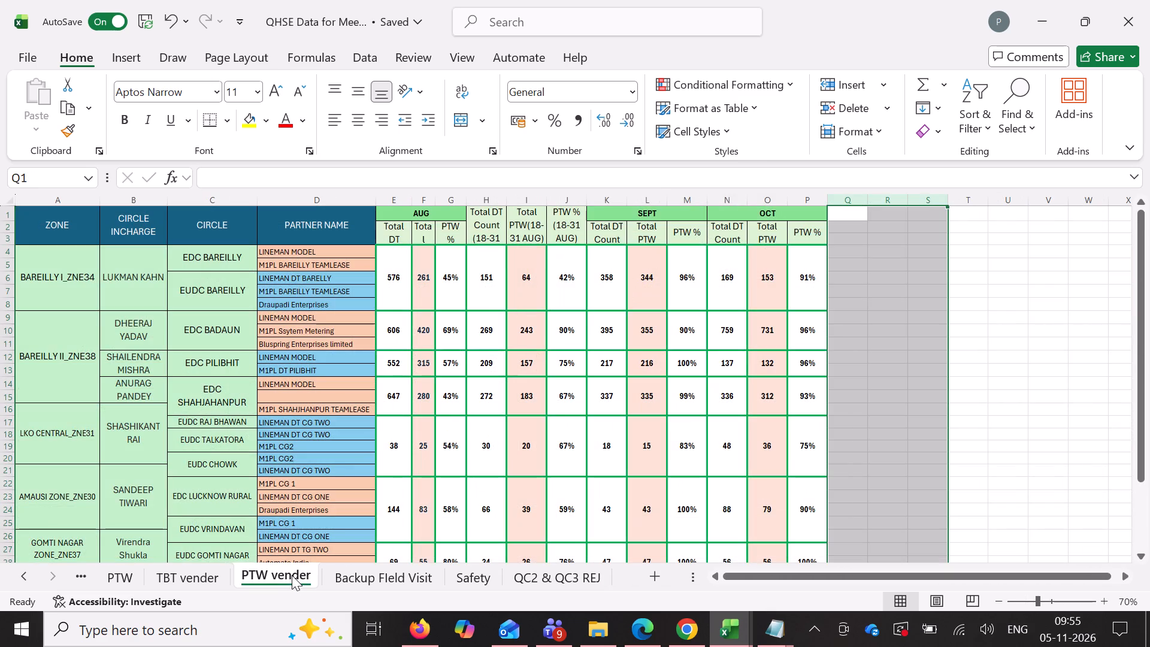
click(634, 635)
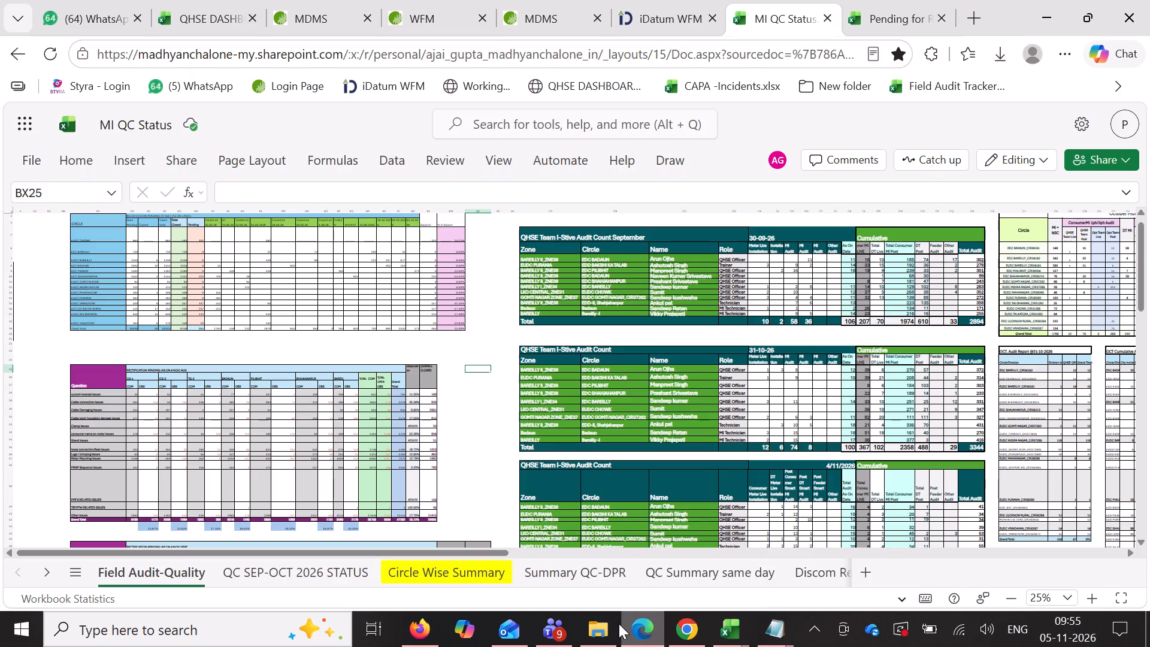
click(740, 629)
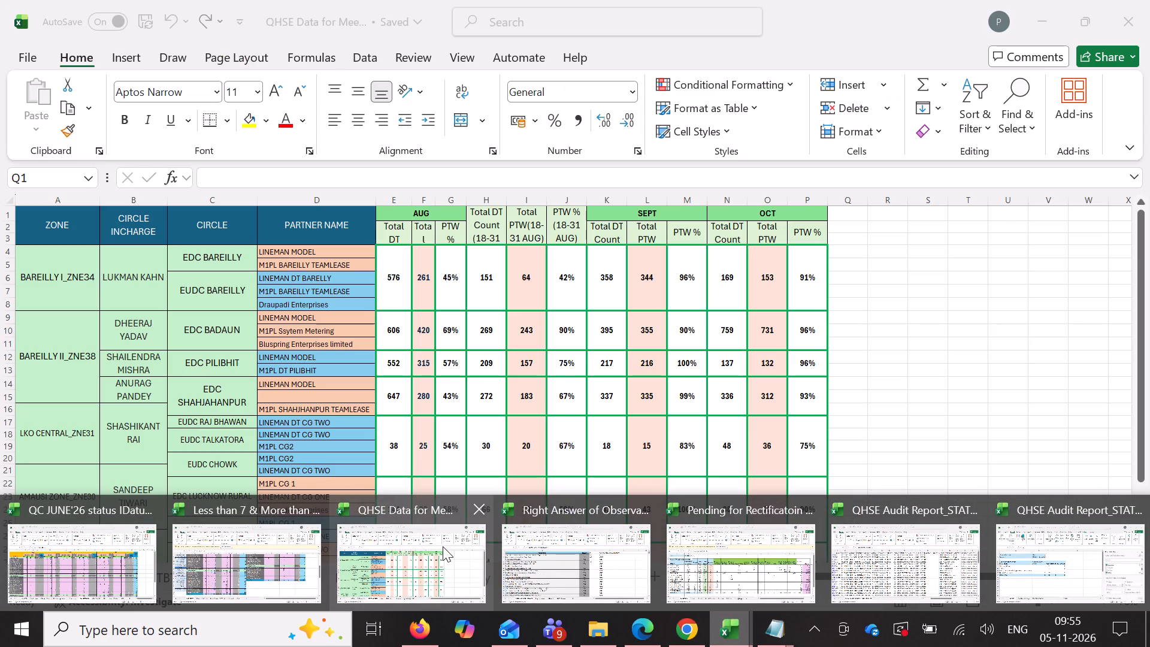
click(474, 542)
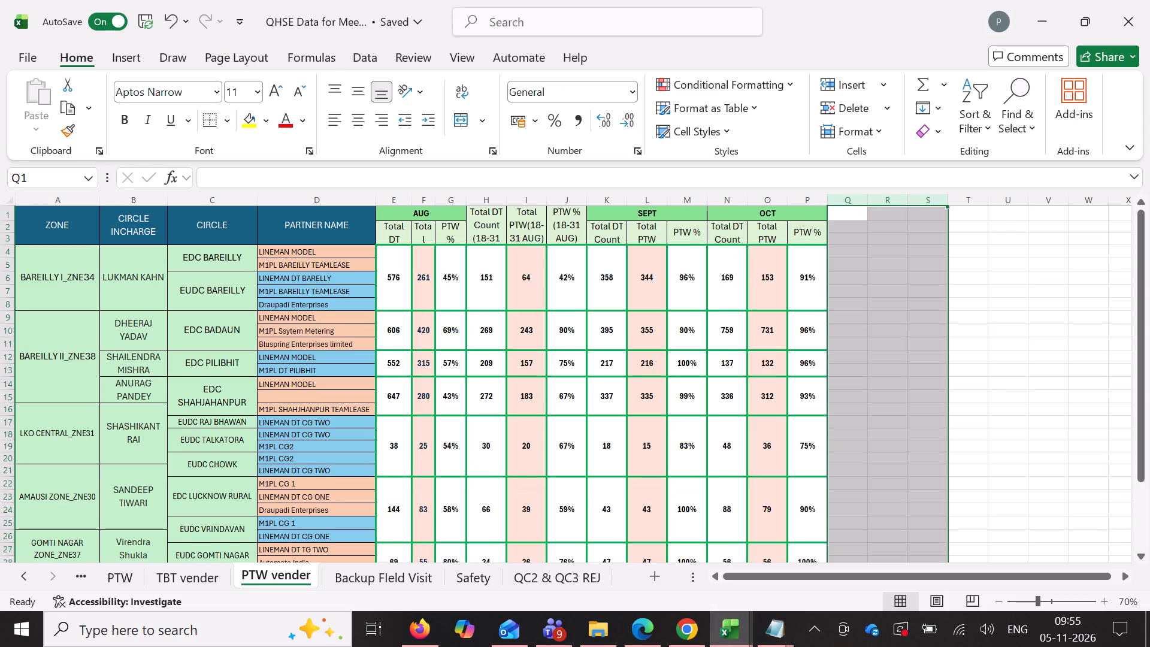
click(735, 634)
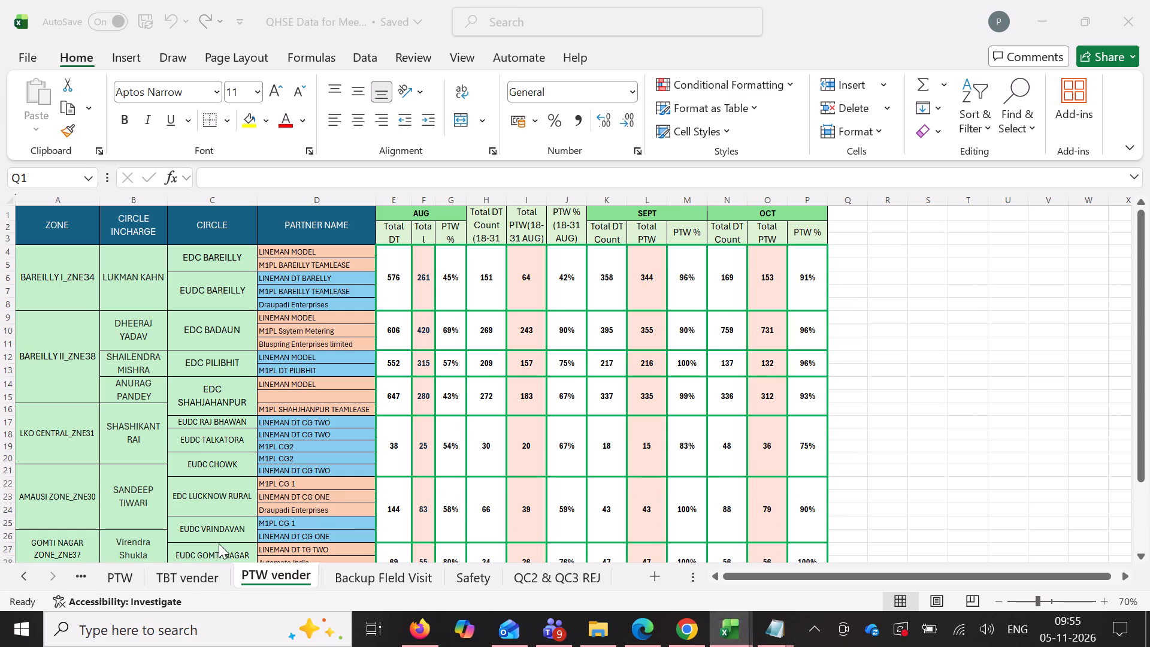
click(375, 582)
click(481, 575)
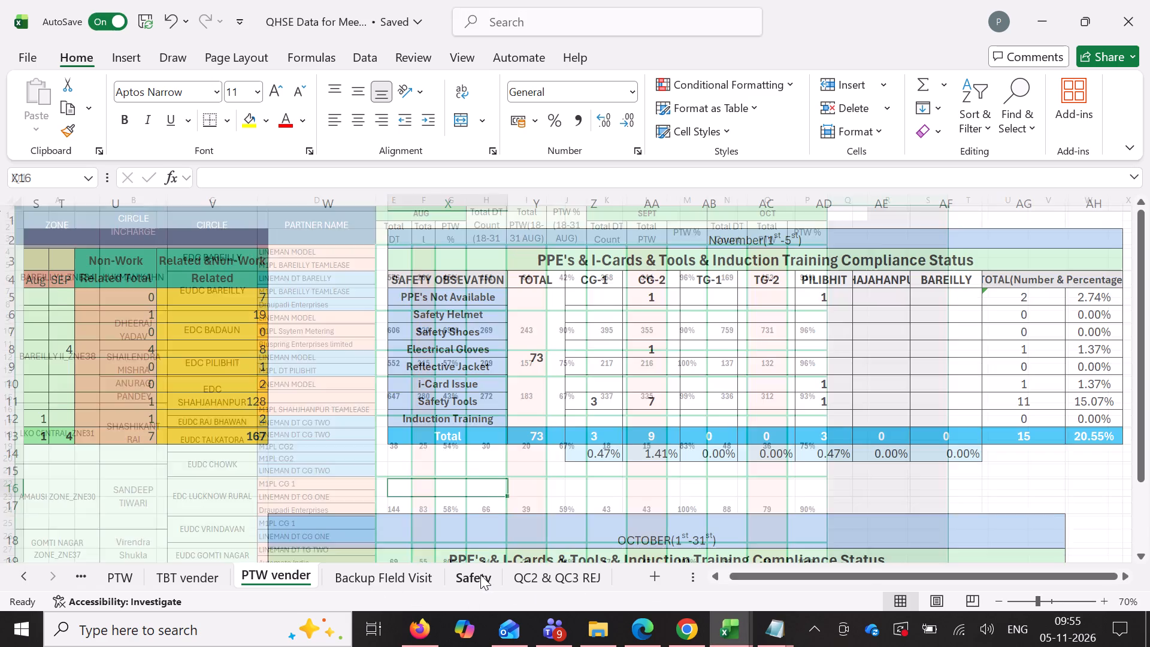
Review the QC3 rejection tracking on the QC2 & QC3 REJ sheet across the Nov-26, Oct-26 and Sep-26 blocks, including BF5's formula.
click(572, 588)
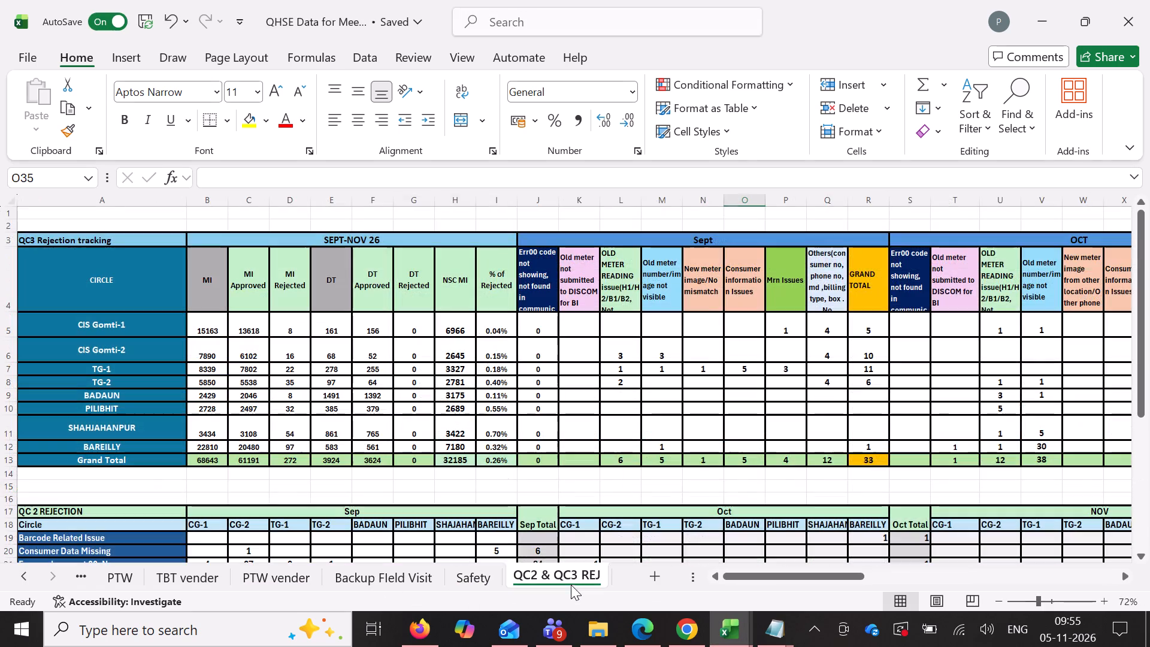
scroll(677, 398, left, 8)
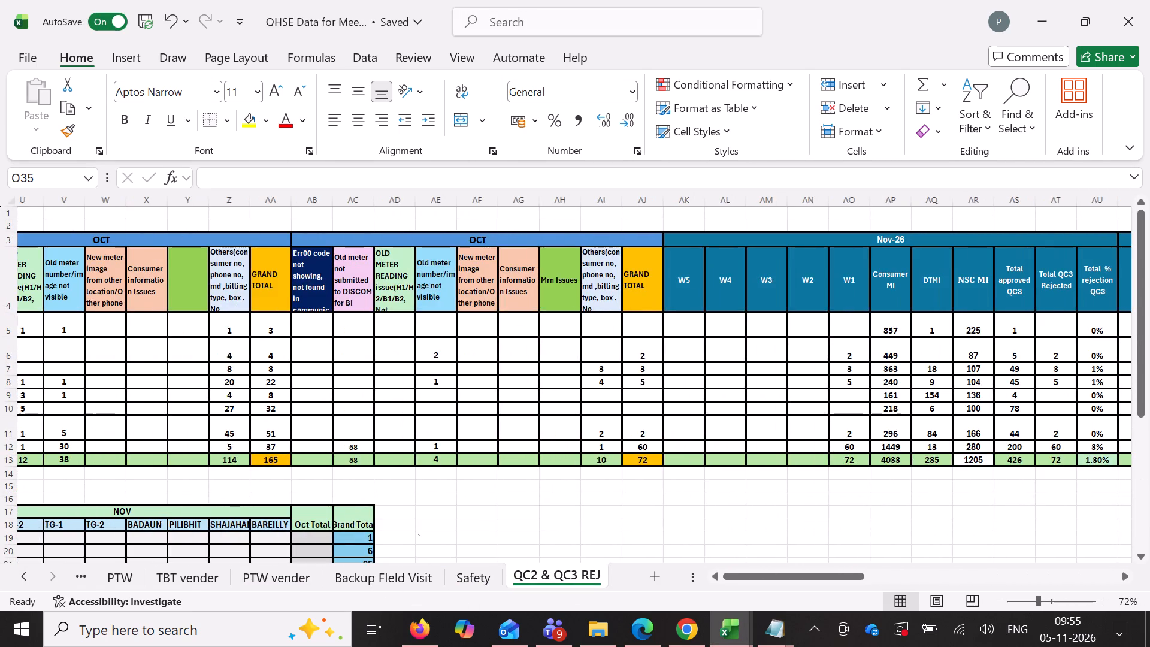
scroll(679, 397, left, 5)
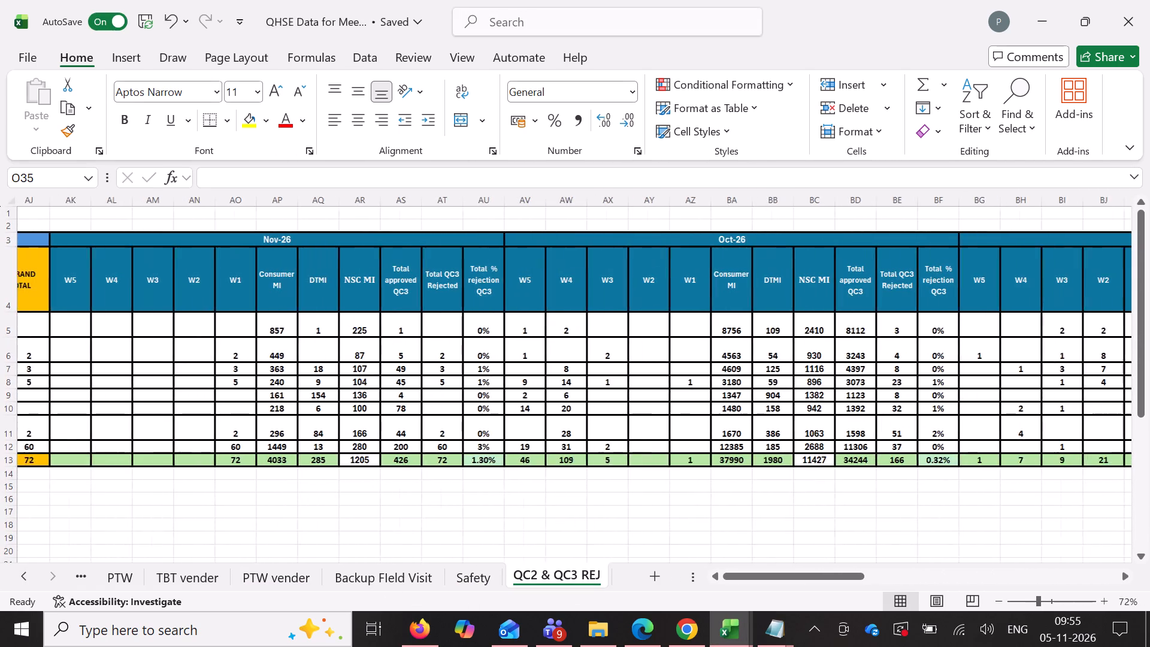
scroll(678, 397, left, 2)
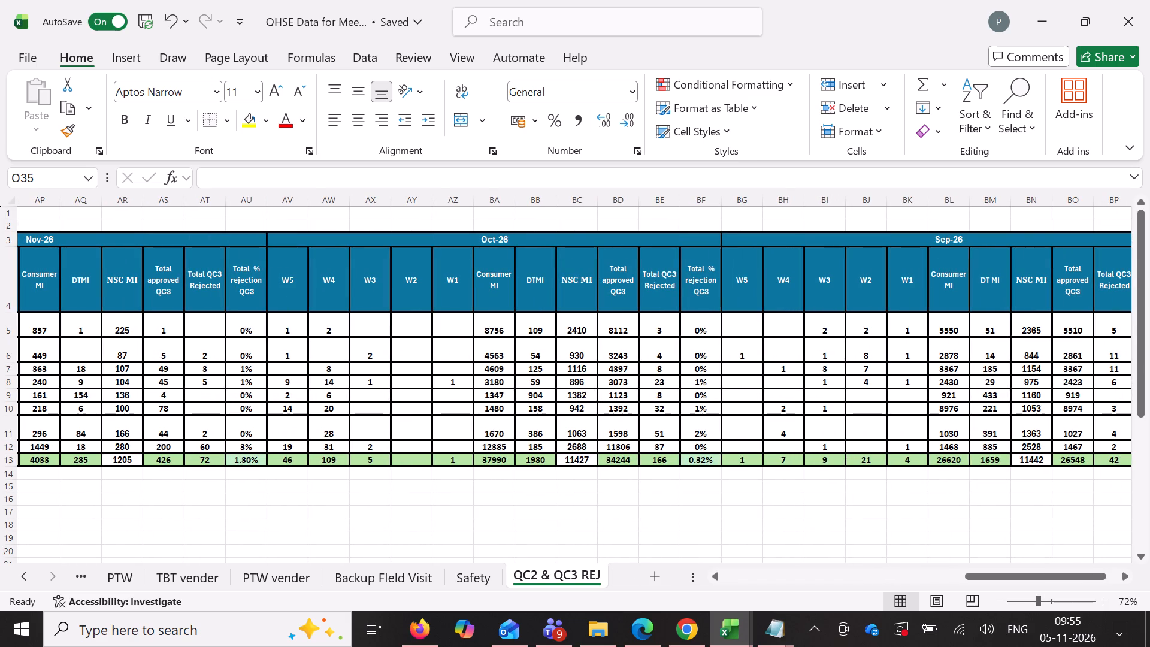
click(707, 326)
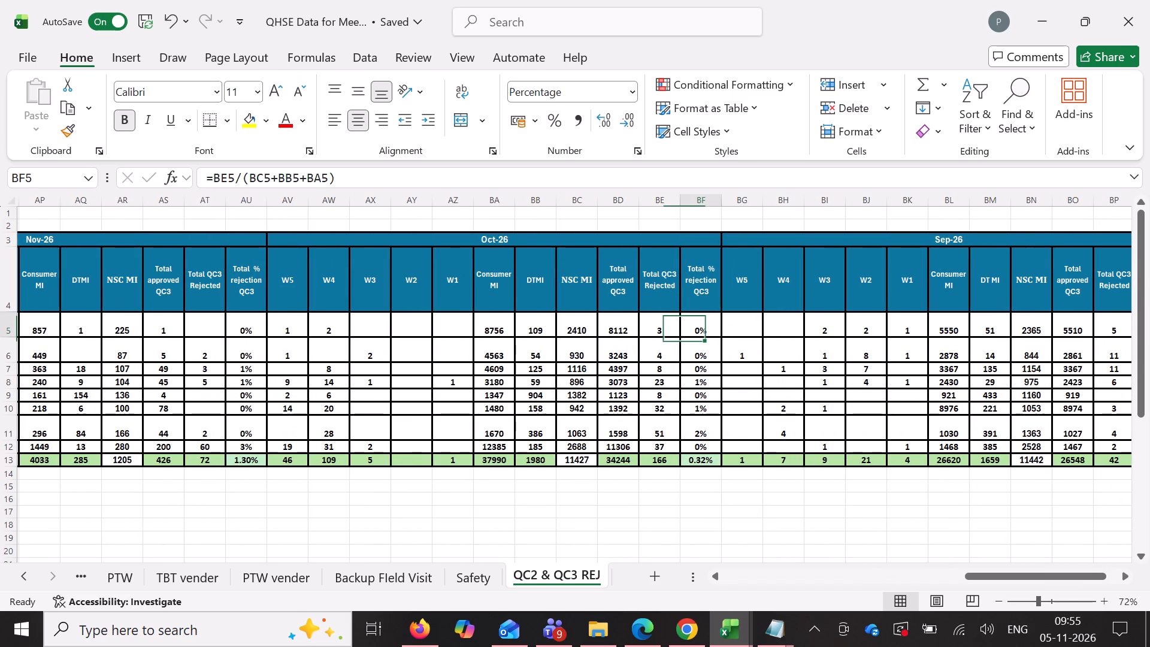
scroll(618, 448, right, 6)
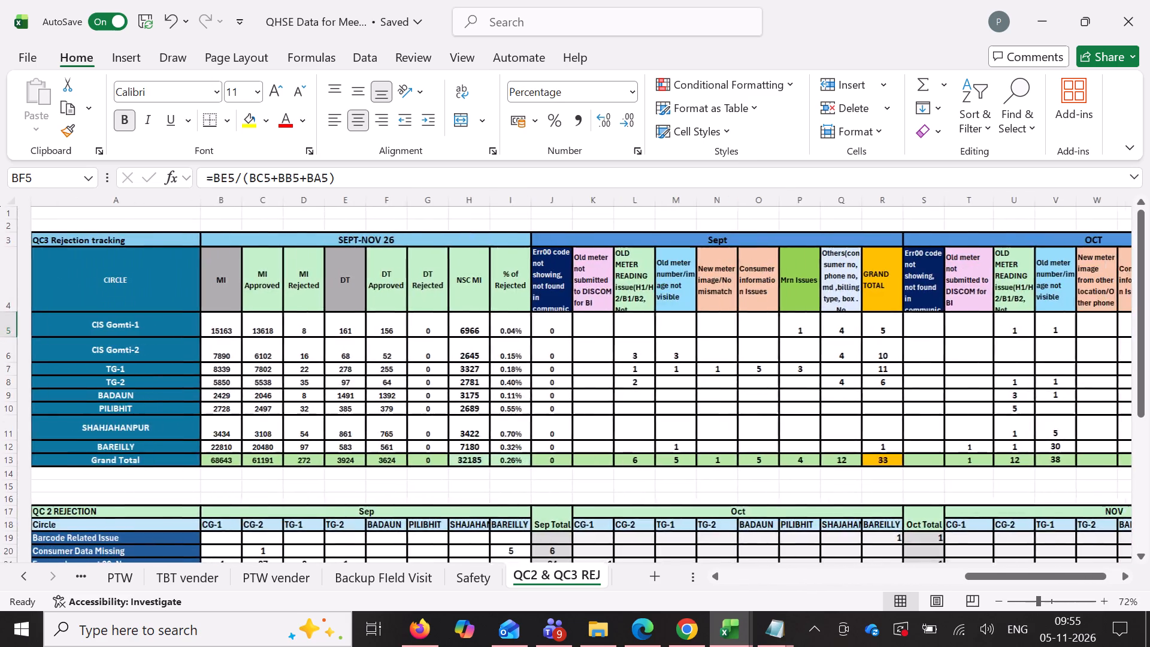
scroll(618, 448, left, 14)
scroll(617, 448, right, 15)
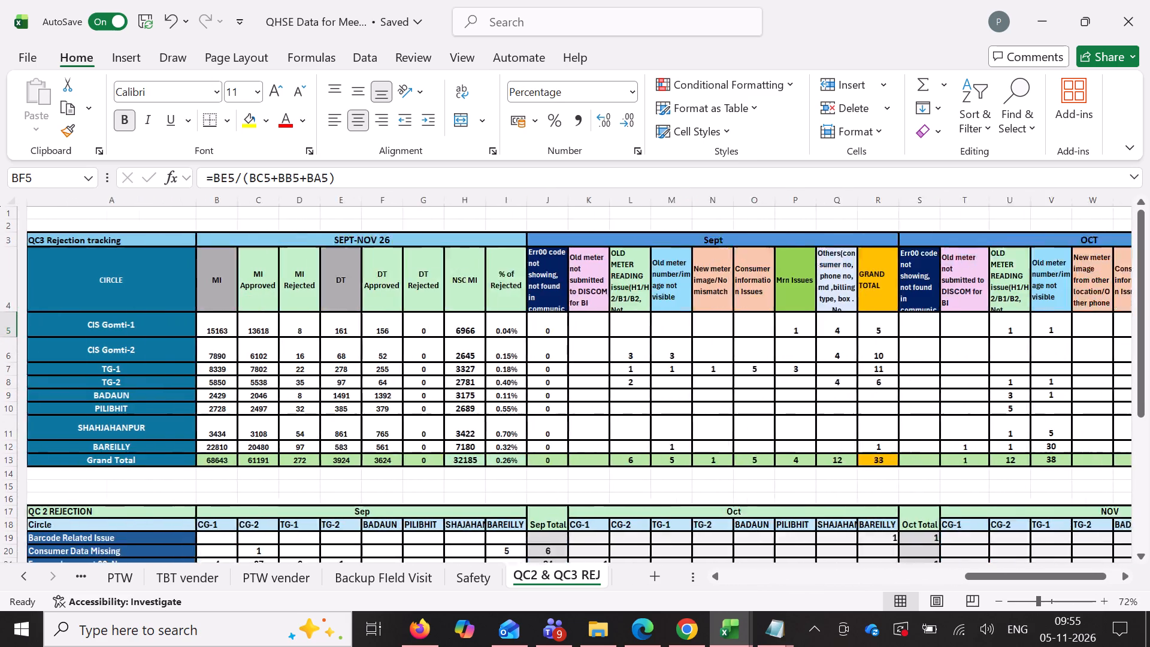
Check the PTW vender sheet's monthly DT count and PTW columns up to the empty area beside OCT, at cell Q4.
click(180, 583)
click(265, 578)
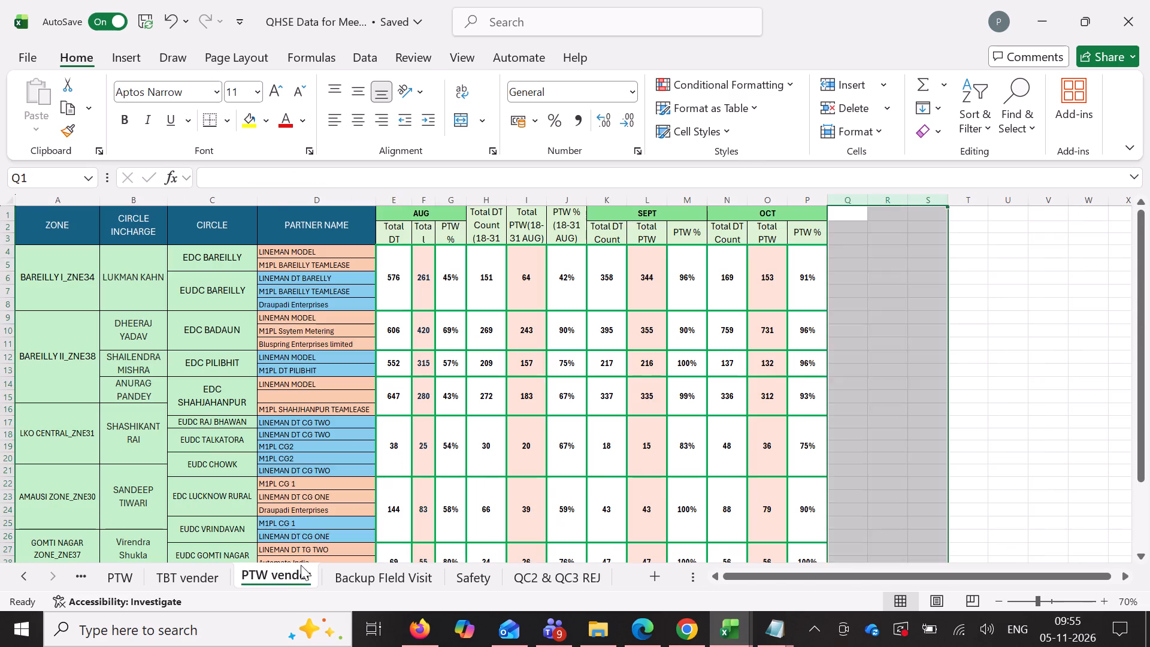
drag(322, 556, 507, 496)
scroll(509, 491, up, 4)
click(863, 257)
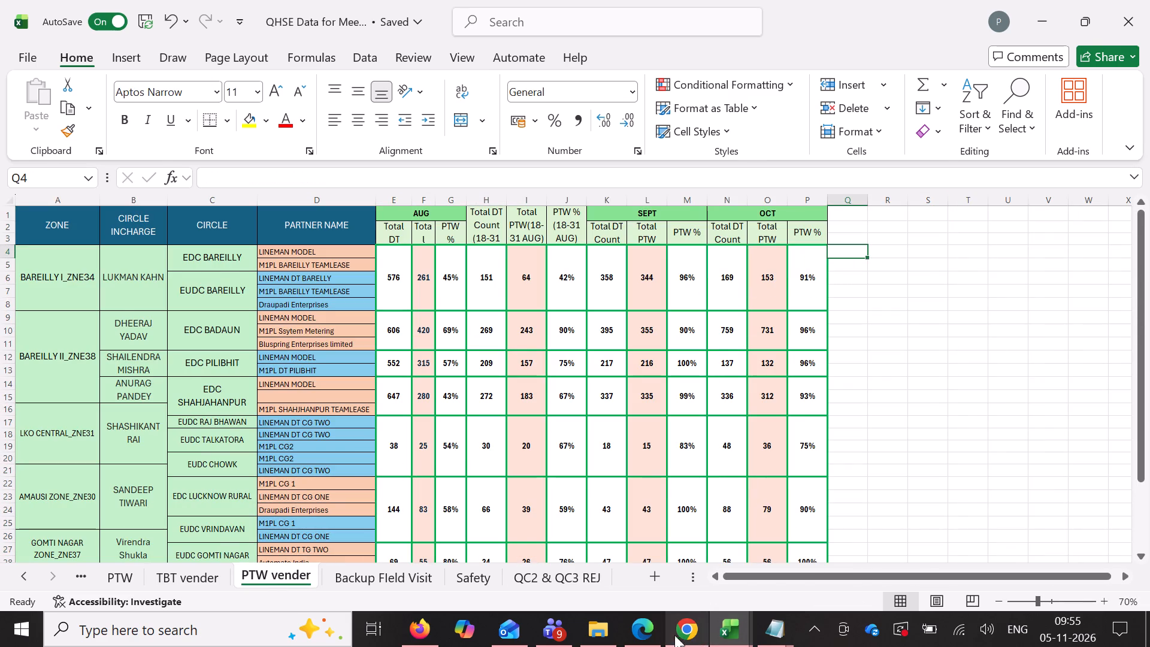
In Edge, close the Pending for Rectificatoin workbook and open the bookmarked Field Audit Tracker workbook in a new browser tab.
click(640, 630)
click(907, 27)
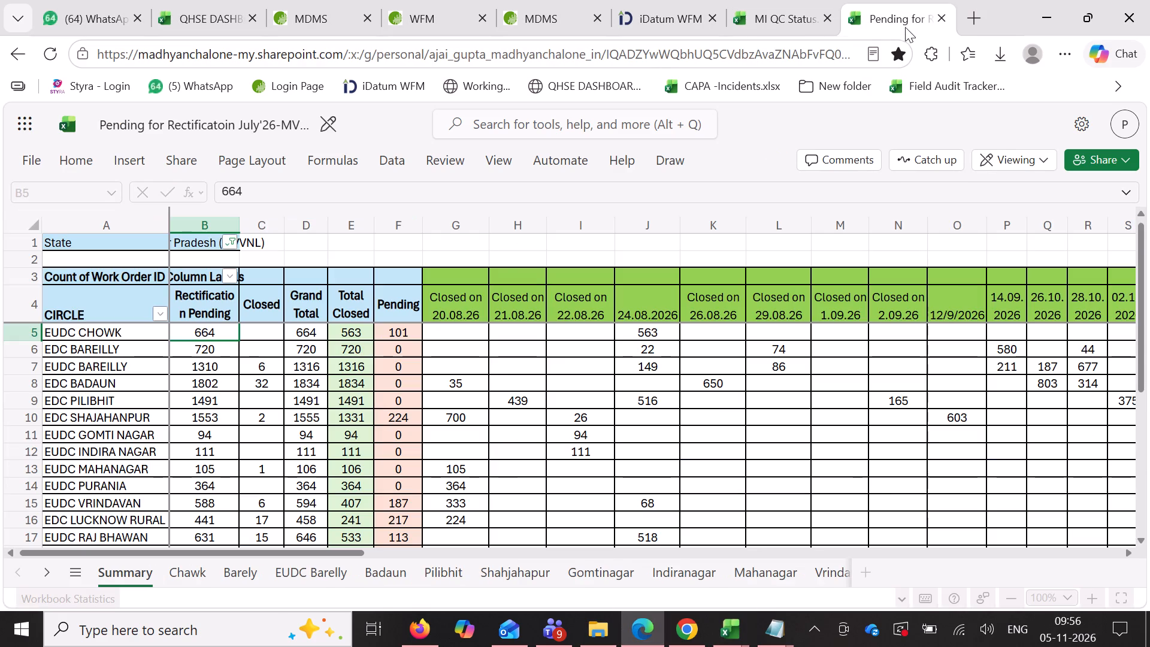
click(943, 13)
click(974, 17)
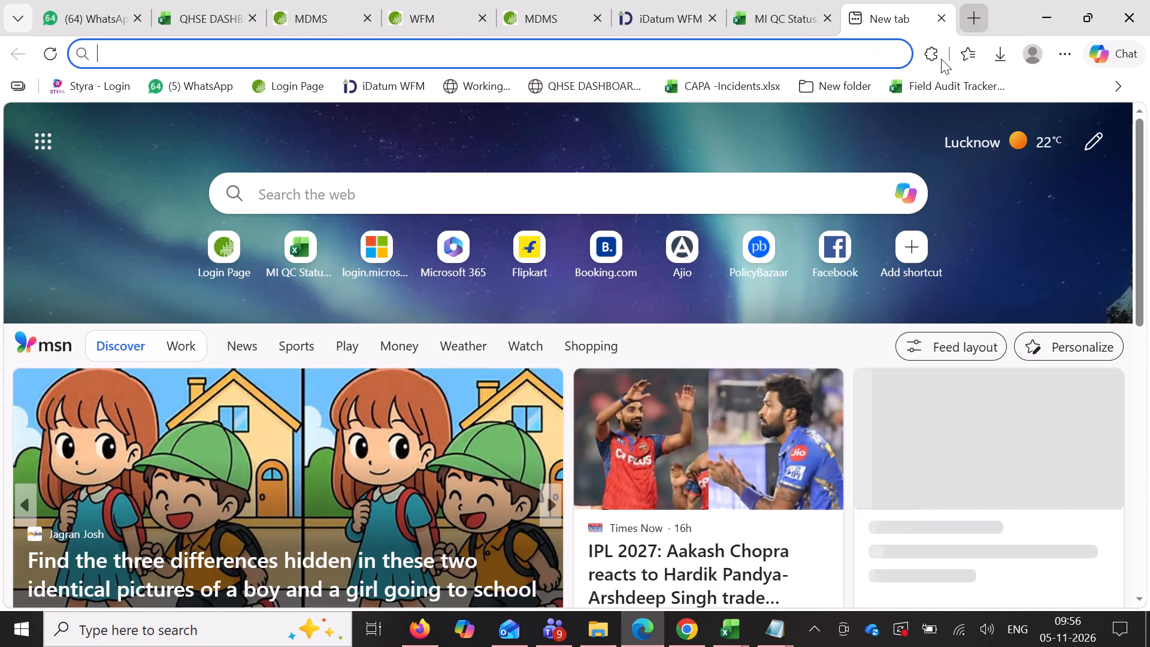
click(1109, 90)
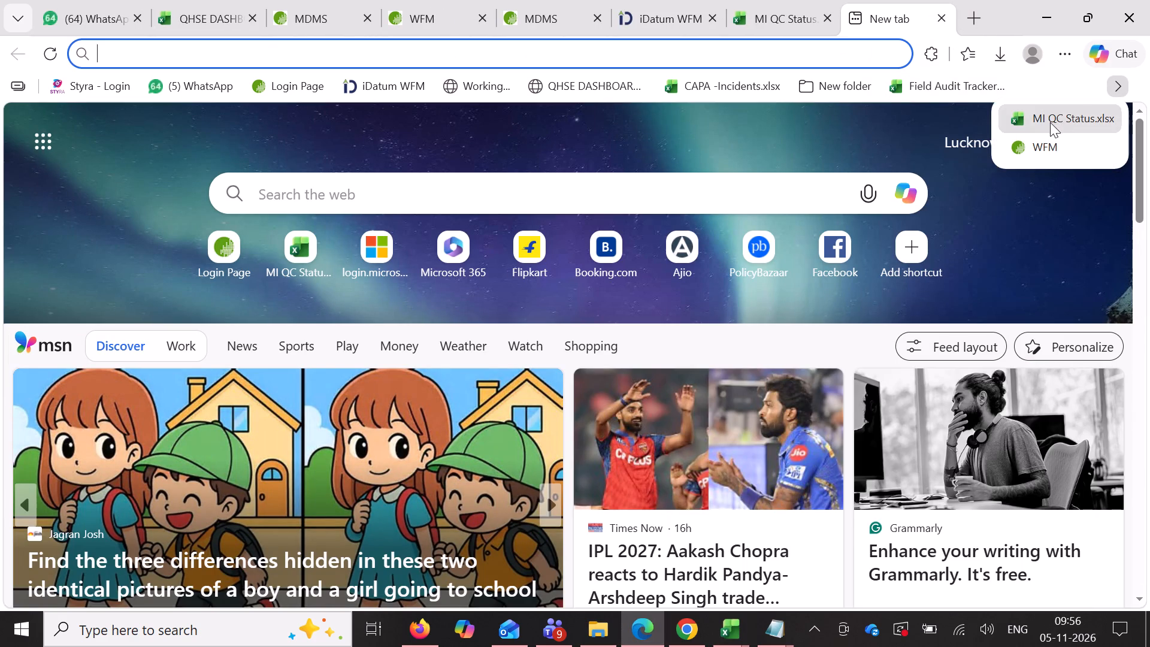
click(924, 80)
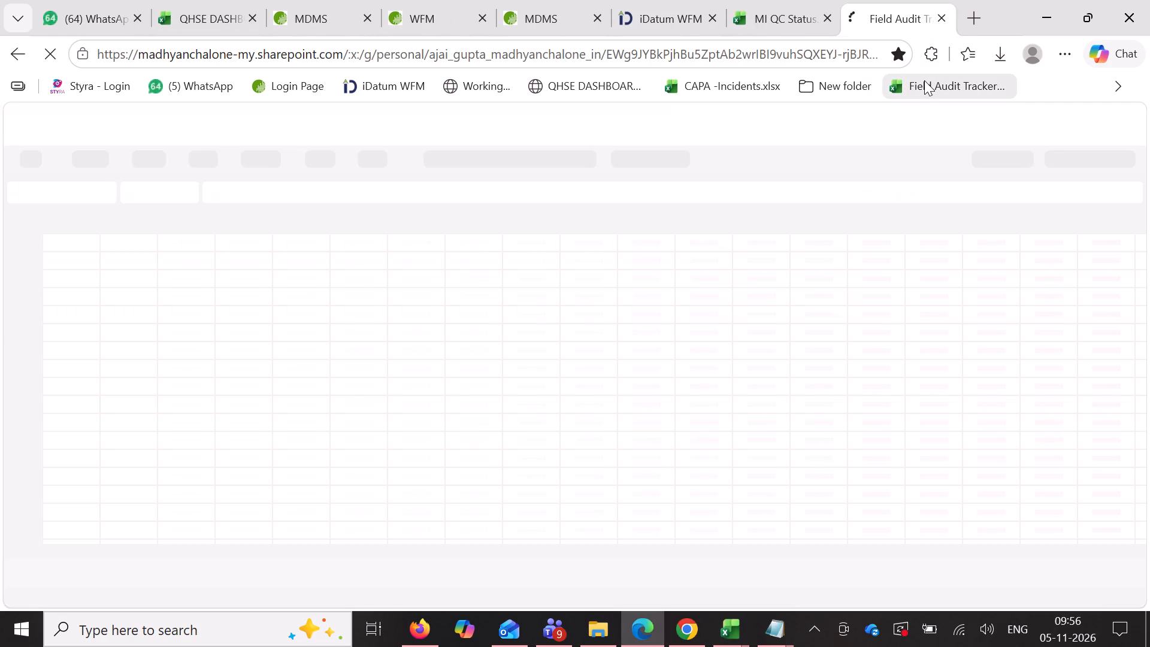
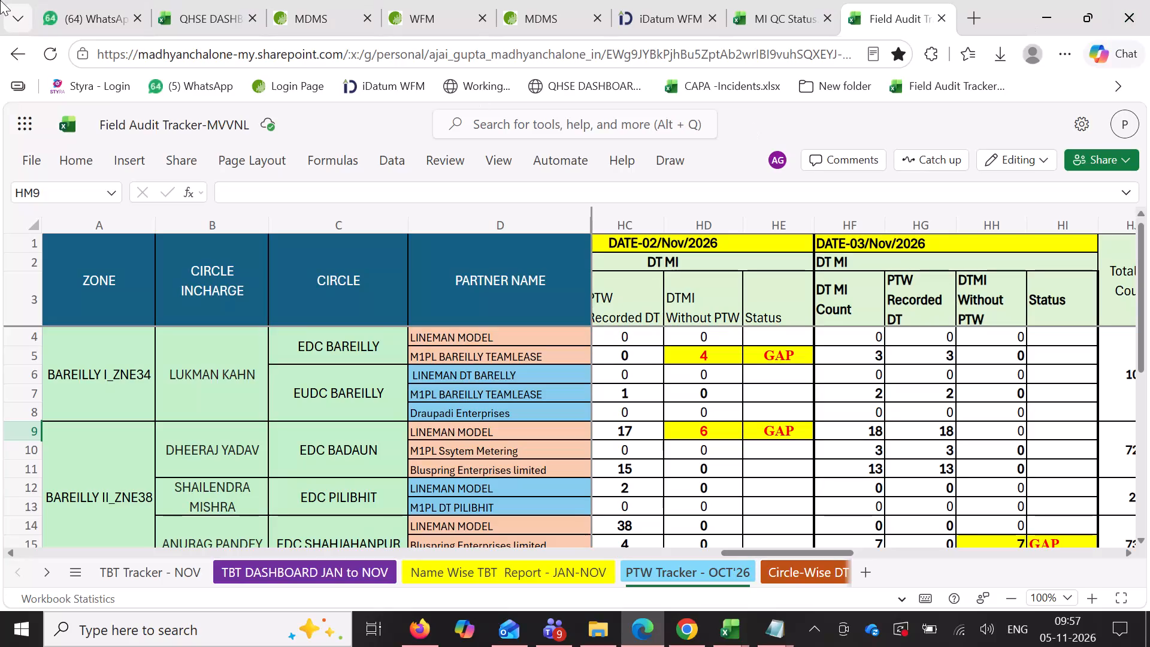
On the PTW Tracker - OCT'26 sheet, check BAREILLY I_ZNE34's Total DT Count formula and select its Total DT Count, Total PTW and PTW % cells.
scroll(0, 0, up, 1)
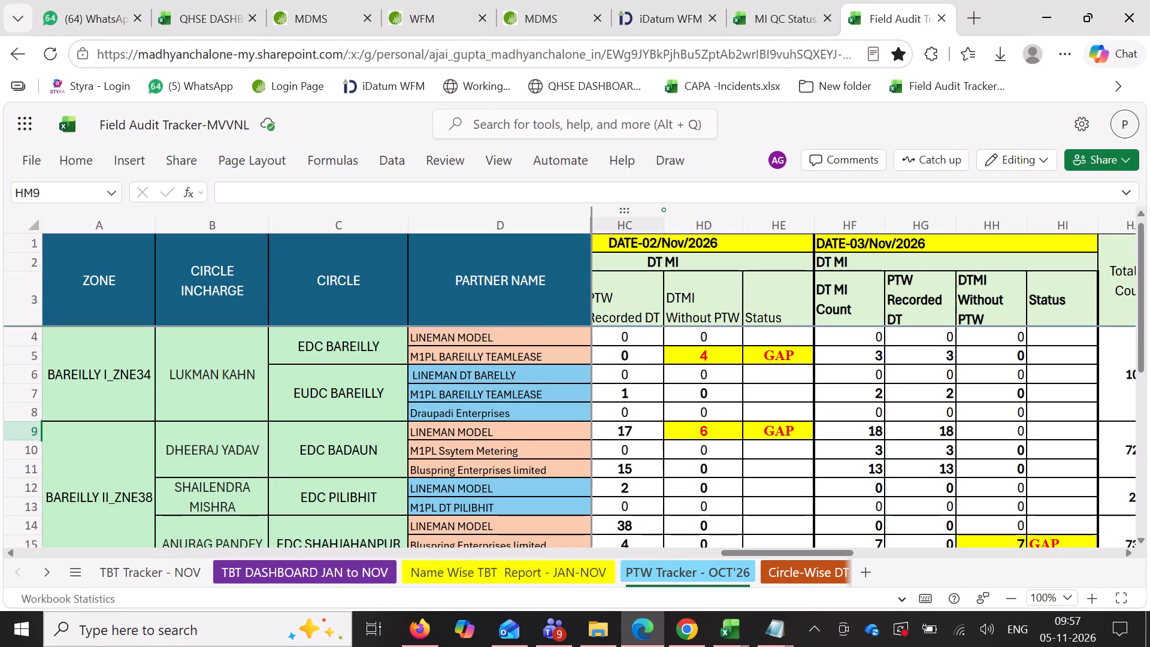
scroll(837, 377, left, 5)
scroll(891, 385, right, 1)
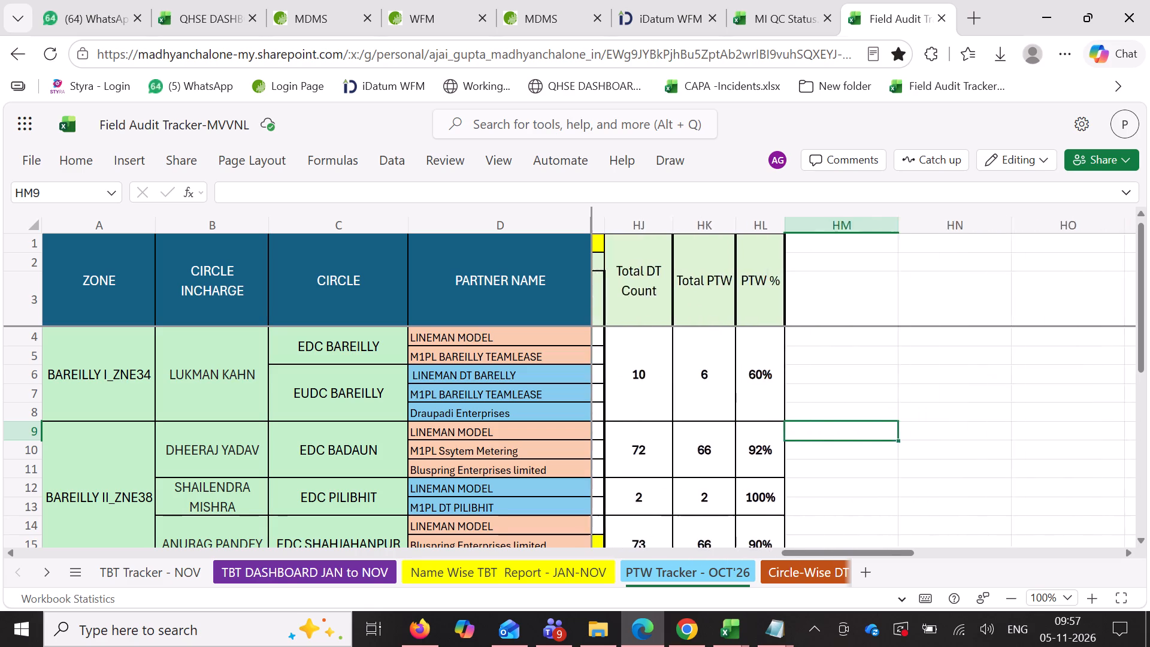
scroll(864, 388, right, 2)
click(957, 367)
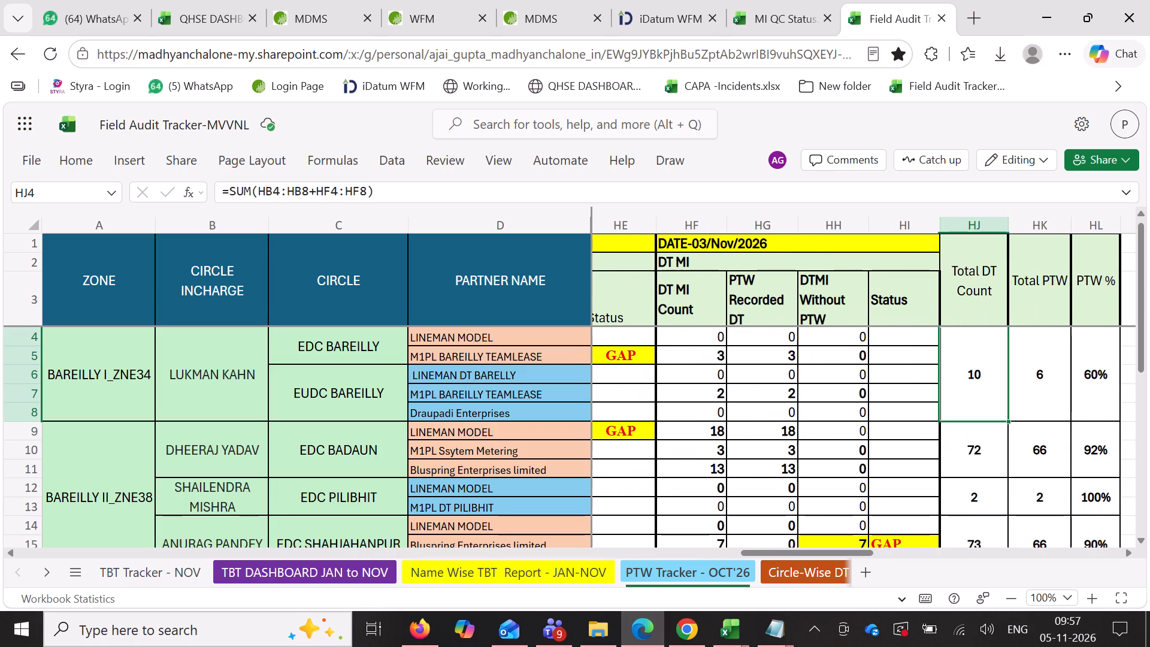
drag(965, 361, 1073, 386)
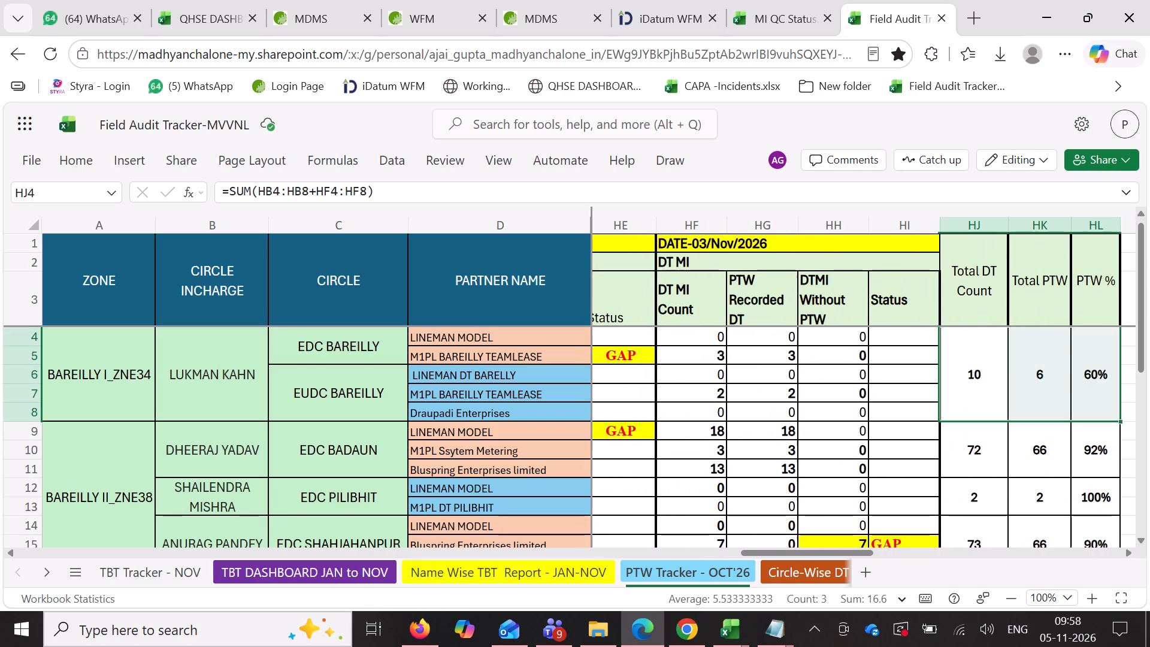
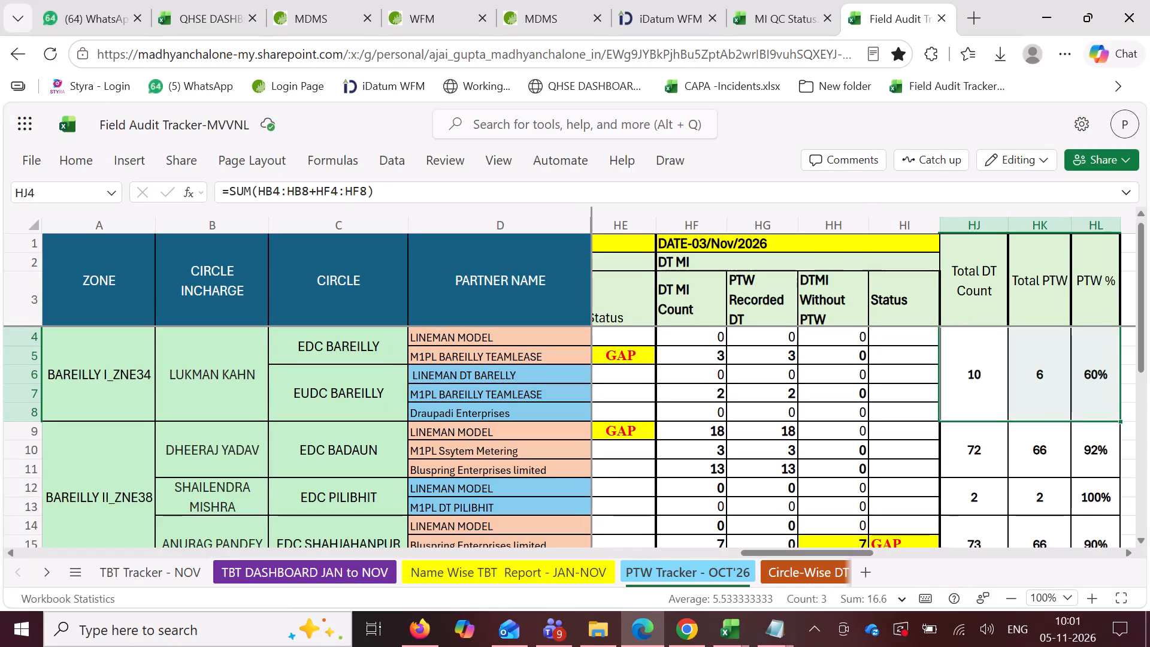
Examine the November PTW totals in the Field Audit Tracker against the PTW vender and TBT vender sheets of QHSE Data for Meeting.
scroll(848, 344, right, 1)
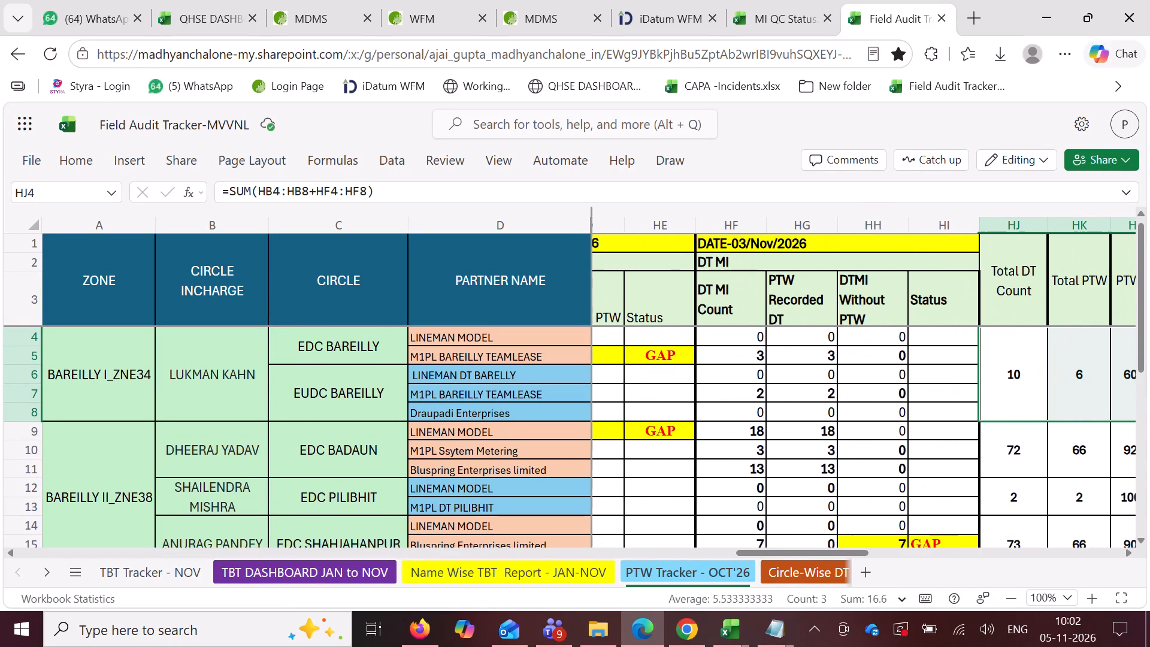
scroll(843, 357, down, 3)
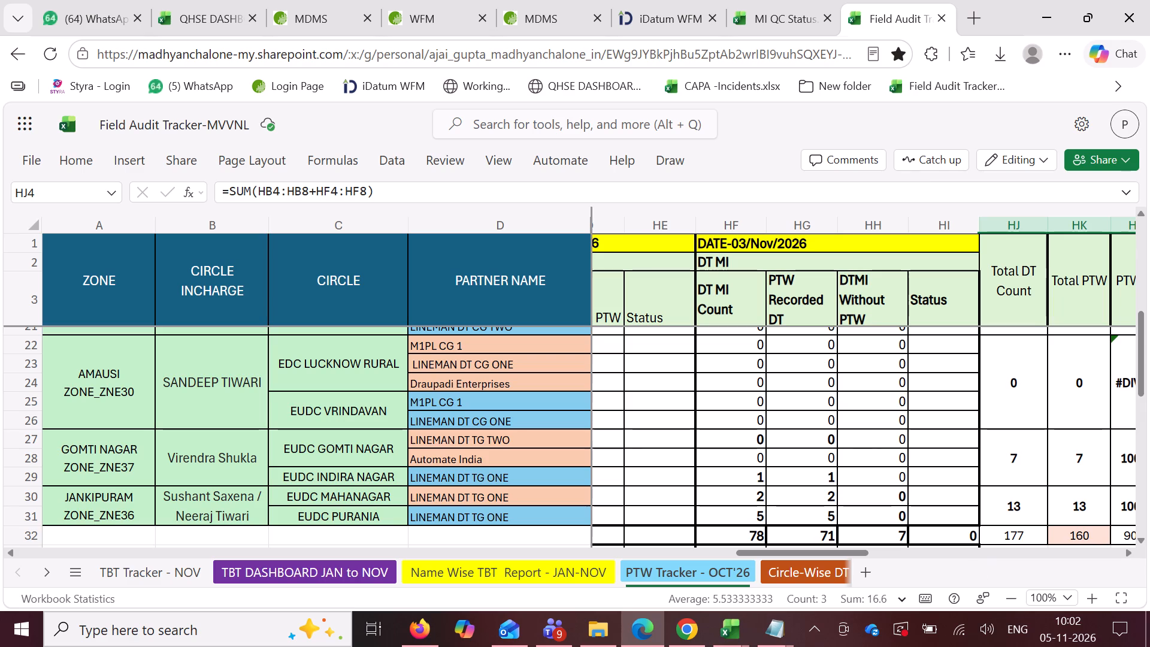
scroll(1019, 312, up, 5)
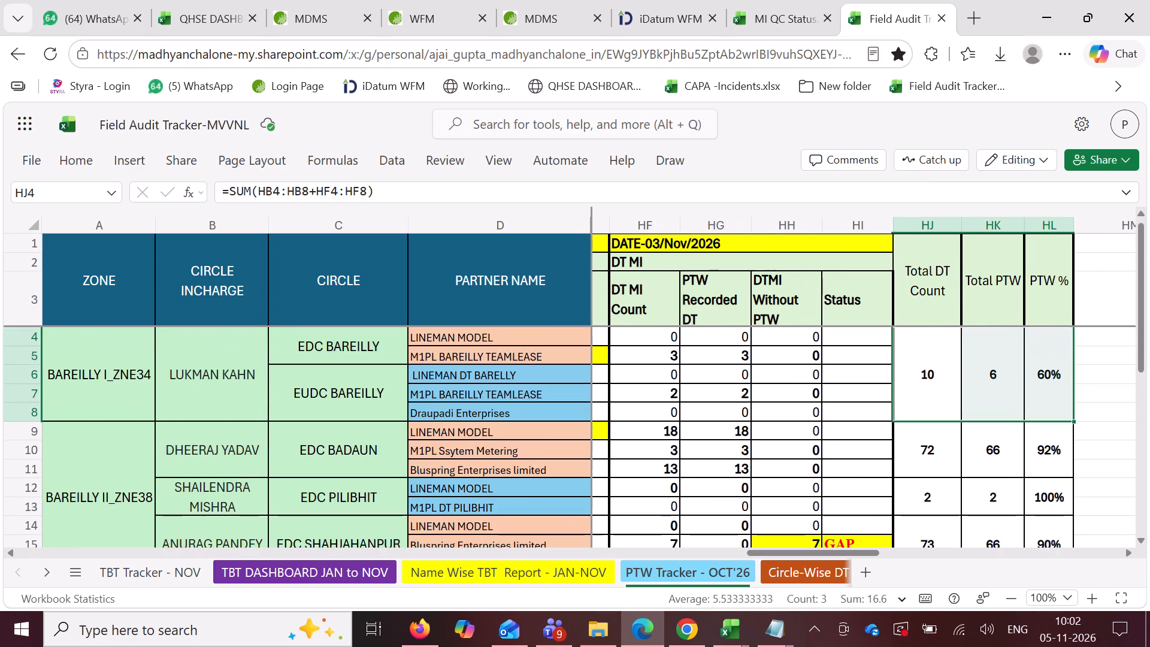
click(734, 616)
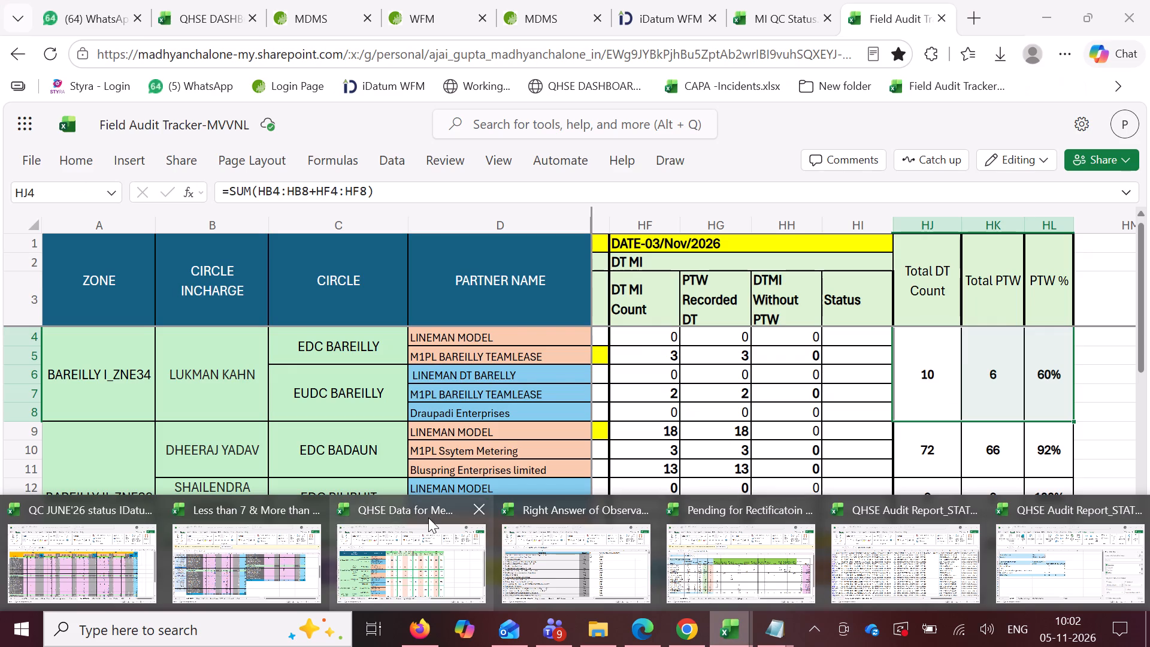
click(421, 540)
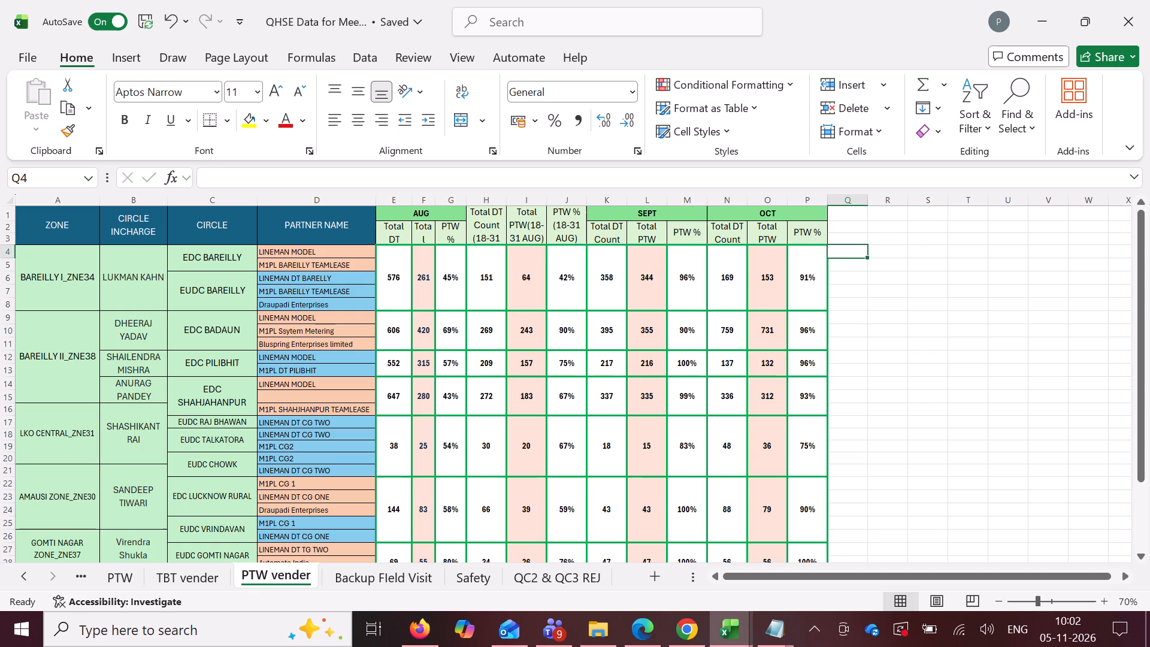
click(167, 573)
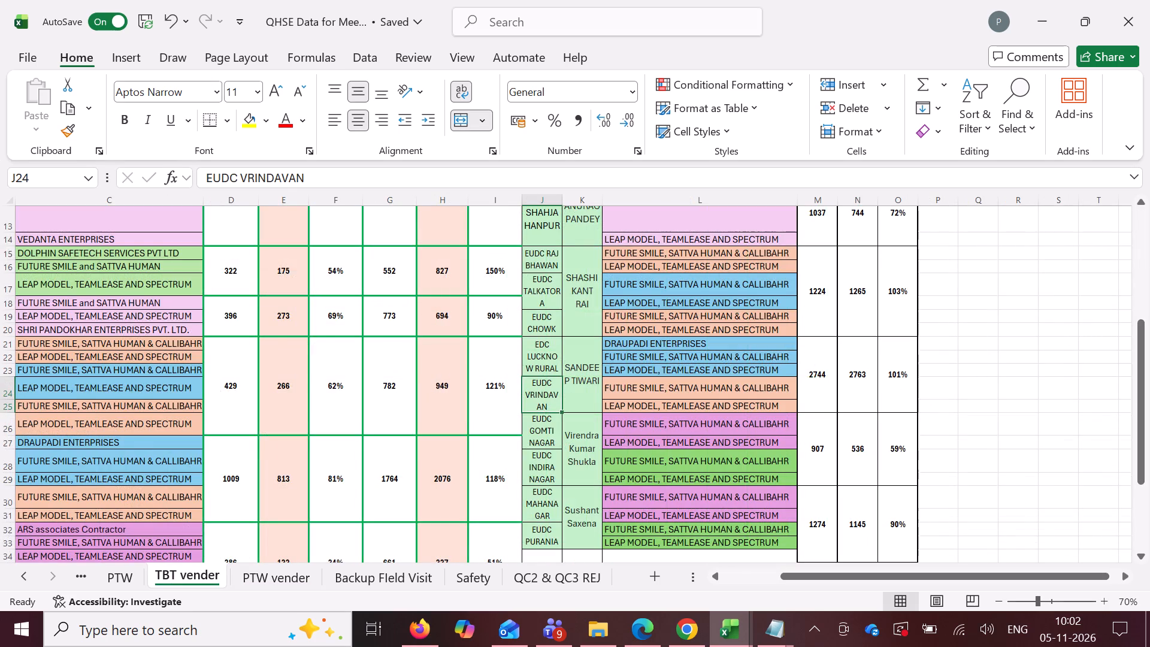
scroll(867, 255, up, 14)
click(631, 633)
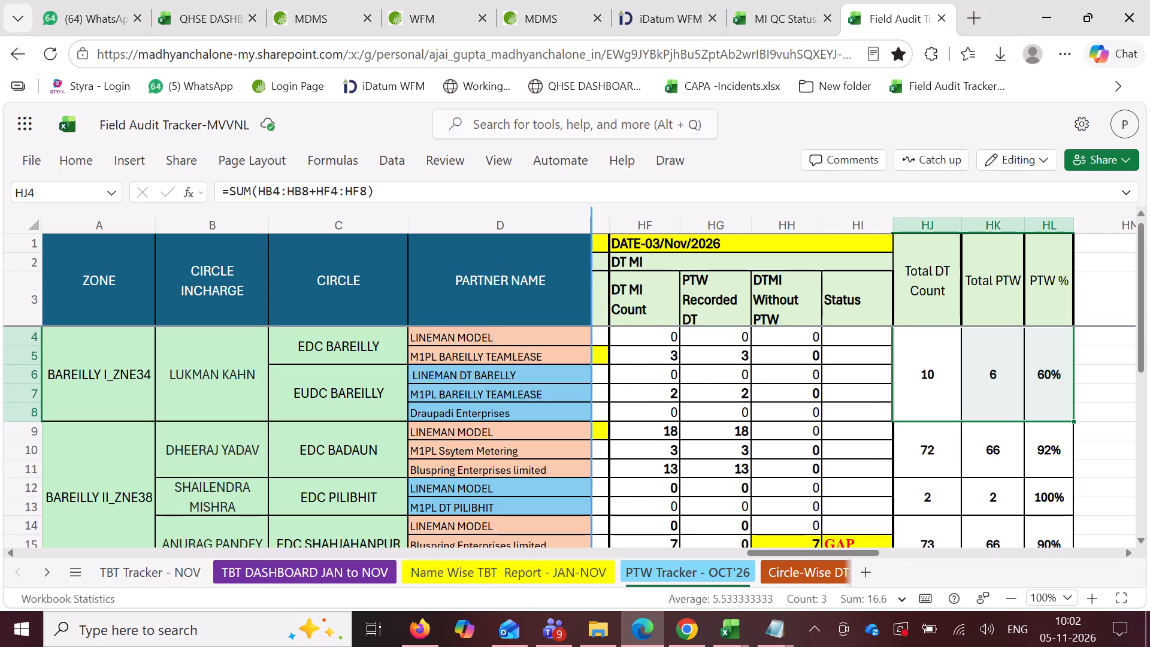
Copy the November Total DT Count, Total PTW and PTW % columns HJ to HL, from their headers through totals row 32.
scroll(708, 364, right, 9)
scroll(707, 364, left, 2)
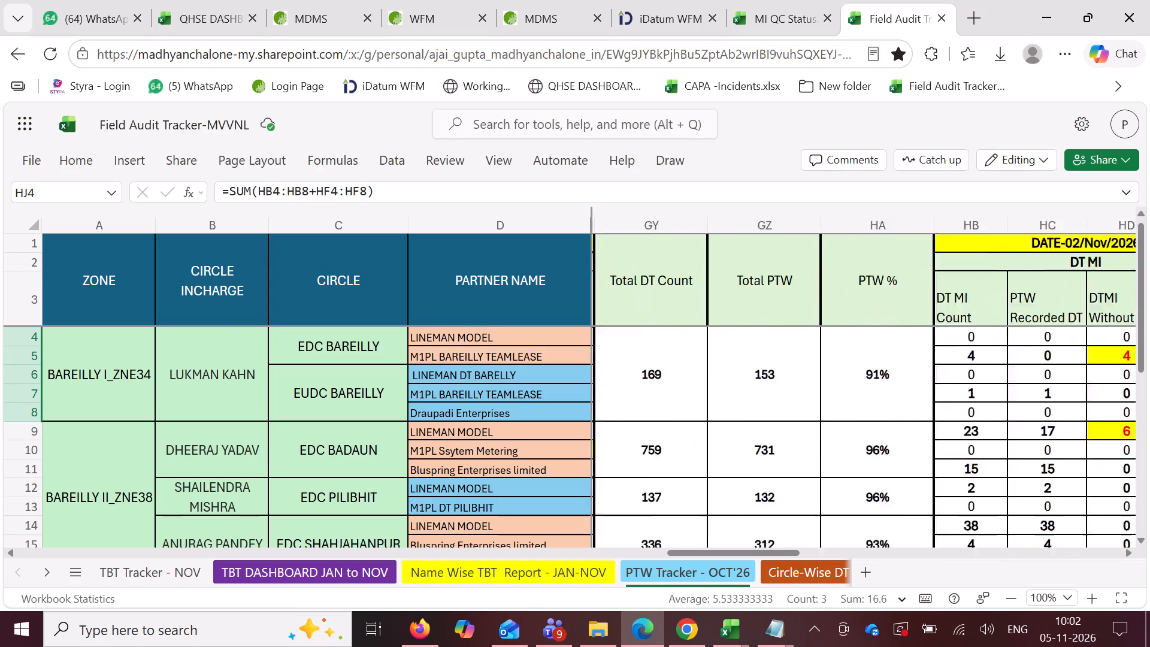
scroll(707, 364, left, 9)
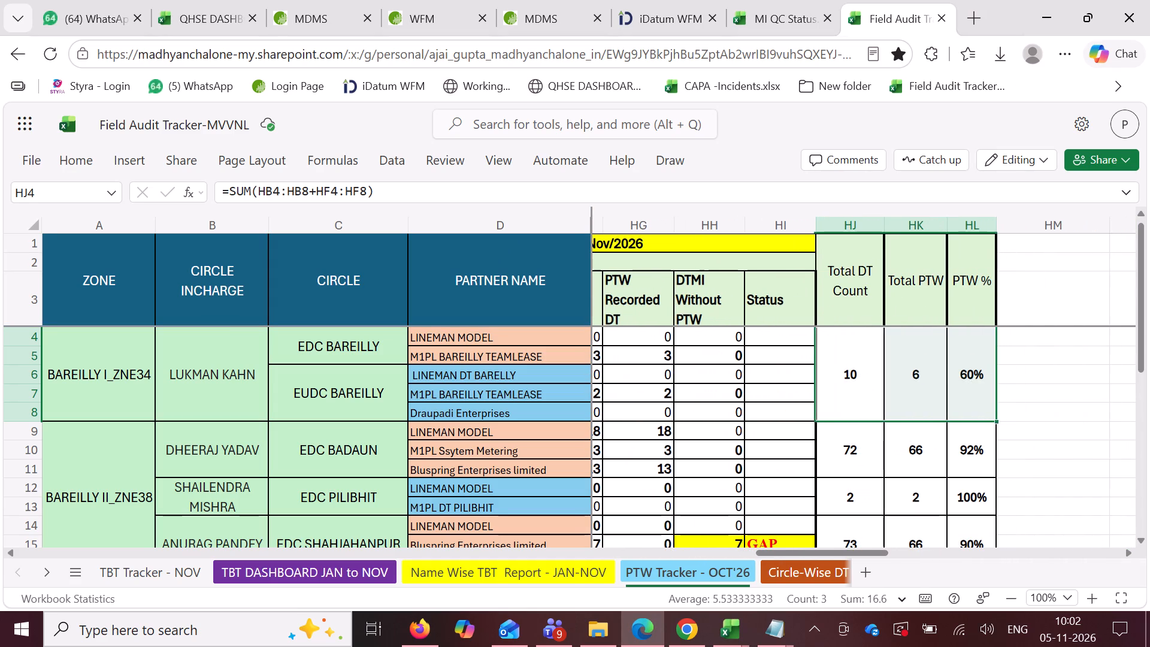
drag(845, 304, 980, 365)
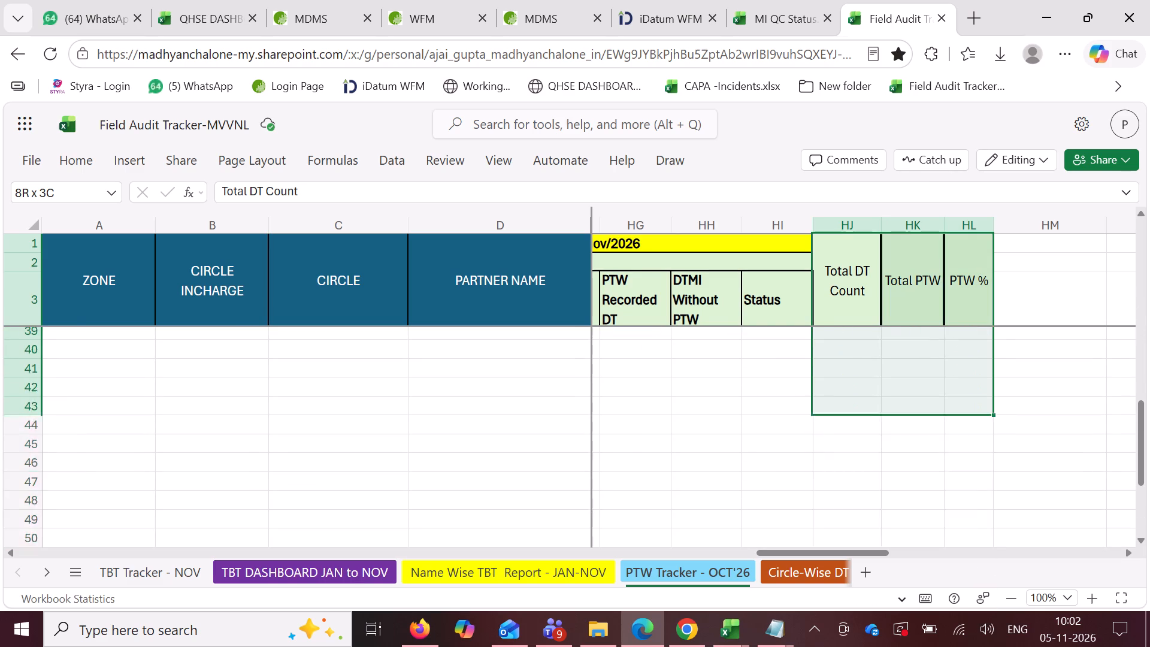
drag(980, 365, 996, 436)
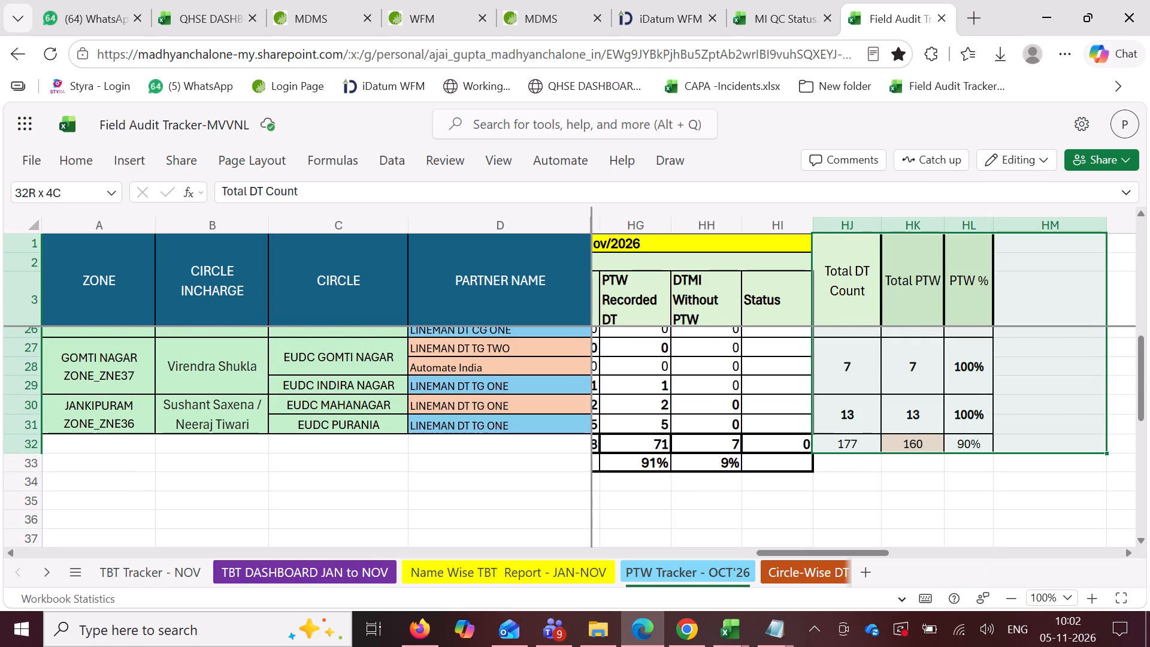
drag(996, 436, 975, 433)
key(ctrl+c)
scroll(830, 502, right, 2)
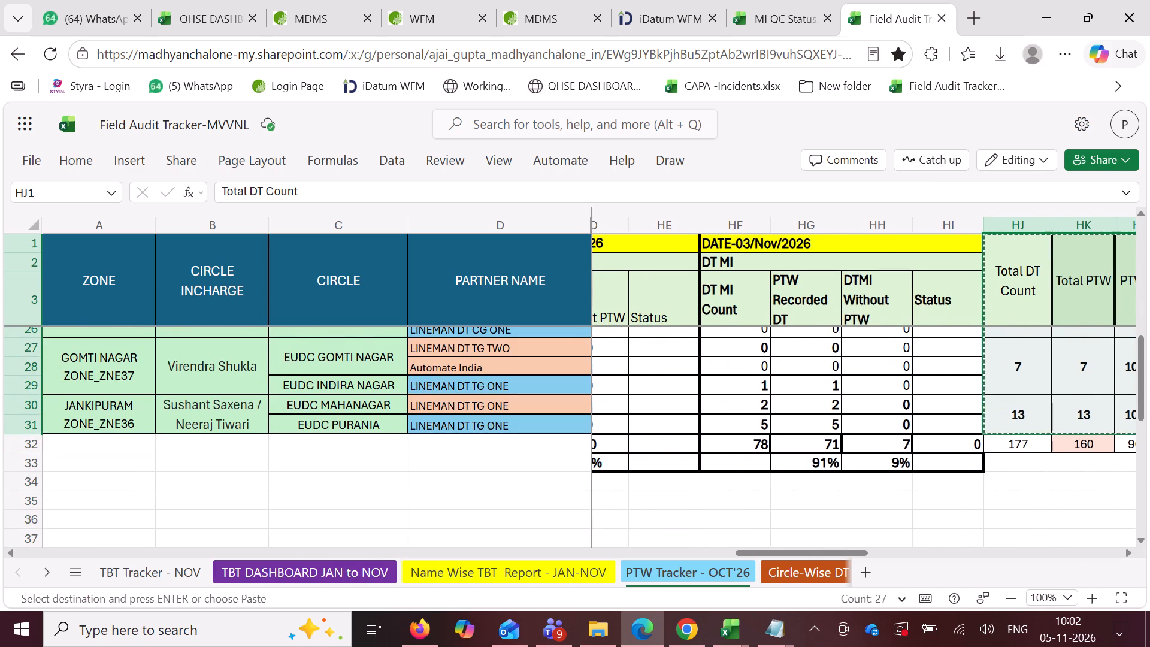
scroll(829, 502, right, 1)
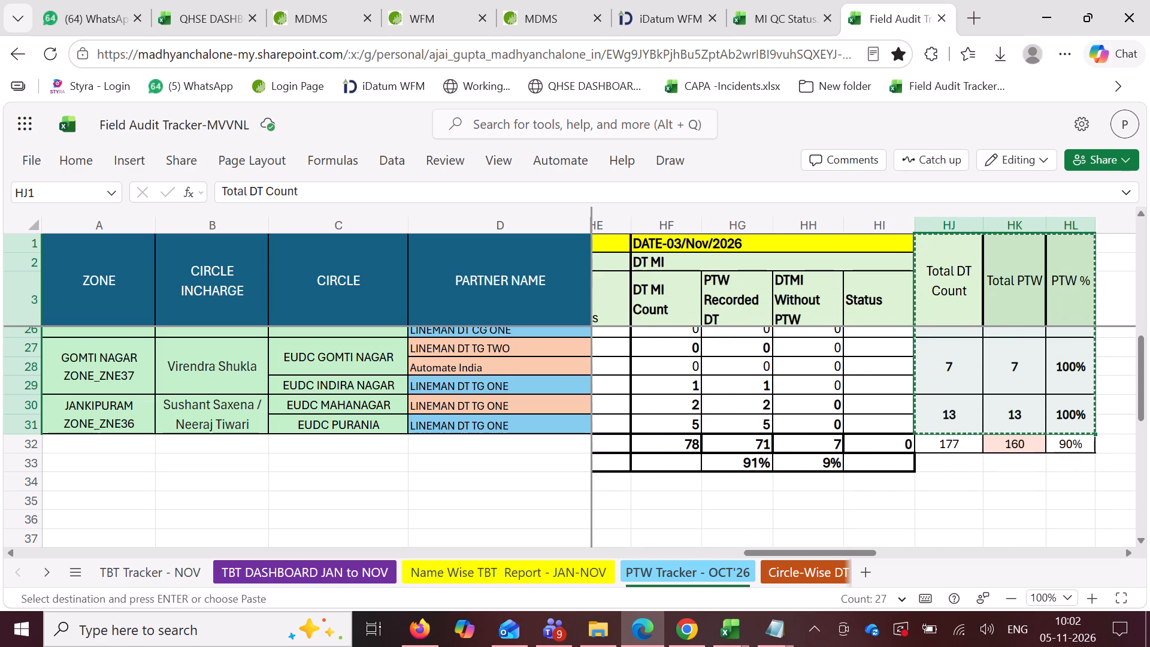
key(shift+Down)
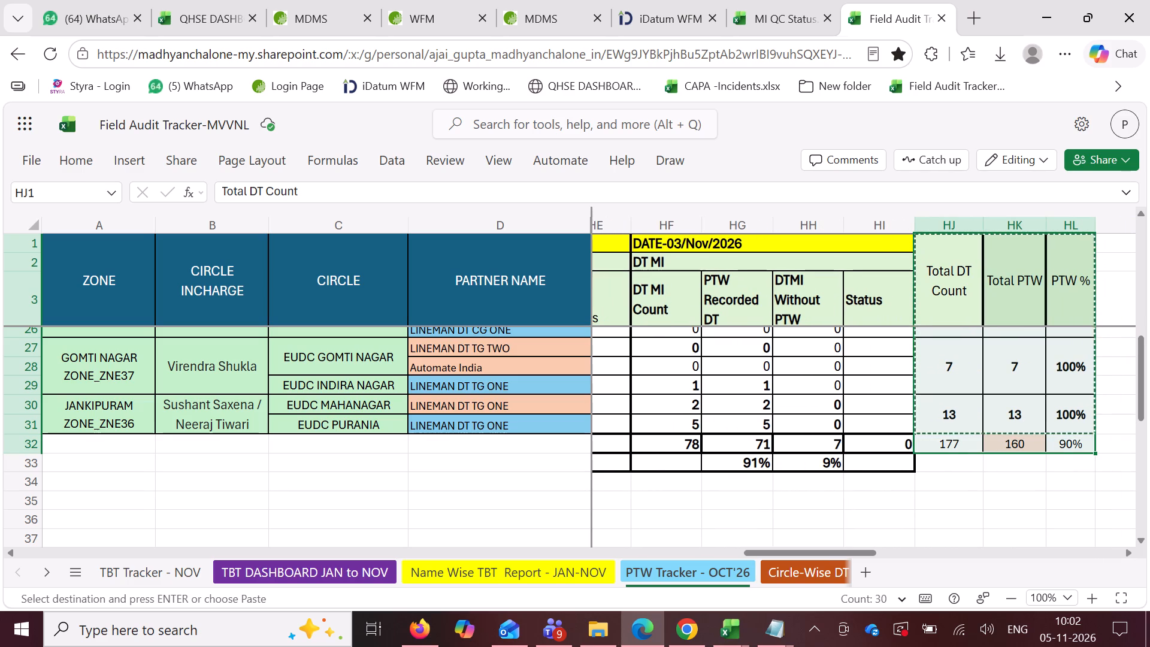
key(ctrl+c)
key(ctrl+c)
ctrl+click(829, 499)
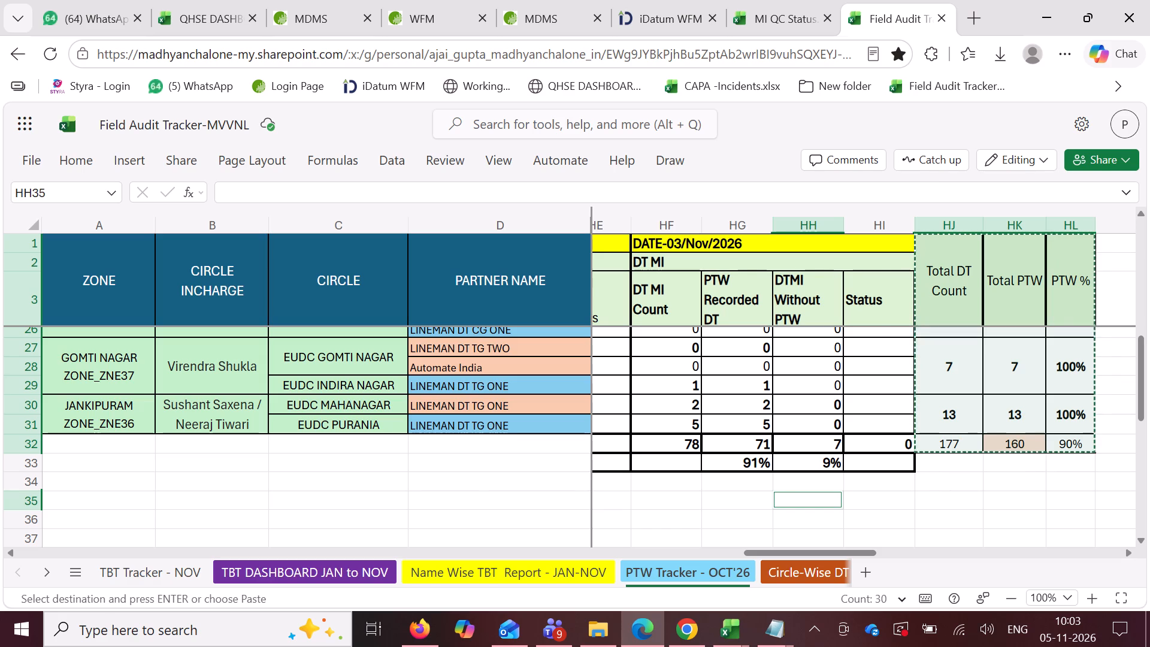
scroll(876, 495, right, 6)
scroll(884, 498, left, 1)
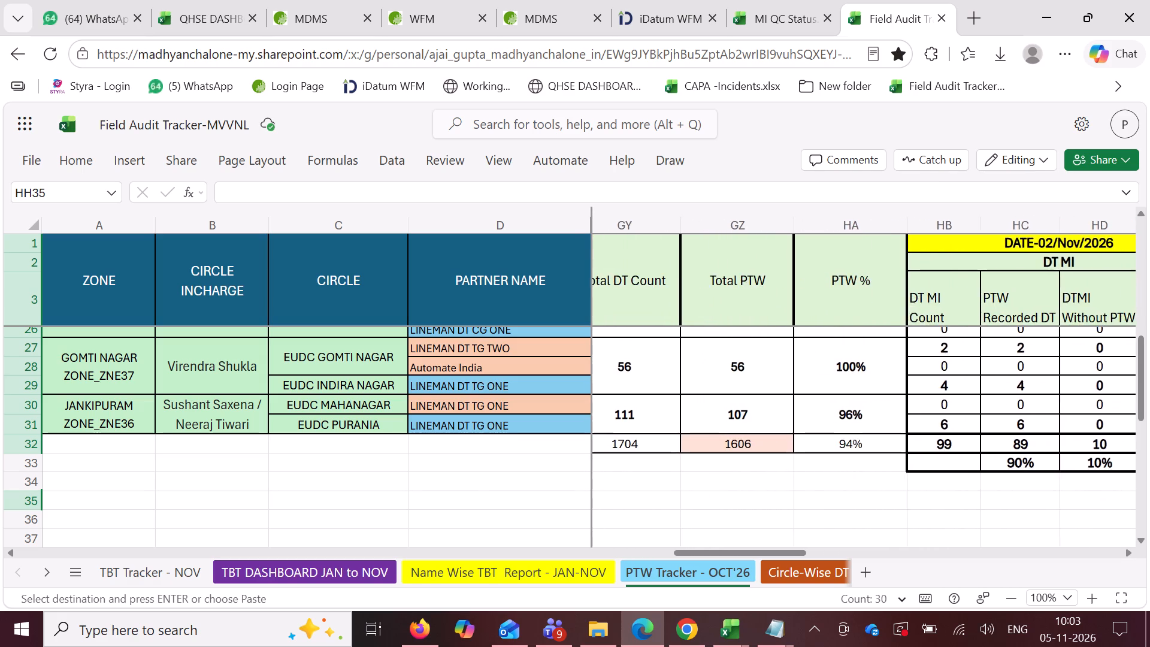
scroll(884, 498, left, 3)
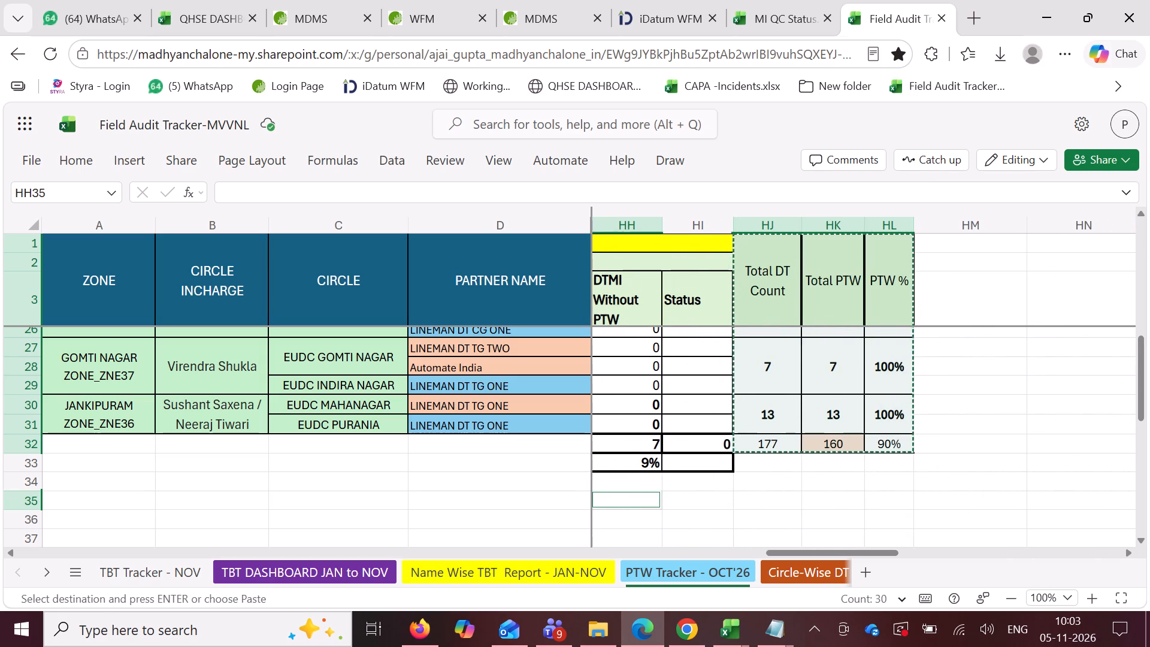
Switch to the QHSE Data for Meeting workbook and open its PTW vender sheet.
click(647, 630)
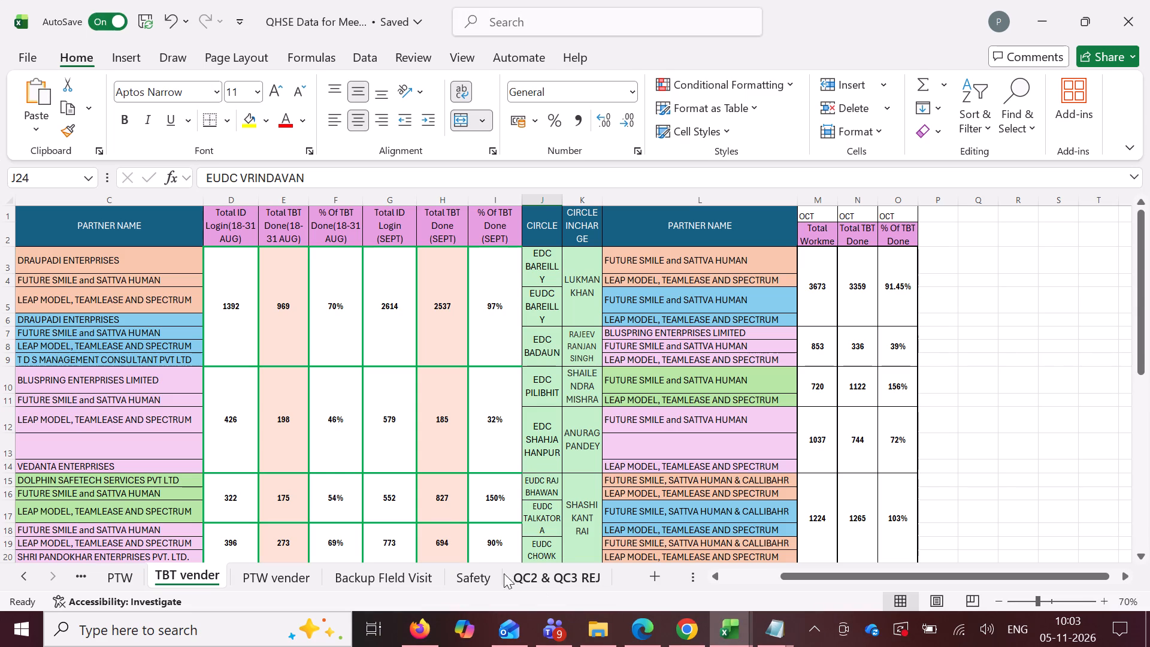
click(280, 570)
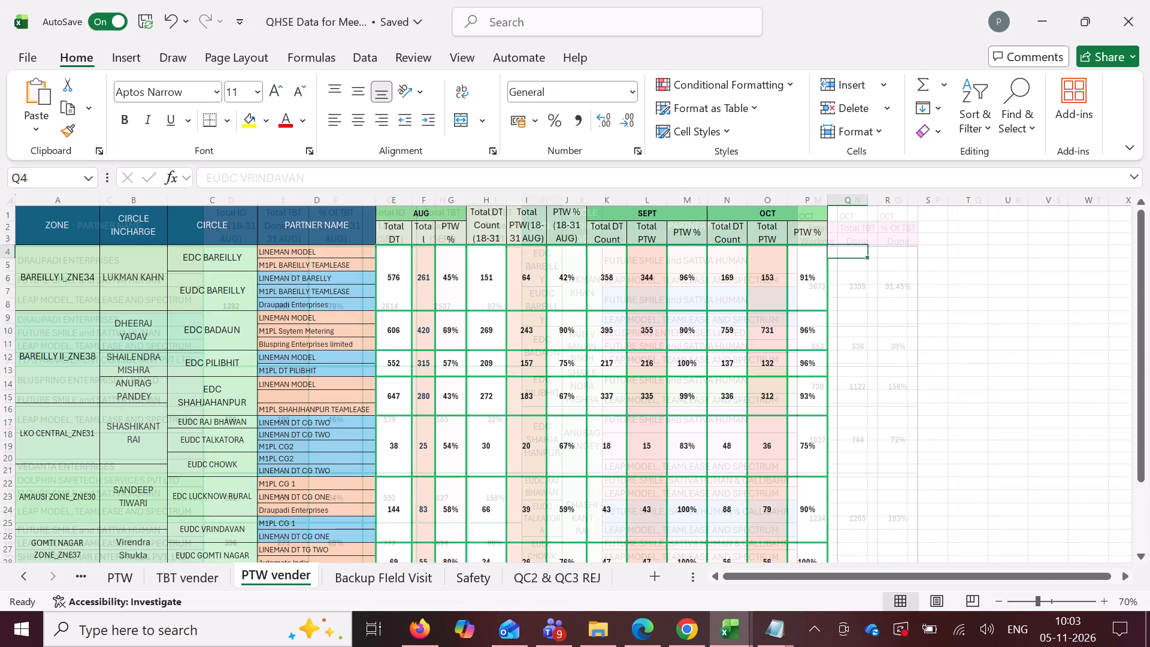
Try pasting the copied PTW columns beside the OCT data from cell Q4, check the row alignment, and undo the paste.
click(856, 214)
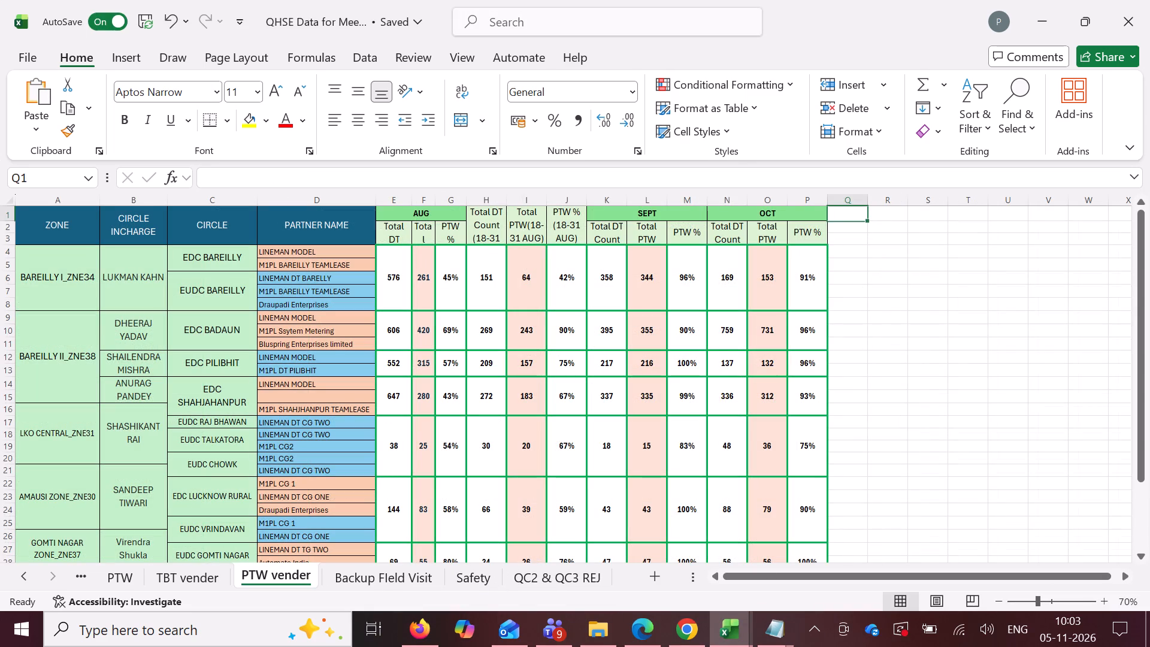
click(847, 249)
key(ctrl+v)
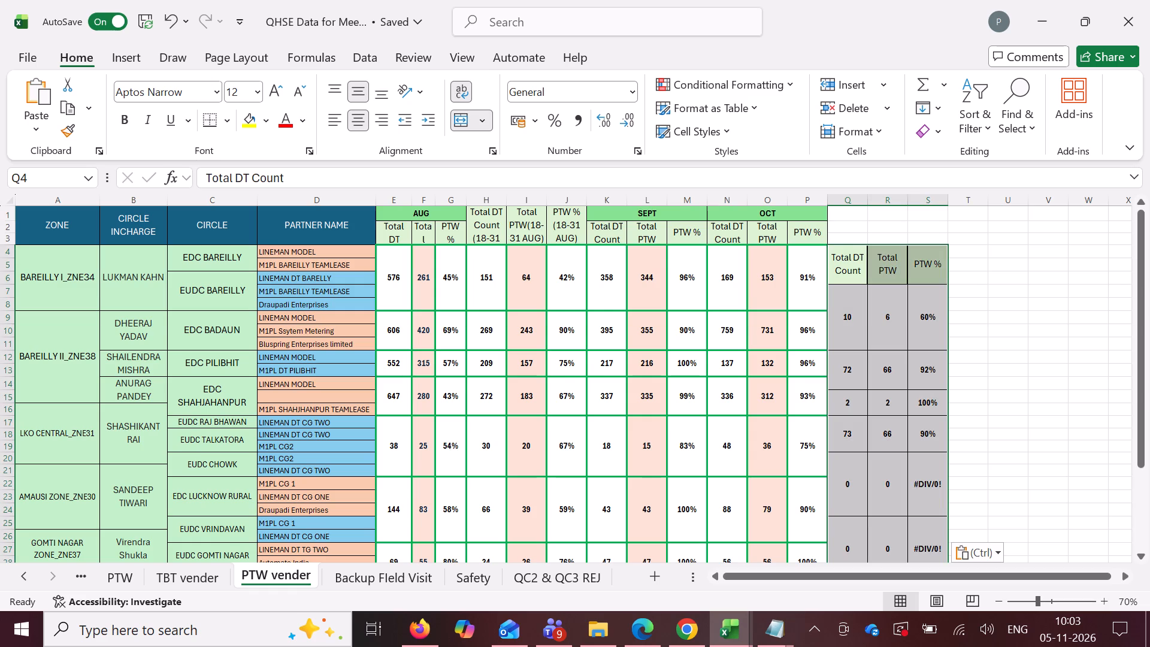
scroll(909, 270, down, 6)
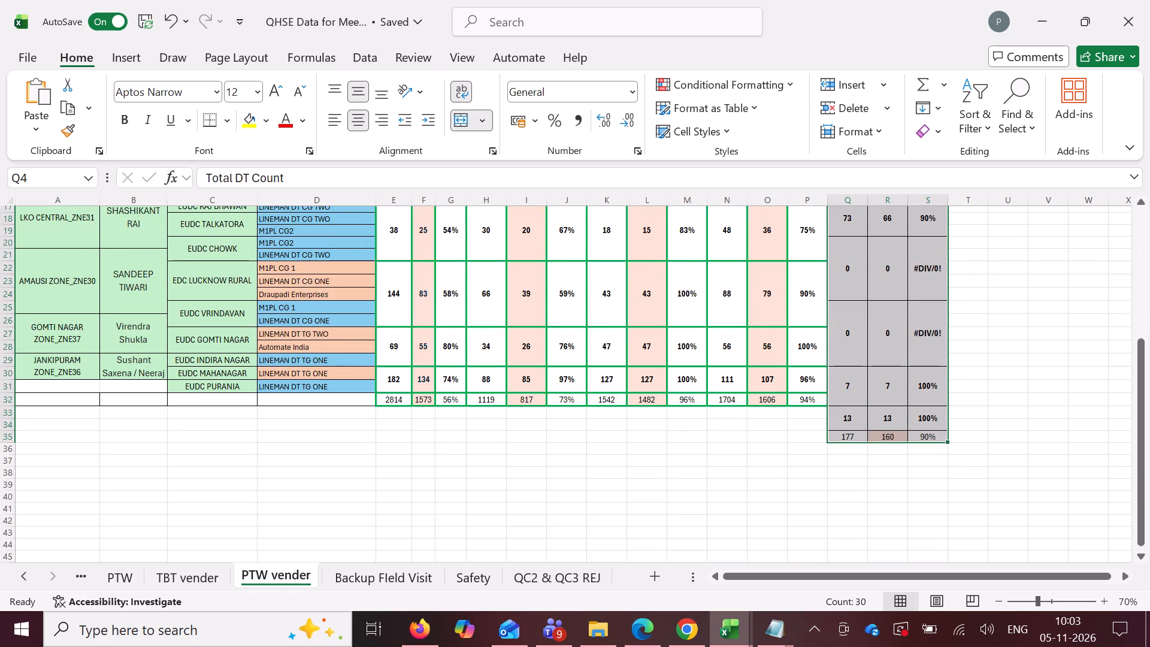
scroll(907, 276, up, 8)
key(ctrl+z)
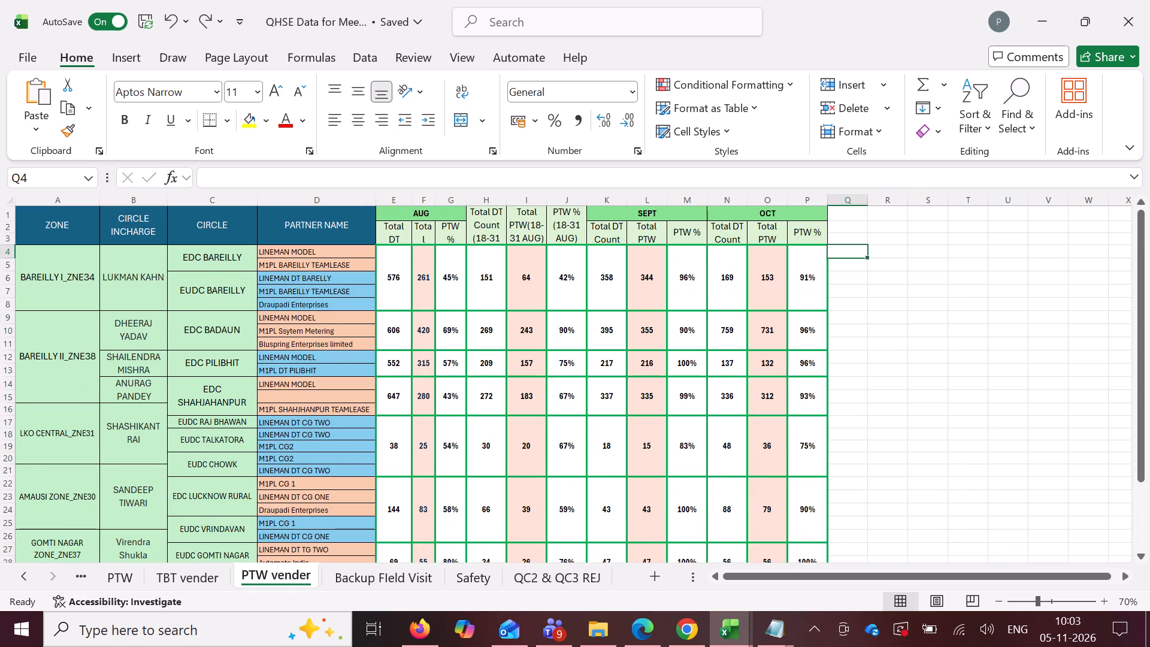
Paste the copied November PTW columns beside the OCT data starting at cell Q2.
click(852, 233)
click(855, 226)
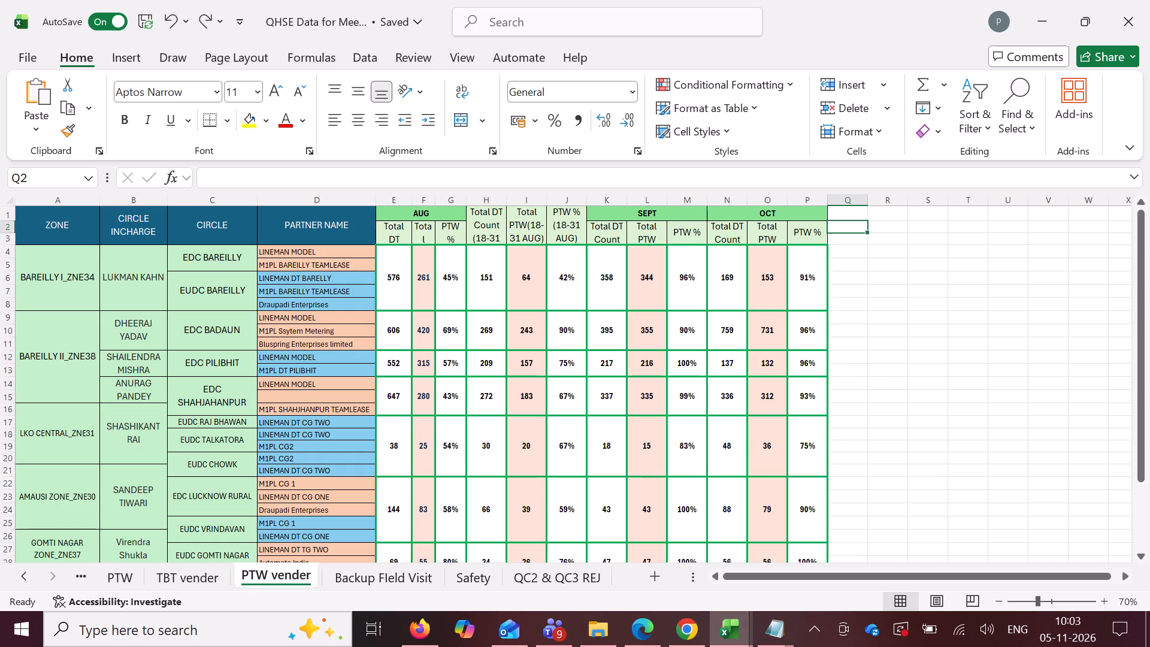
key(ctrl+v)
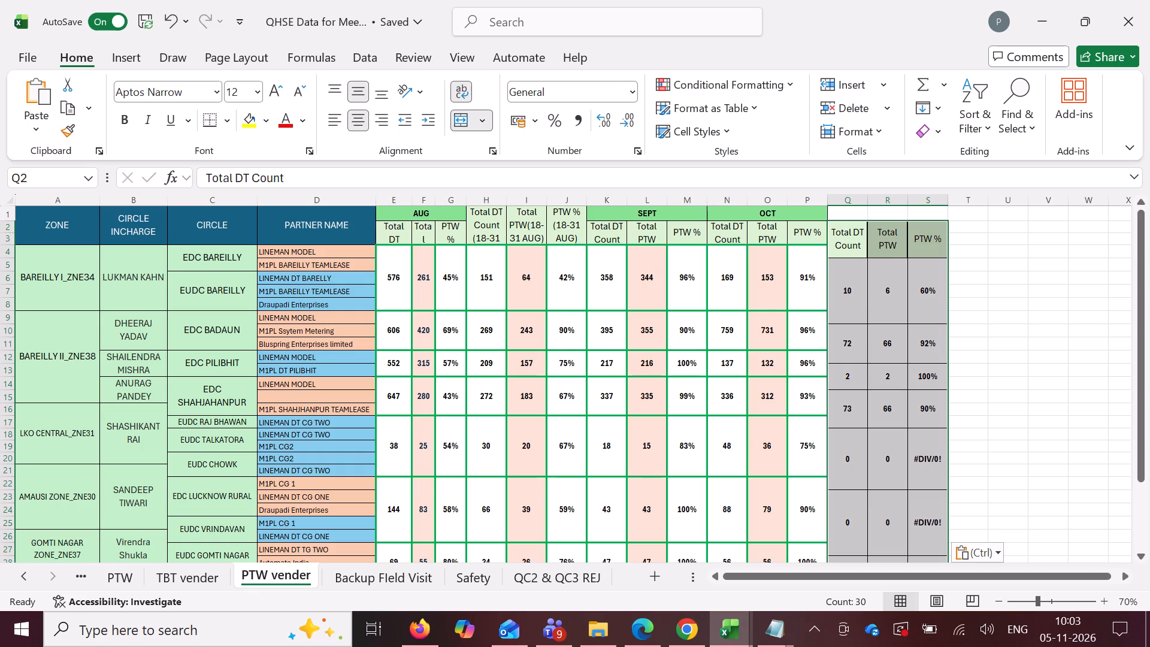
Unmerge the pasted Total DT Count, Total PTW and PTW % headers and re-merge each over rows 2 and 3 only.
click(844, 231)
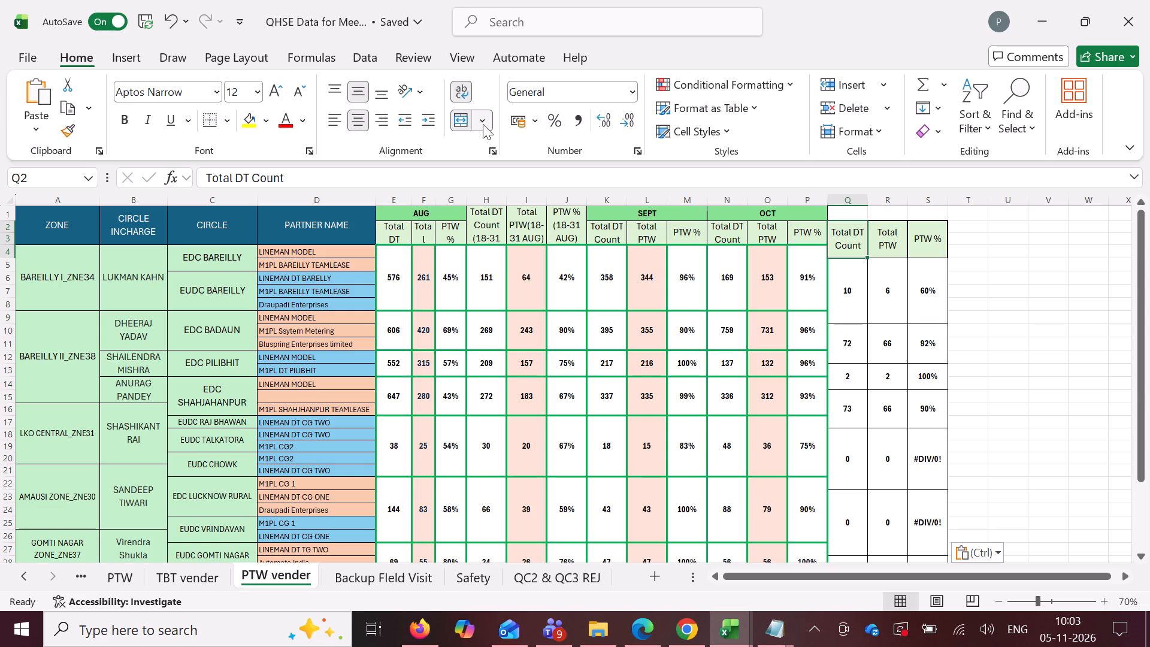
click(464, 117)
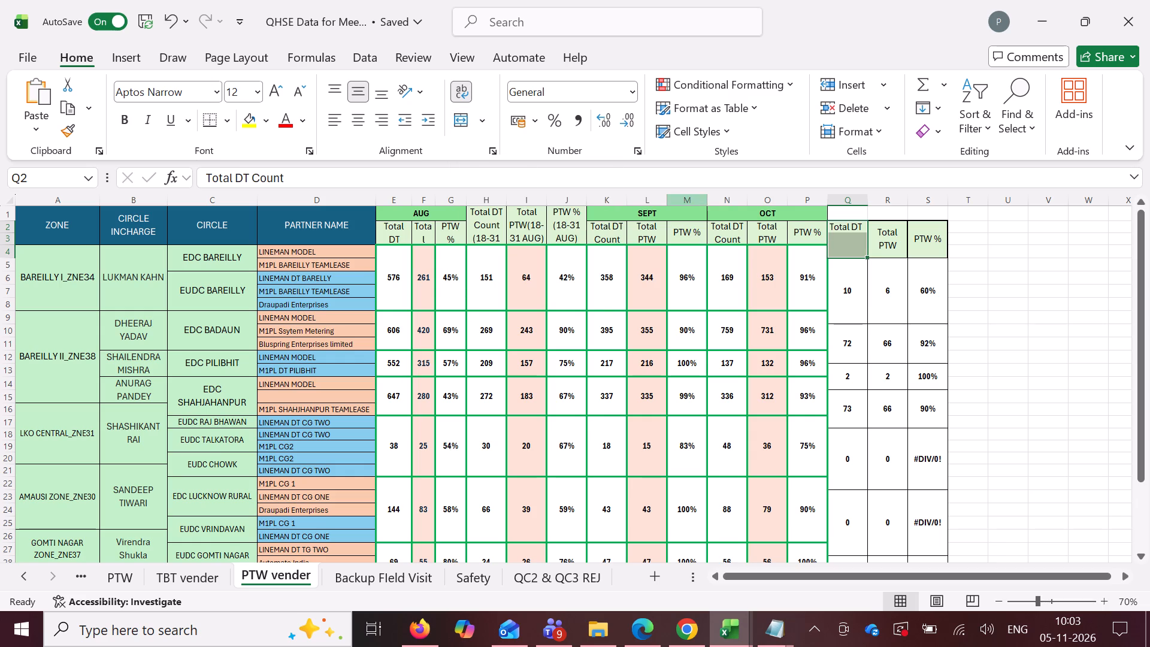
click(889, 234)
click(462, 122)
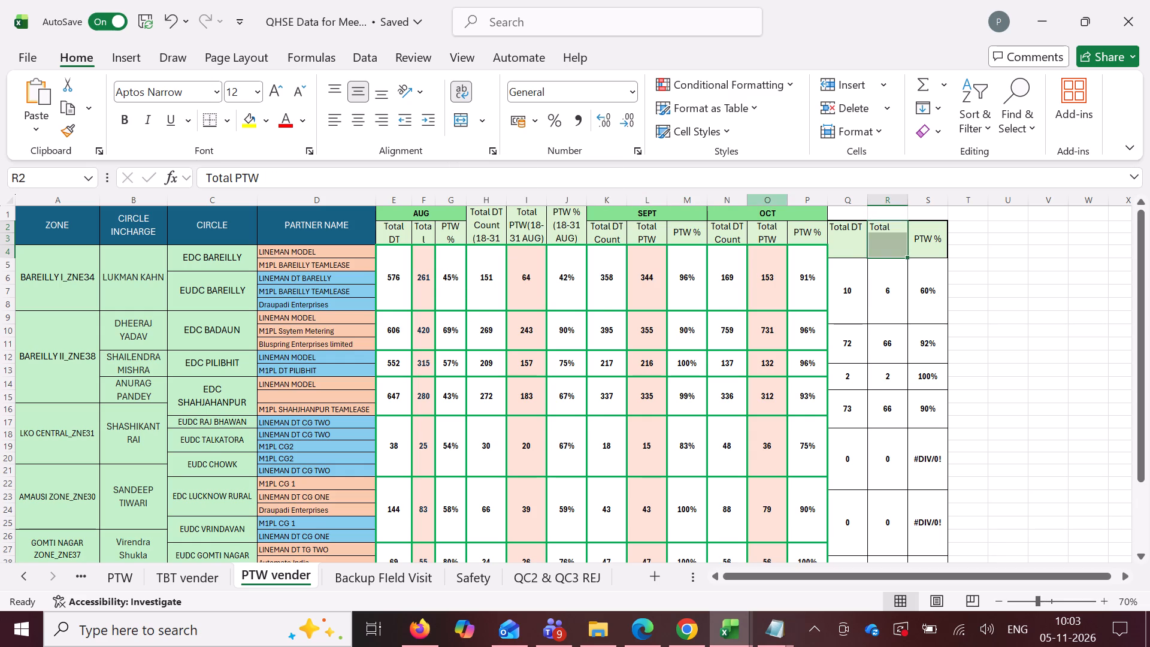
click(933, 243)
click(454, 123)
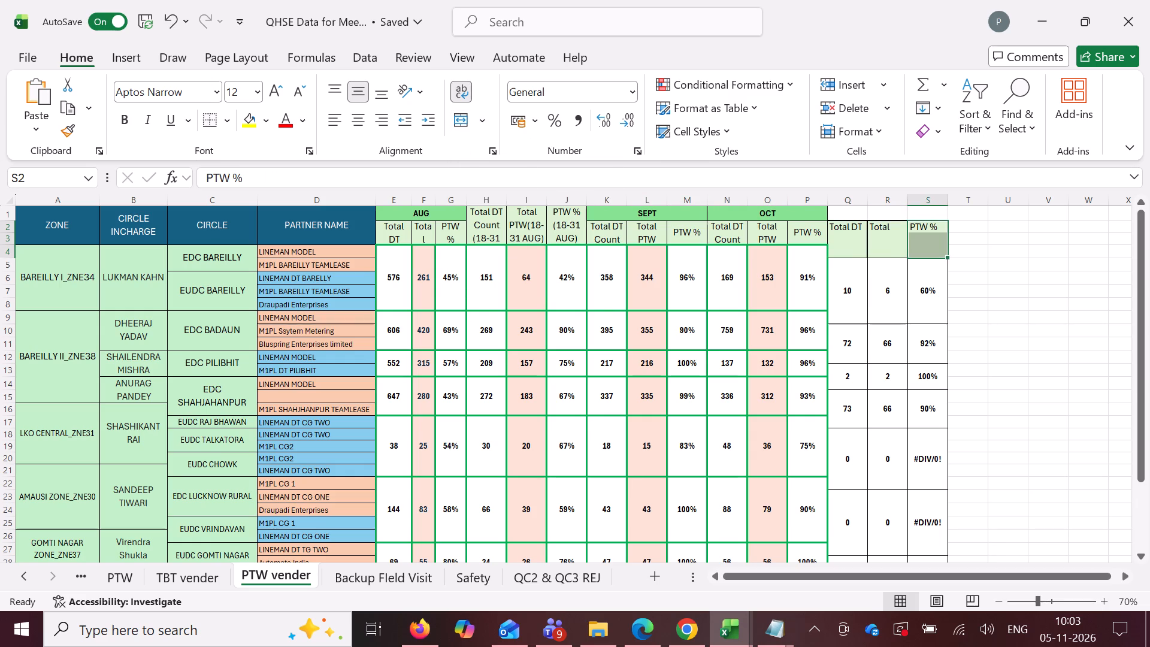
click(853, 229)
ctrl+drag(888, 226, 886, 234)
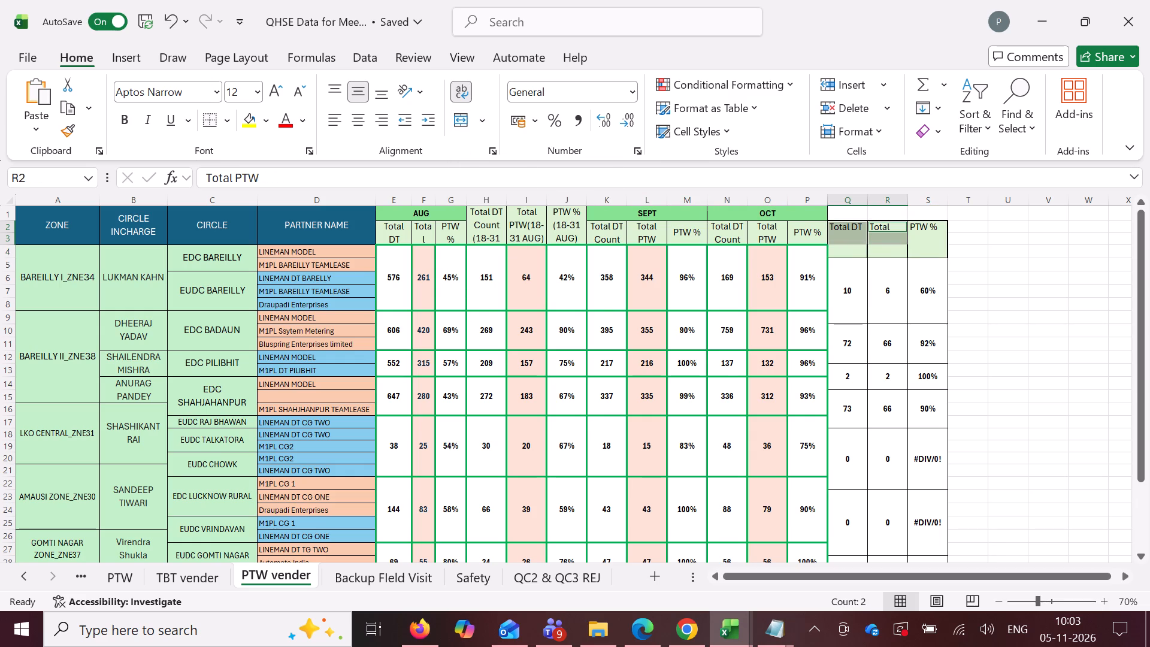
ctrl+drag(933, 225, 935, 233)
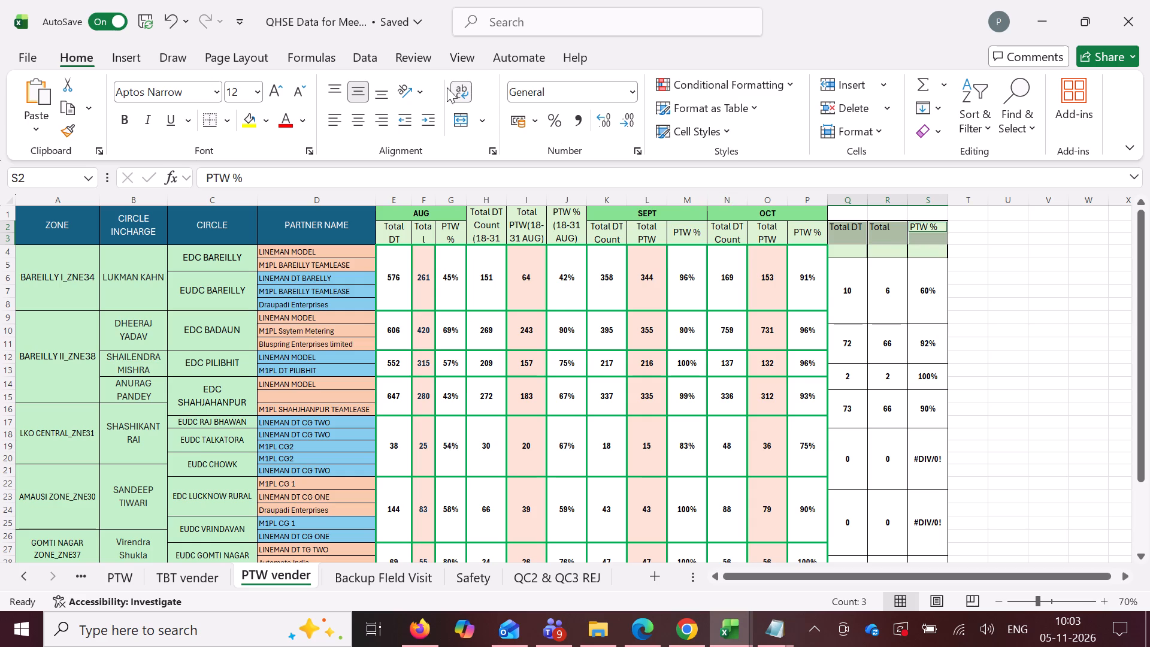
click(465, 123)
click(1032, 248)
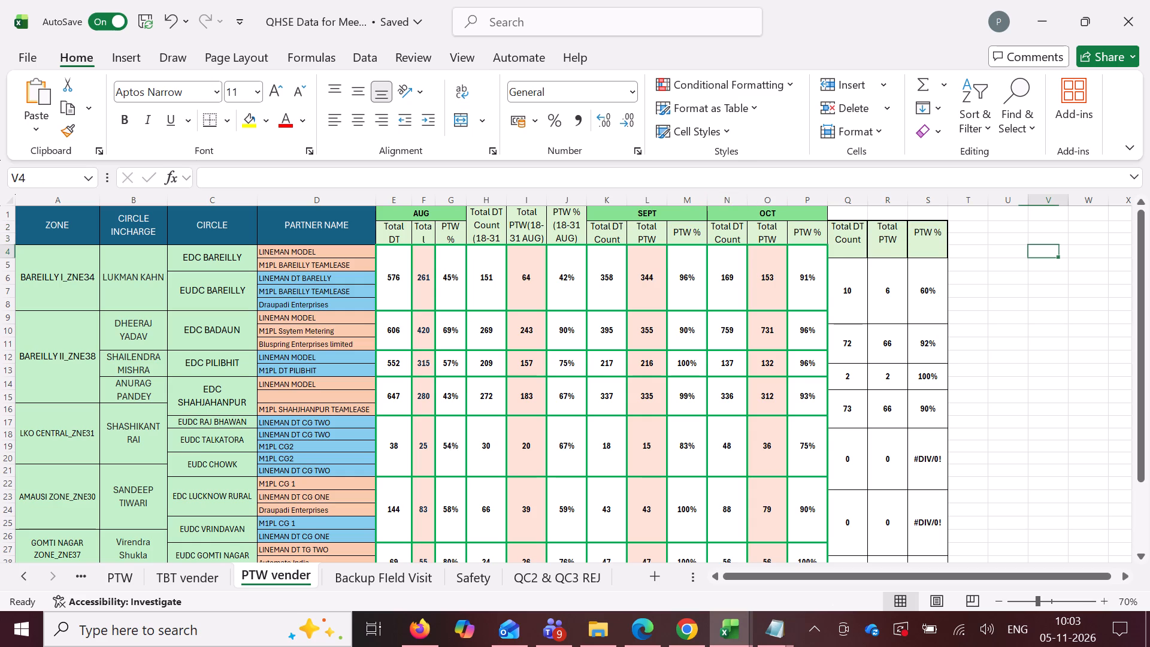
click(842, 232)
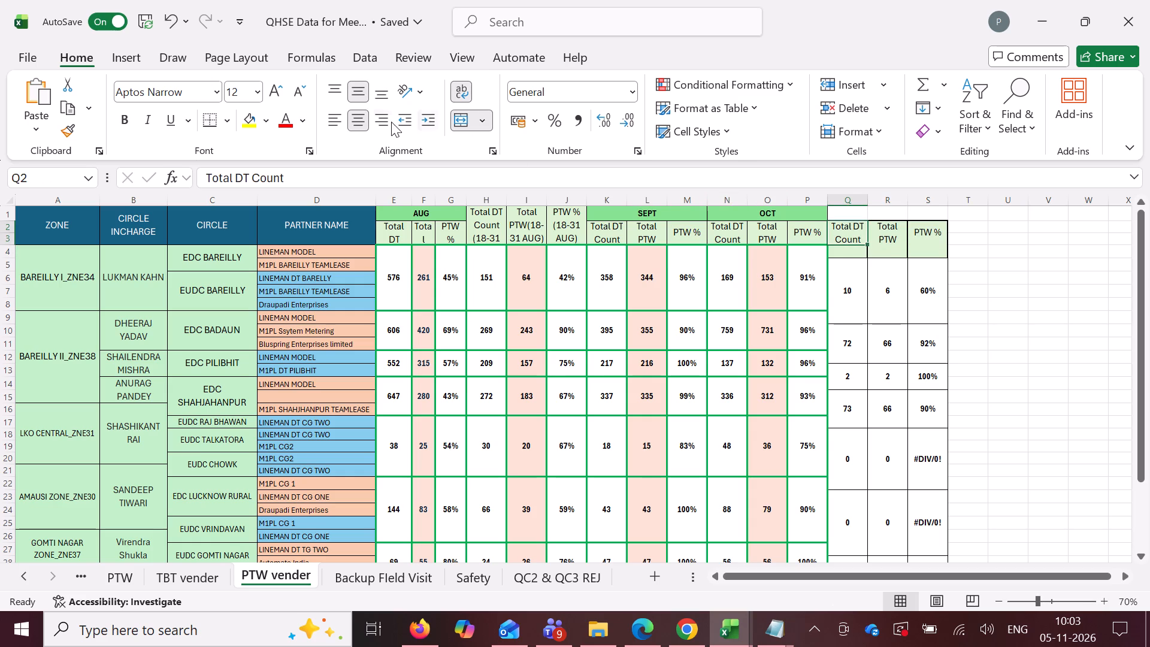
Extend the OCT month header as a fill series across Q1:S1 to make a NOV header above the new columns.
click(814, 213)
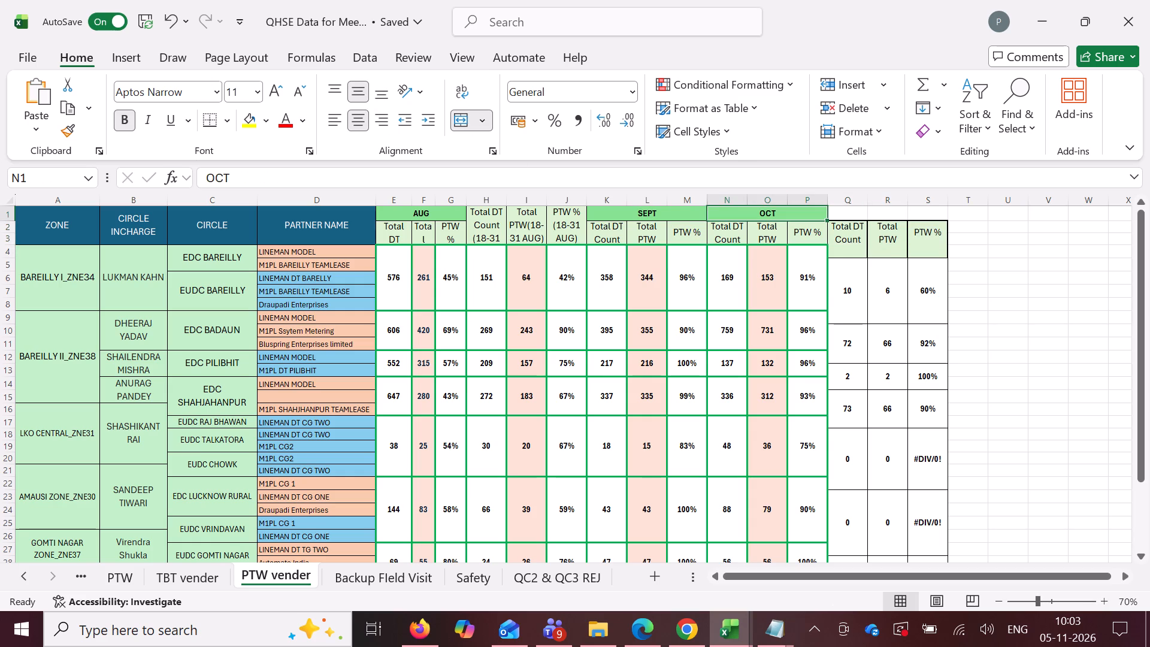
drag(828, 217, 916, 220)
click(979, 224)
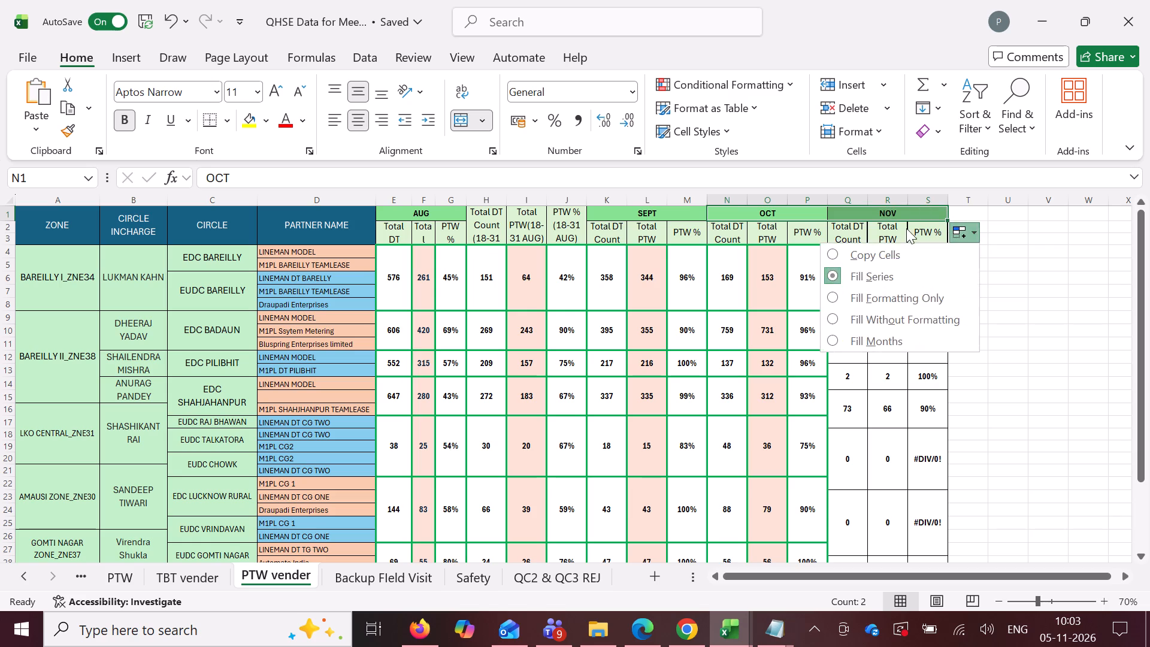
Copy the Total DT Count, Total PTW and PTW % values without headers, HJ4:HL32, from the Field Audit Tracker in the browser.
click(877, 209)
click(1004, 238)
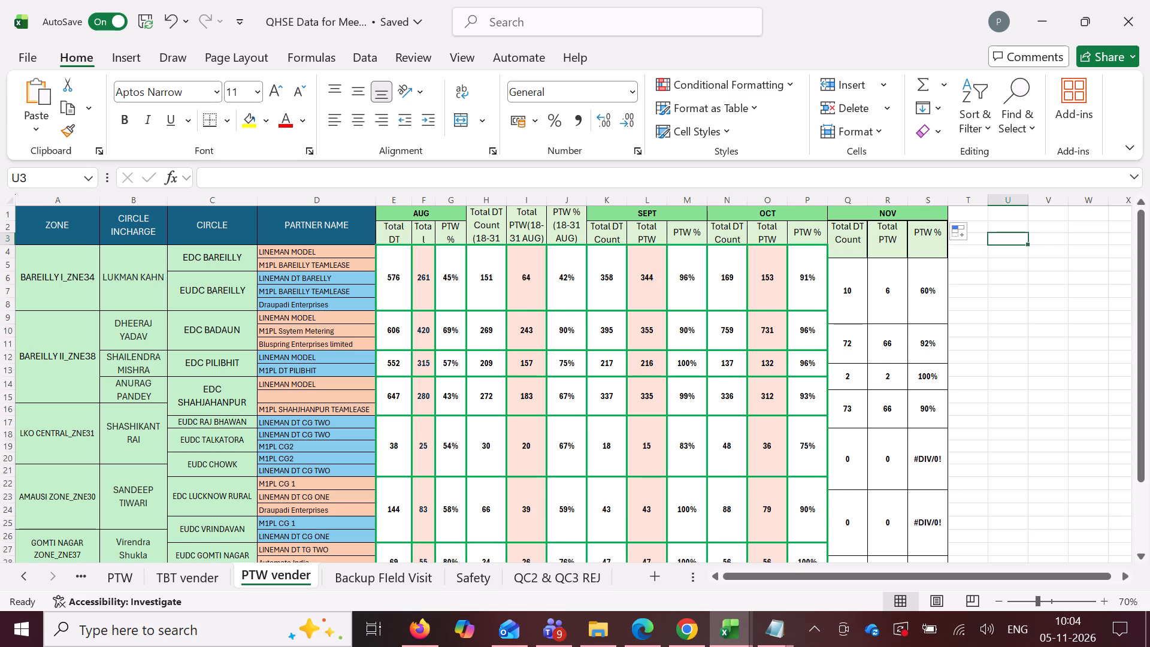
click(852, 234)
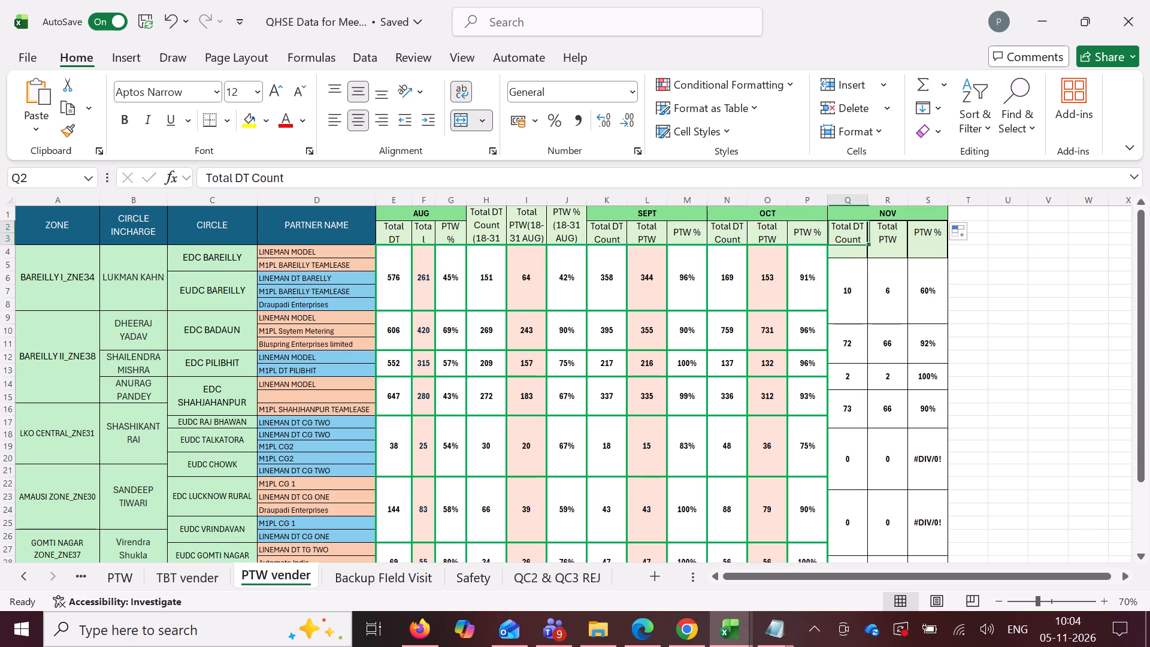
click(850, 251)
click(652, 629)
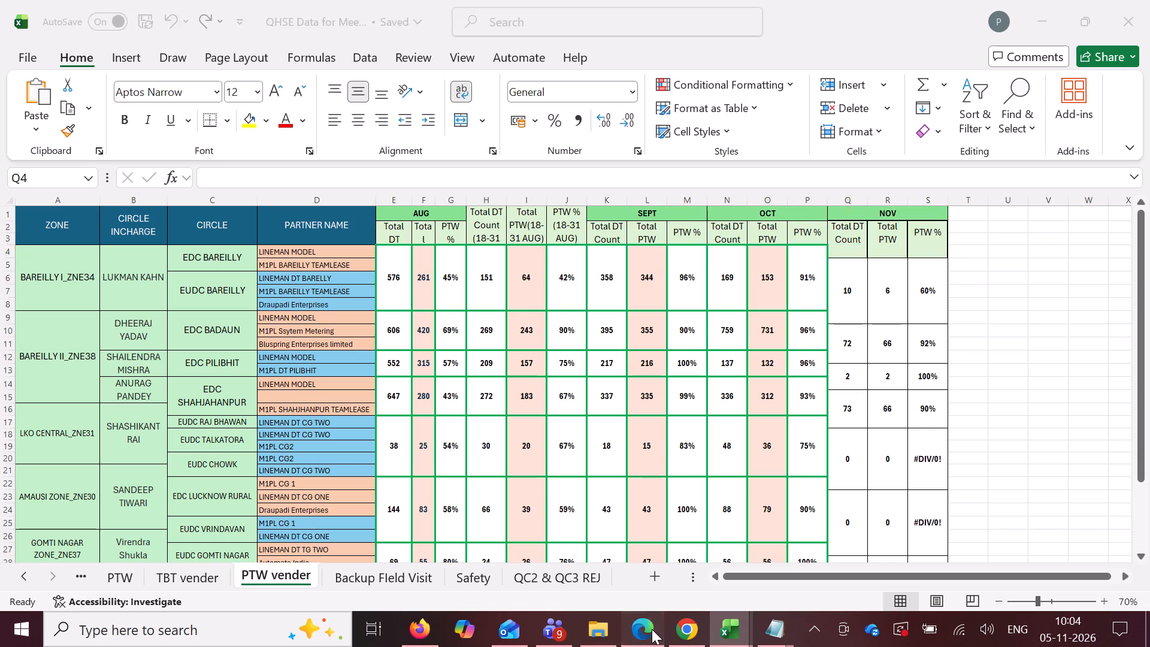
scroll(930, 389, up, 2)
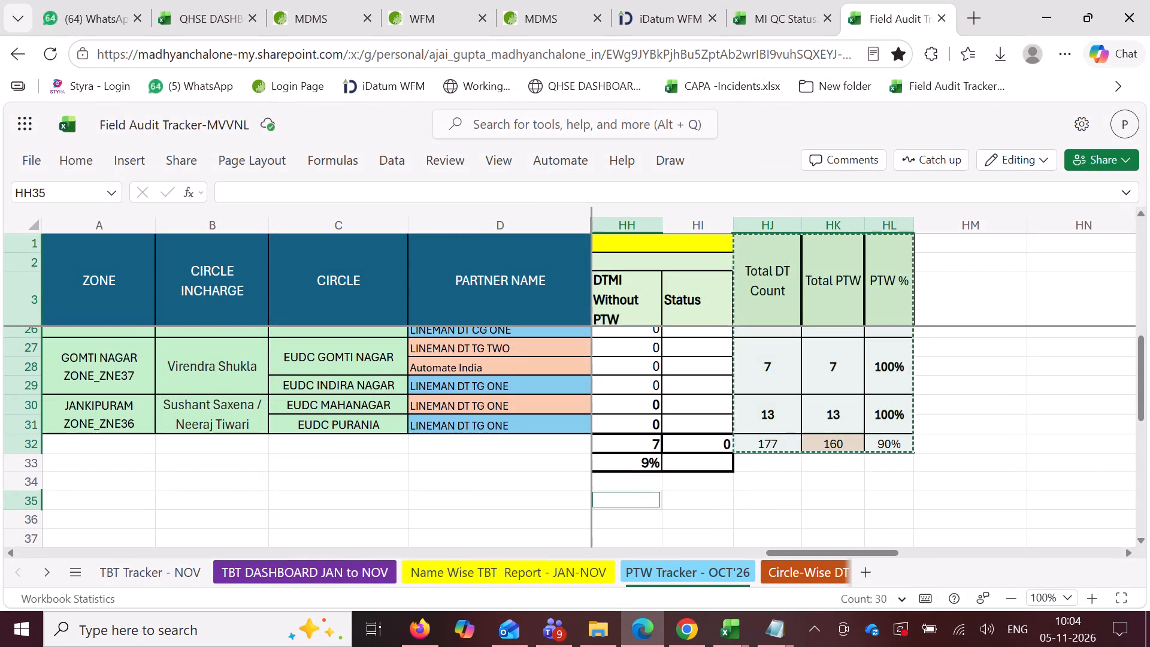
scroll(924, 389, up, 13)
drag(753, 358, 885, 560)
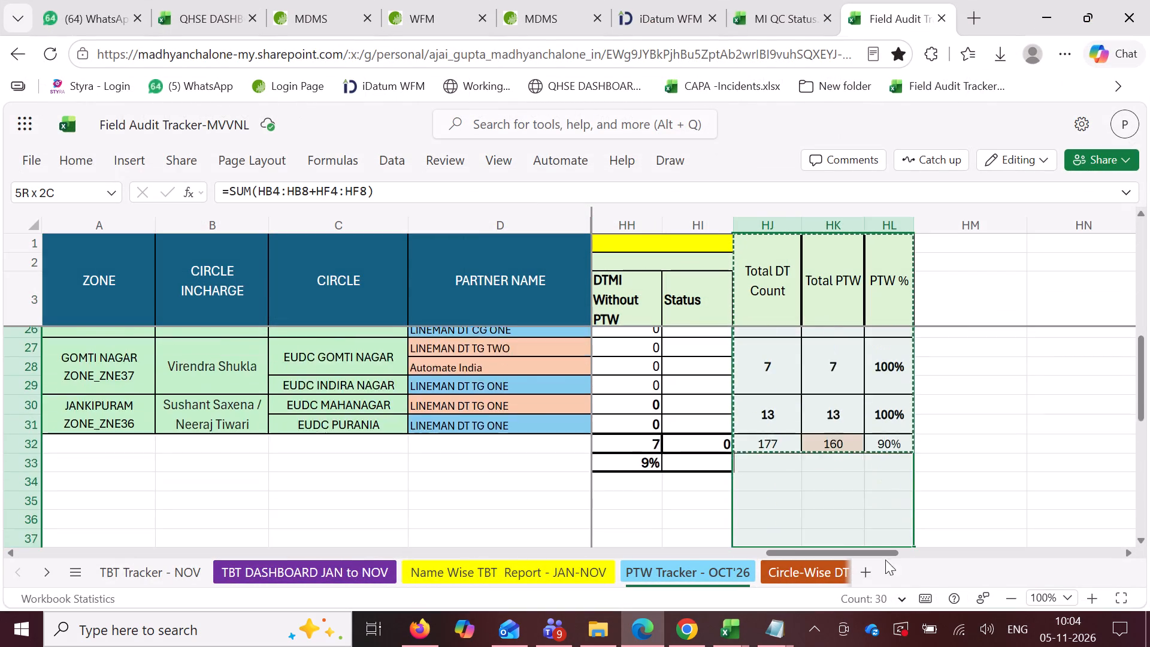
drag(885, 560, 892, 391)
key(ctrl+c)
click(651, 636)
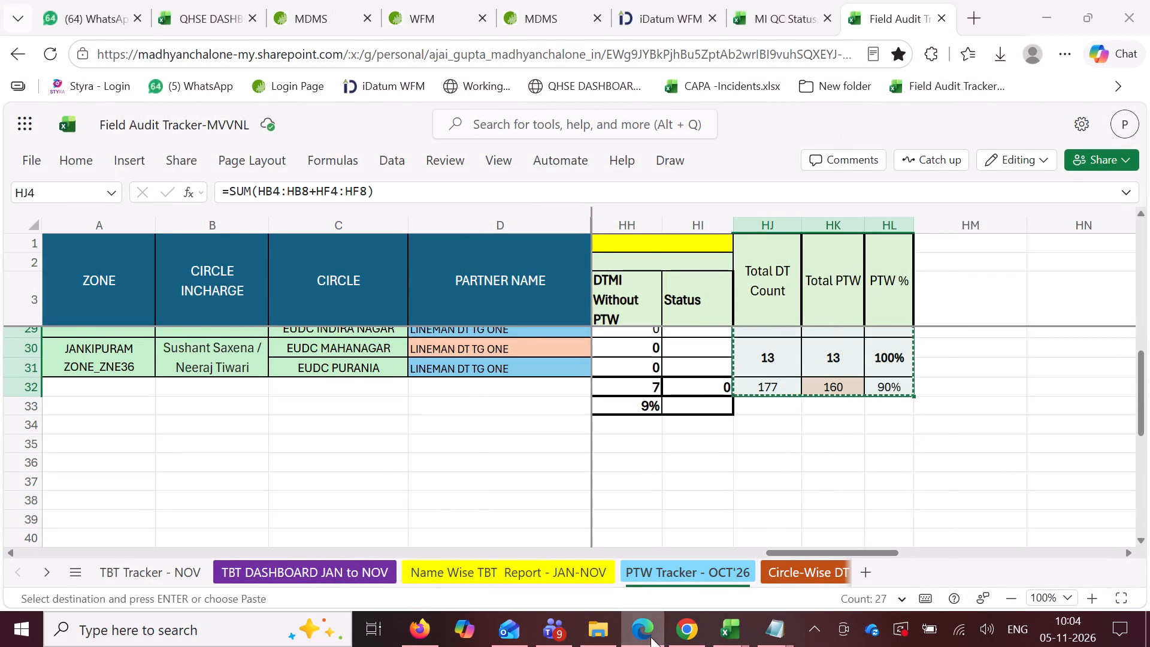
Paste the copied values under the NOV headers on PTW vender in Excel, starting at cell Q4.
click(850, 253)
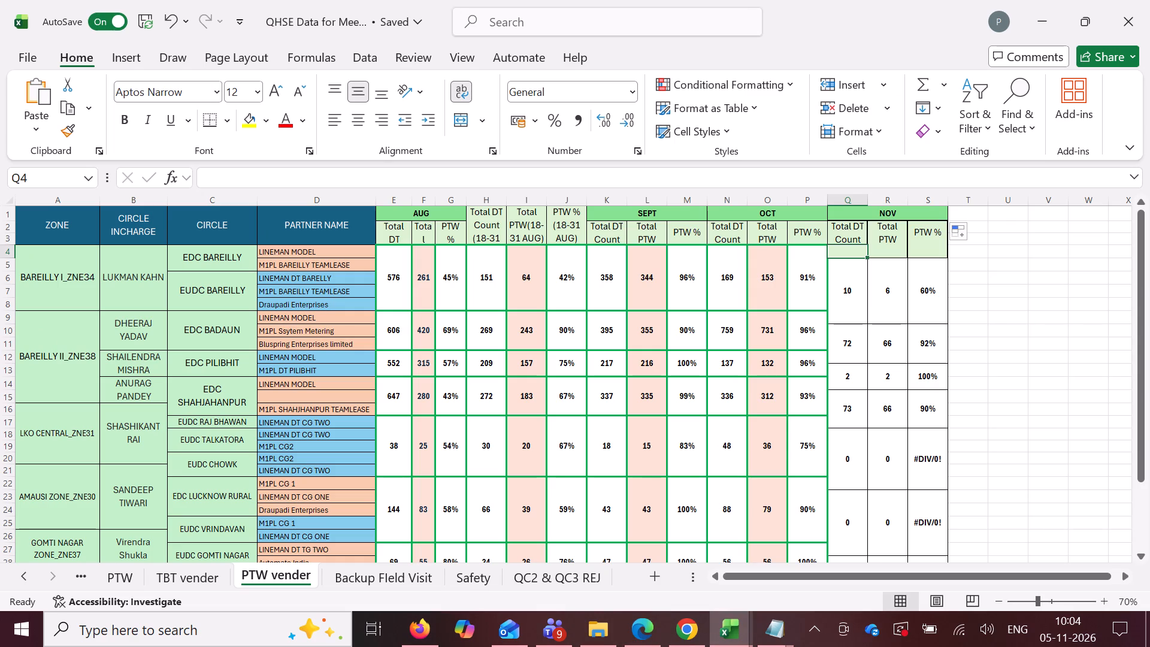
click(854, 253)
key(ctrl+v)
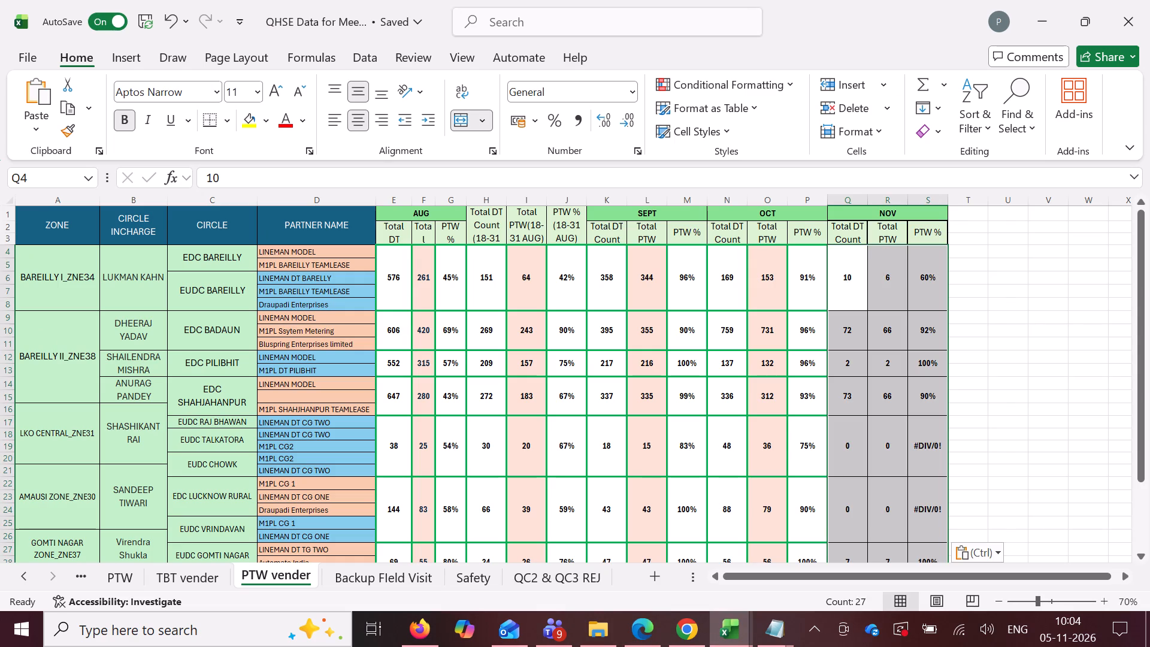
Delete the duplicate NOV totals in Q33:S33, shifting cells up.
scroll(910, 299, down, 6)
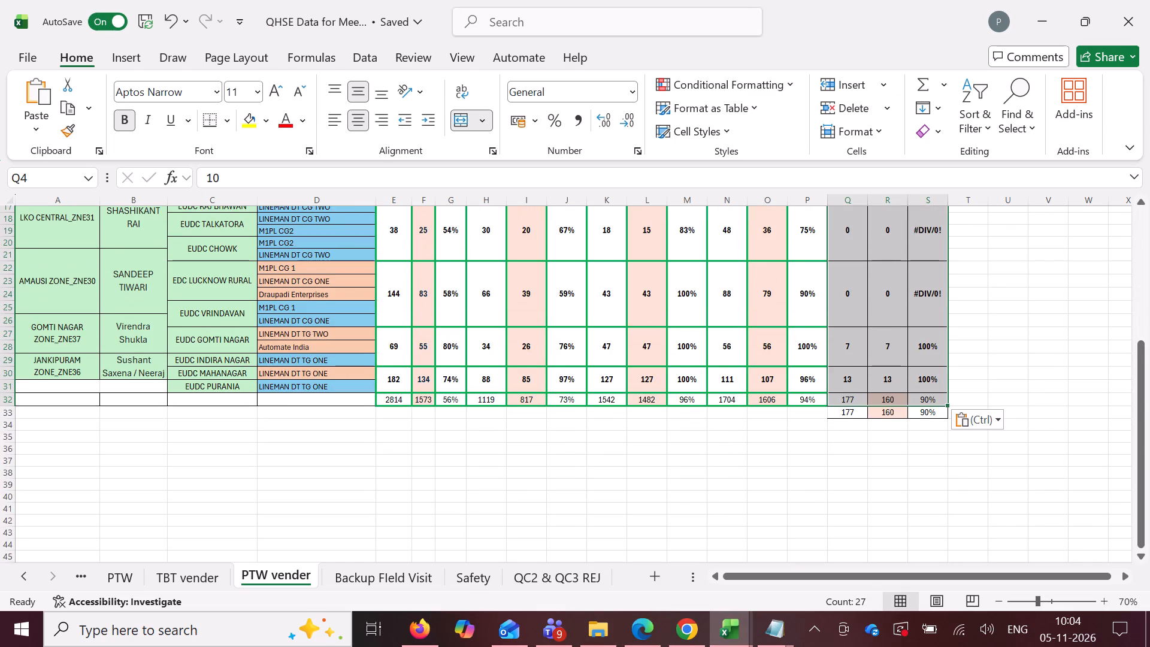
drag(846, 413, 939, 412)
right_click(932, 411)
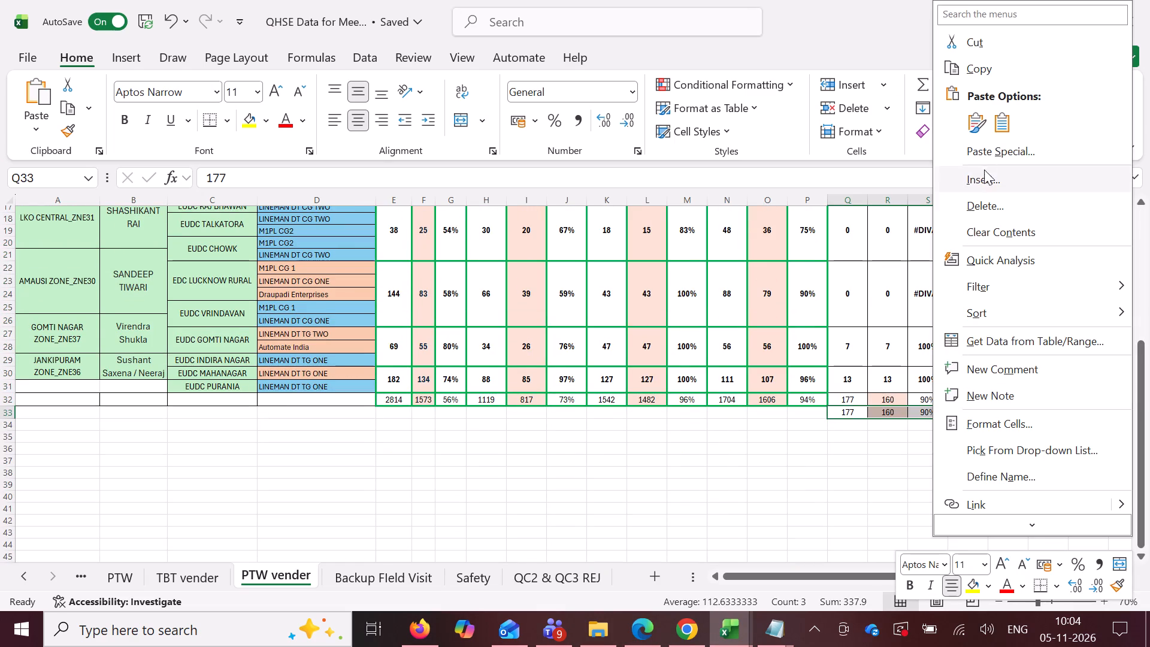
click(985, 208)
click(968, 231)
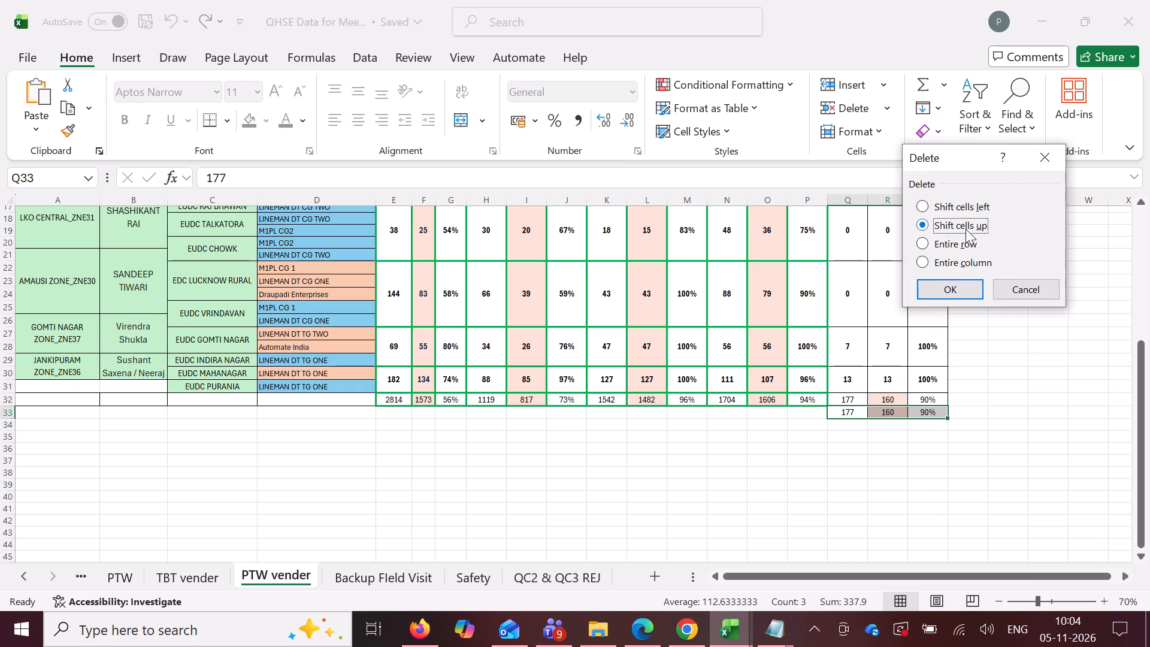
click(947, 208)
click(954, 282)
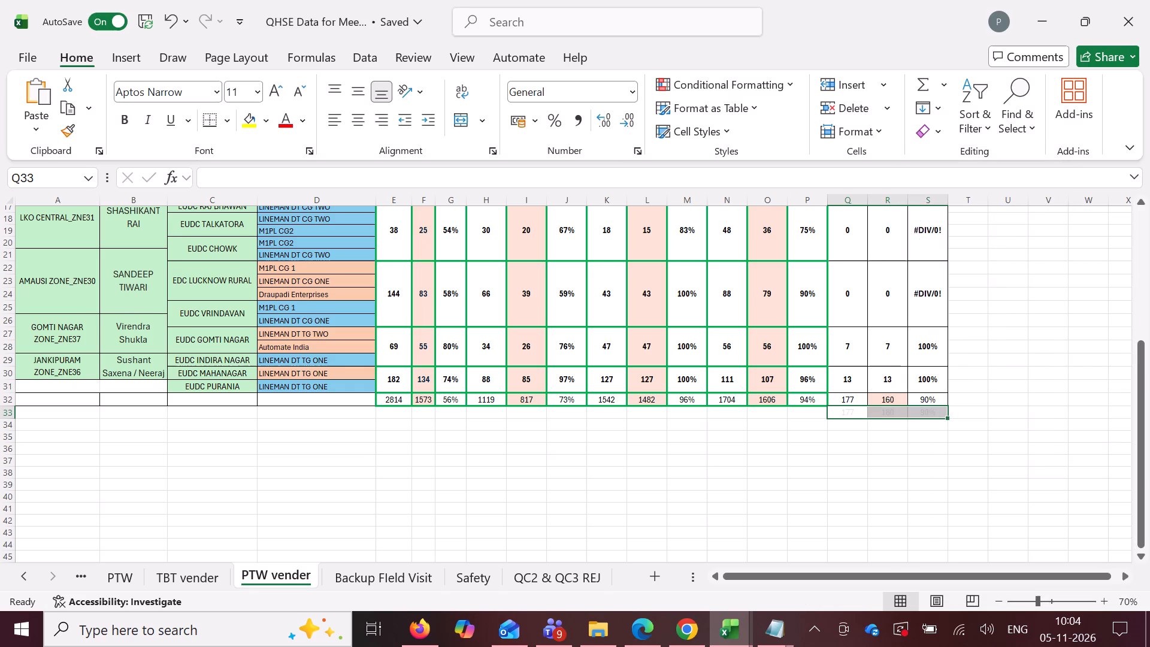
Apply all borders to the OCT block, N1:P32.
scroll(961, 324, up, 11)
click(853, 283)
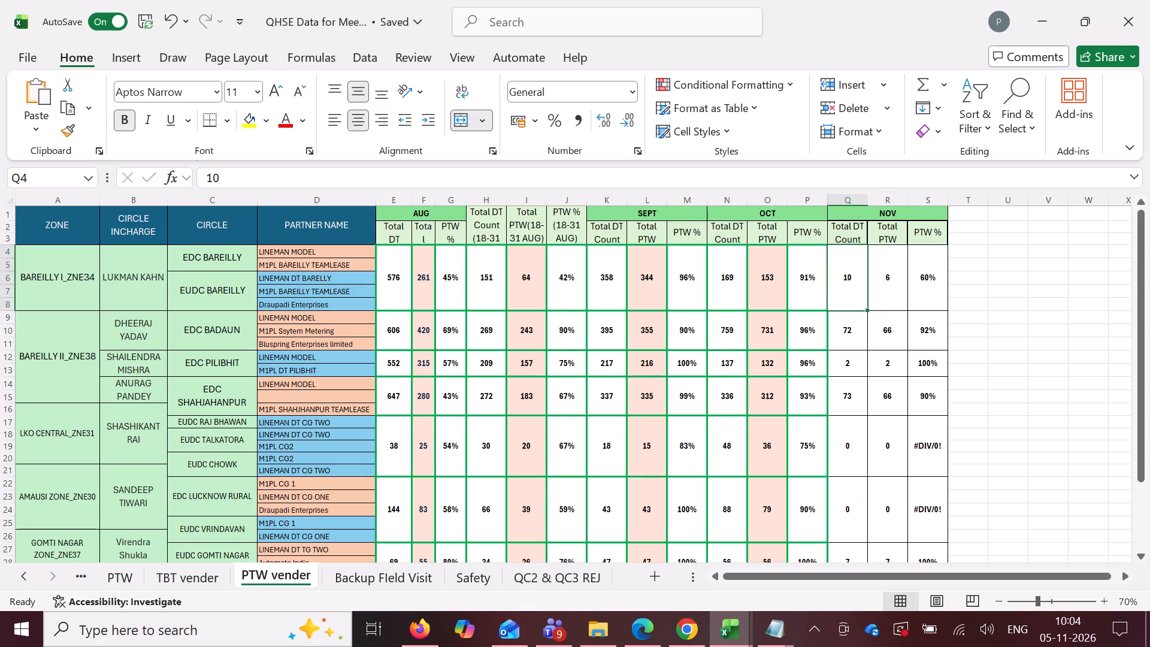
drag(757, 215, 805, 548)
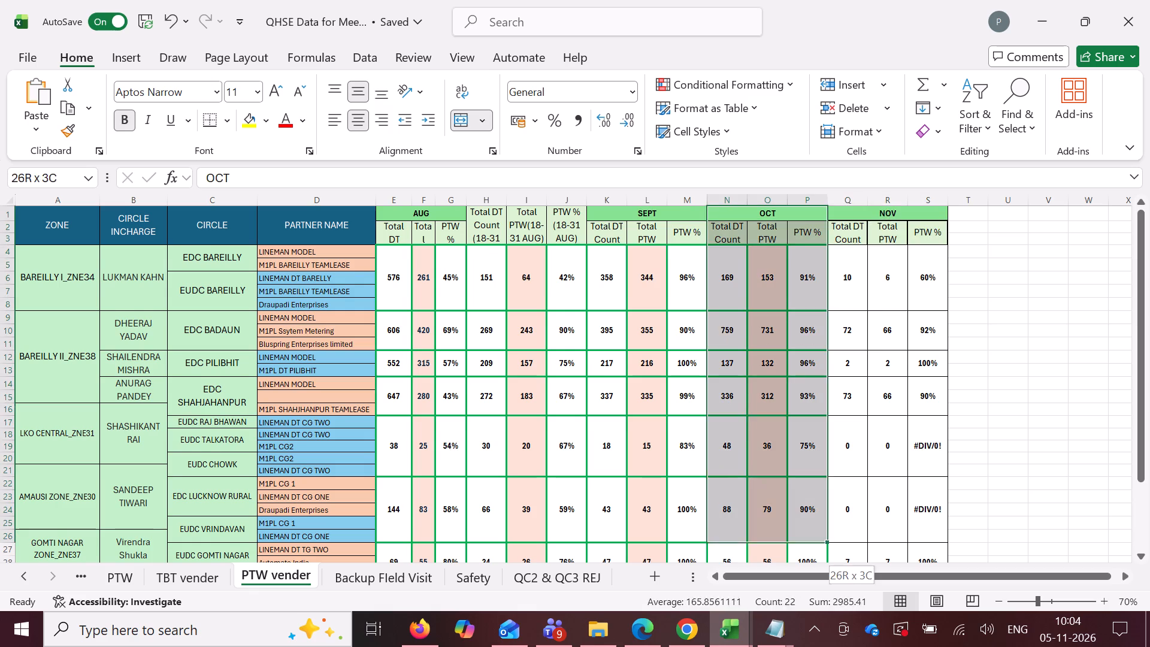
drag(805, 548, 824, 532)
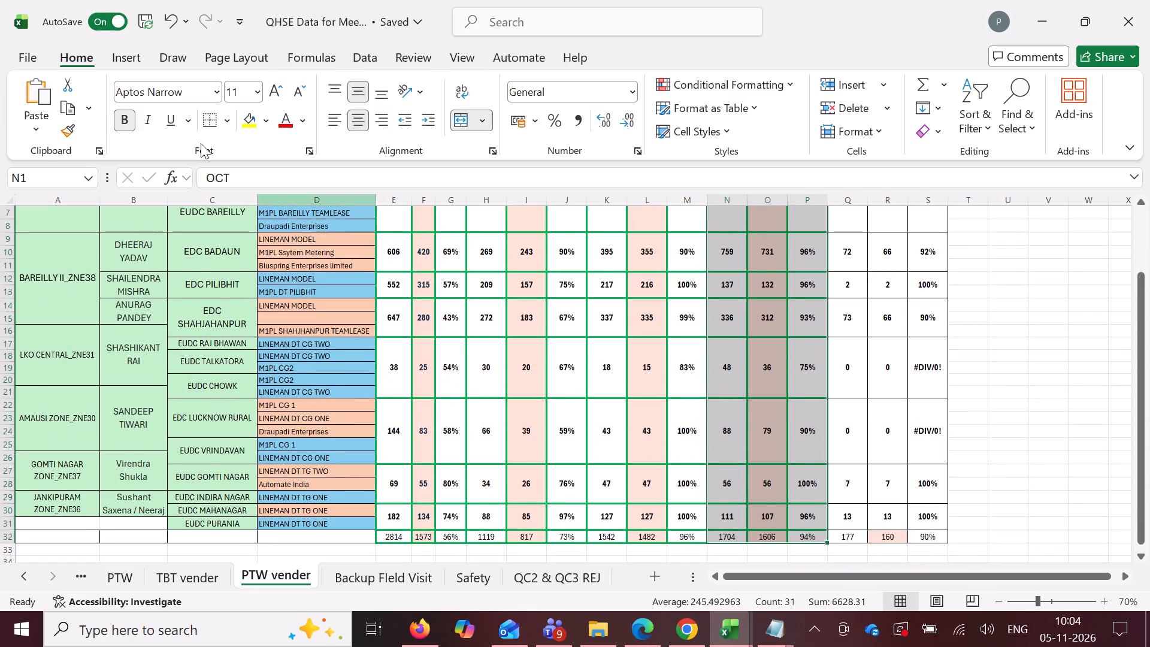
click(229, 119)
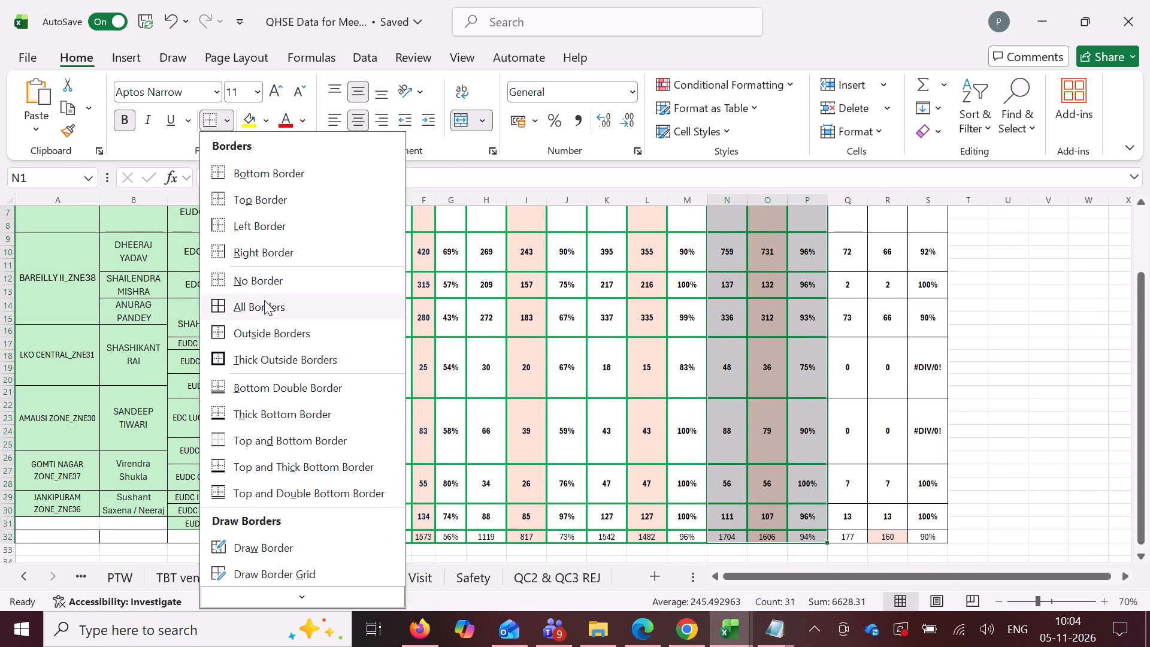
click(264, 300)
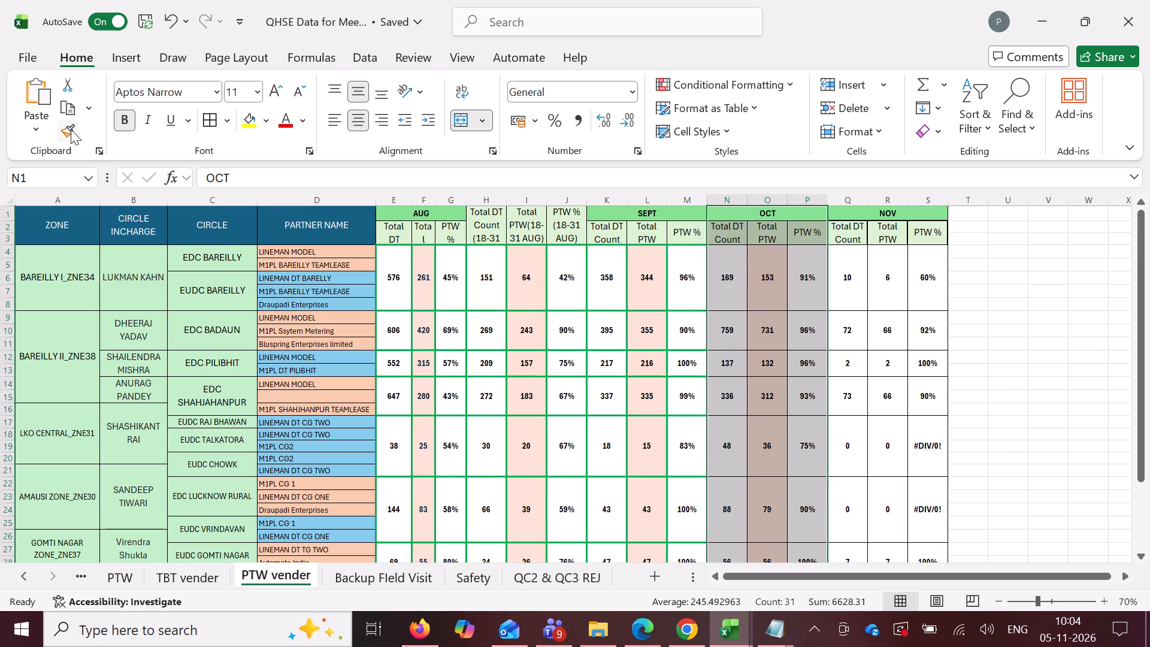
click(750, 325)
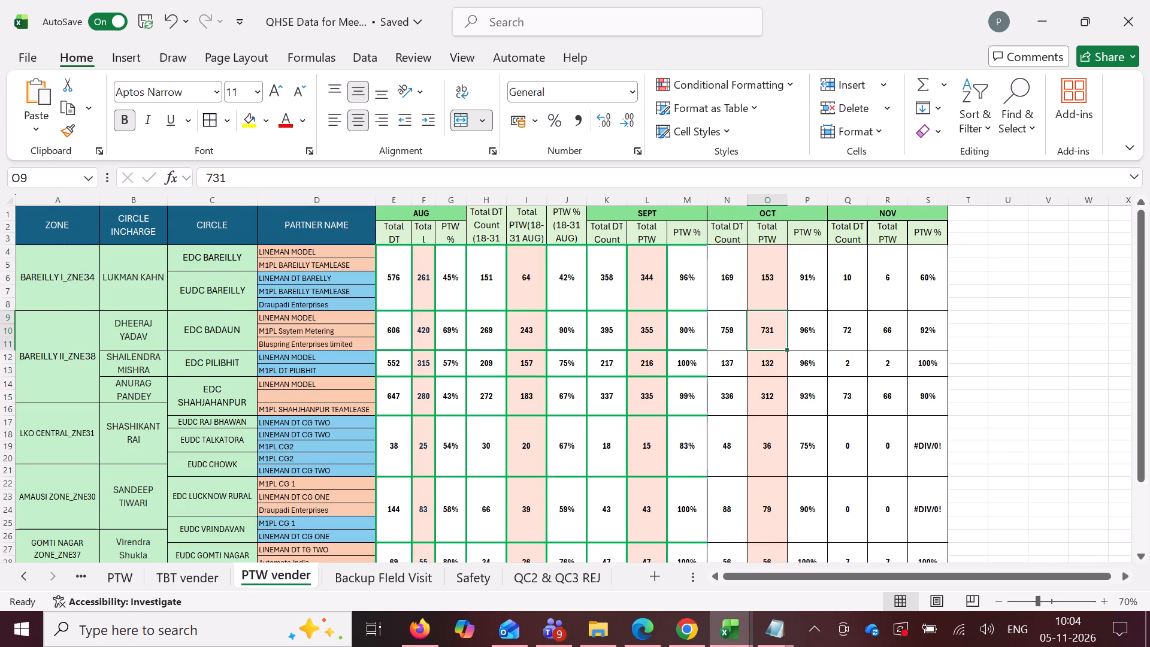
Copy the formatting of the SEPT data, K4:M32, onto the OCT and NOV data in N4:S32.
drag(607, 261, 686, 625)
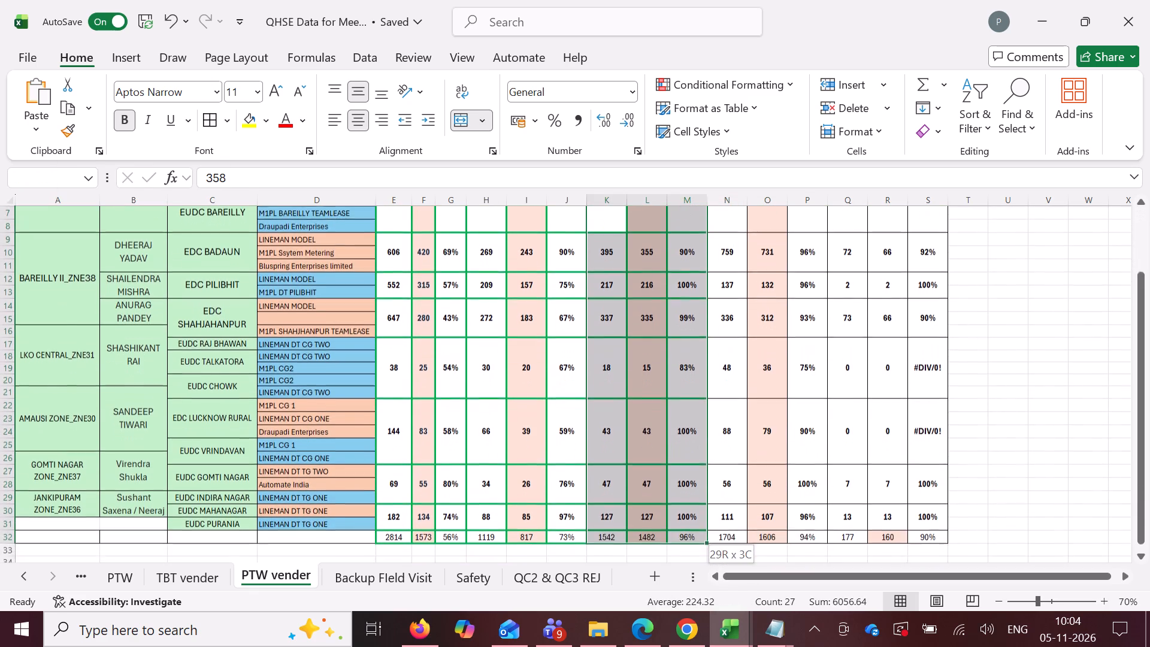
drag(686, 625, 705, 524)
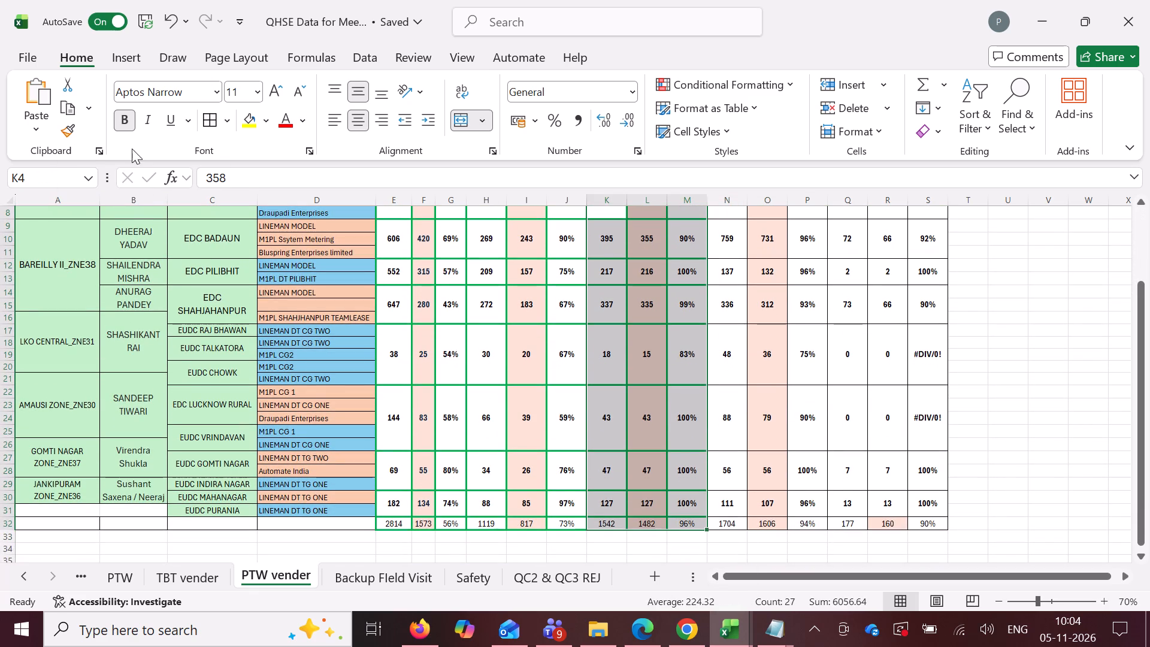
click(75, 124)
scroll(696, 285, up, 5)
drag(717, 280, 732, 286)
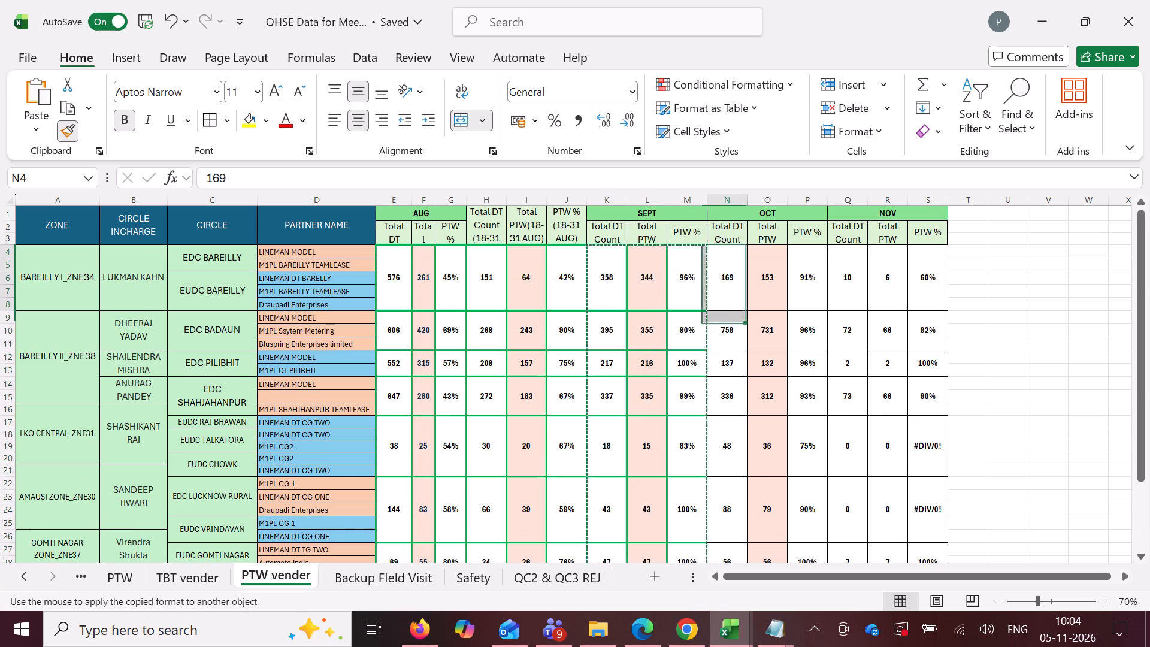
drag(732, 286, 927, 542)
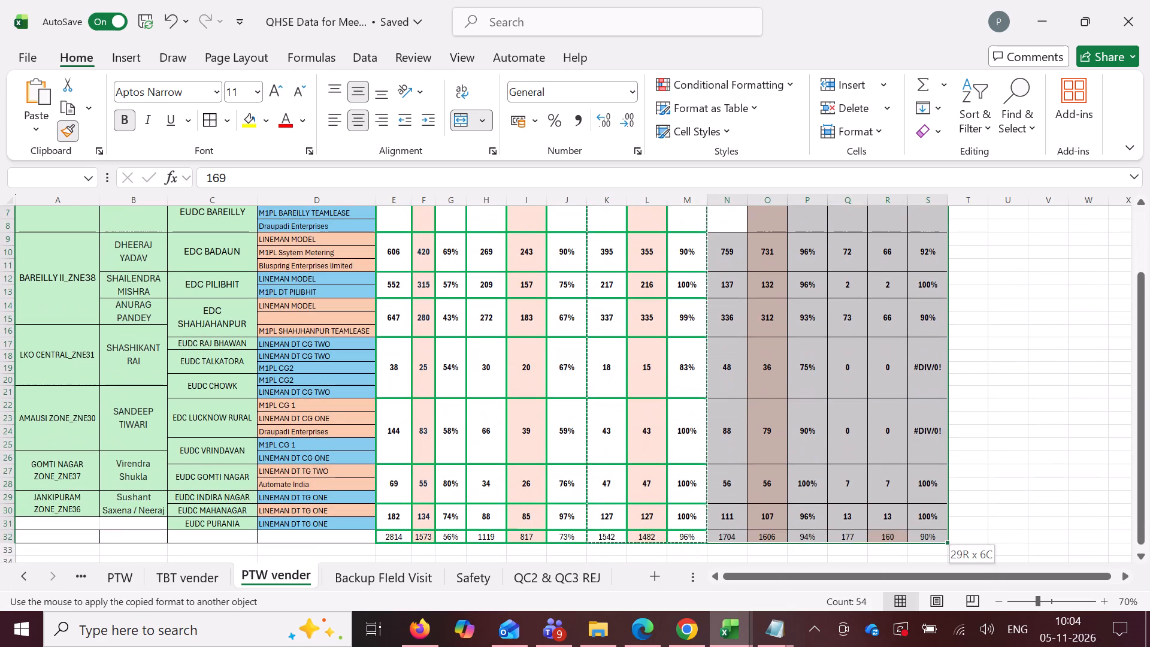
drag(927, 542, 924, 537)
click(861, 256)
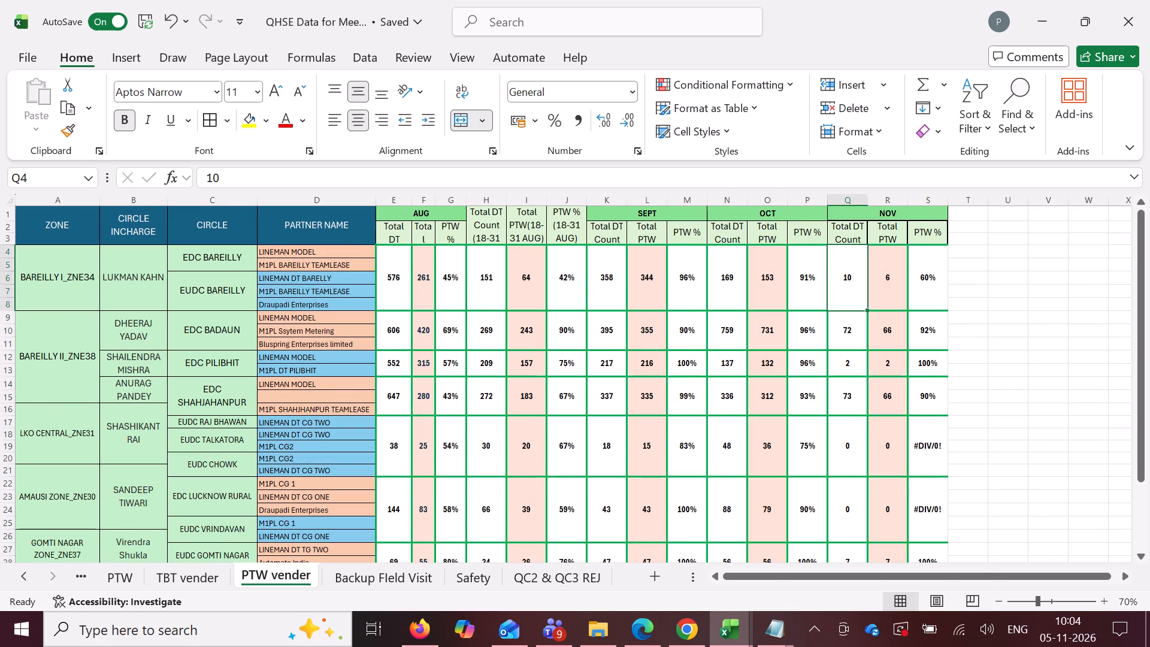
On the PTW sheet, insert a copy of the PTW Tracker - OCT'26 block, D2:F18, before the original, shifting existing cells right.
click(111, 583)
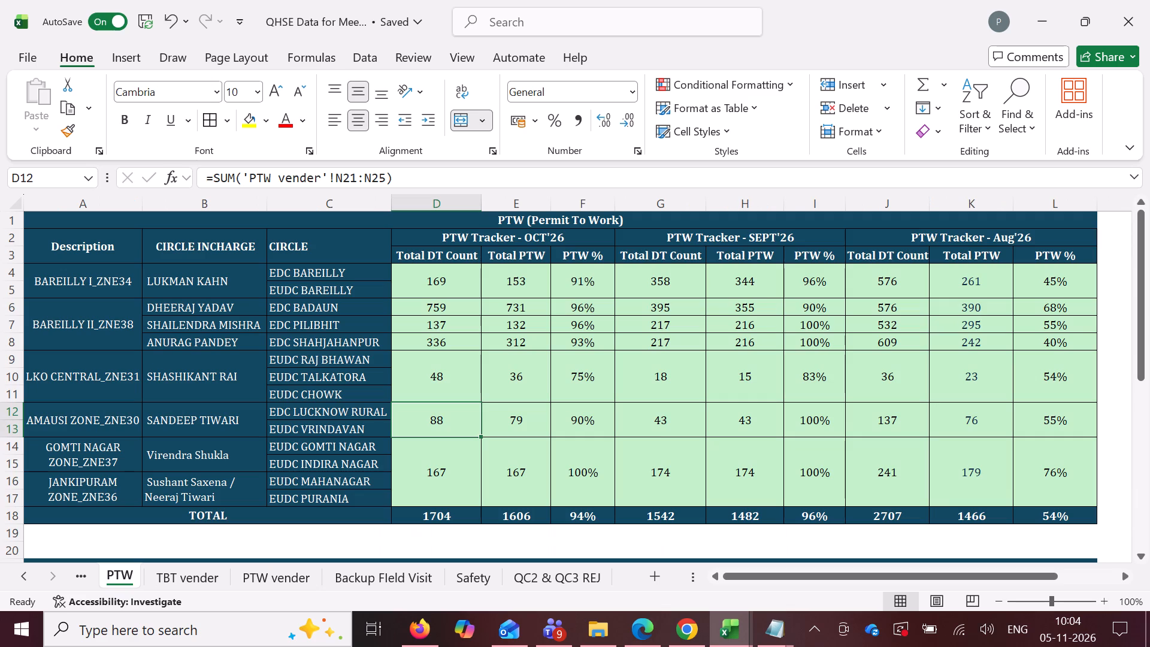
drag(474, 235, 558, 505)
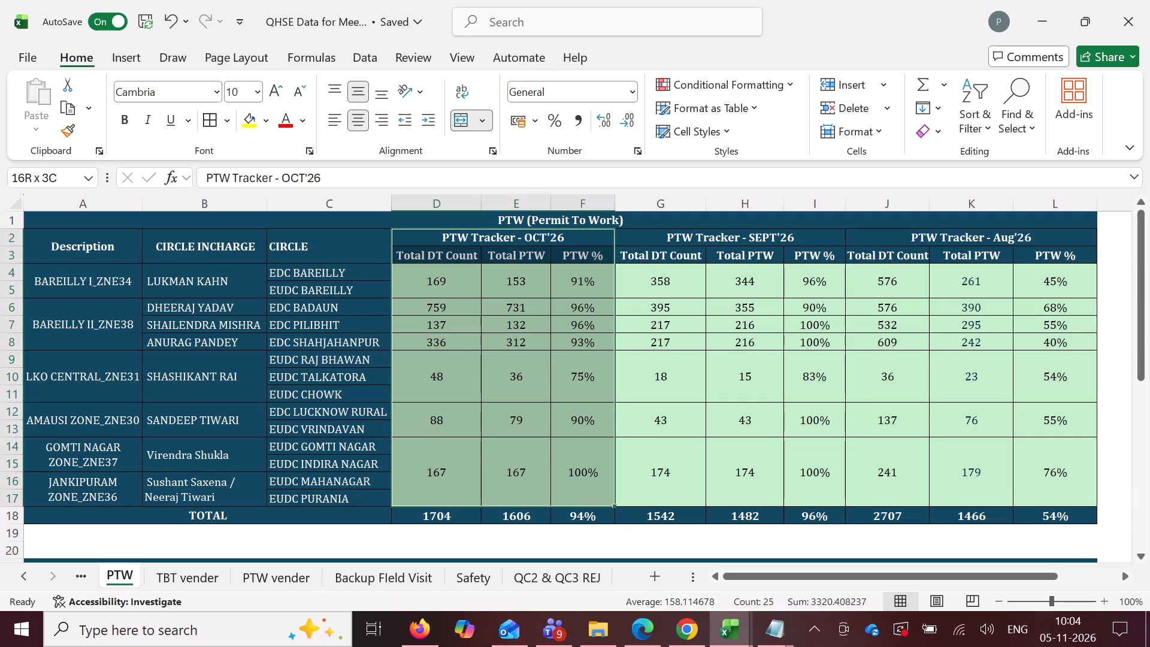
drag(558, 505, 560, 515)
right_click(547, 241)
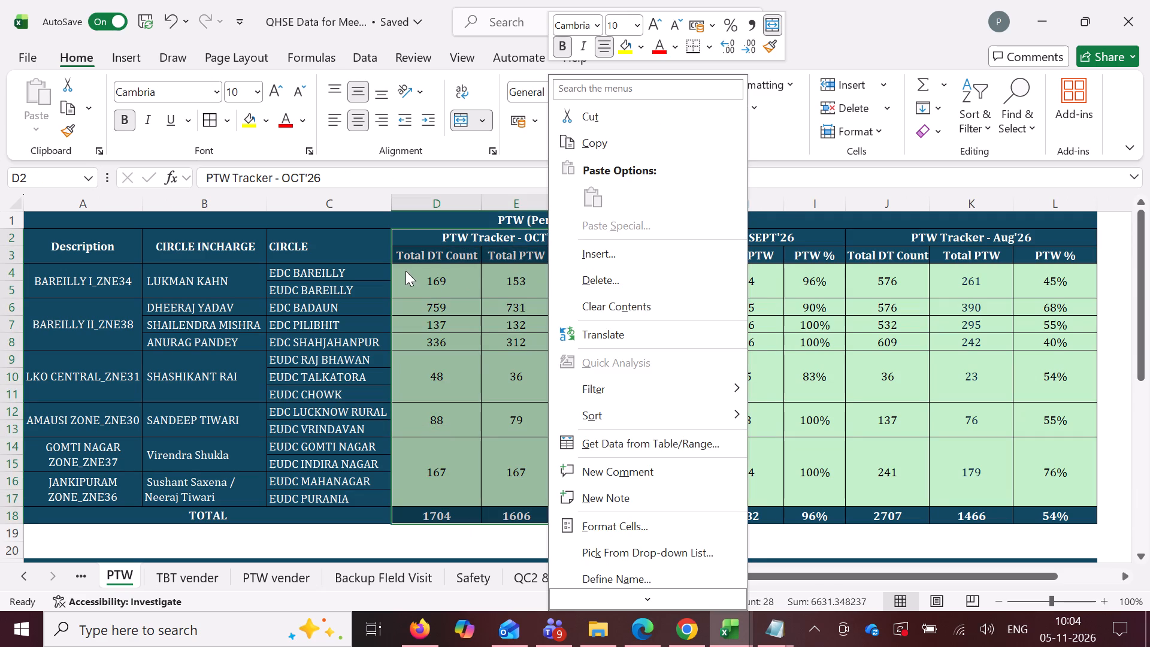
key(ctrl+c)
click(491, 262)
key(ctrl+c)
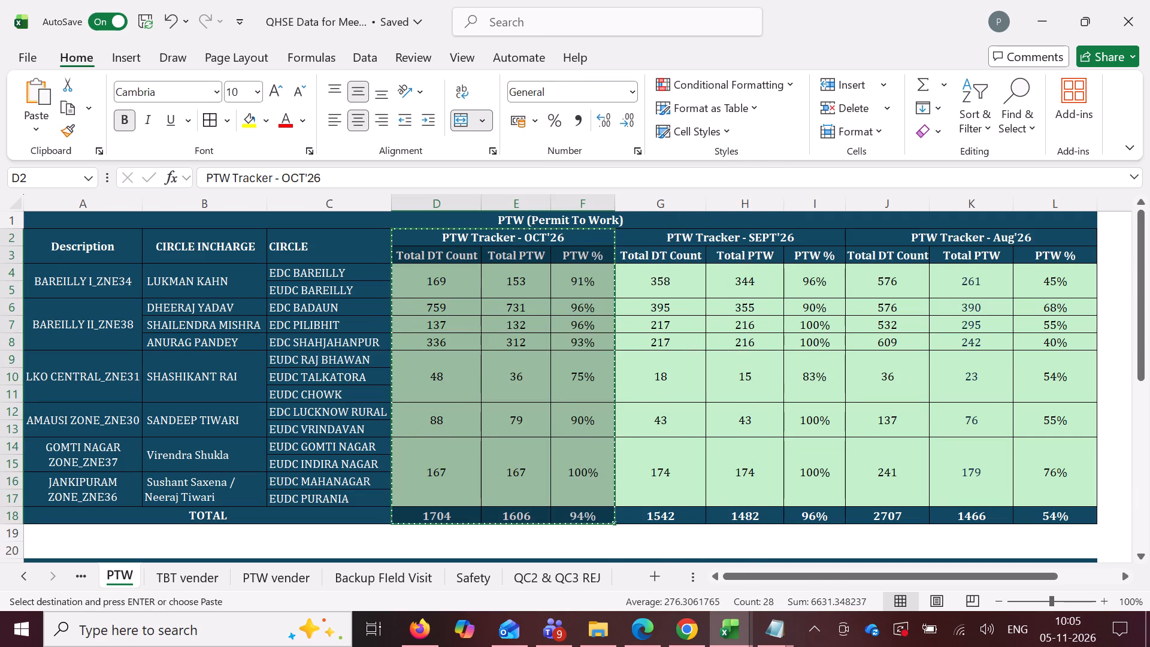
right_click(561, 240)
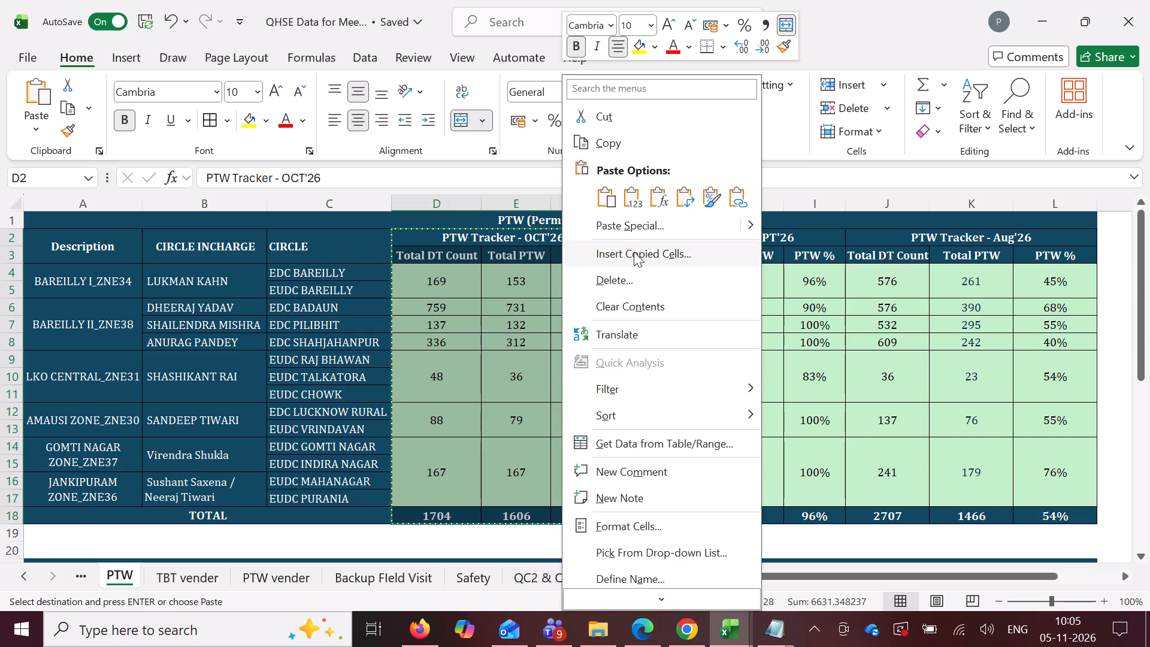
click(634, 252)
click(607, 311)
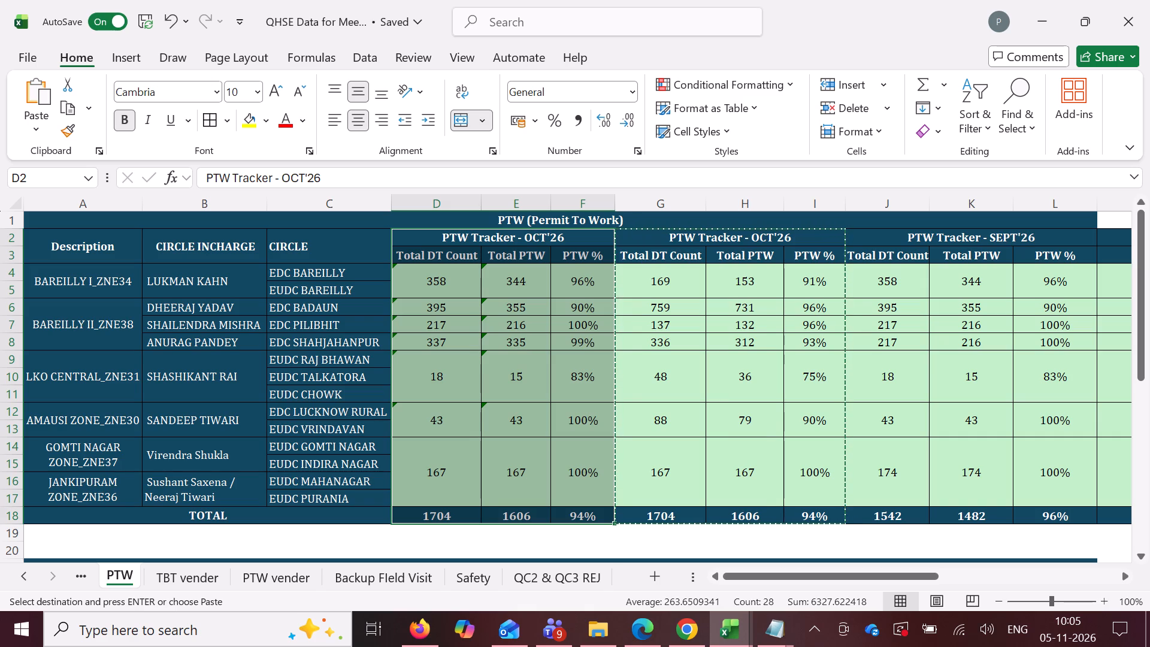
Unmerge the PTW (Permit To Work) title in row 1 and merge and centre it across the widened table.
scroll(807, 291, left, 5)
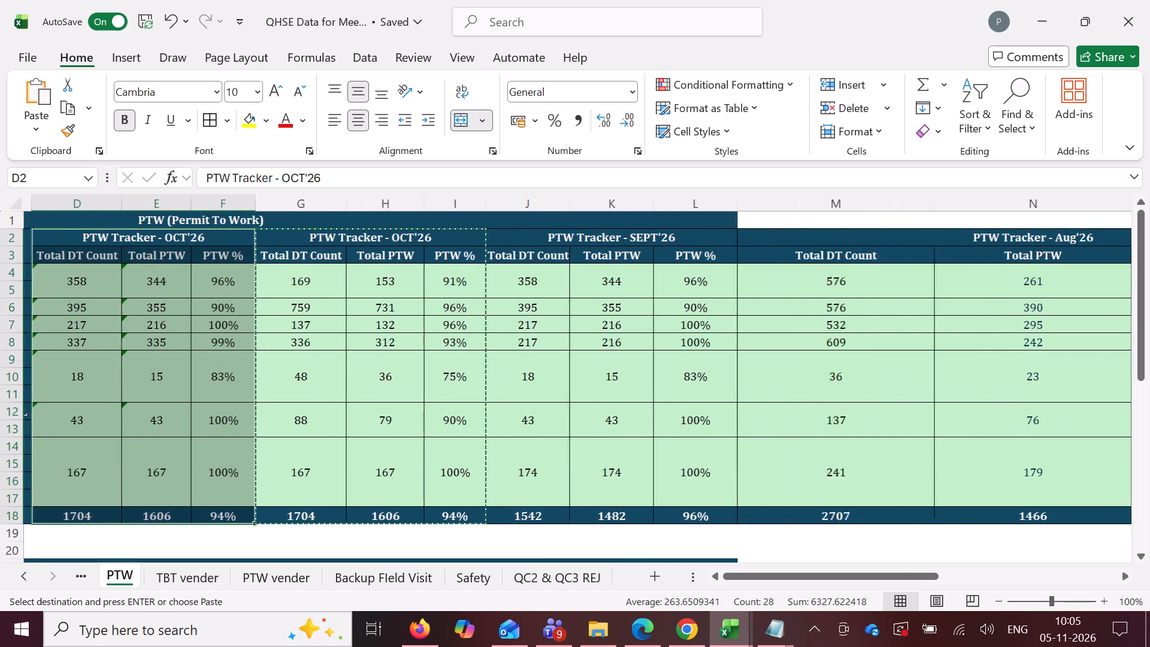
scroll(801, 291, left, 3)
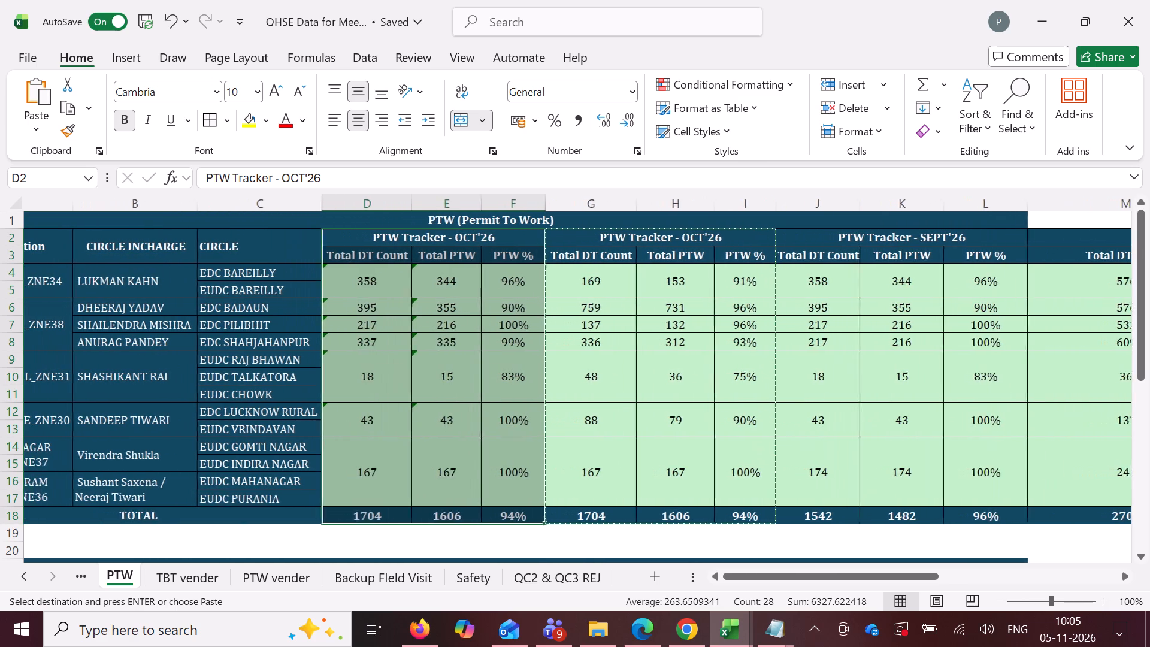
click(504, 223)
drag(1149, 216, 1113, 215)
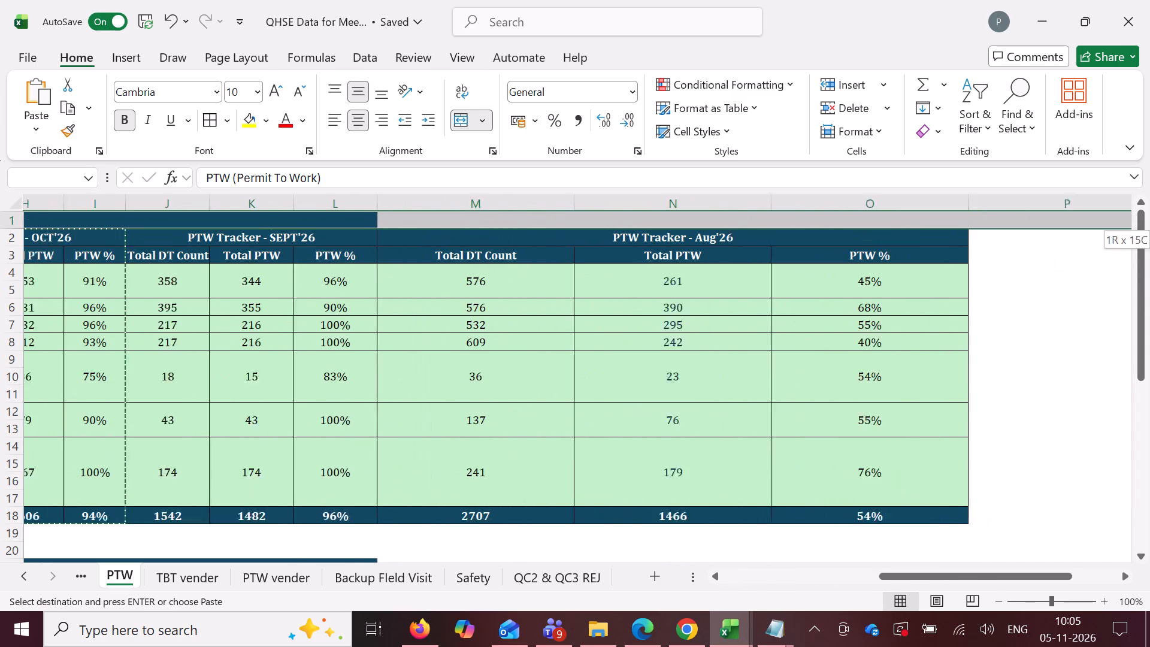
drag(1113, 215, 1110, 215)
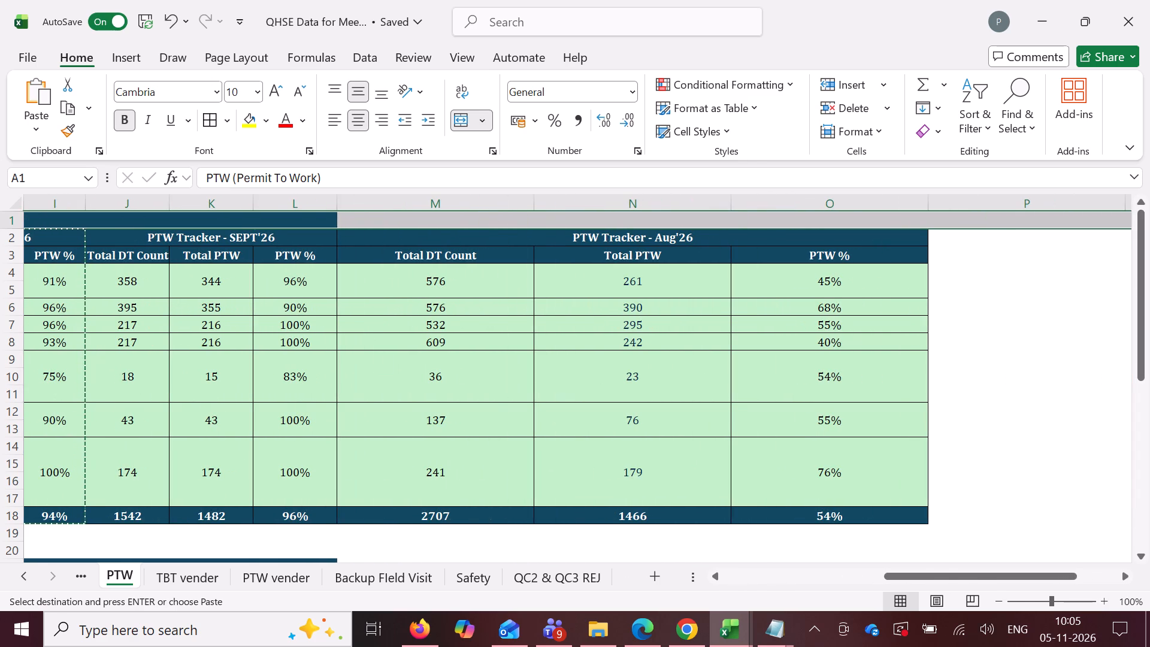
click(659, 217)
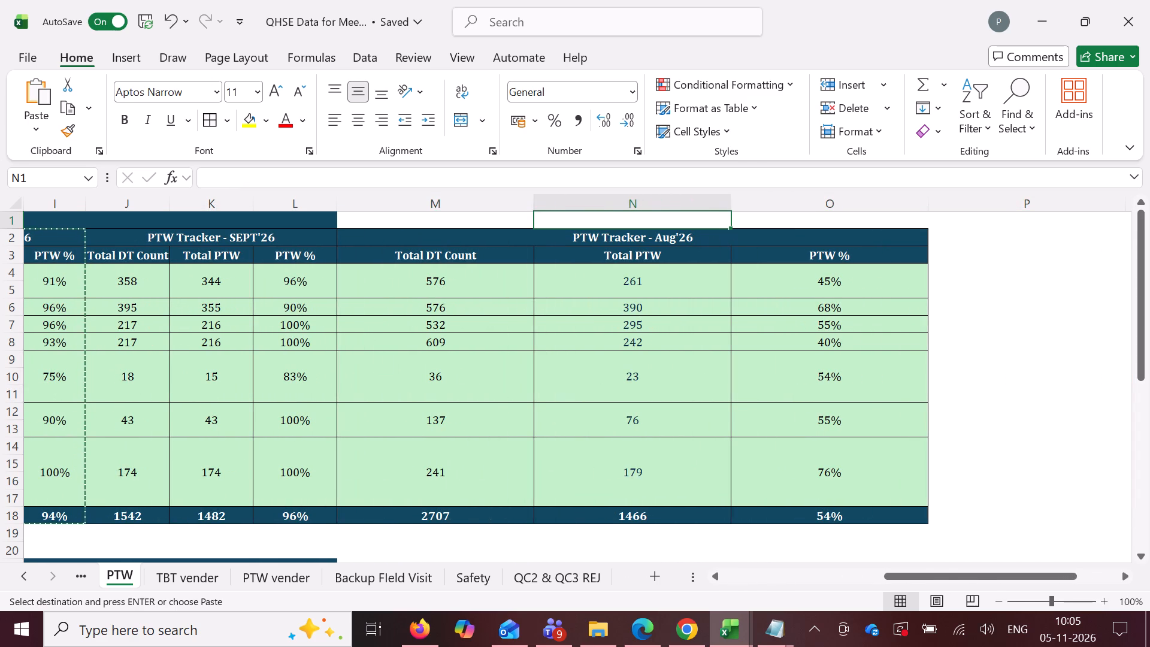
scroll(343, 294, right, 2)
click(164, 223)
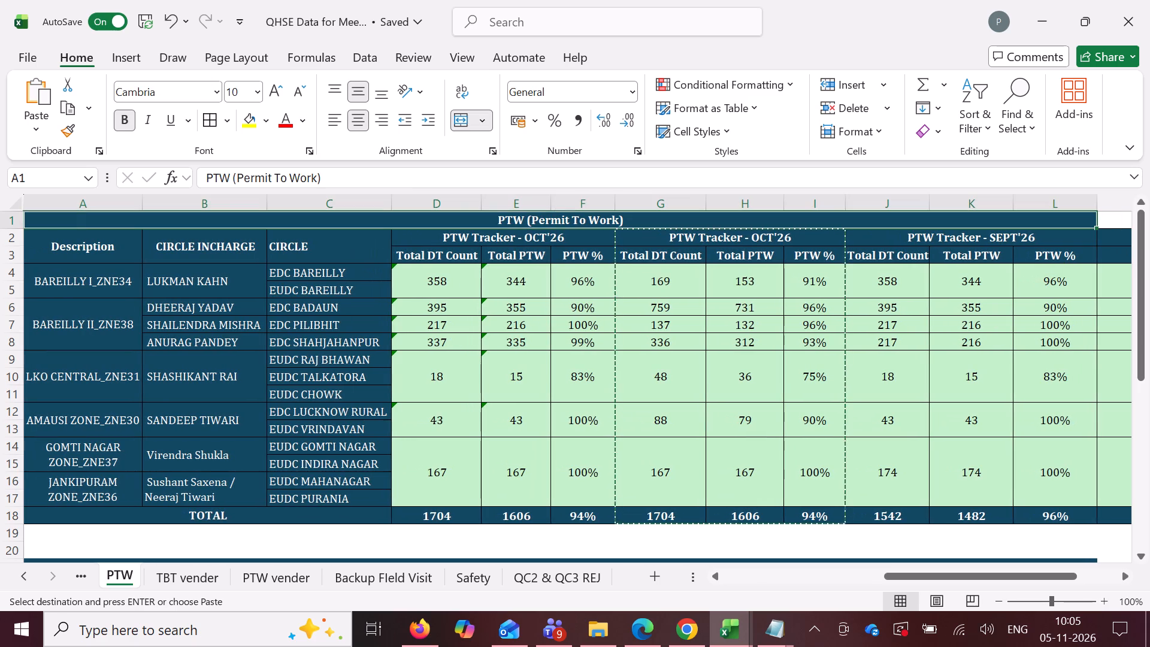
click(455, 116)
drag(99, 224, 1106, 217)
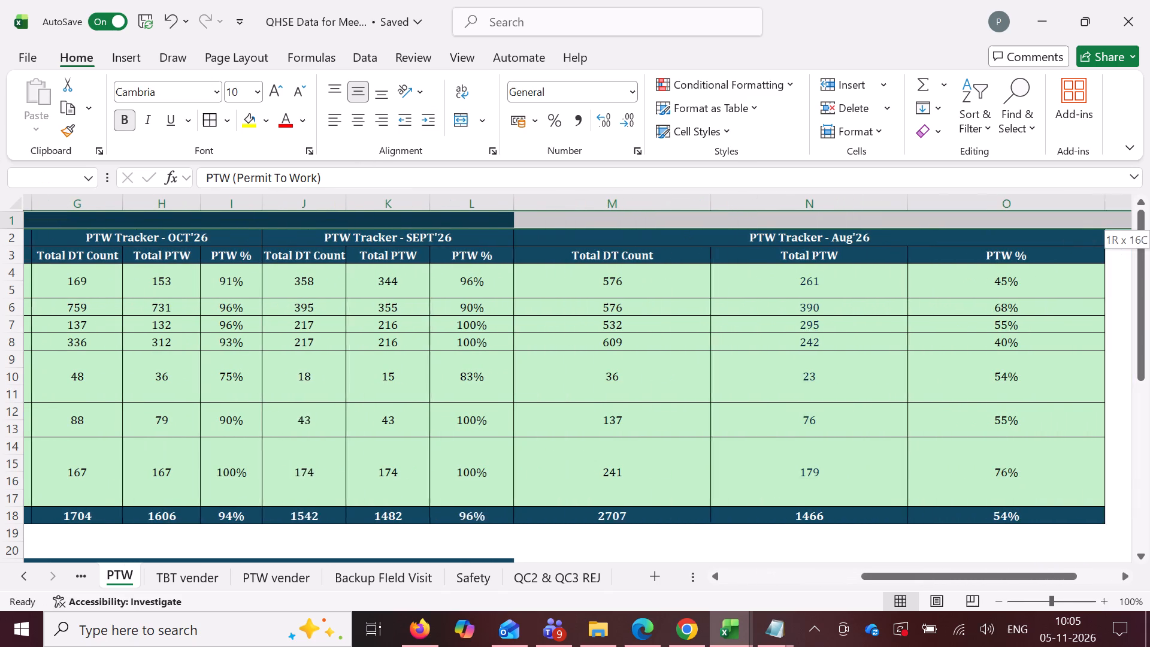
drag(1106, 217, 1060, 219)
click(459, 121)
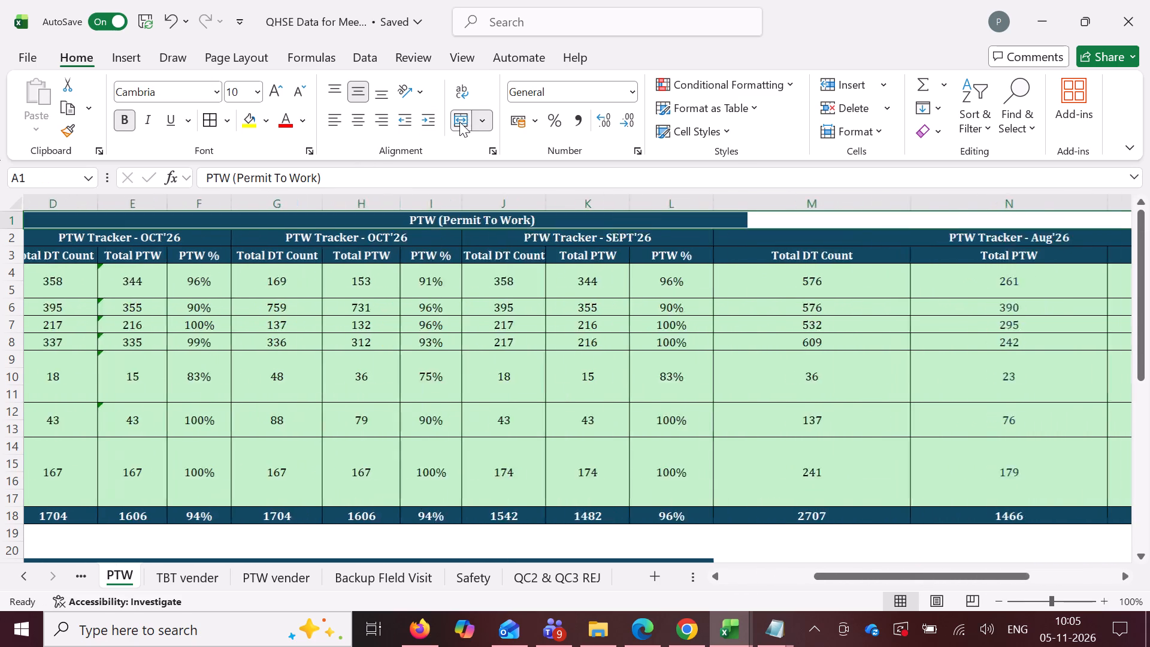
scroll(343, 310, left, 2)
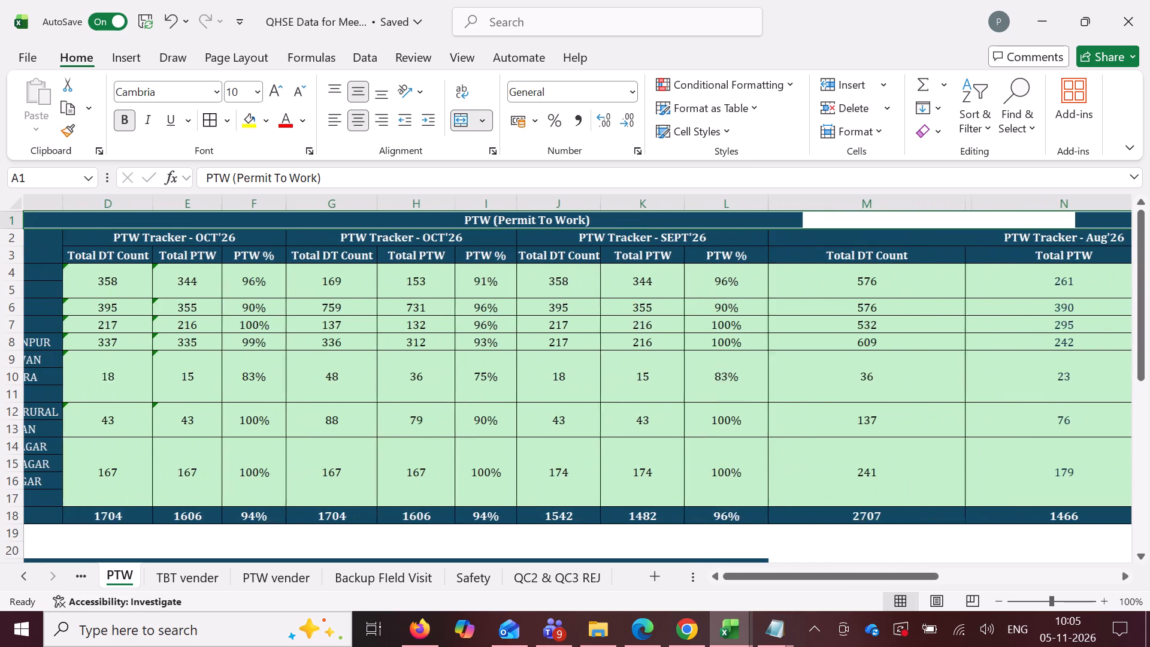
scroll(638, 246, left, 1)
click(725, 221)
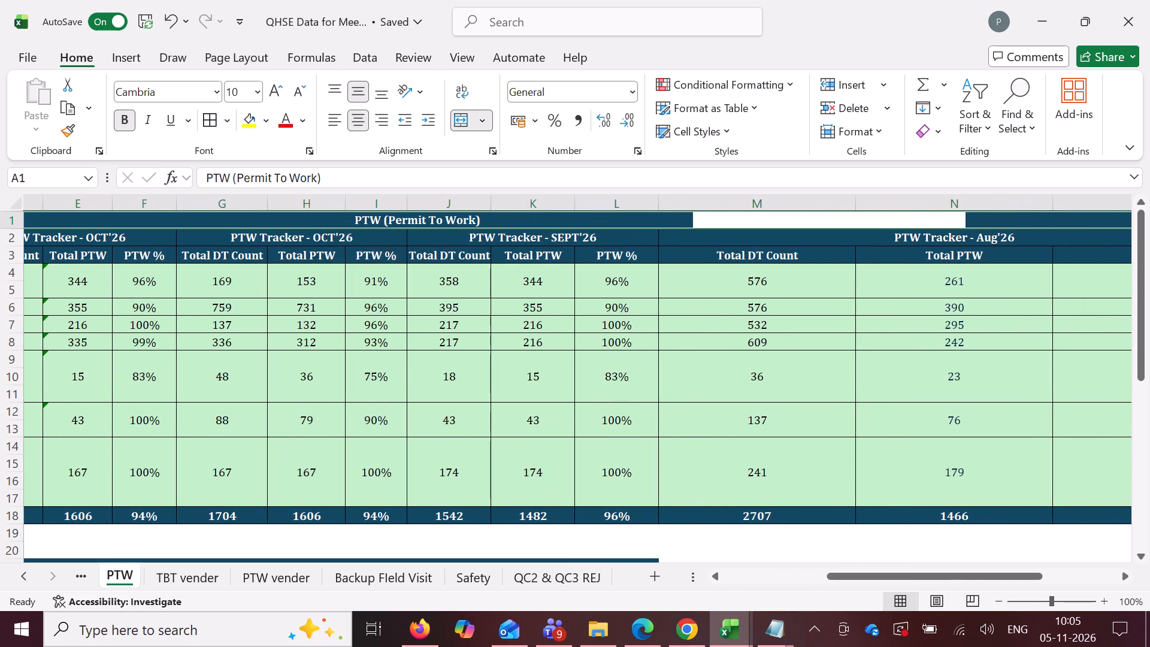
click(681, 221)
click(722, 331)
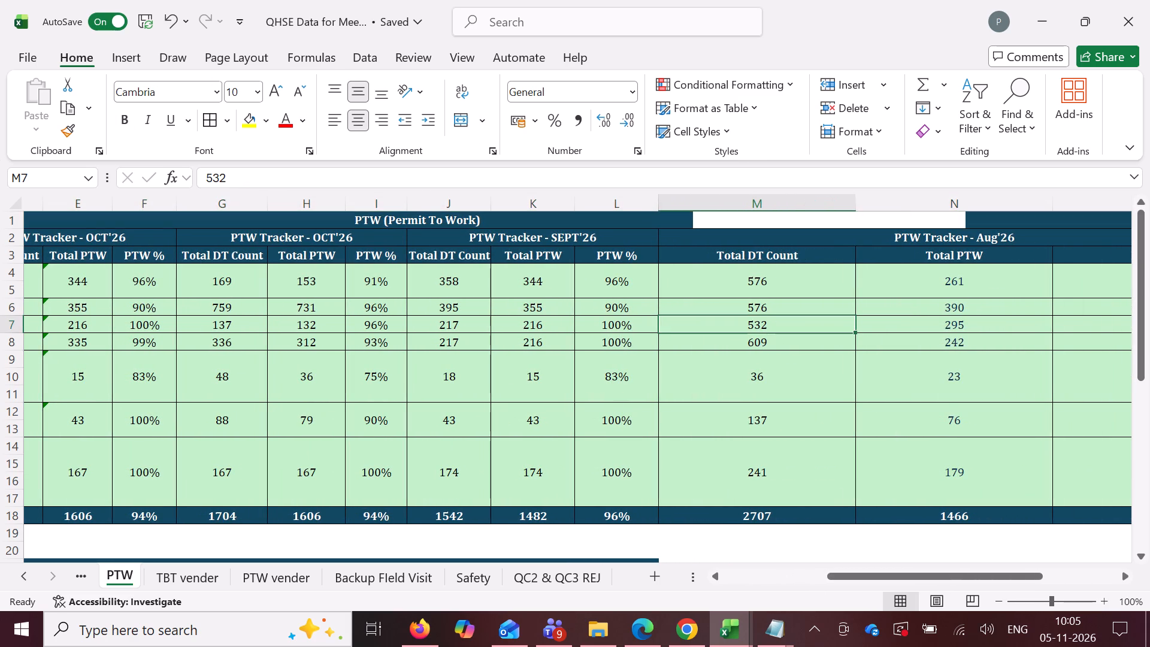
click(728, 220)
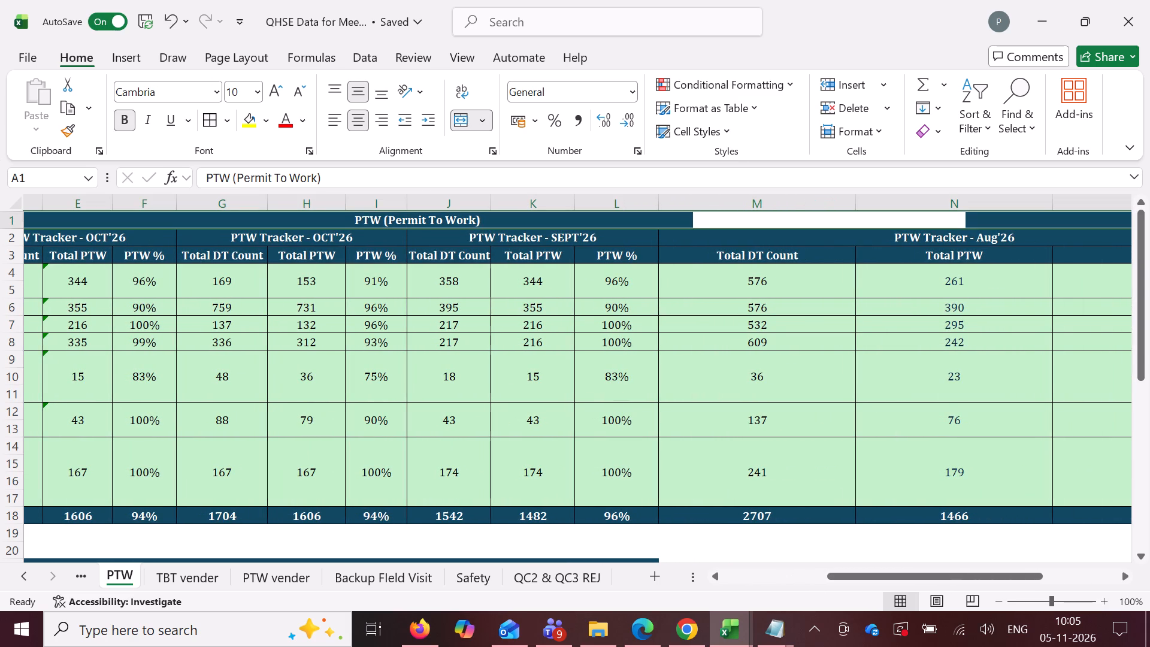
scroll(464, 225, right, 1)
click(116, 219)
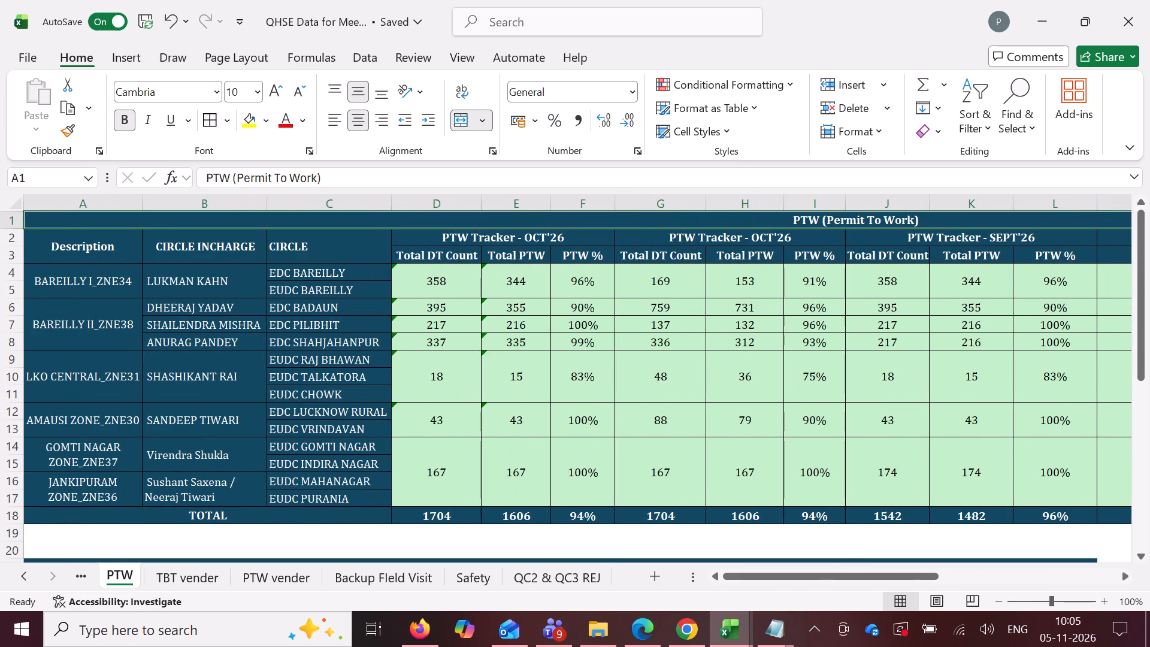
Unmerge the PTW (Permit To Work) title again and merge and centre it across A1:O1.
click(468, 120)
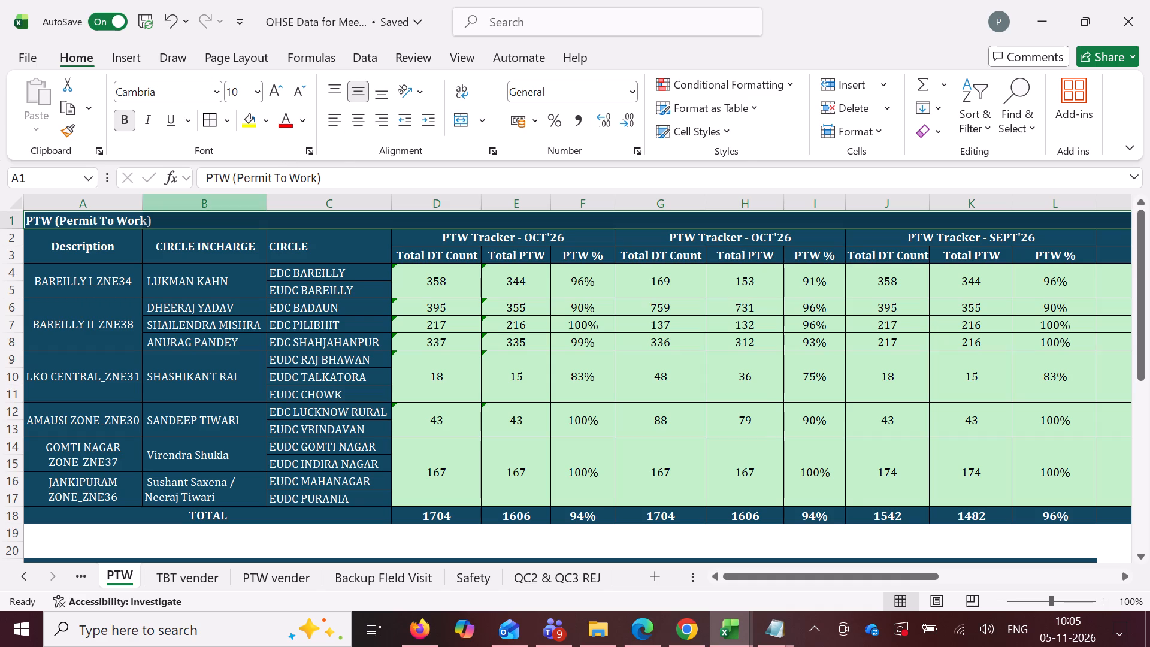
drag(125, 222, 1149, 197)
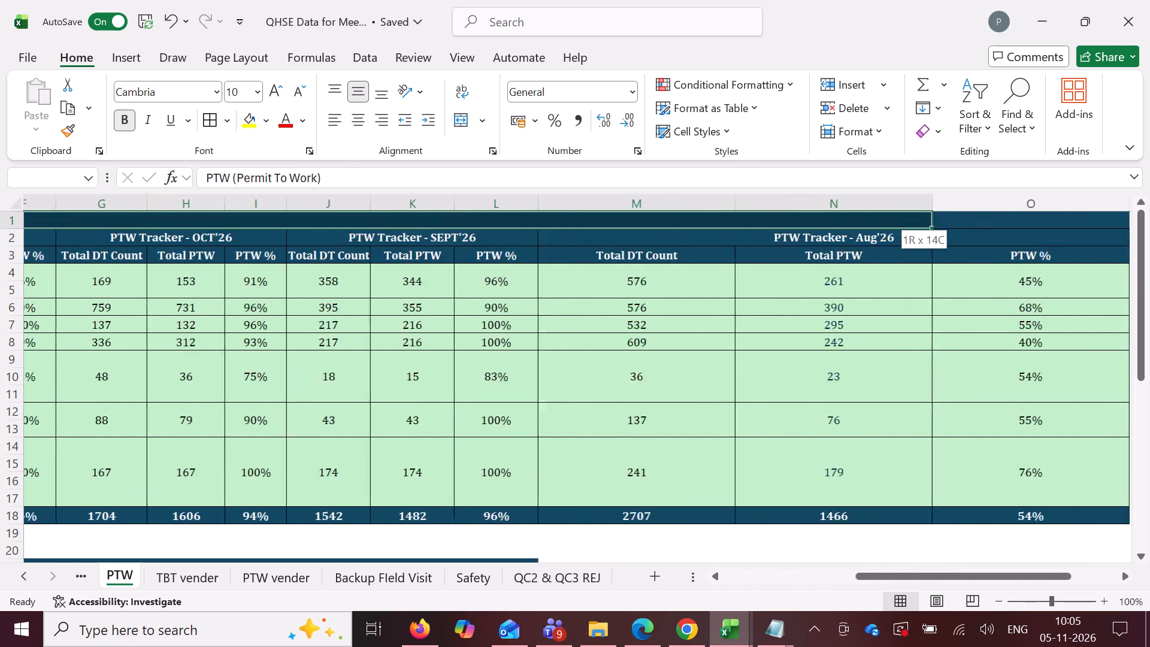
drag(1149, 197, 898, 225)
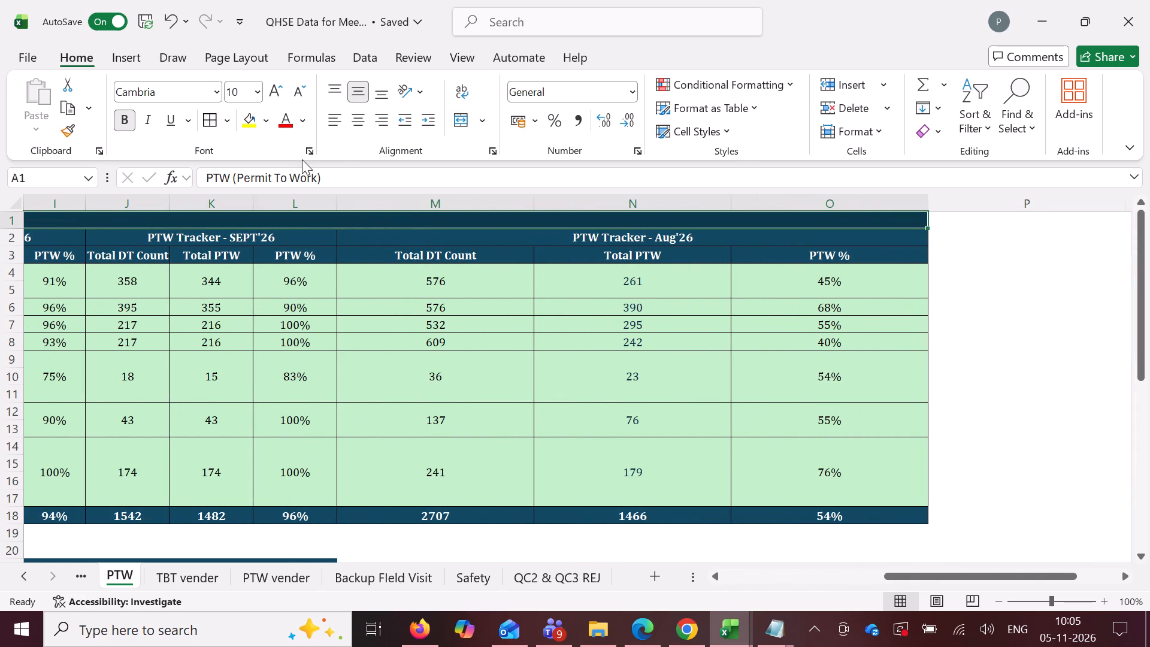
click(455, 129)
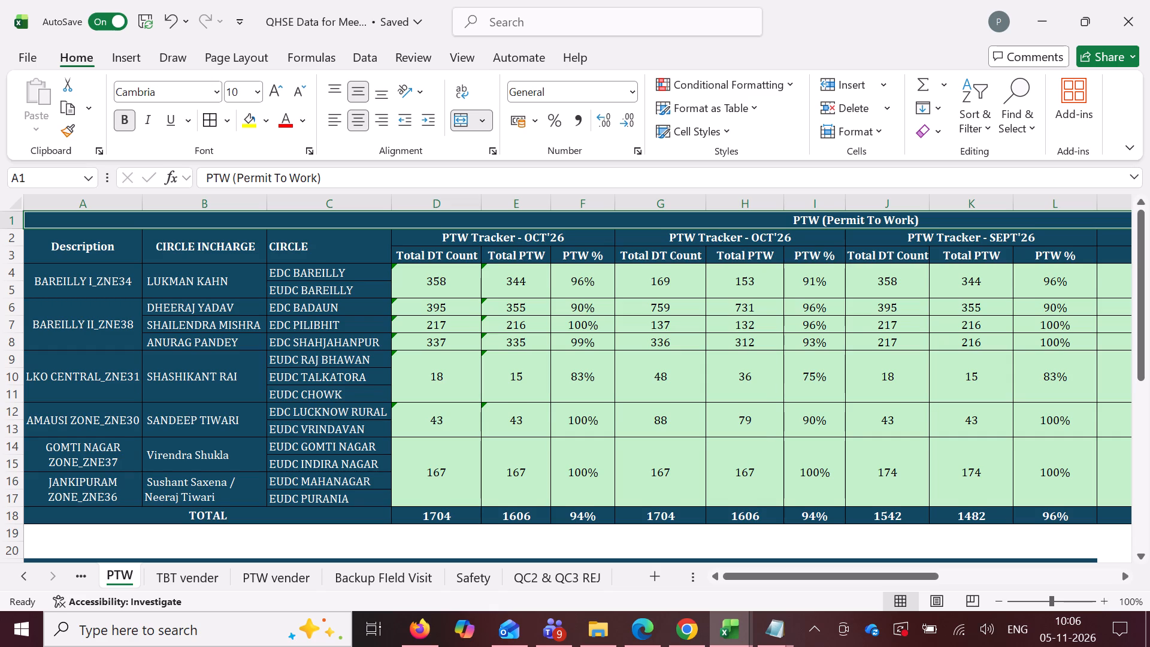
Check the inserted block's D4 formula against PTW vender, and undo the title merges and the block insertion on PTW.
scroll(873, 315, up, 1)
click(446, 282)
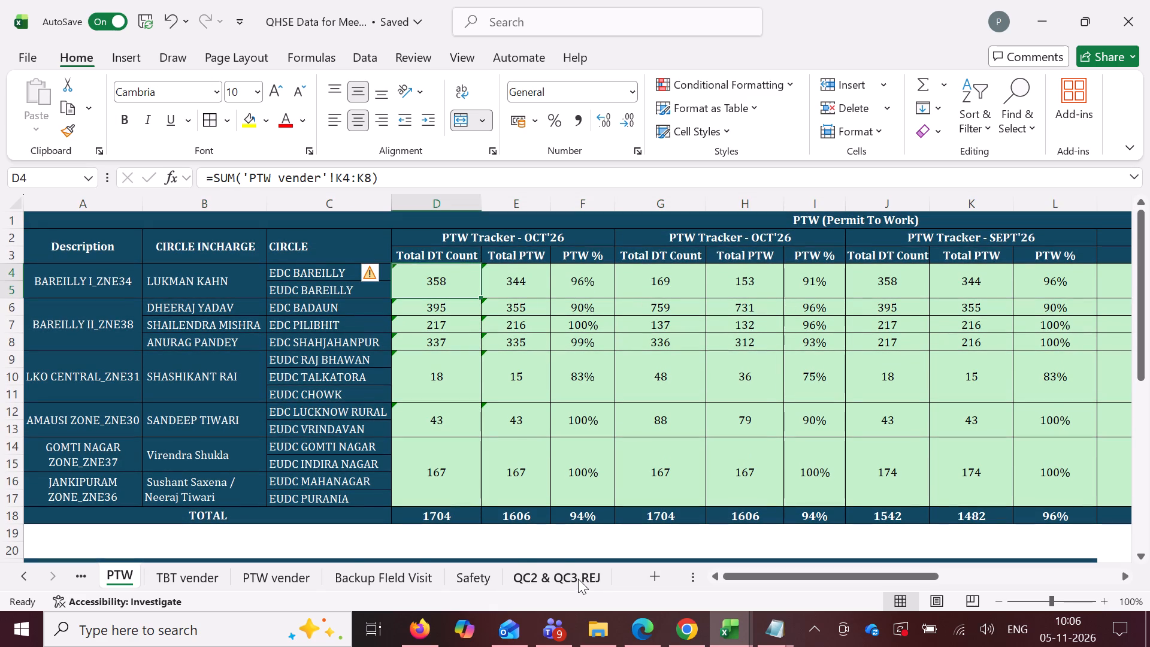
click(476, 588)
click(416, 581)
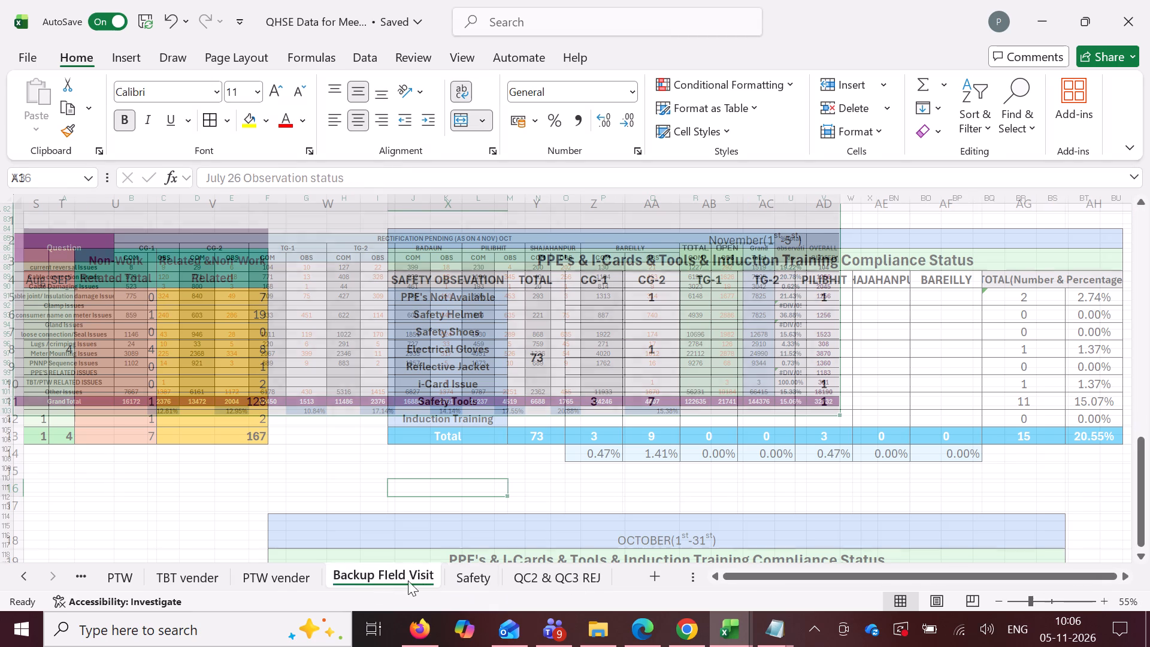
click(244, 569)
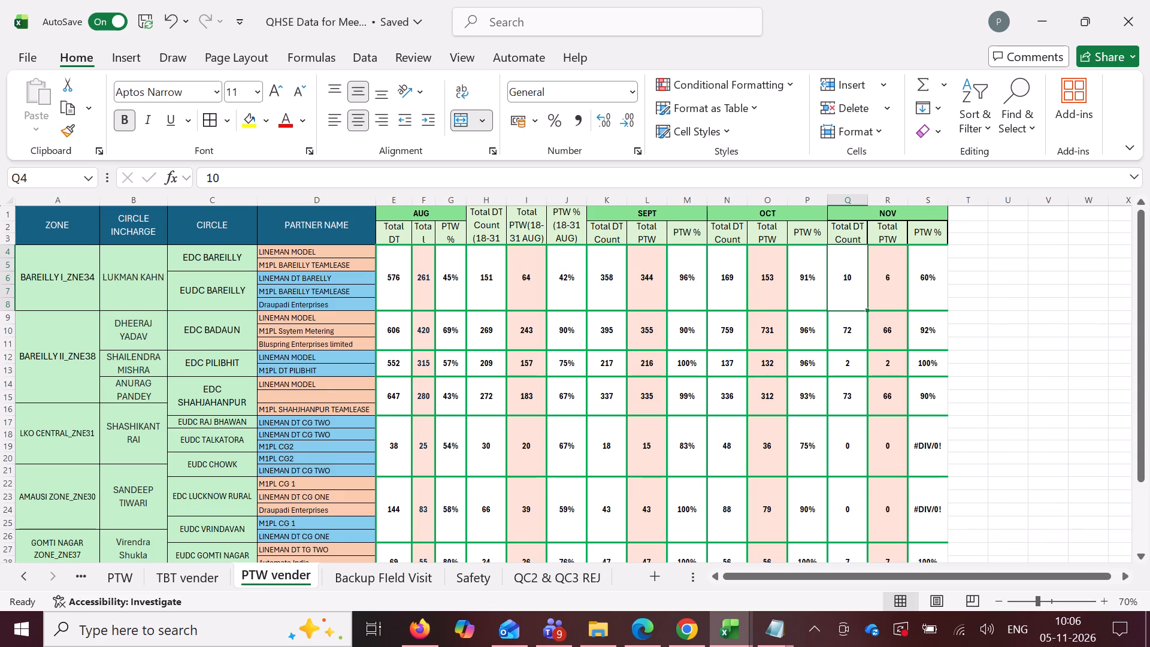
click(128, 572)
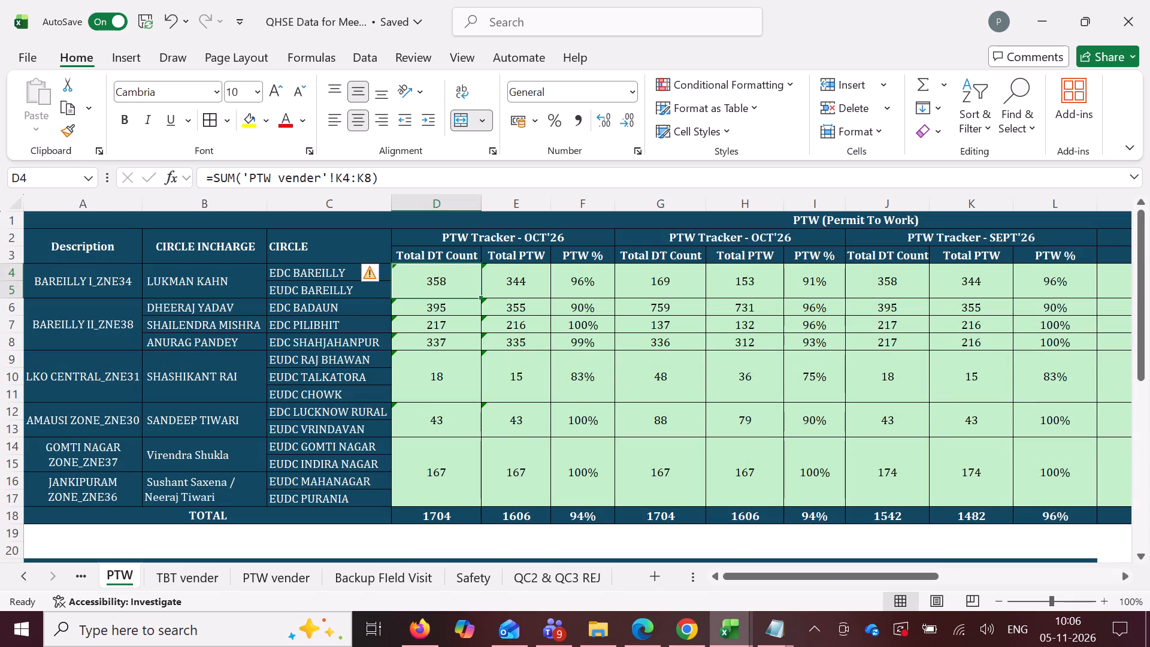
key(ctrl+z)
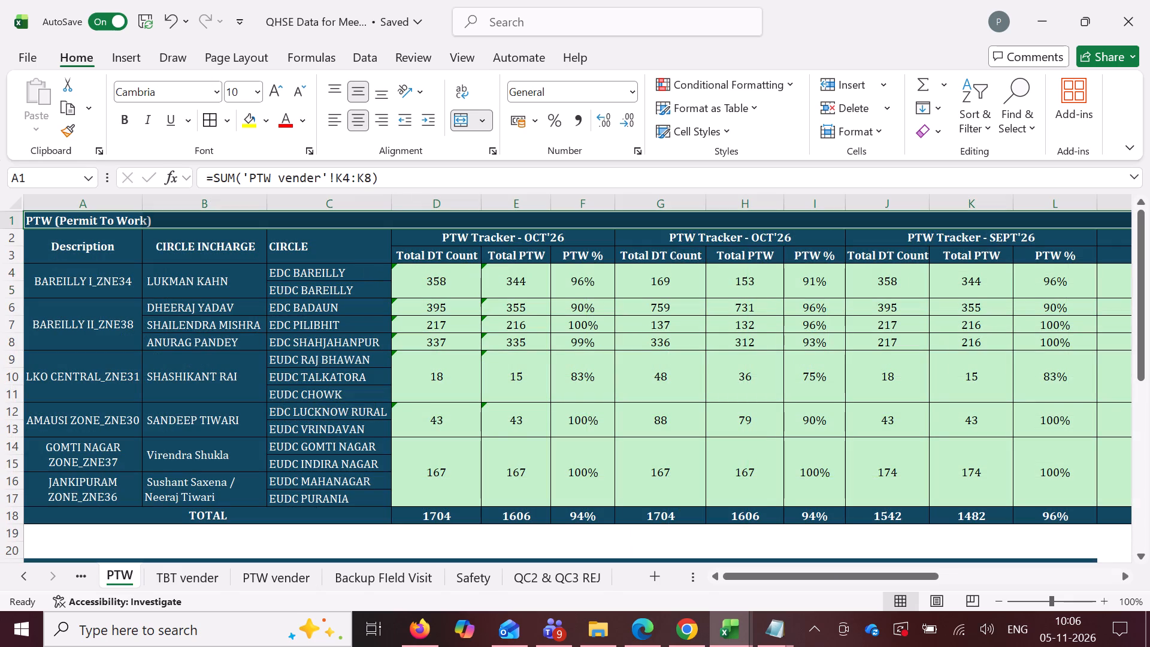
key(ctrl+z)
key(ctrl+z)
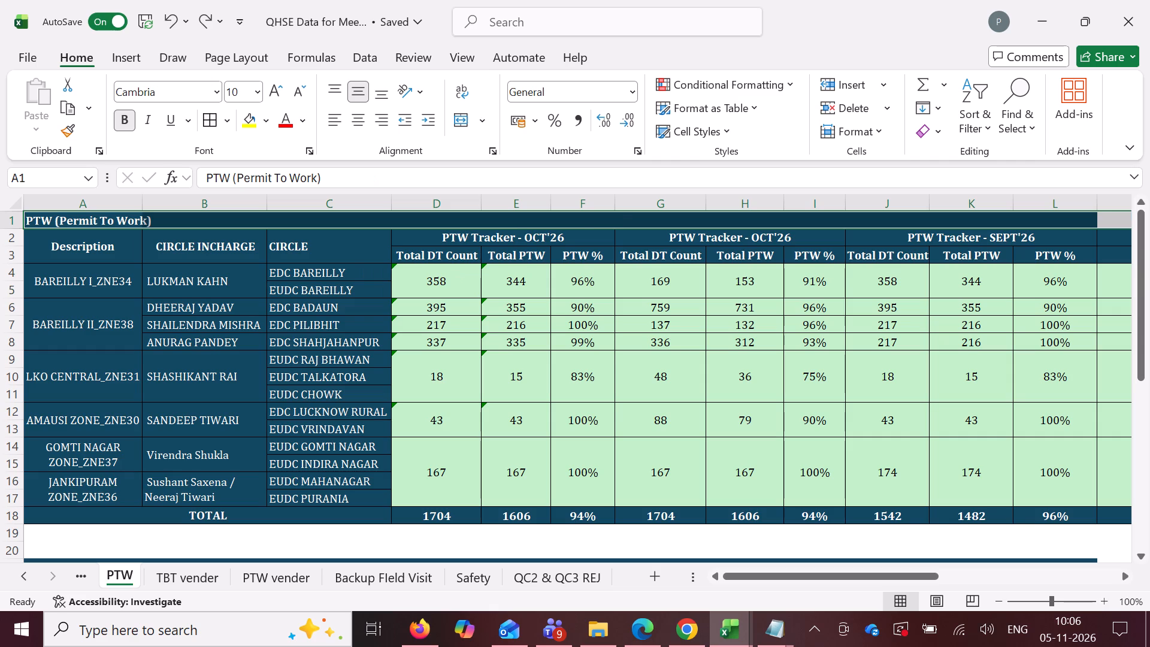
key(ctrl+z)
key(ctrl+z)
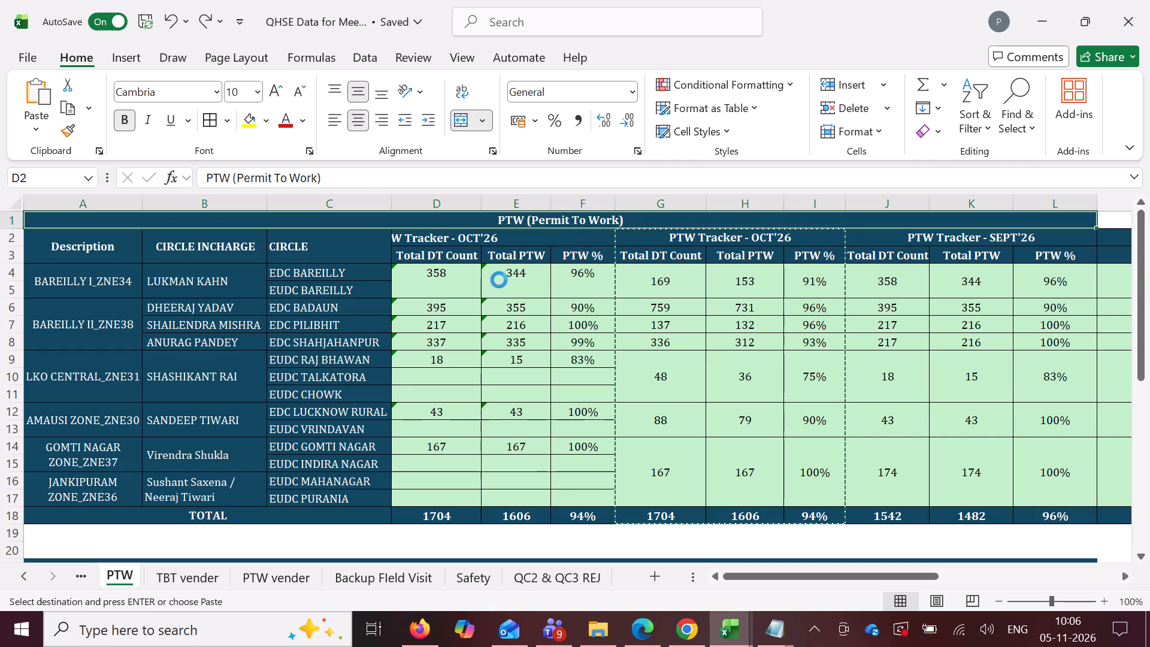
key(ctrl+z)
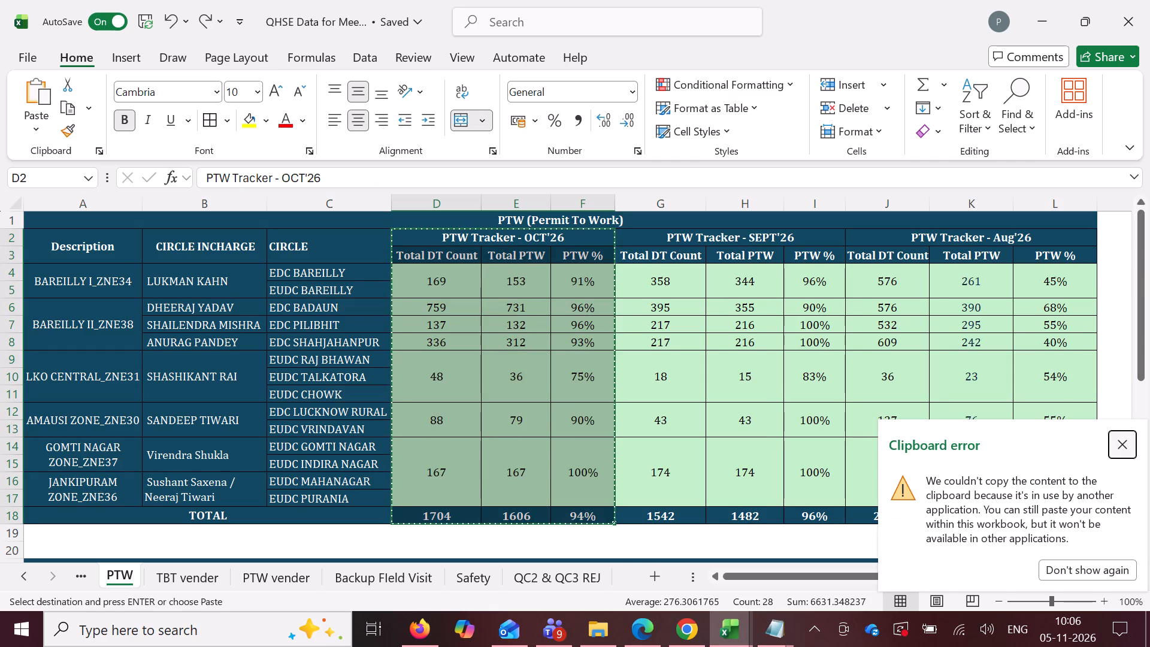
Insert a copy of the PTW Tracker - OCT'26 block, D2:F18, at G2 before the SEPT'26 block, shifting existing cells right.
key(ctrl+c)
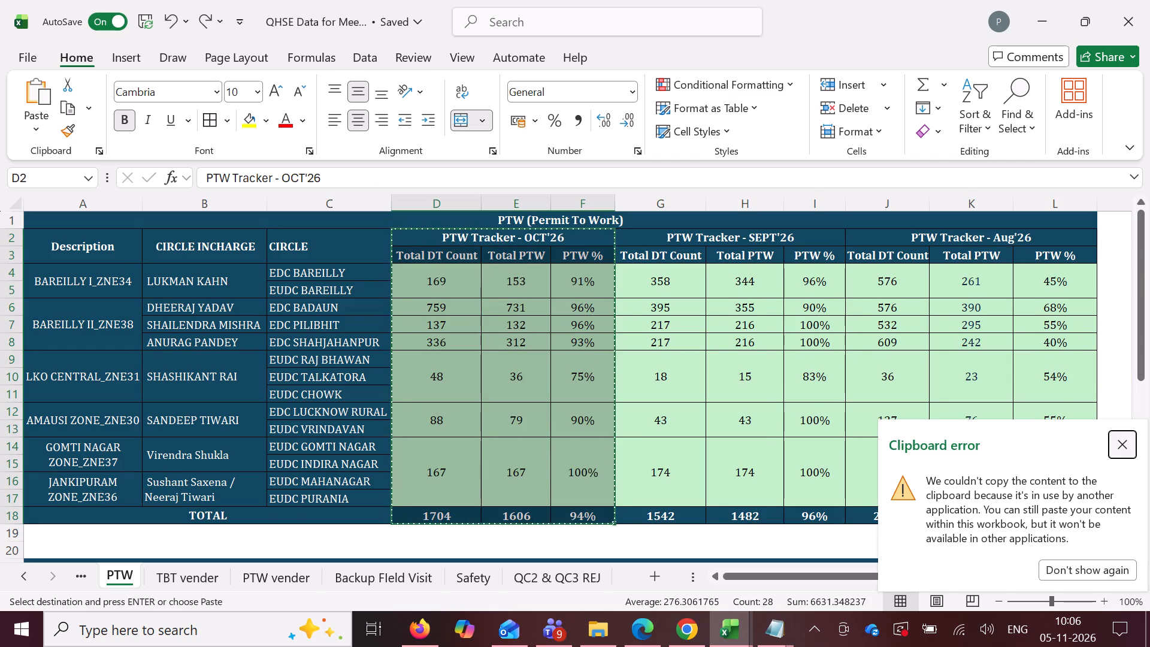
click(695, 237)
right_click(695, 237)
click(771, 246)
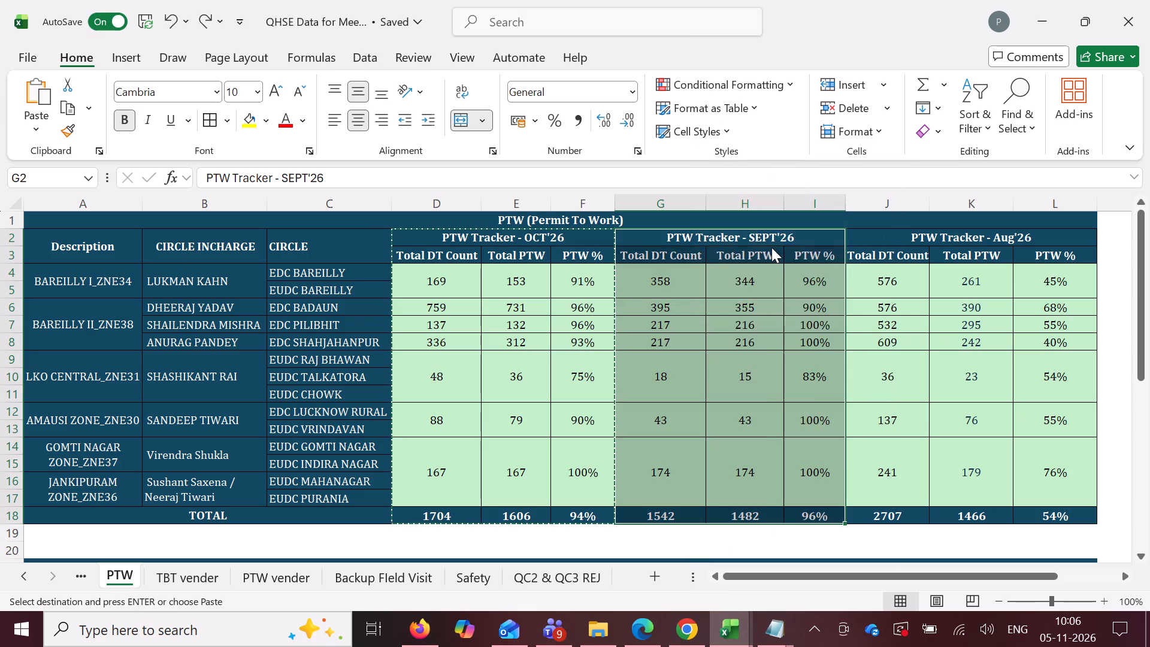
click(745, 305)
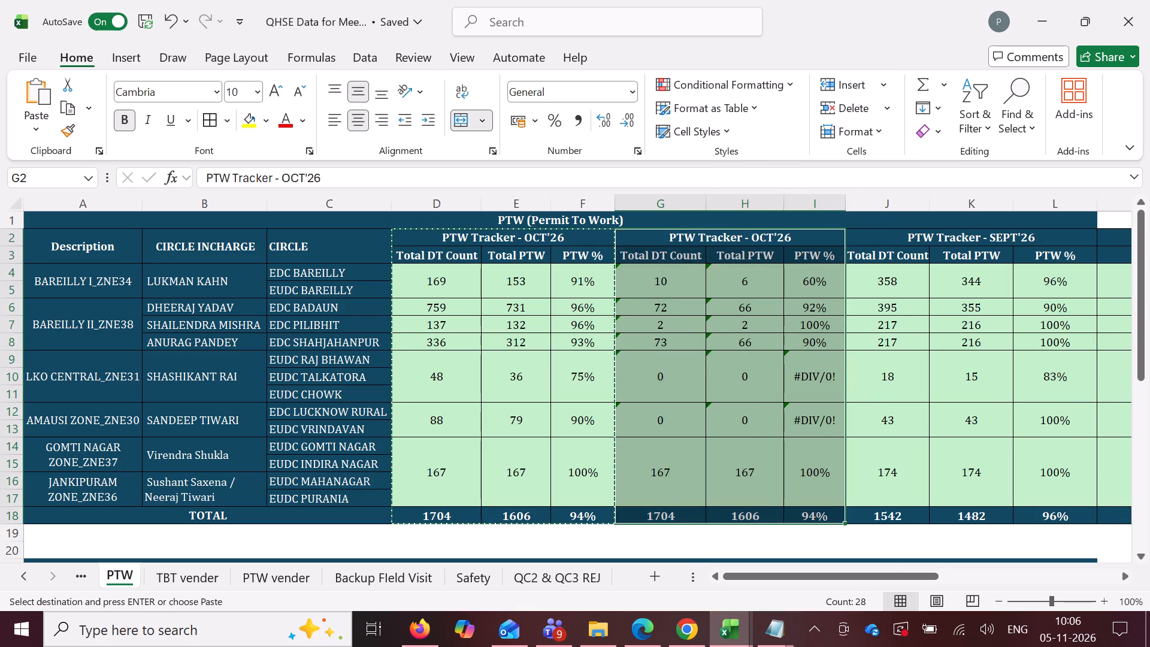
Ignore the formula error flags on G4:H17 in the copied block.
click(673, 279)
drag(673, 274, 759, 476)
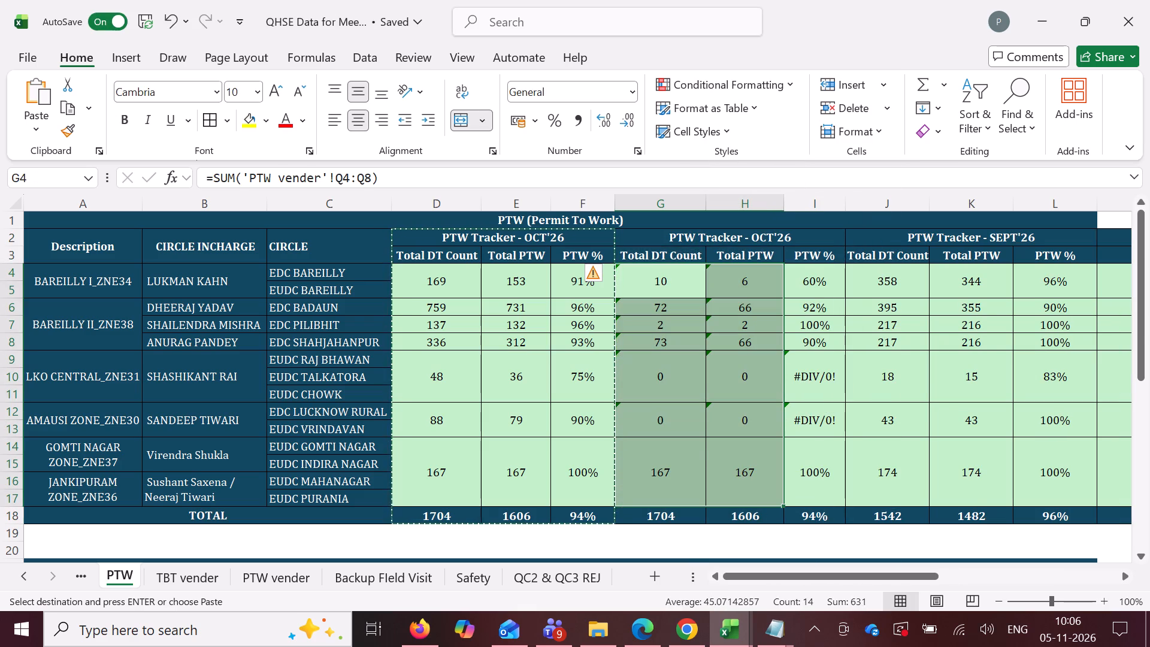
click(609, 275)
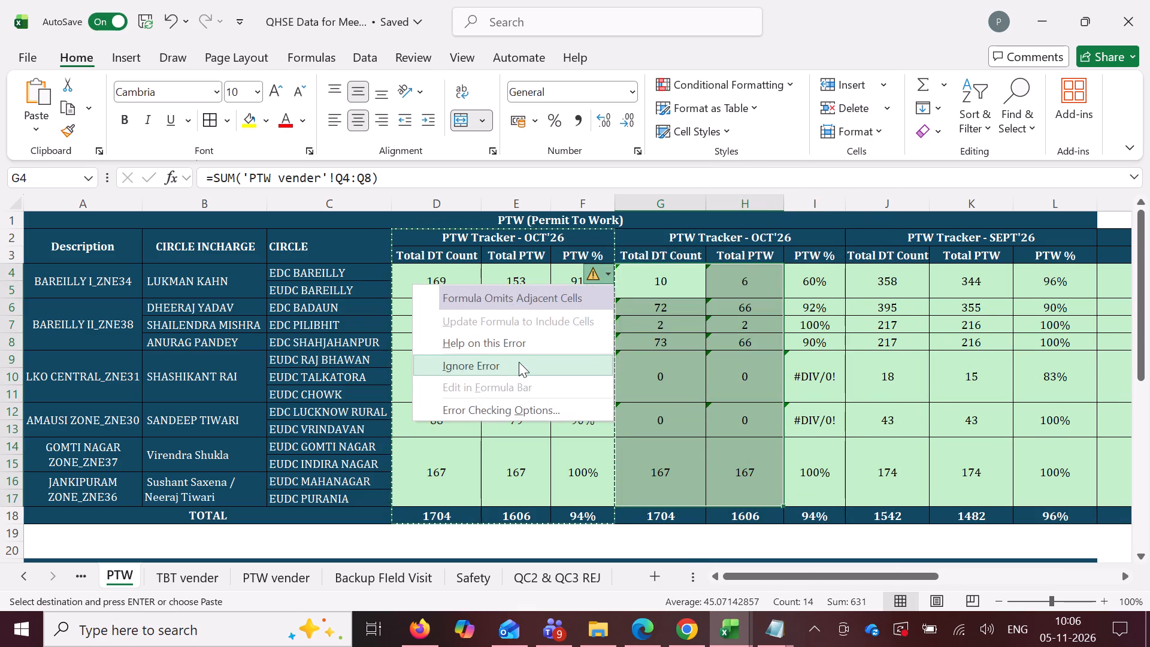
click(519, 362)
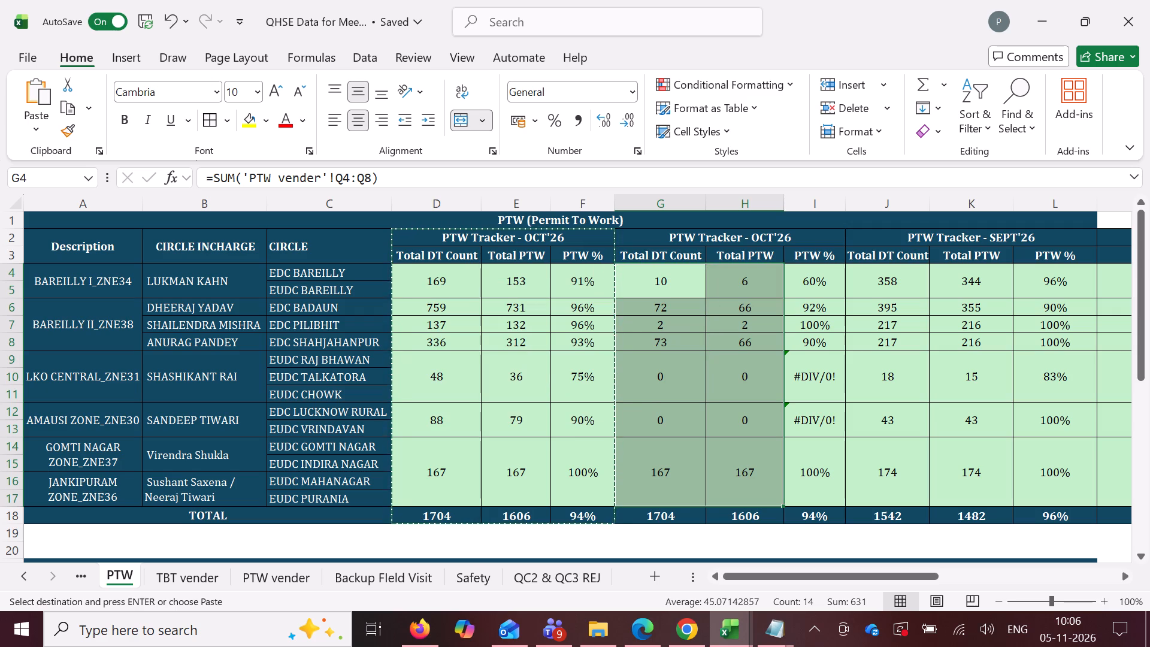
Enter 20 in both G14 and H14 of the copied PTW block, combining the last two NOV rows on PTW vender.
click(679, 426)
click(677, 468)
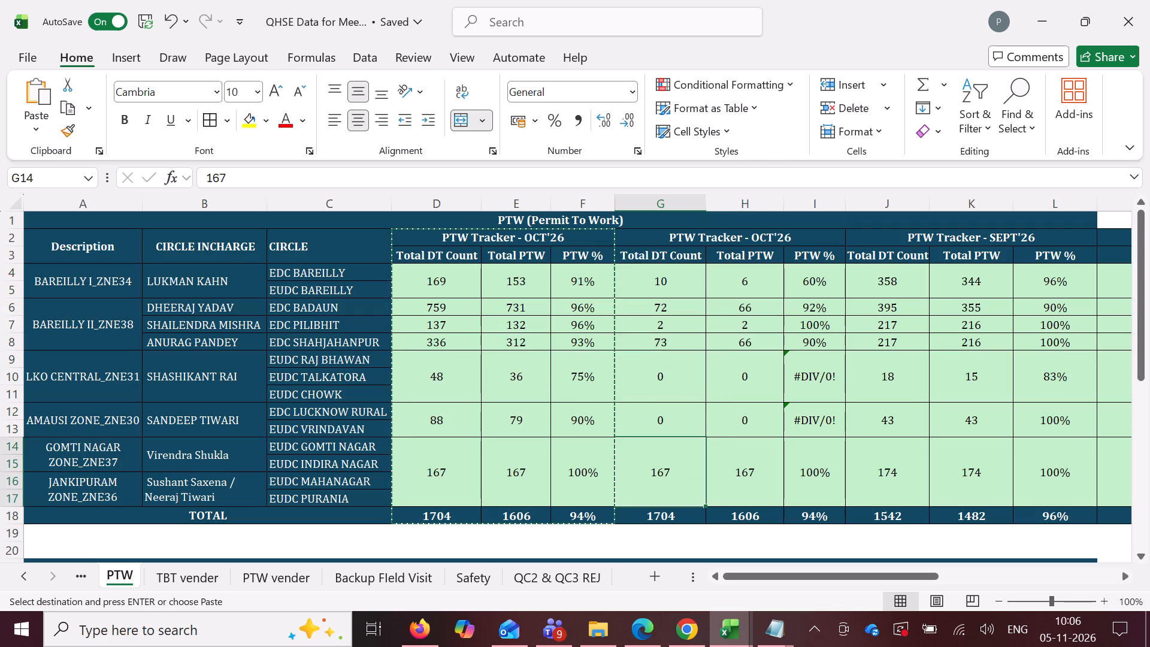
click(276, 573)
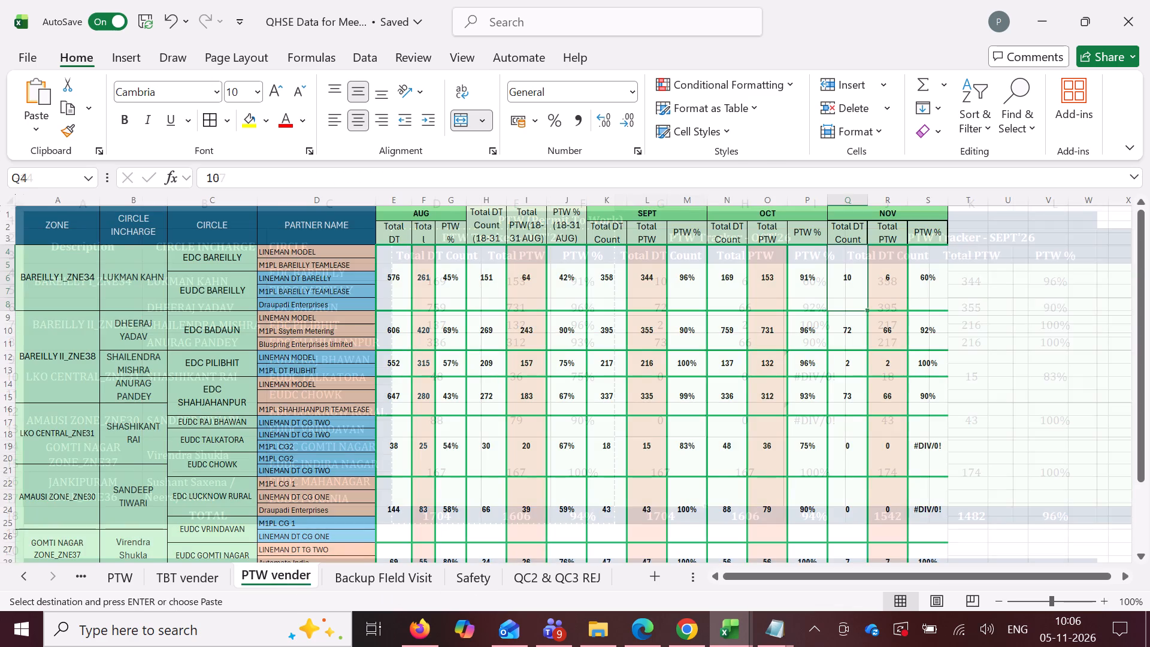
scroll(871, 487, down, 2)
drag(856, 478, 866, 519)
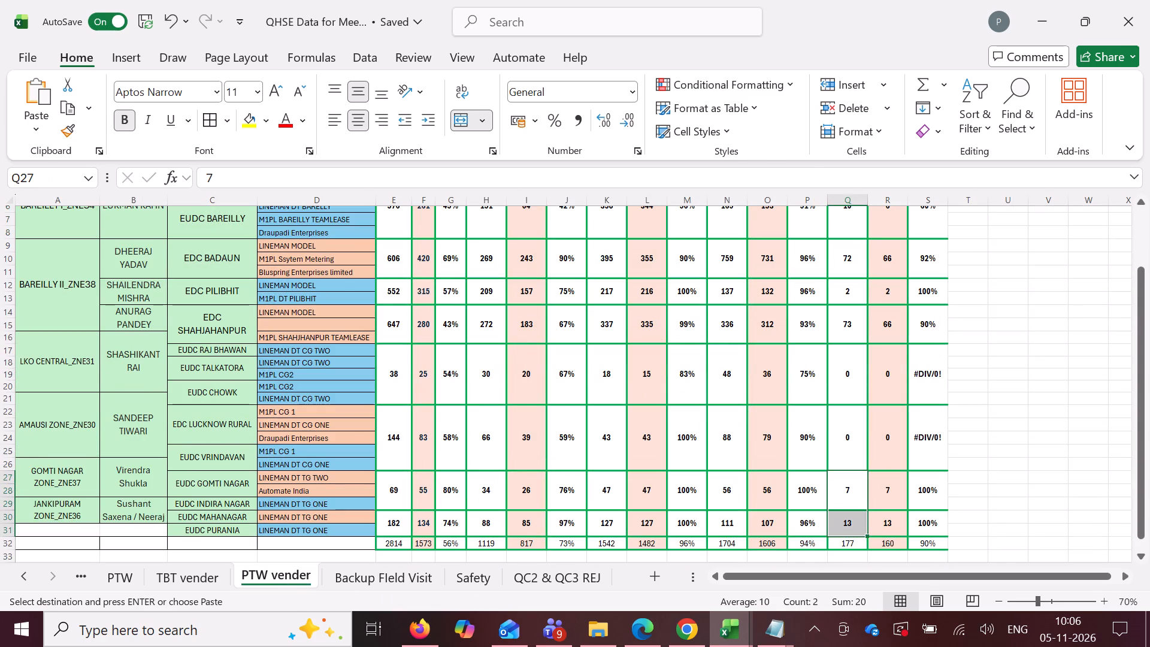
click(172, 569)
click(128, 570)
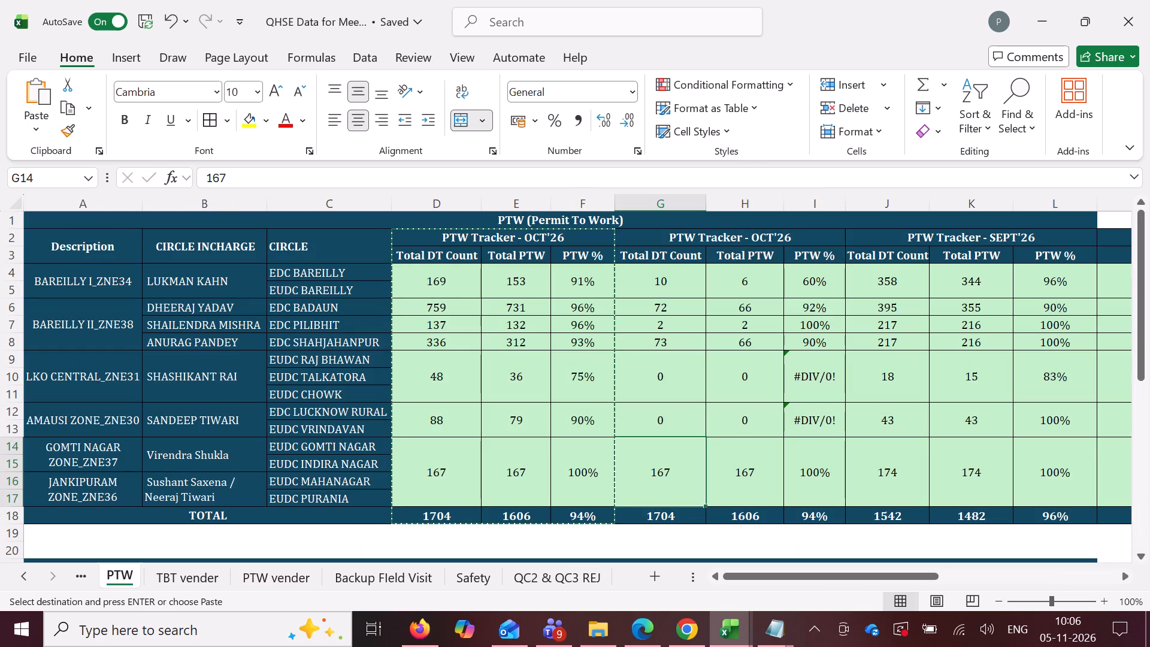
key(2)
key(0)
click(594, 599)
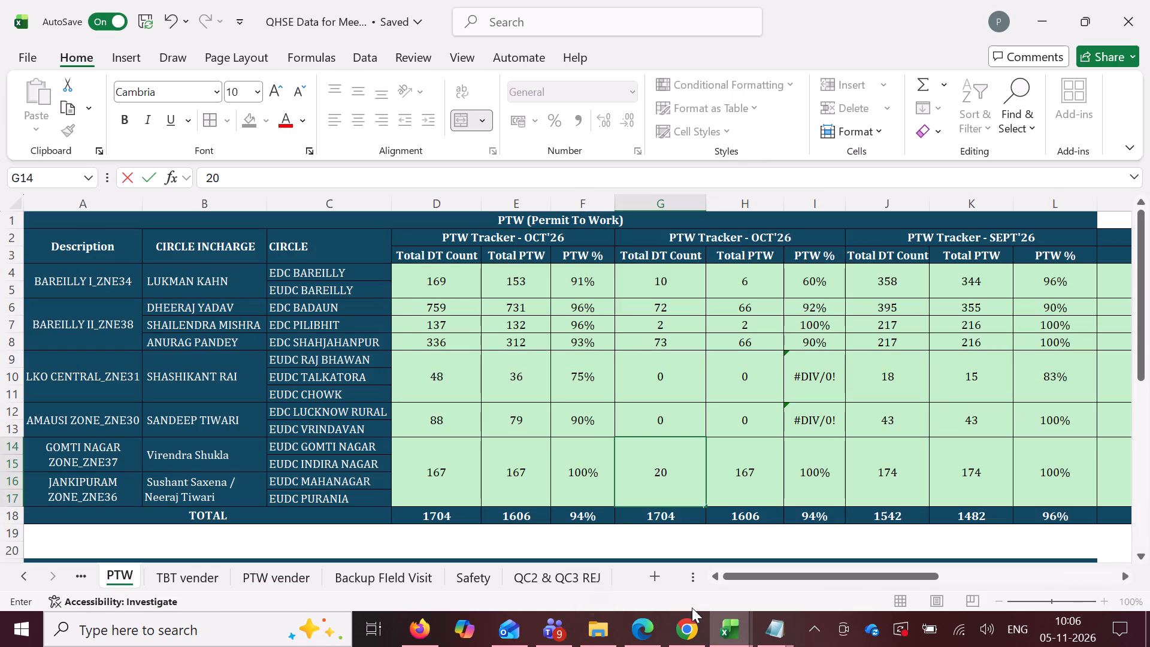
click(760, 470)
key(2)
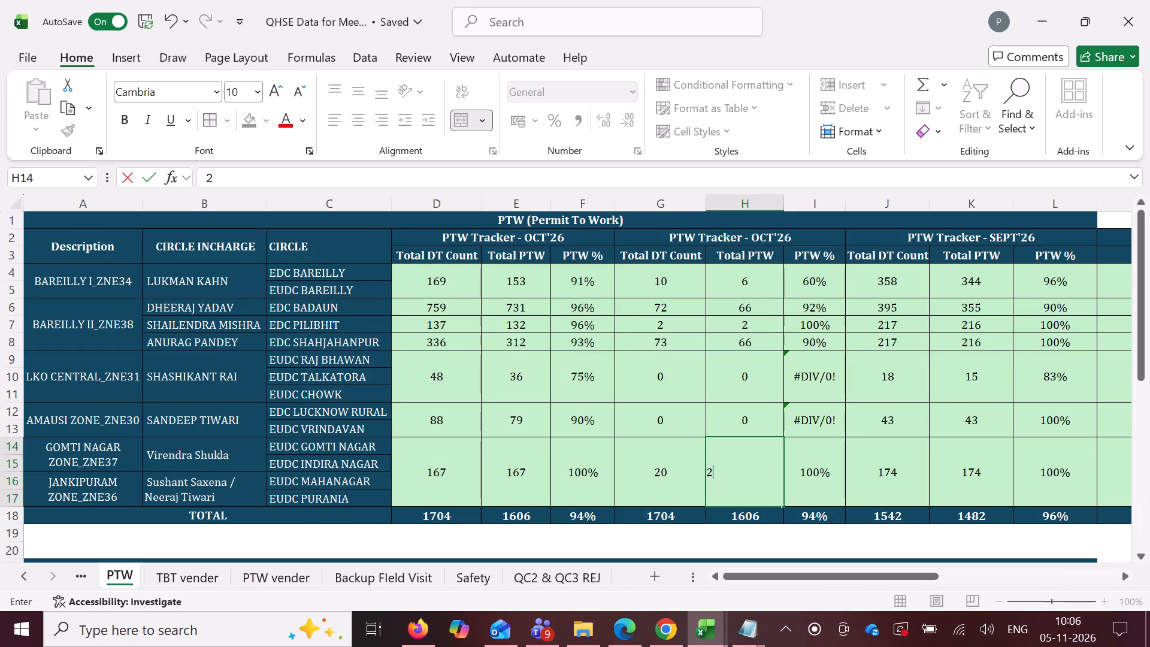
key(0)
click(830, 458)
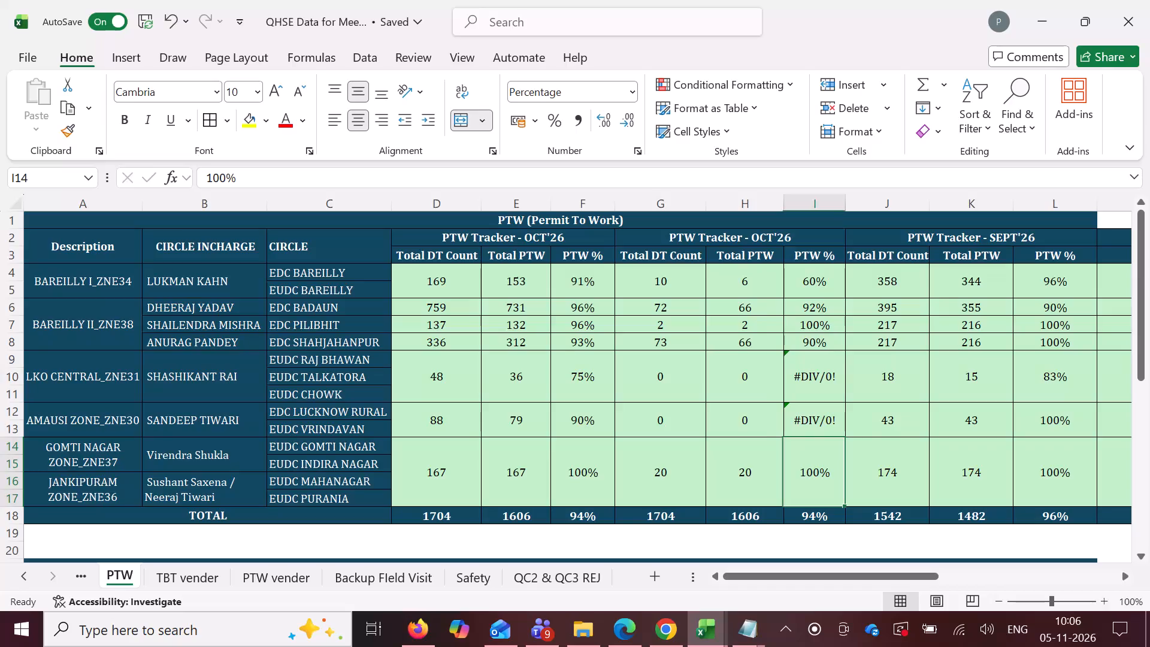
Copy the NOV totals Q32:S32 from PTW vender and paste them as values into the copied block's TOTAL row, G18:I18, on PTW.
click(257, 573)
drag(845, 542, 845, 541)
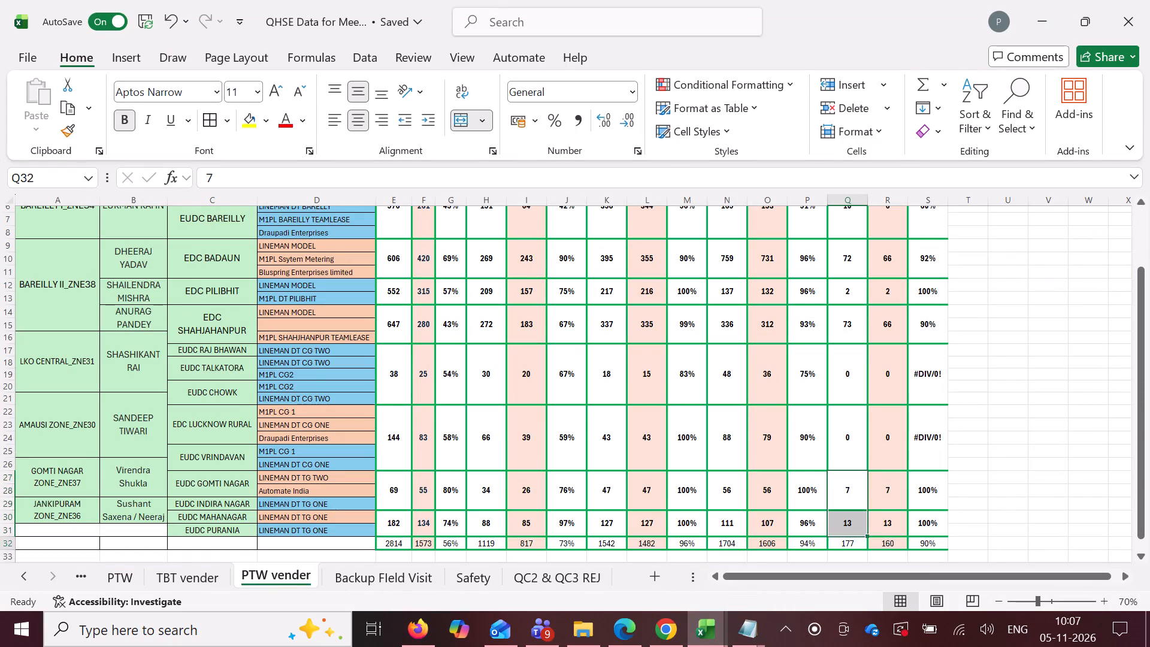
drag(845, 541, 915, 547)
key(ctrl+c)
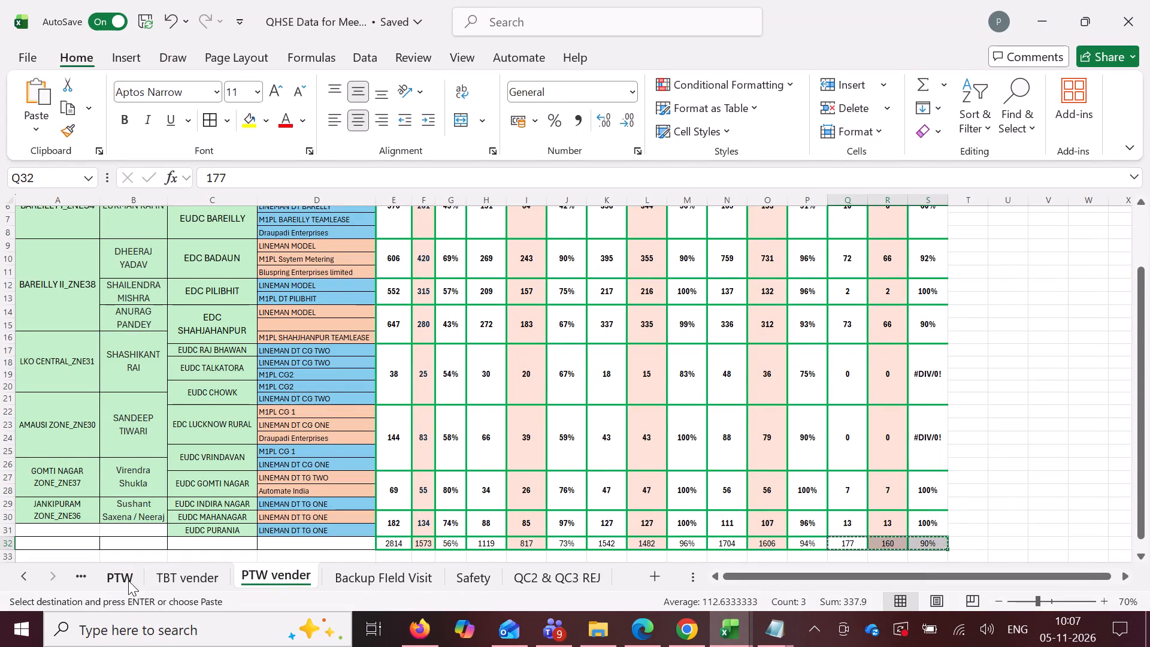
click(128, 581)
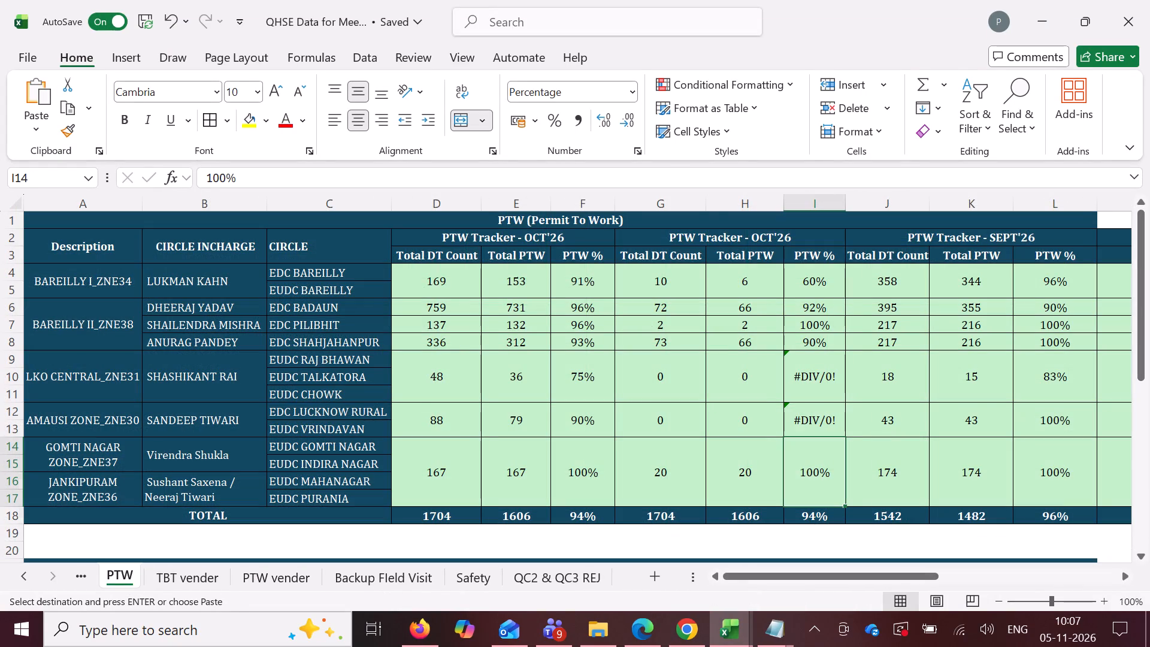
click(653, 519)
key(ctrl+shift+v)
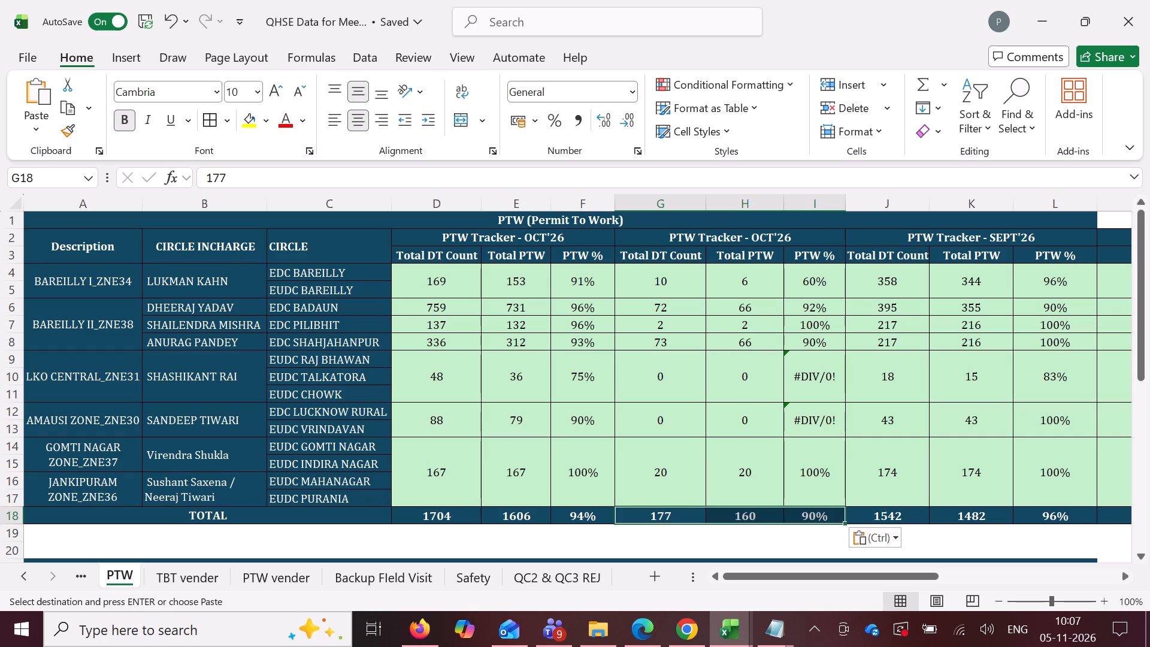
click(702, 542)
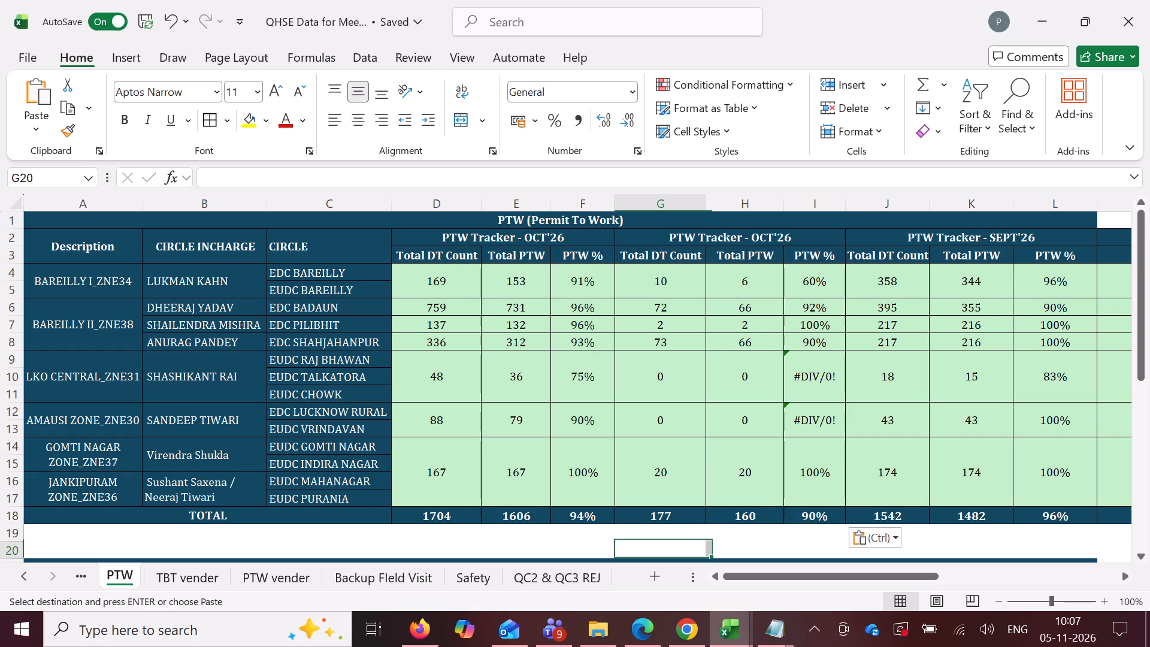
Unmerge the PTW (Permit To Work) title and merge and centre it across A1:O1.
drag(207, 223, 728, 243)
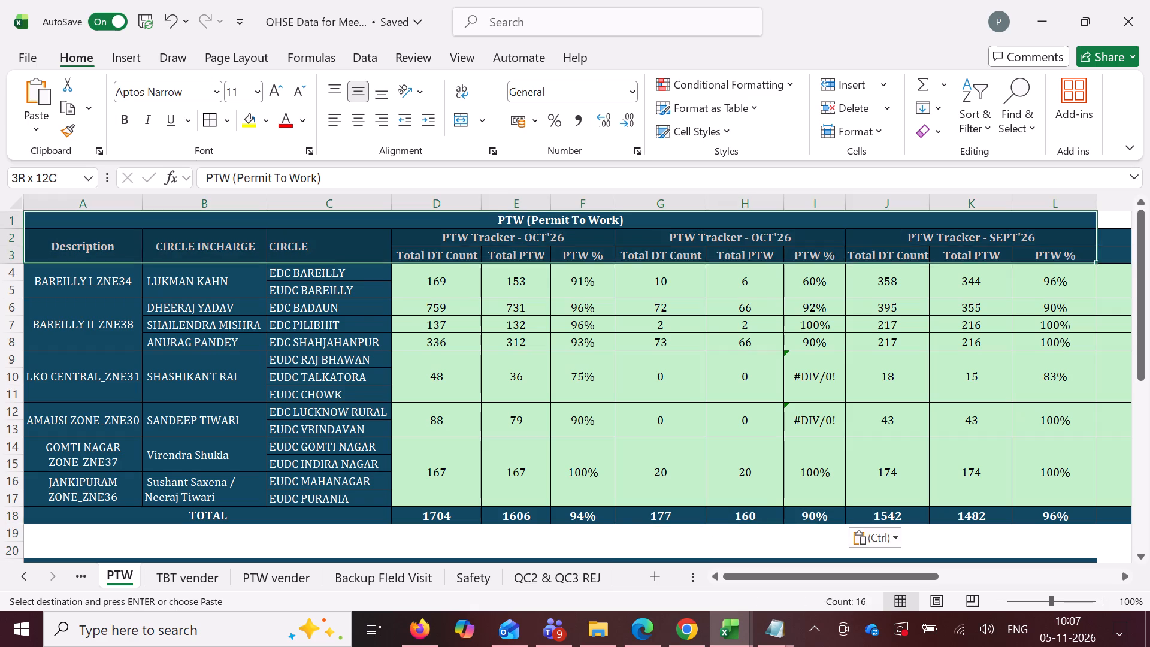
drag(728, 243, 1075, 205)
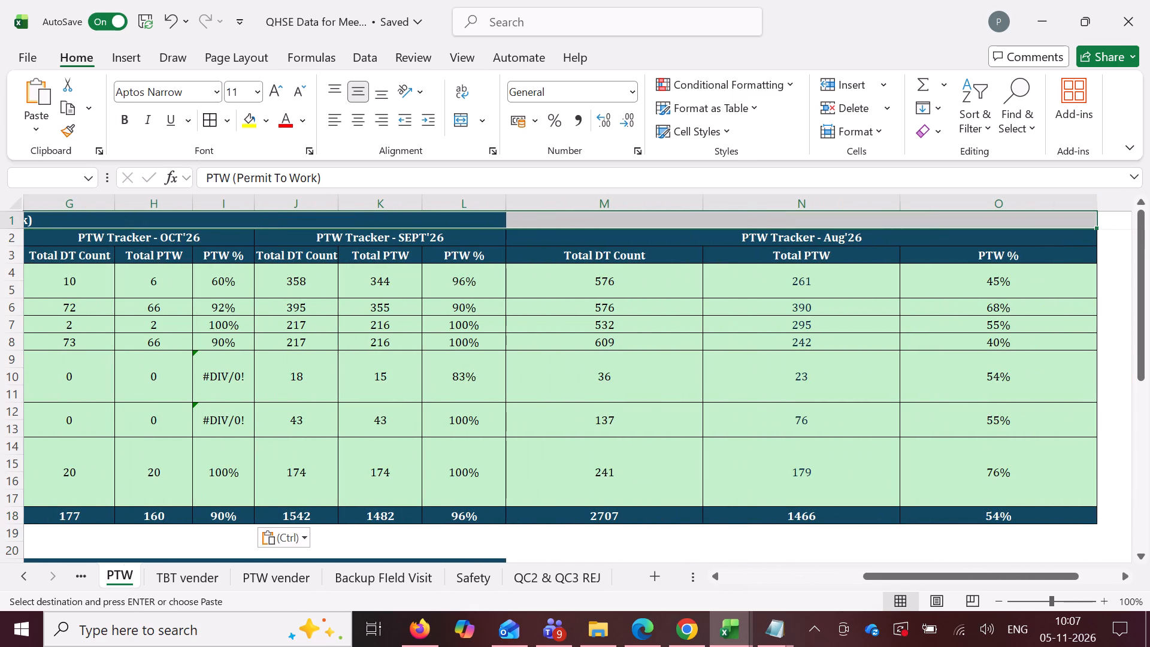
click(462, 113)
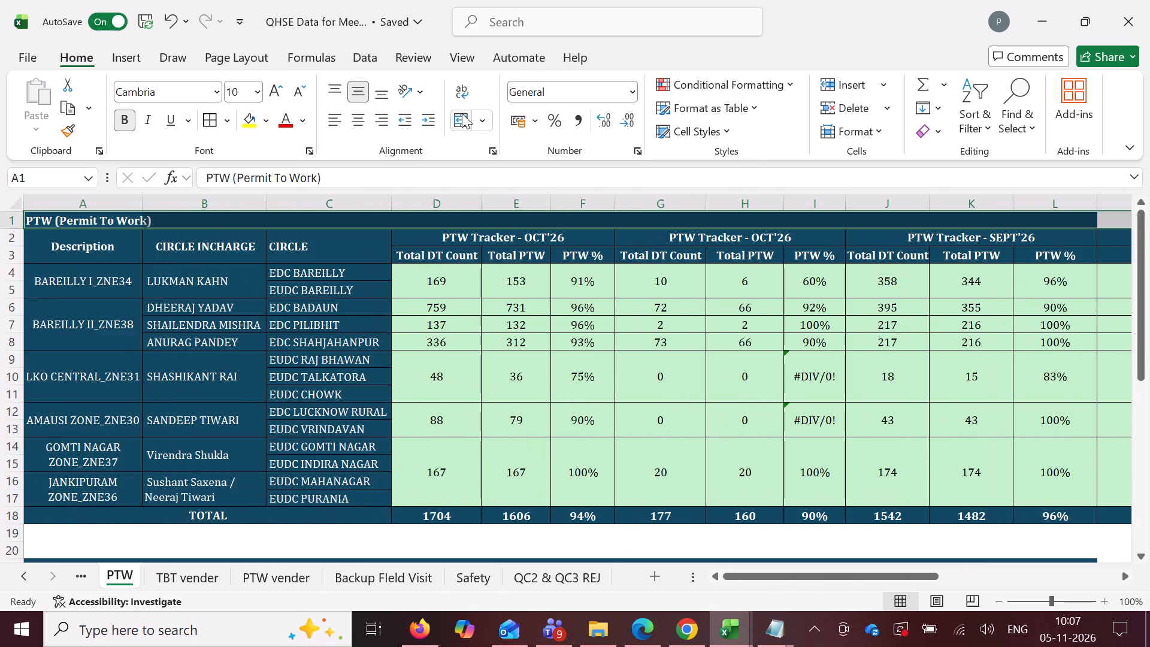
click(462, 113)
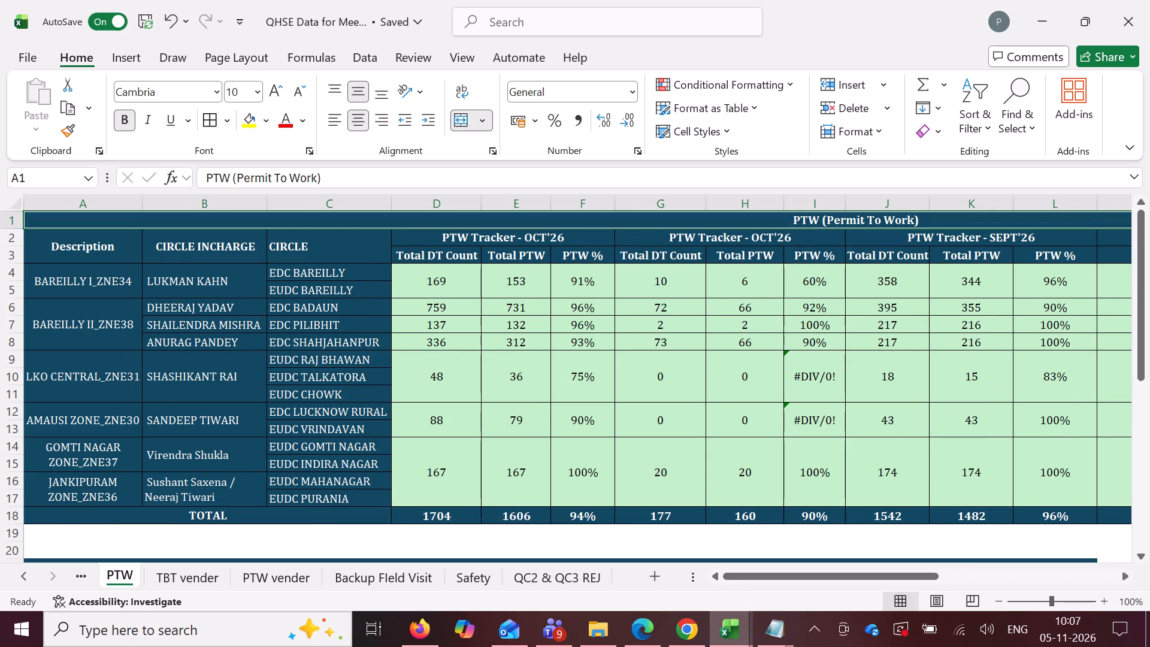
Rename the copied block's header in G2 as PTW Tracker - NOV'26.
scroll(718, 337, left, 8)
scroll(720, 337, right, 1)
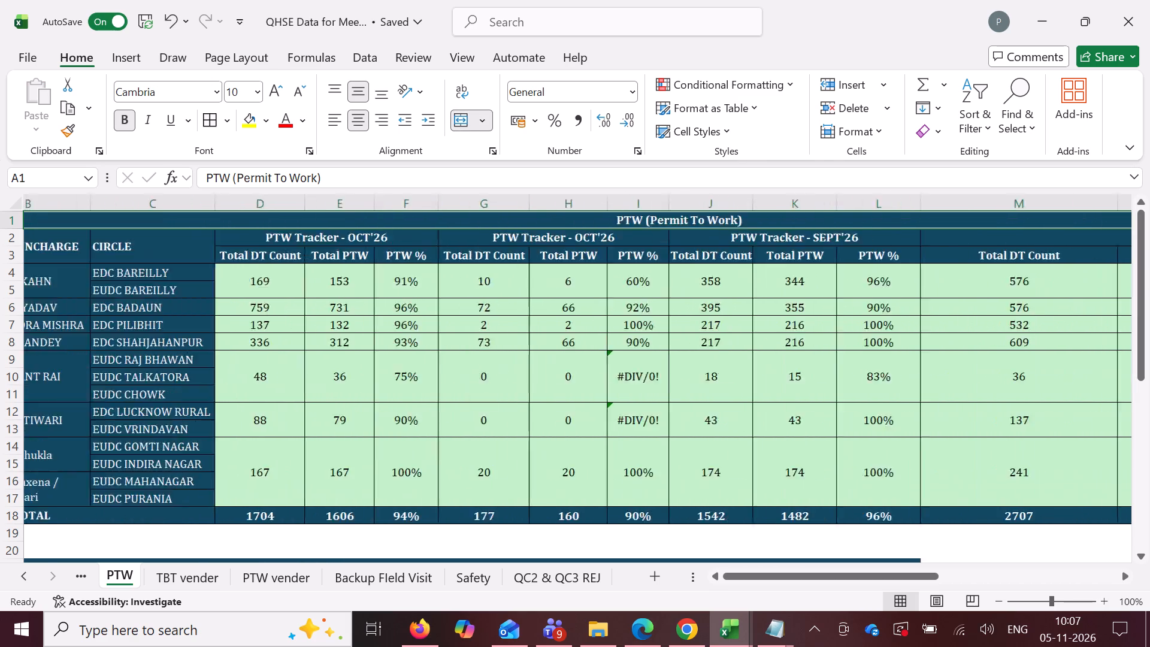
scroll(720, 337, left, 3)
scroll(720, 337, right, 1)
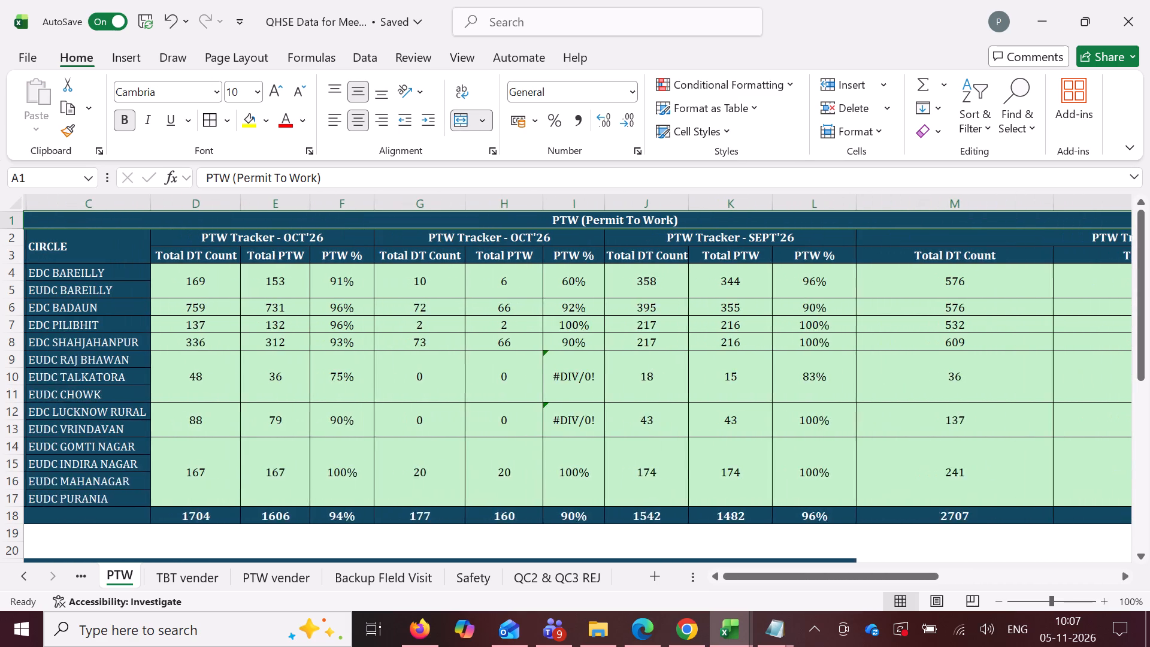
scroll(720, 337, right, 1)
click(558, 237)
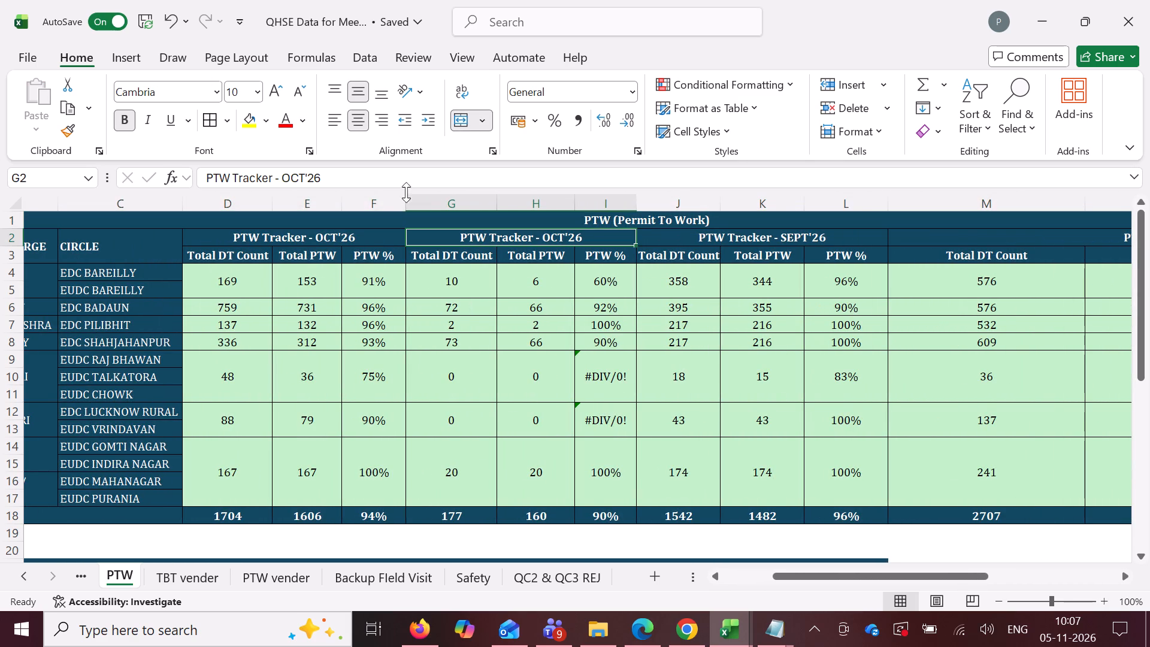
click(303, 175)
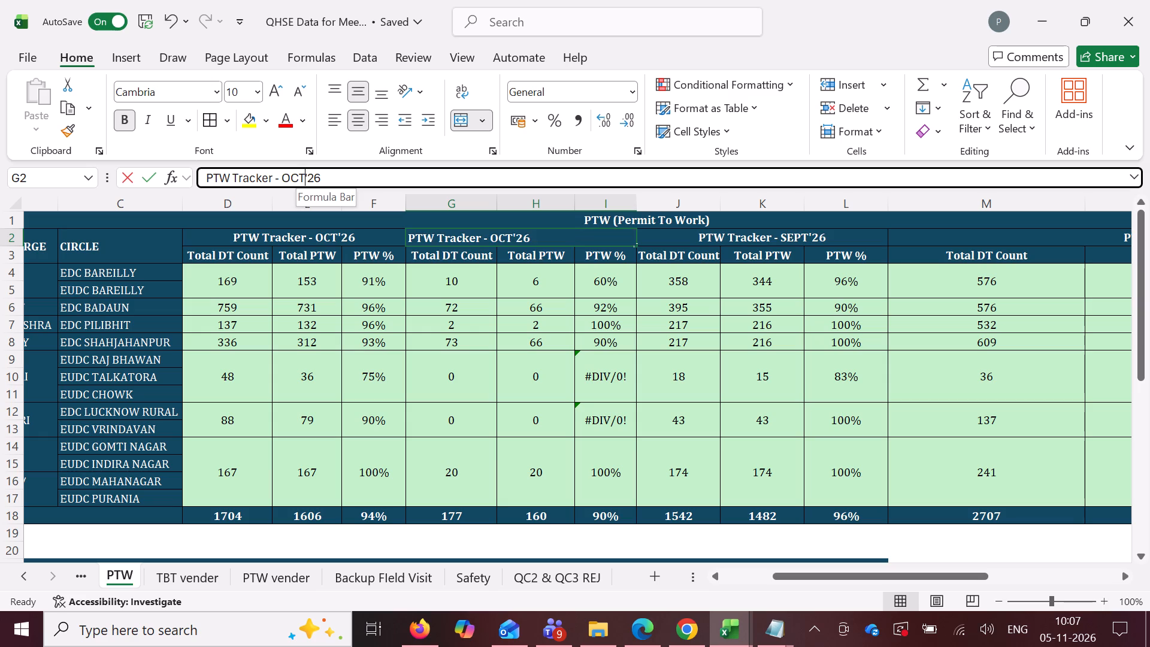
key(BackSpace)
key(BackSpace)
key(BackSpace)
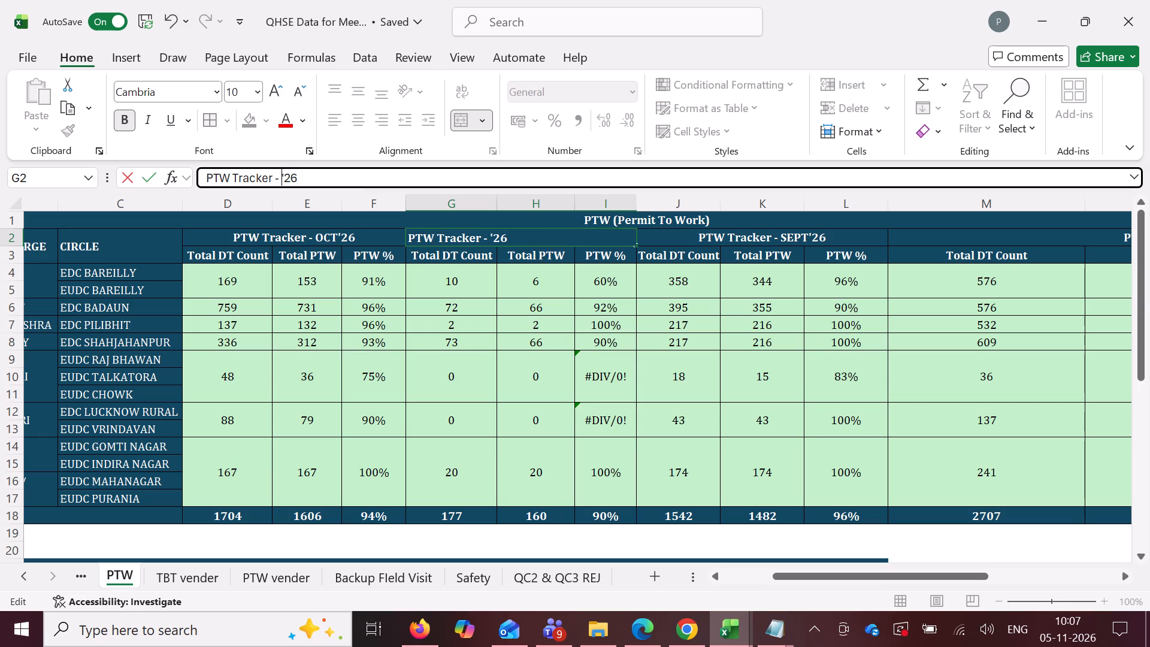
text(NOV)
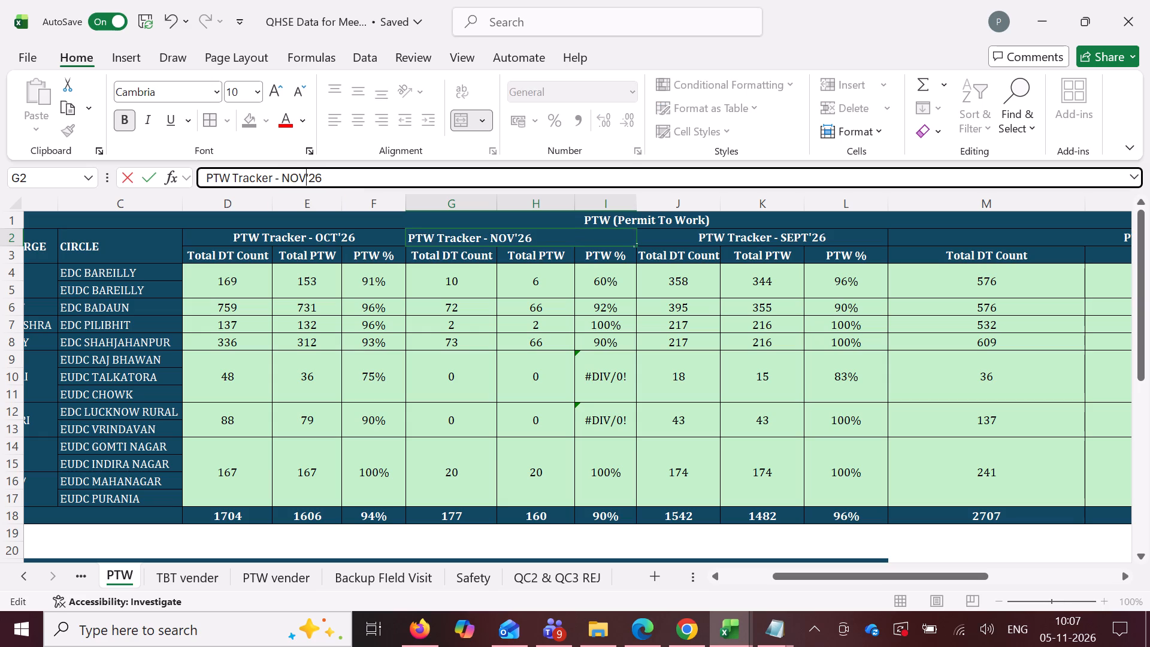
click(446, 289)
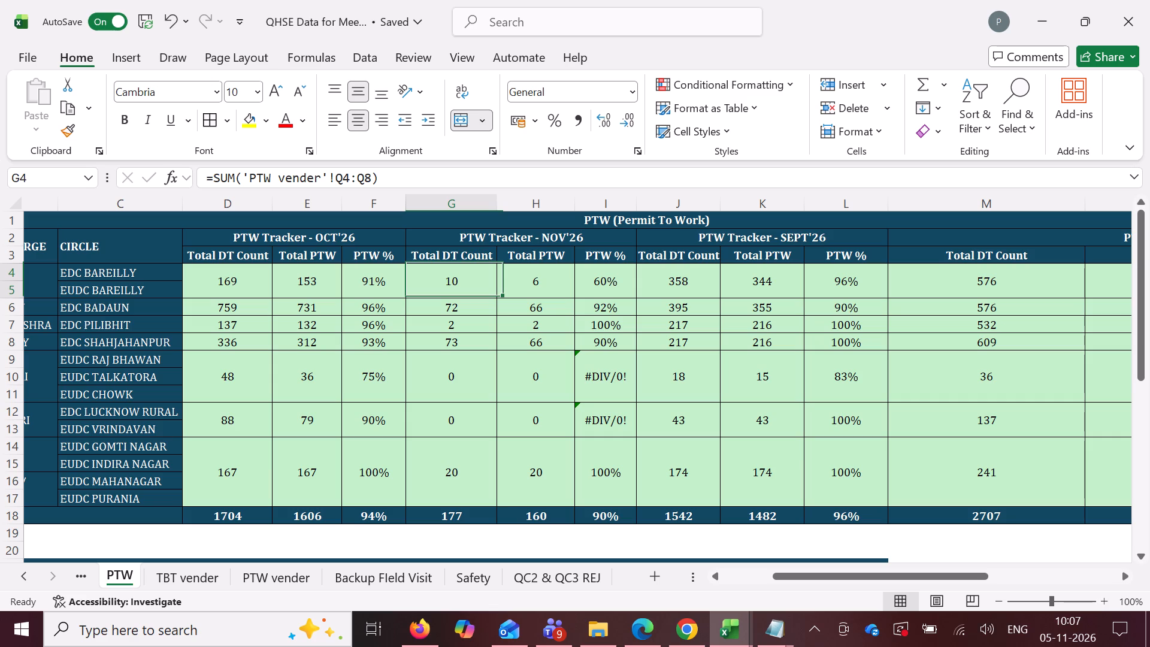
Check the sum of the NOV'26 Total DT Count cells G4:G17 against the block's TOTAL row.
drag(471, 279, 465, 487)
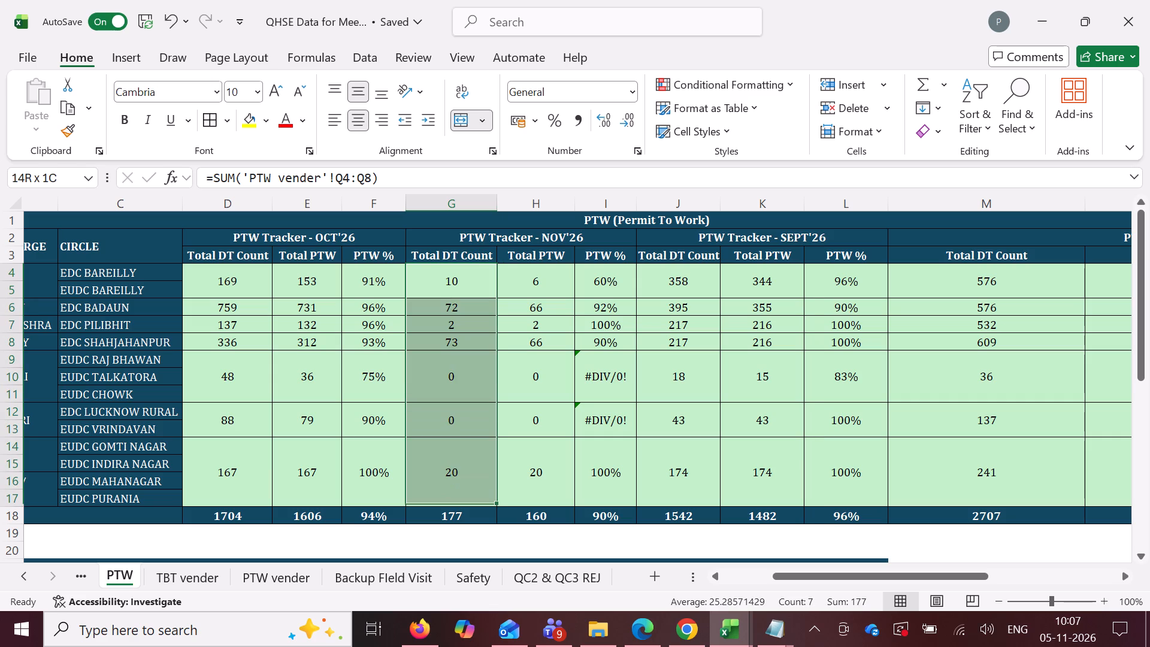
drag(465, 487, 468, 487)
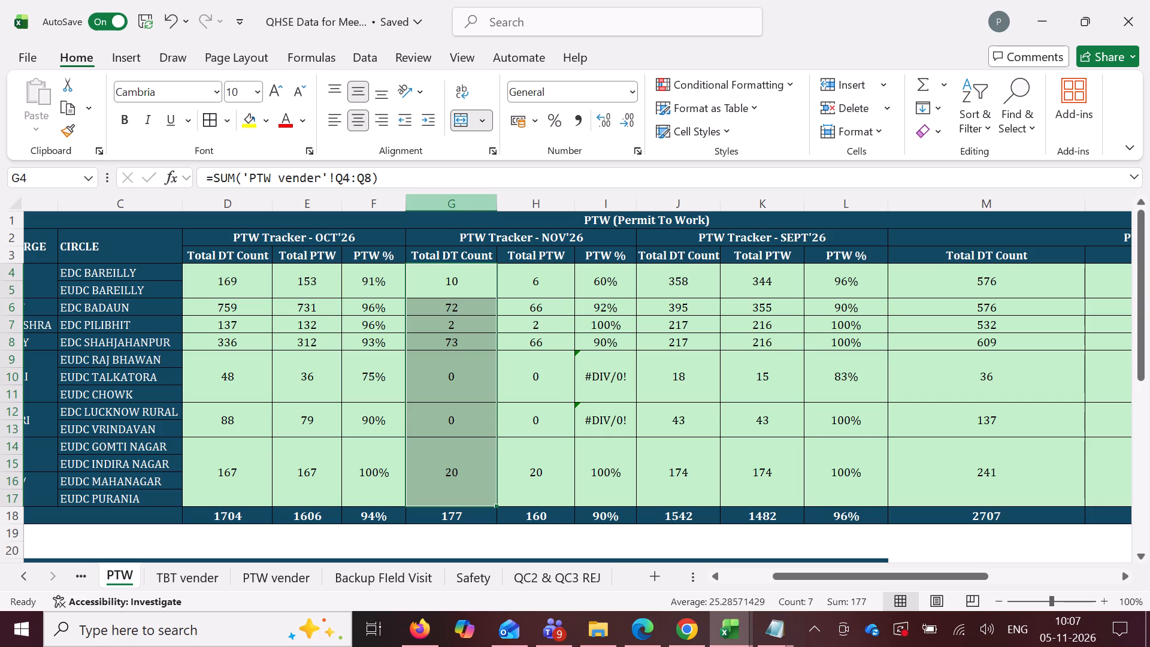
click(567, 277)
Move the PTW Tracker - NOV'26 block, G2:I18, to D2 ahead of the OCT'26 block, shifting the existing cells right.
drag(373, 228, 379, 238)
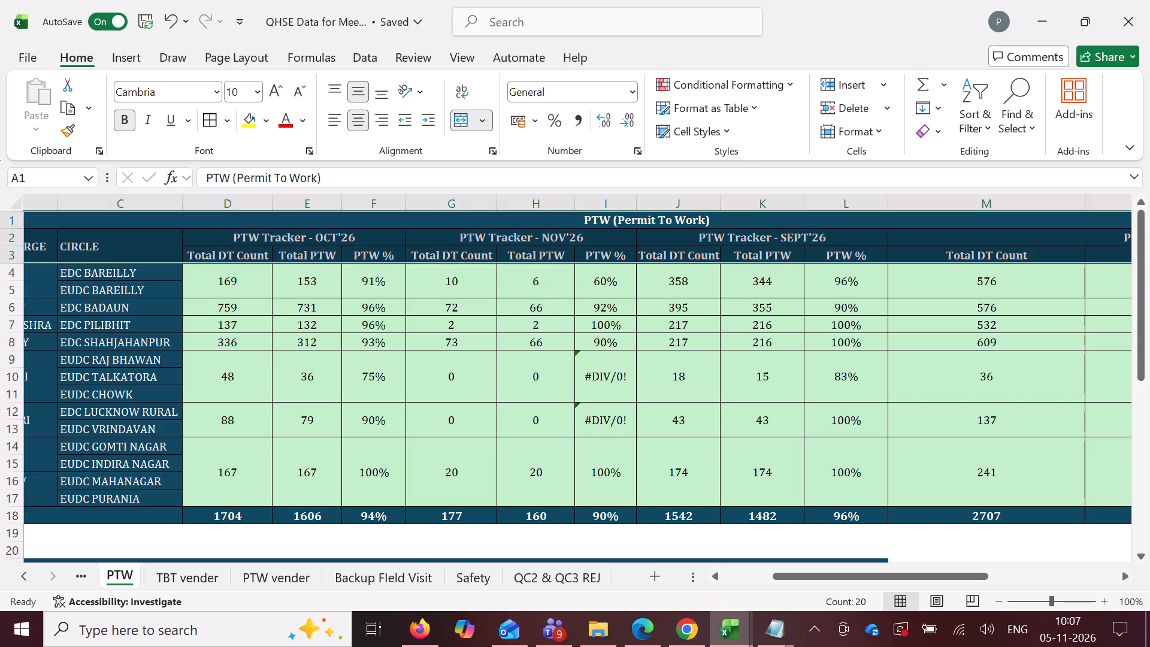
click(377, 236)
drag(471, 240, 589, 513)
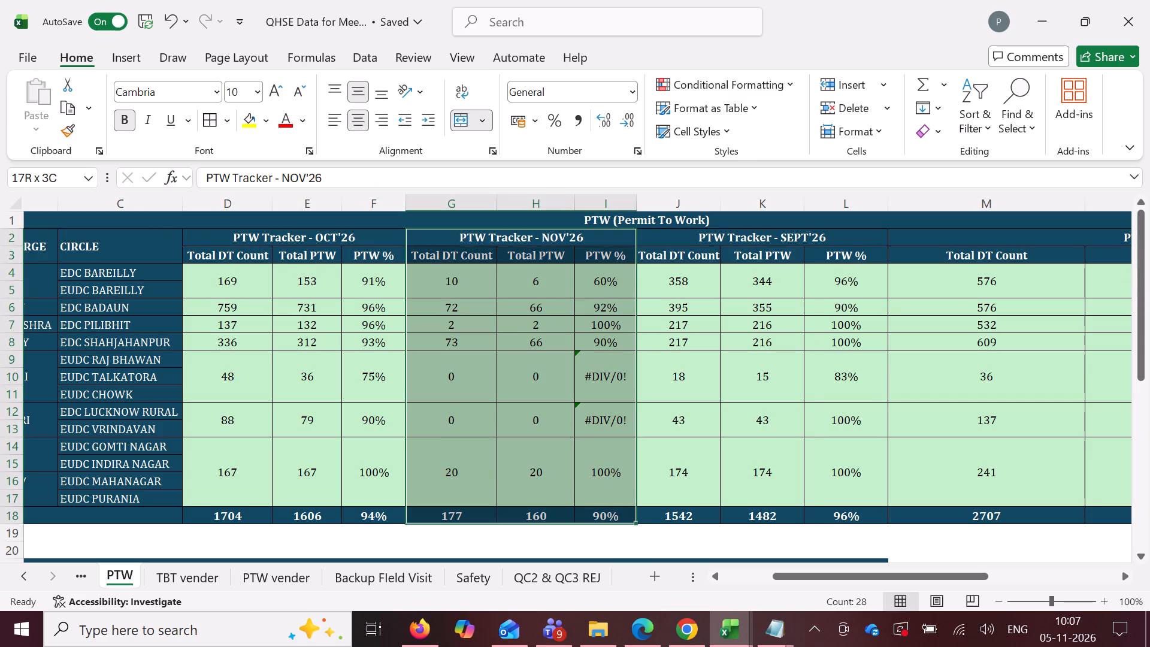
drag(589, 513, 589, 514)
click(402, 345)
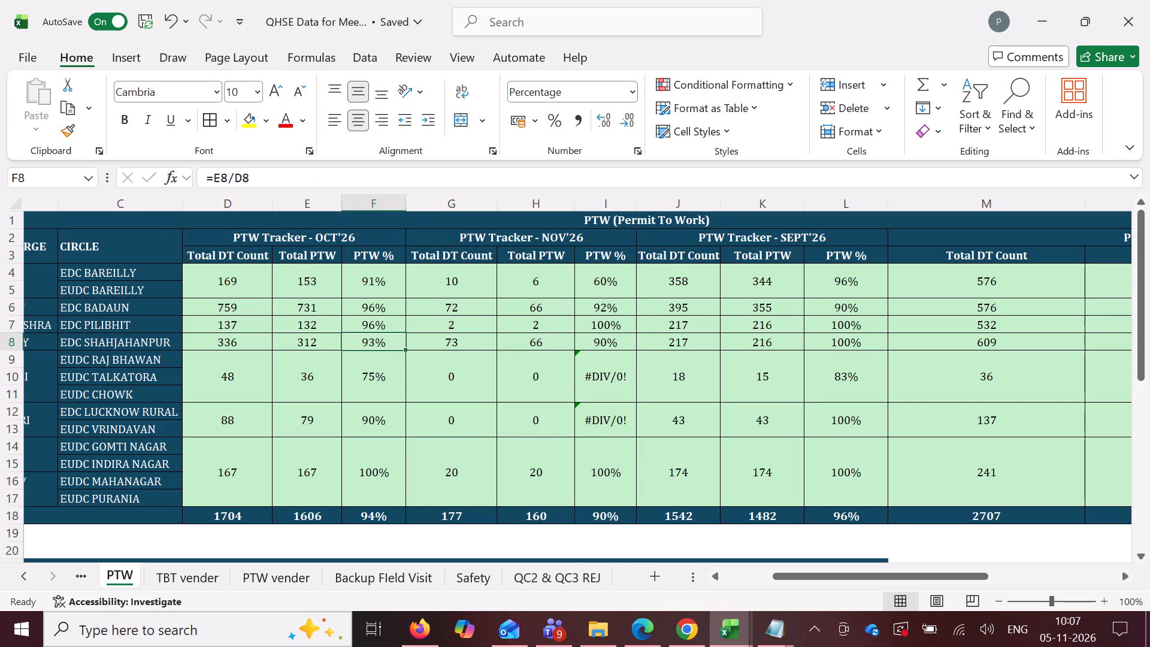
drag(487, 238, 532, 512)
drag(405, 316, 174, 255)
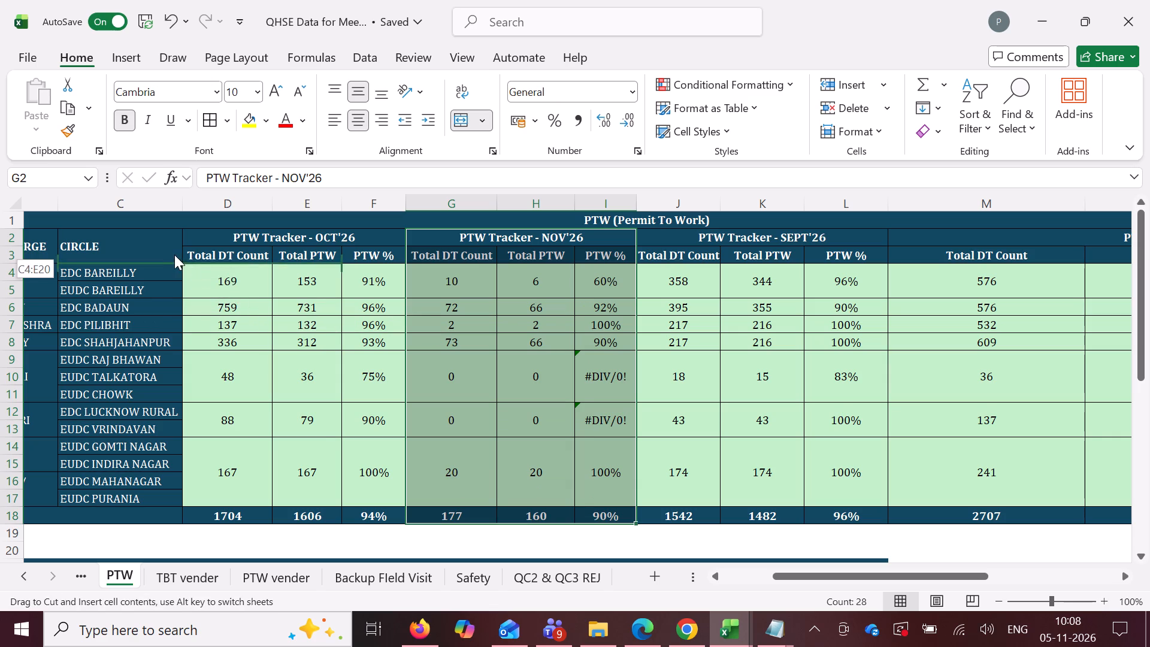
drag(174, 255, 184, 232)
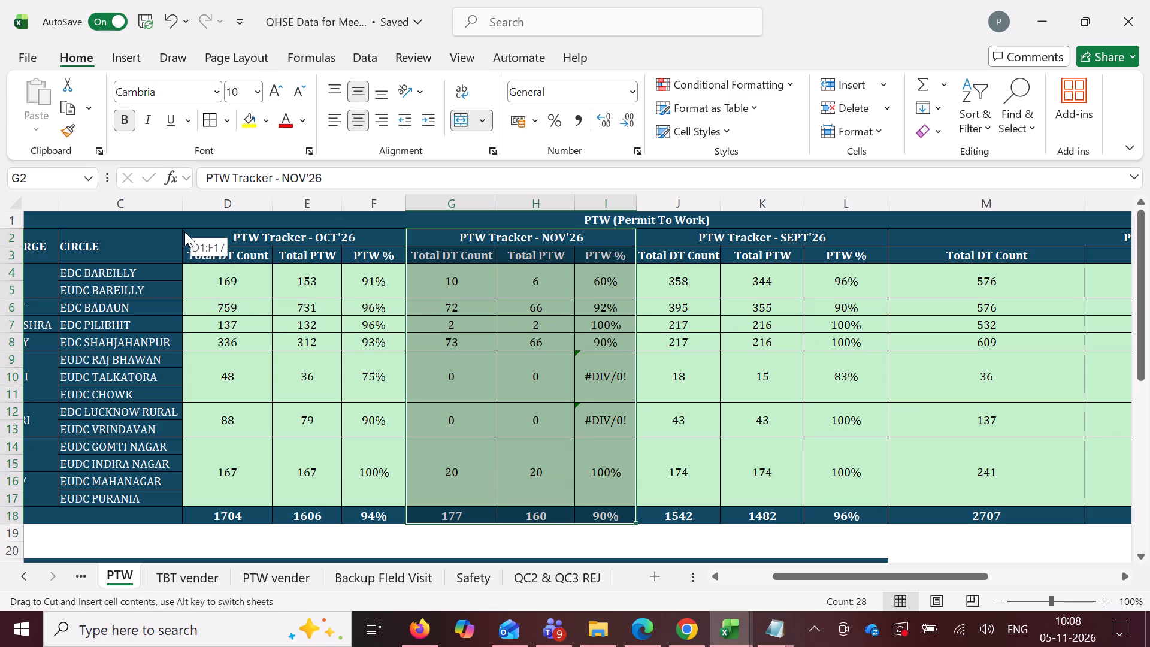
drag(184, 232, 199, 295)
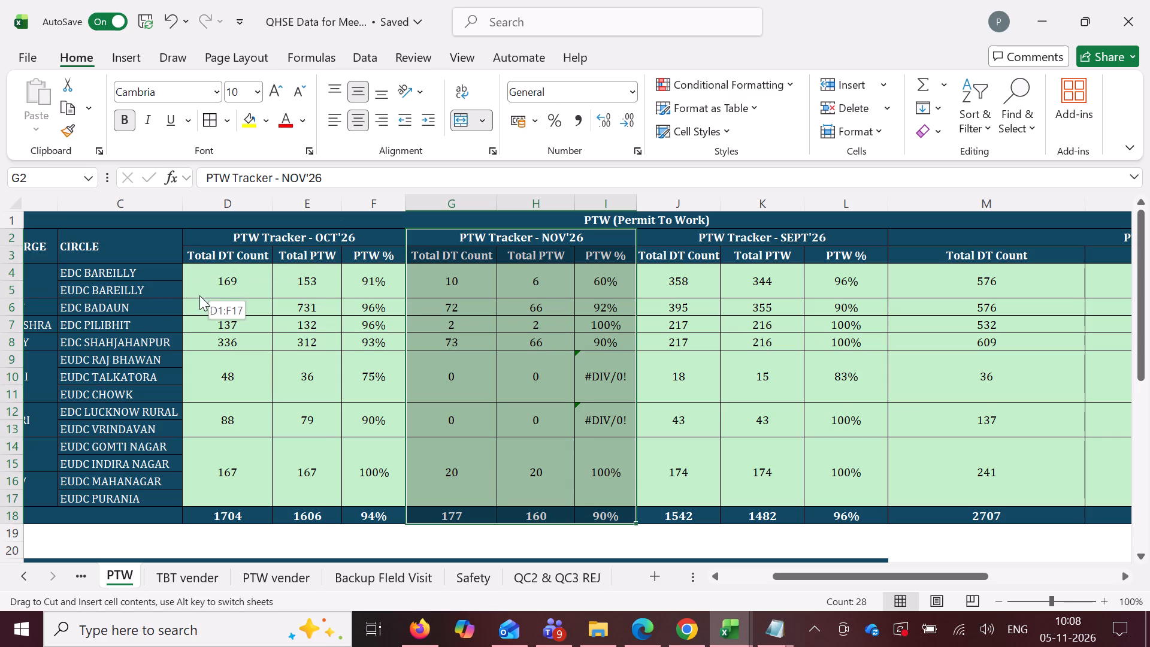
drag(199, 295, 211, 347)
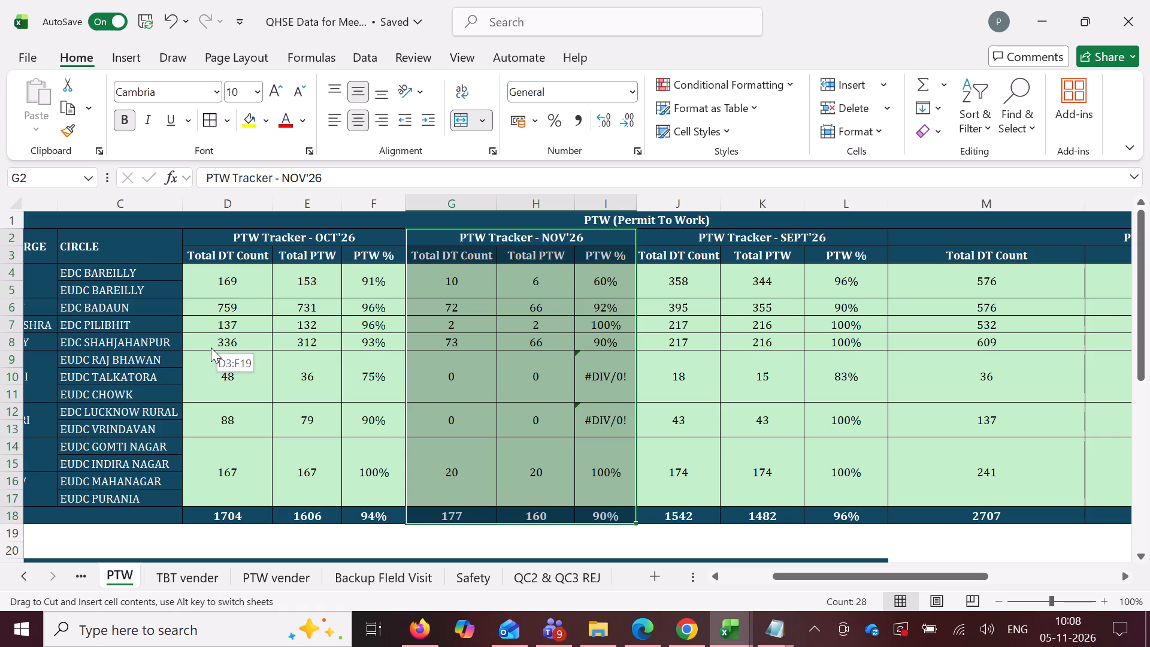
drag(211, 347, 181, 342)
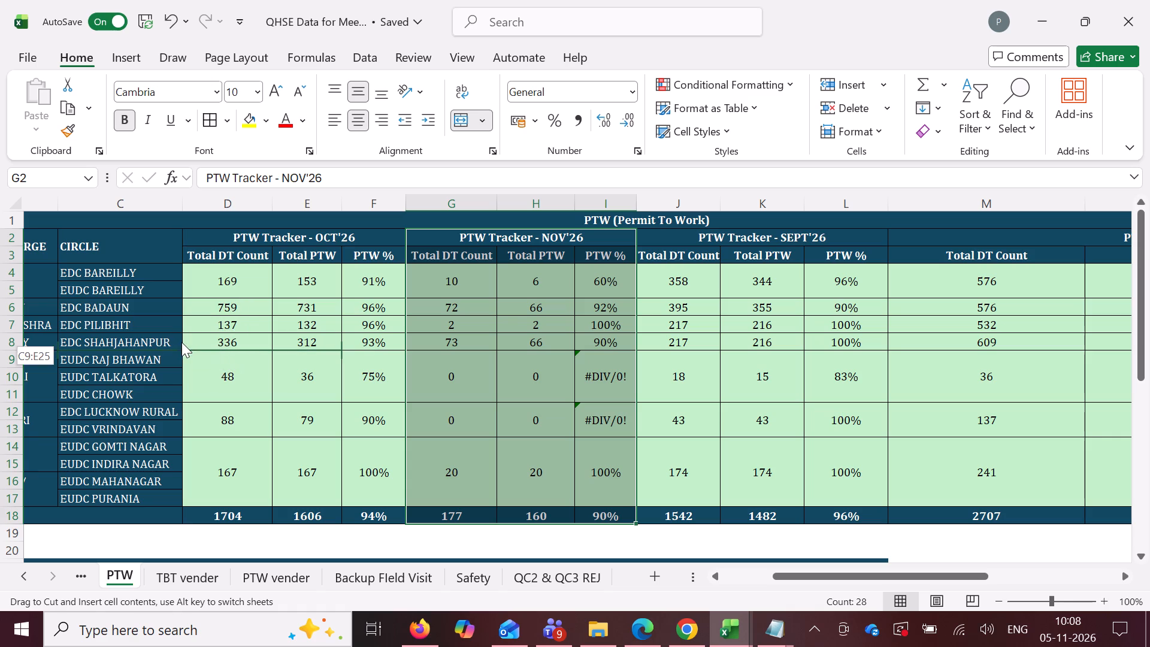
drag(181, 342, 190, 329)
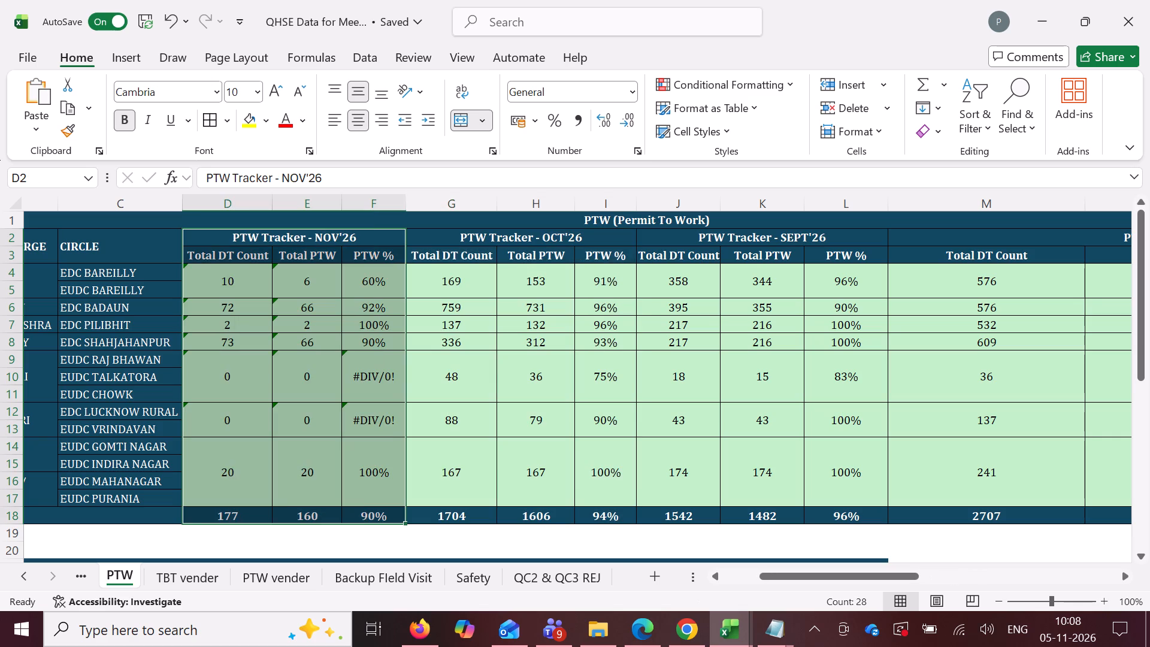
Ignore the formula error flagged for the NOV'26 block's cells D4:F18 on the PTW sheet.
drag(240, 283, 293, 337)
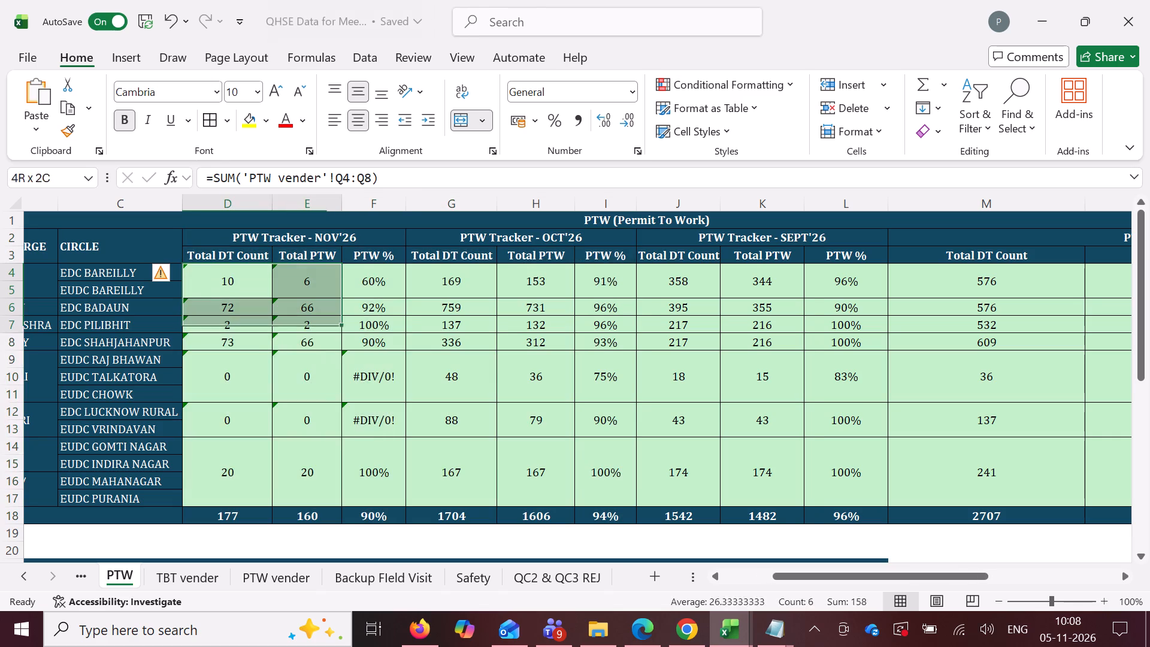
drag(293, 337, 374, 514)
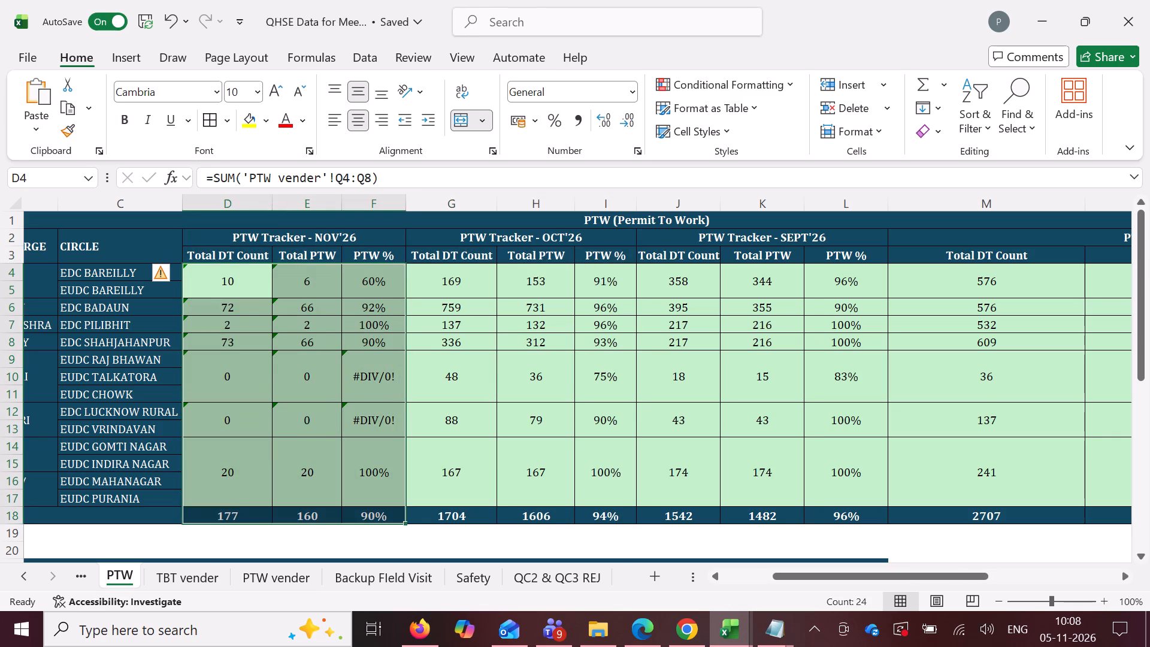
click(166, 274)
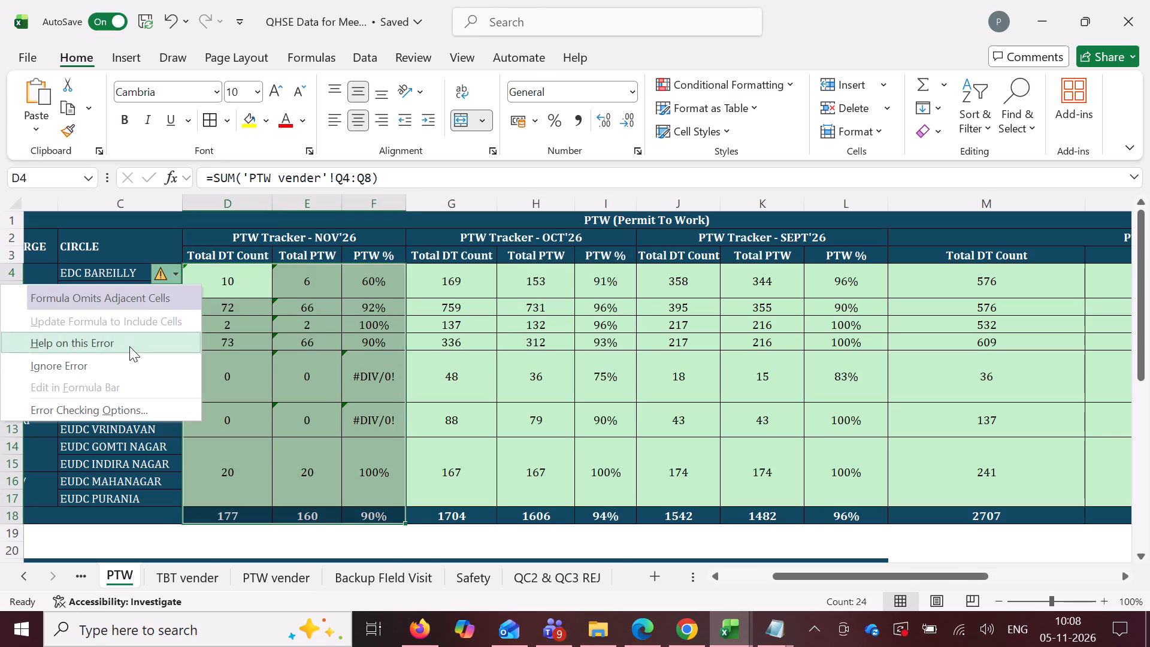
click(99, 373)
Review the formulas in the NOV'26 block's Total DT Count, Total PTW and PTW % columns.
click(248, 286)
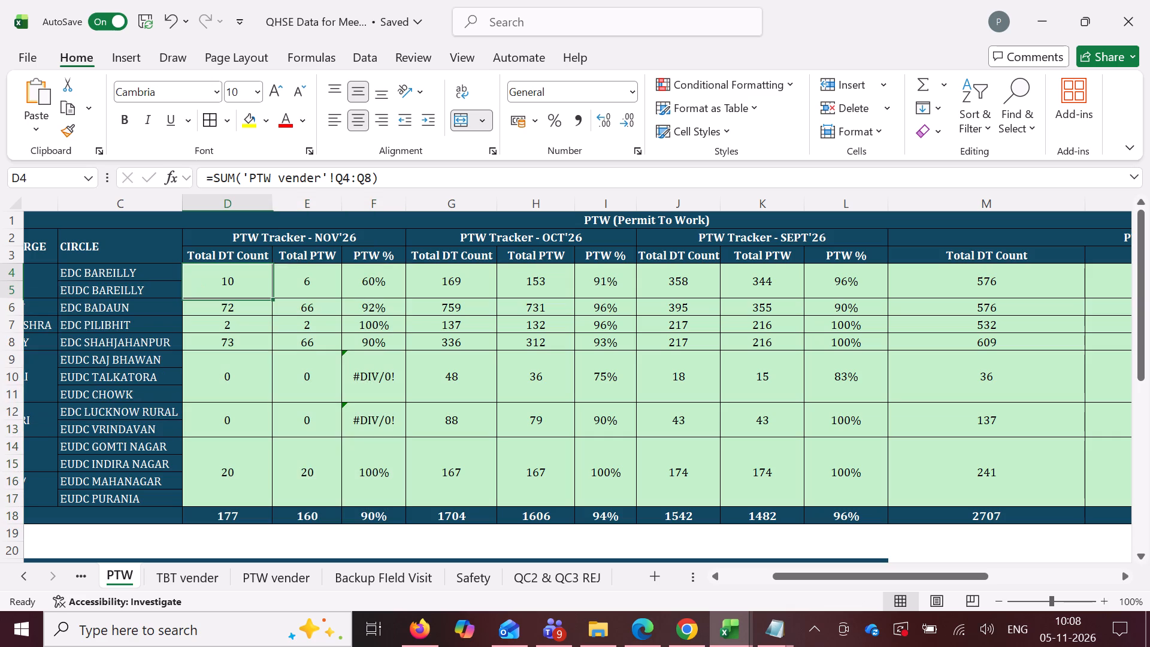
click(242, 379)
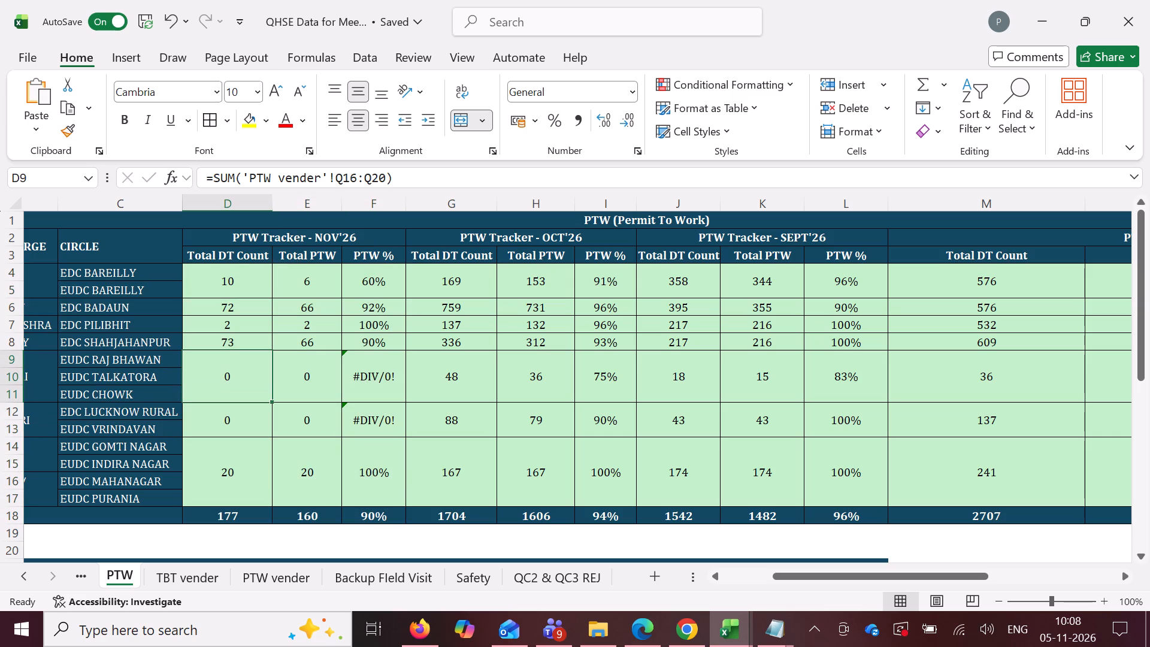
click(248, 428)
click(246, 465)
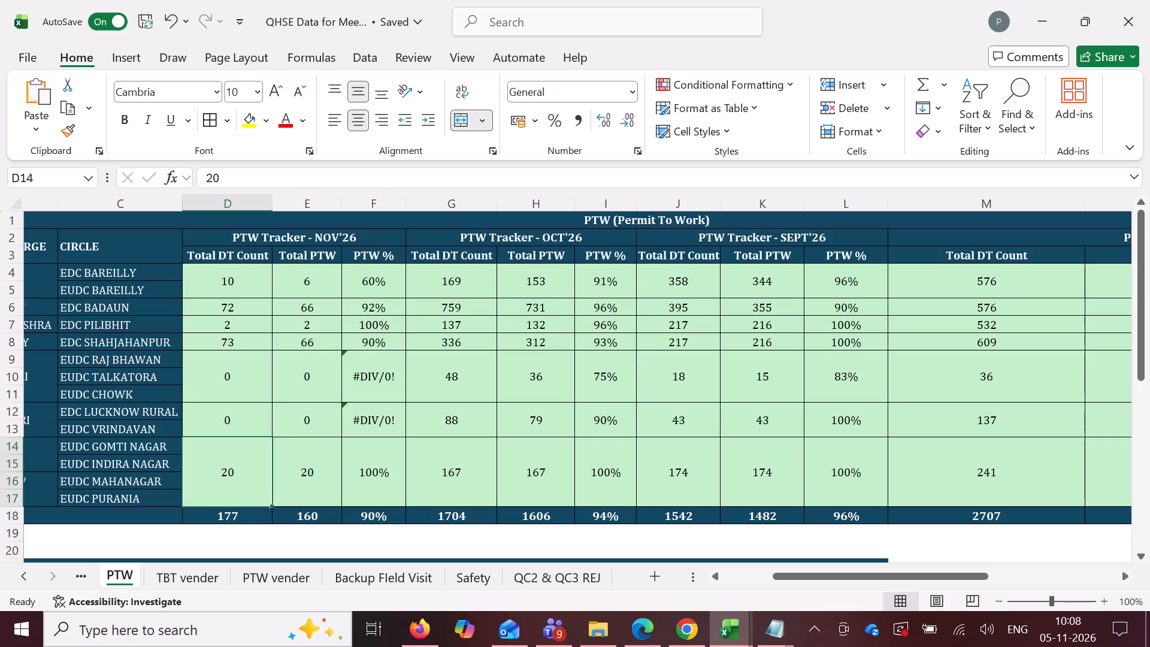
click(308, 431)
click(377, 282)
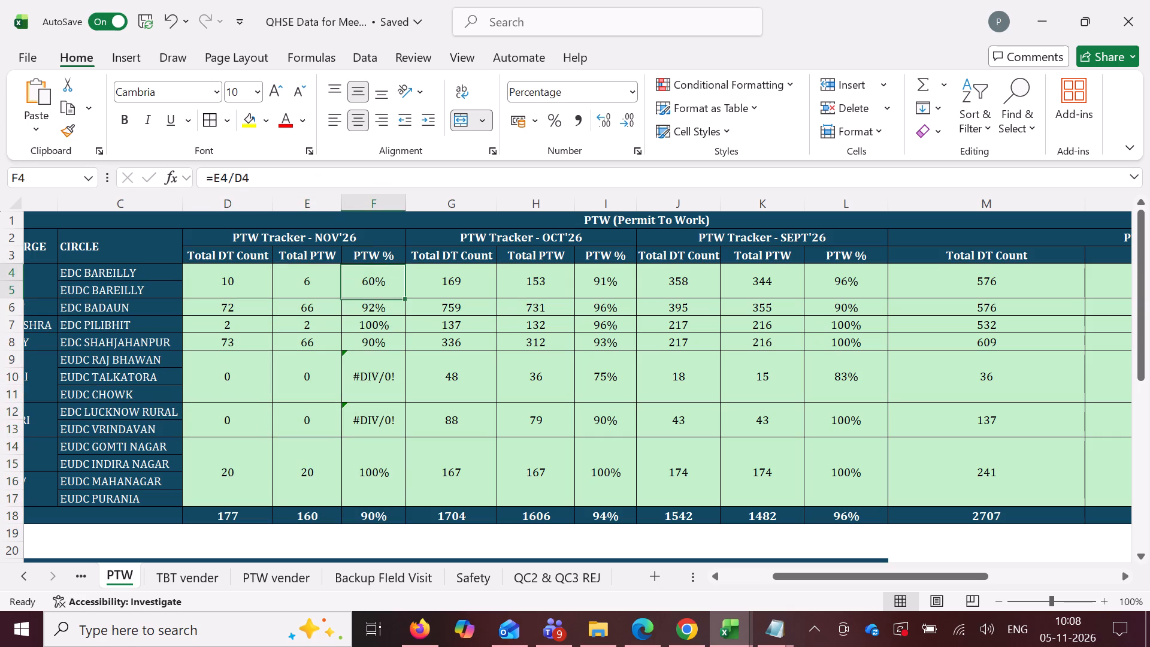
scroll(433, 361, right, 1)
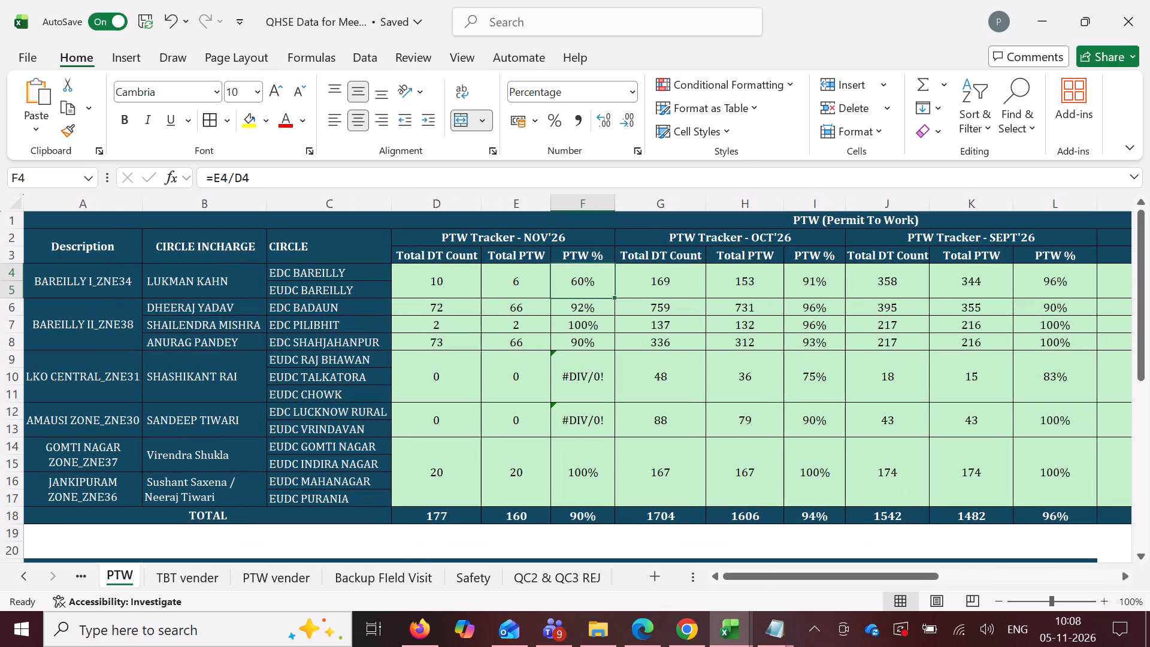
Check the TBT vender sheet, then examine the November workmen login and TBT totals on TBT Tracker - NOV in Field Audit Tracker-MVVNL.
click(192, 585)
scroll(694, 437, up, 1)
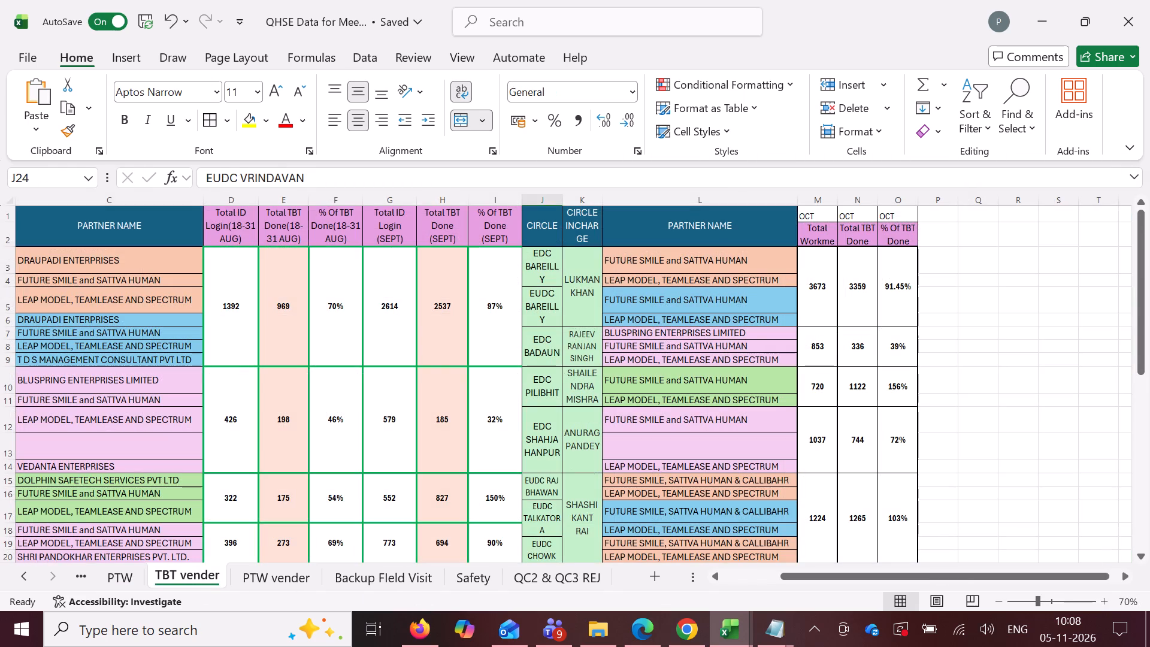
scroll(694, 436, up, 1)
click(645, 620)
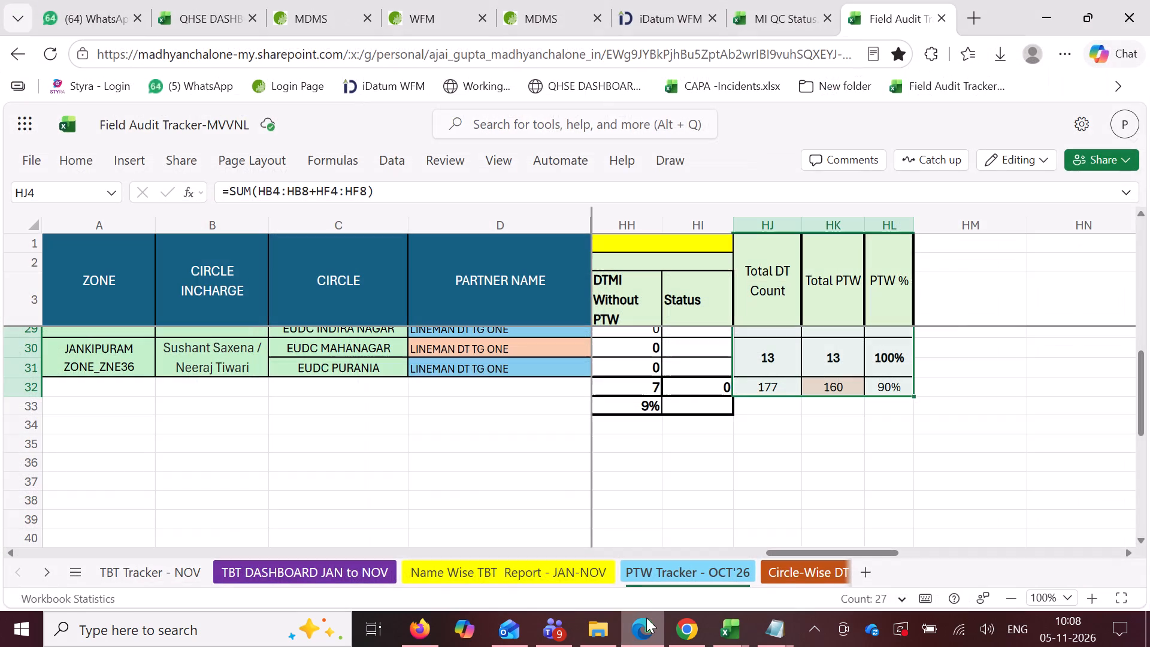
click(169, 573)
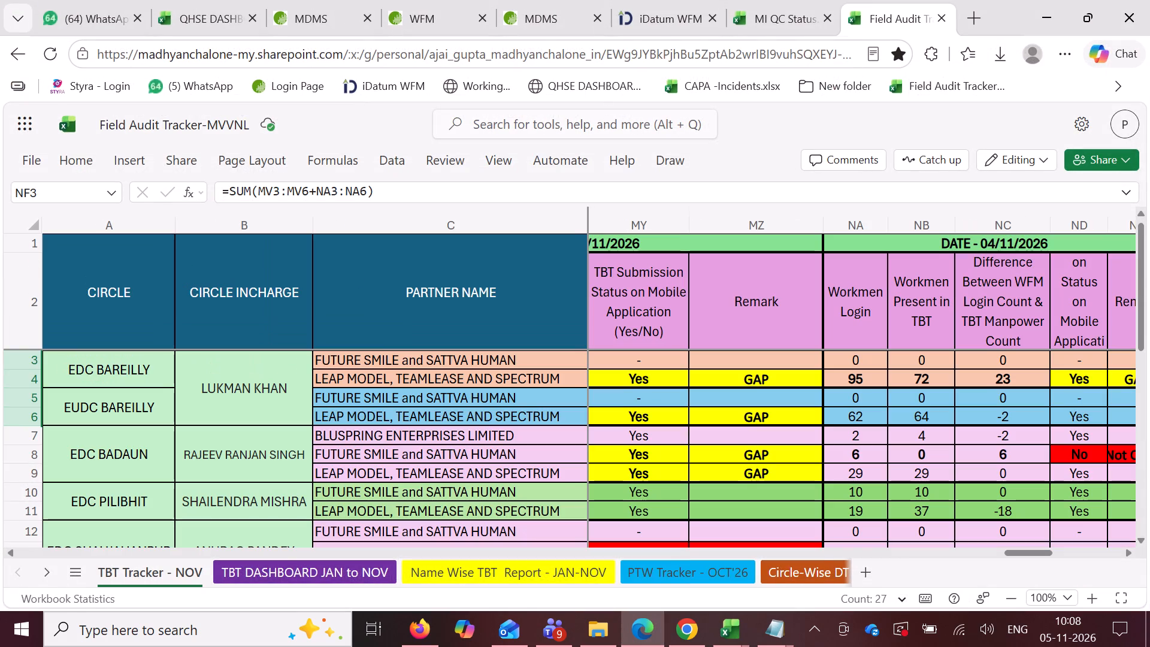
scroll(841, 382, left, 4)
scroll(845, 385, right, 2)
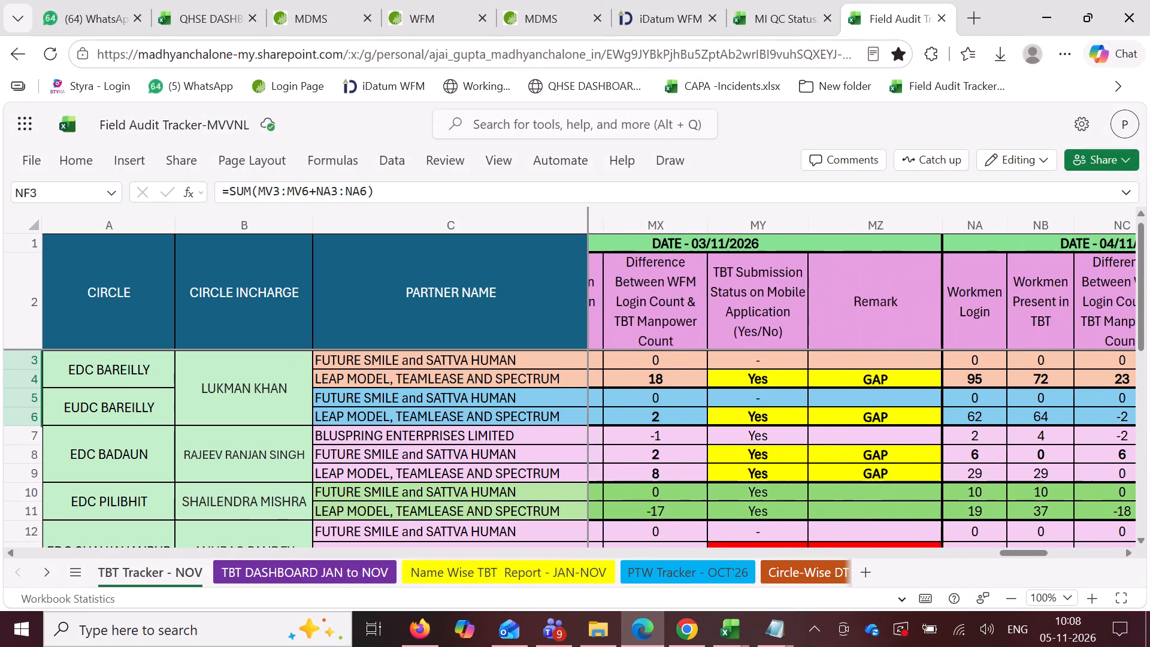
scroll(842, 386, right, 4)
scroll(837, 390, left, 1)
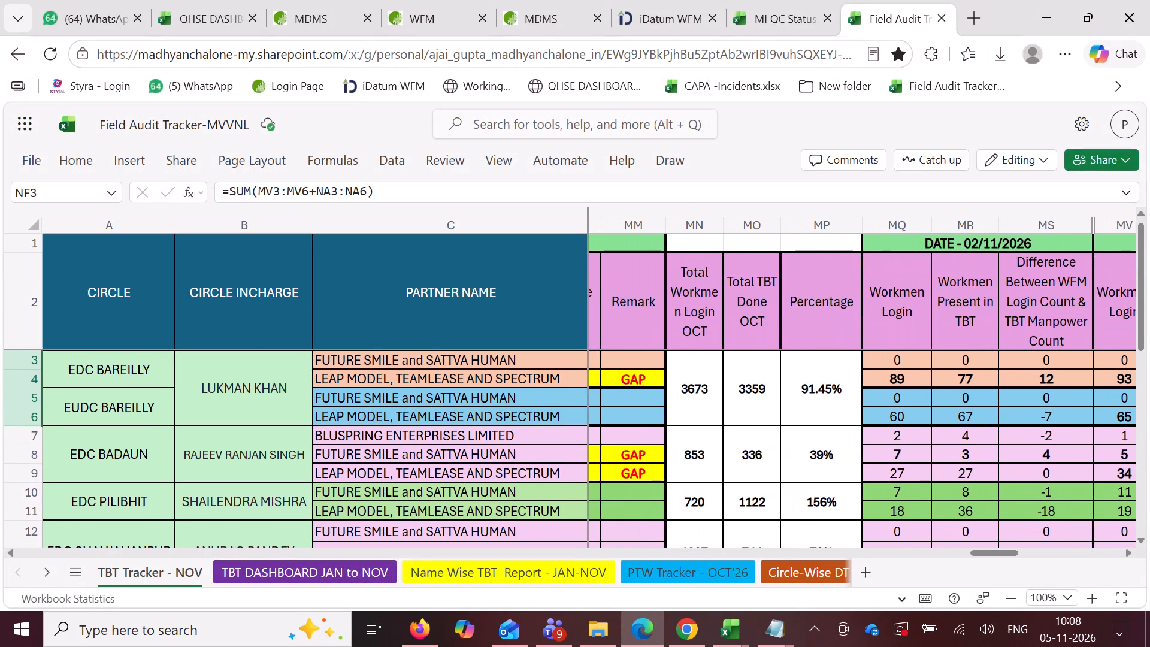
scroll(836, 390, left, 7)
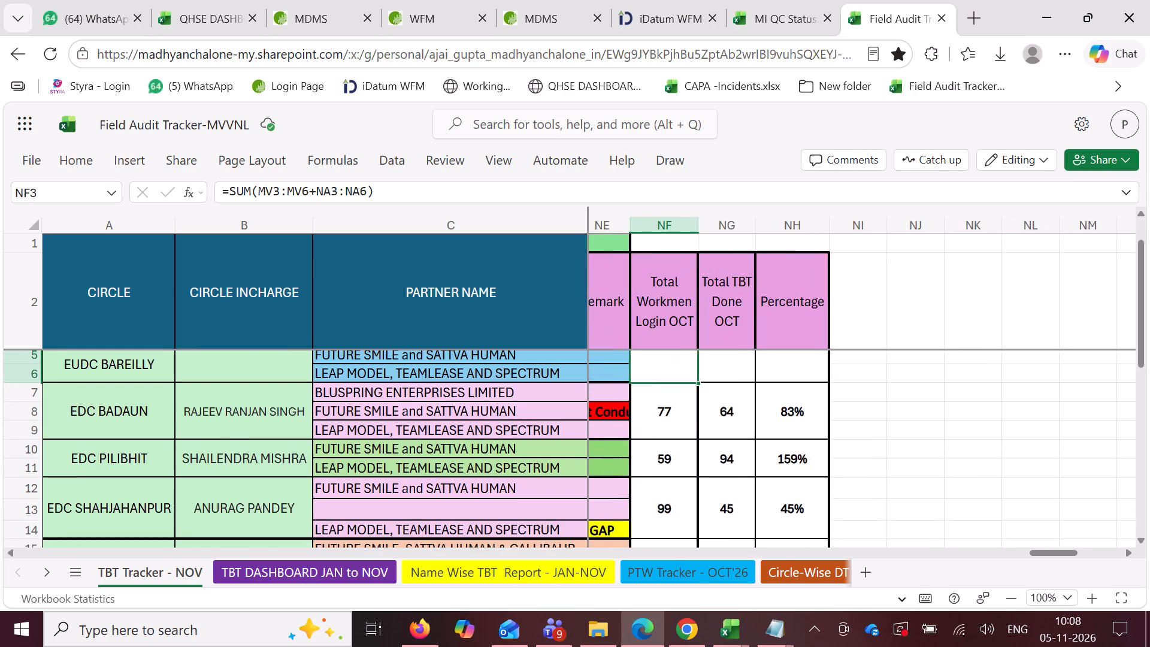
scroll(838, 393, down, 3)
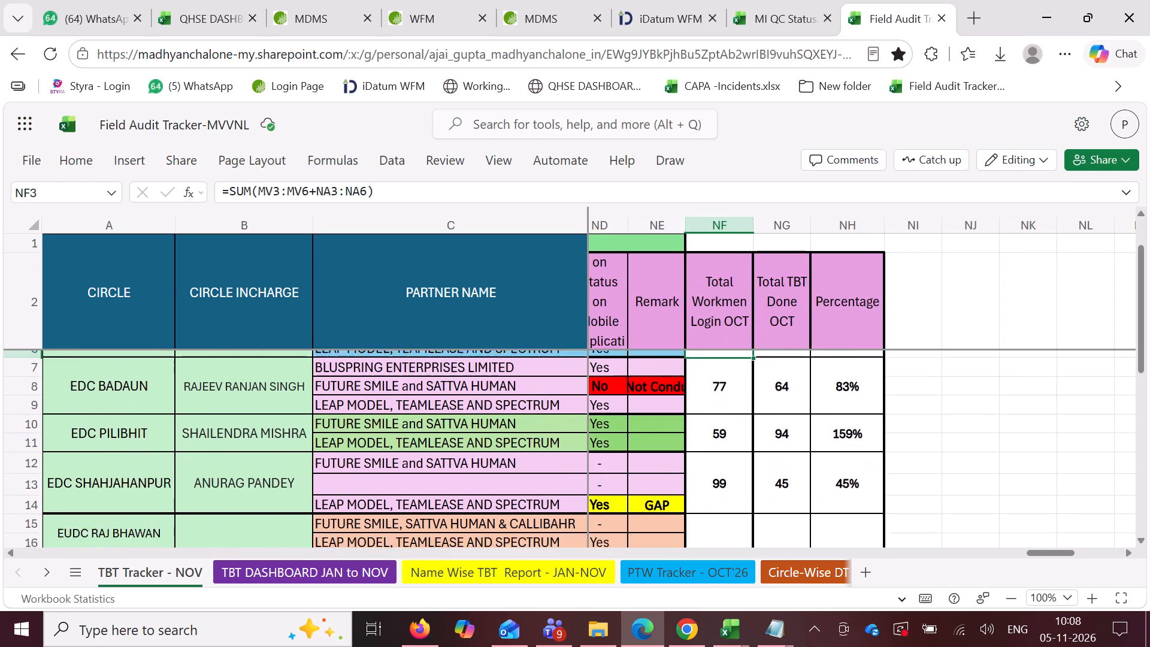
scroll(837, 393, down, 2)
scroll(837, 393, up, 2)
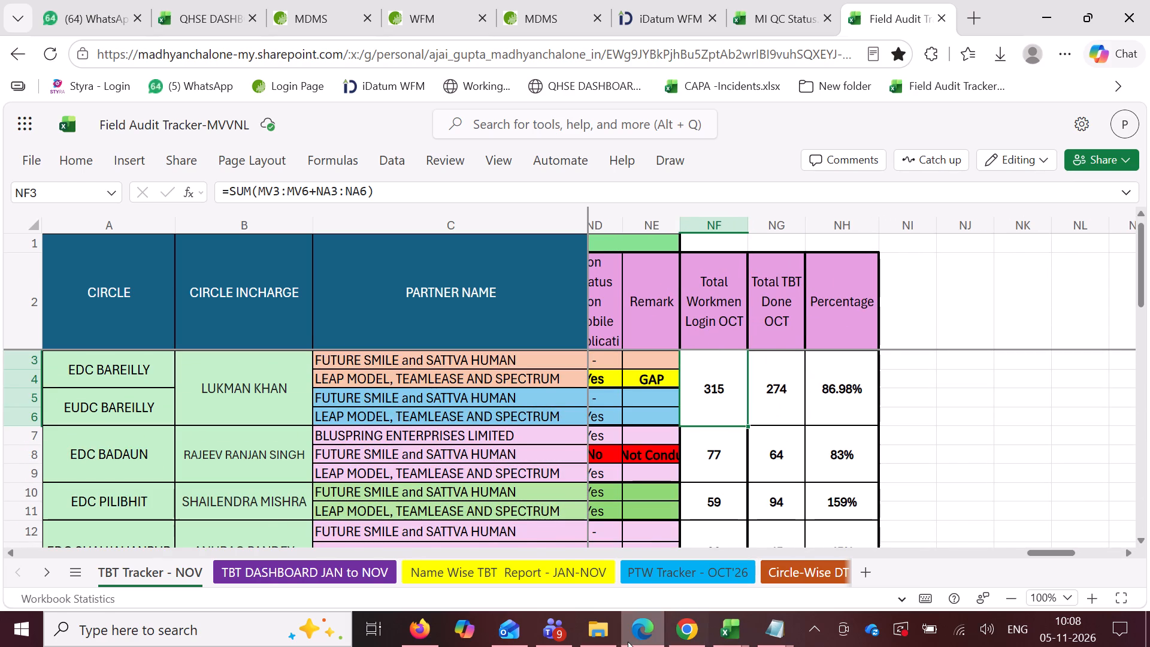
Compare the tracker's November totals columns NF:NH with the OCT block M1:O35 on the TBT vender sheet.
click(628, 642)
scroll(689, 344, up, 3)
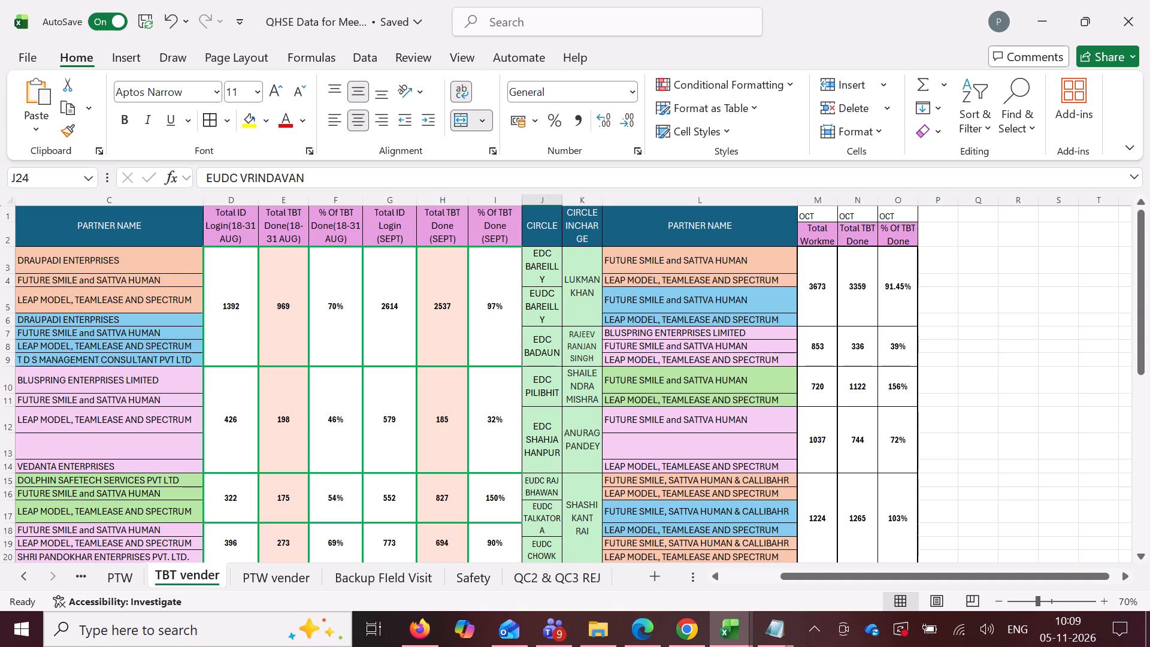
click(624, 646)
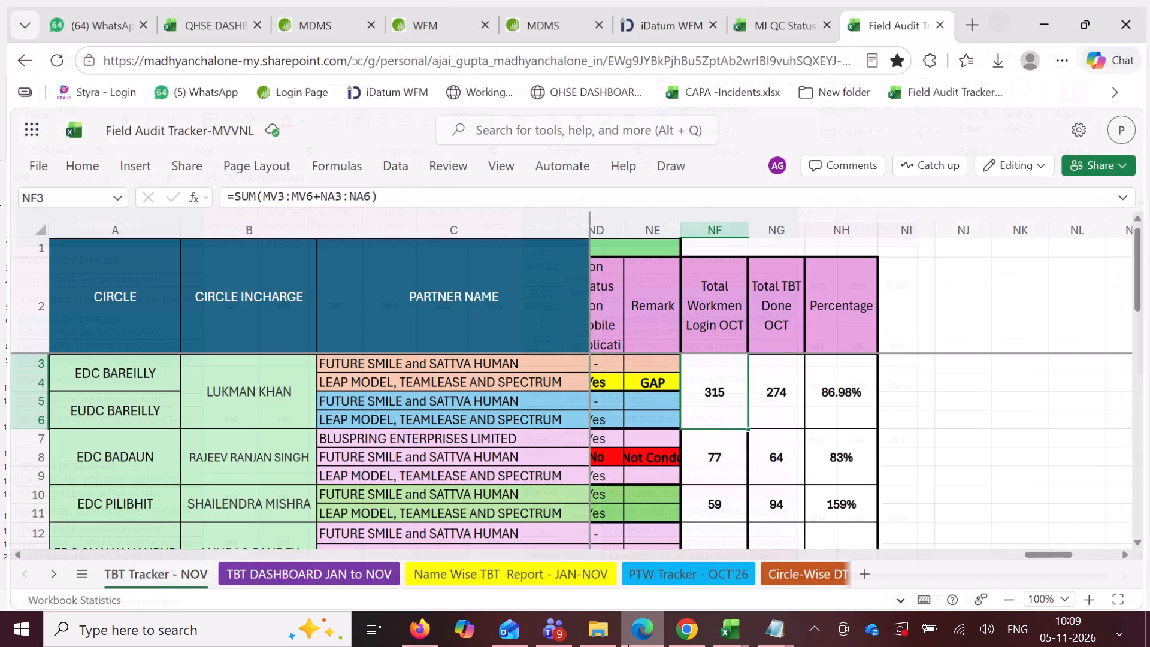
scroll(703, 422, up, 5)
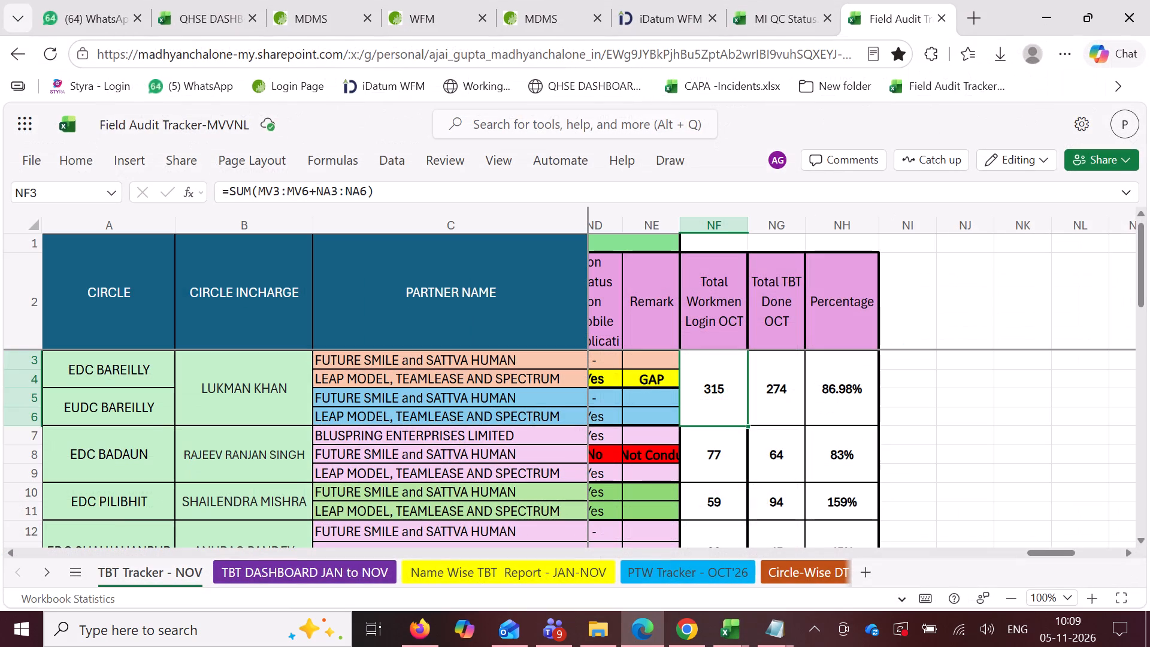
scroll(716, 403, down, 6)
scroll(716, 403, up, 10)
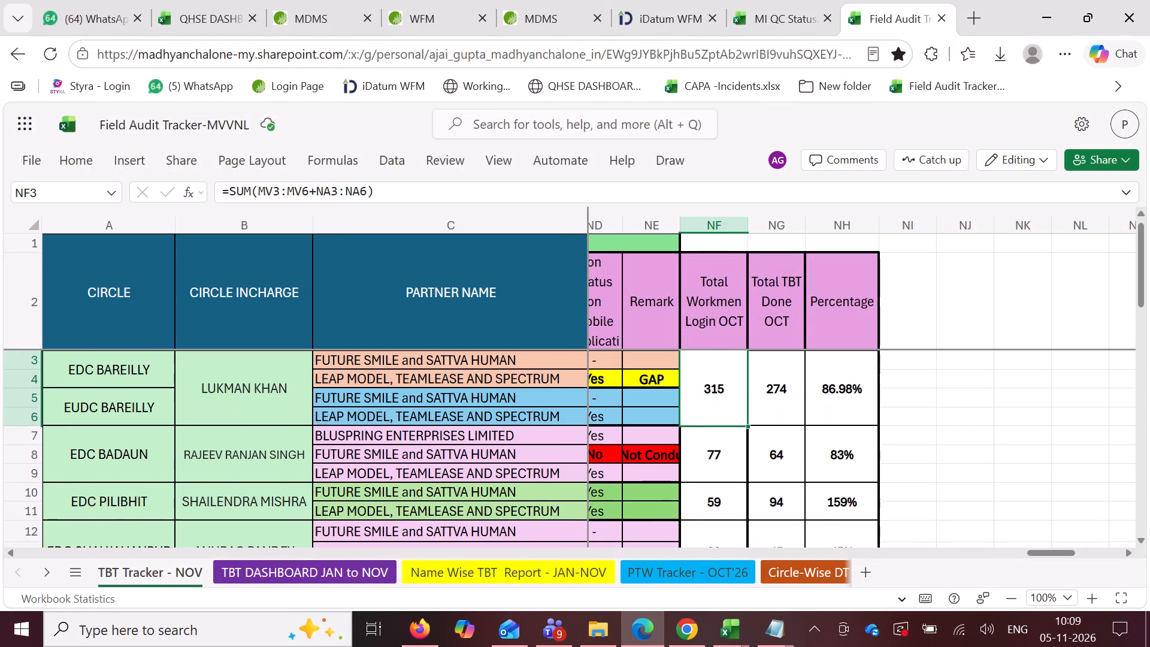
click(716, 297)
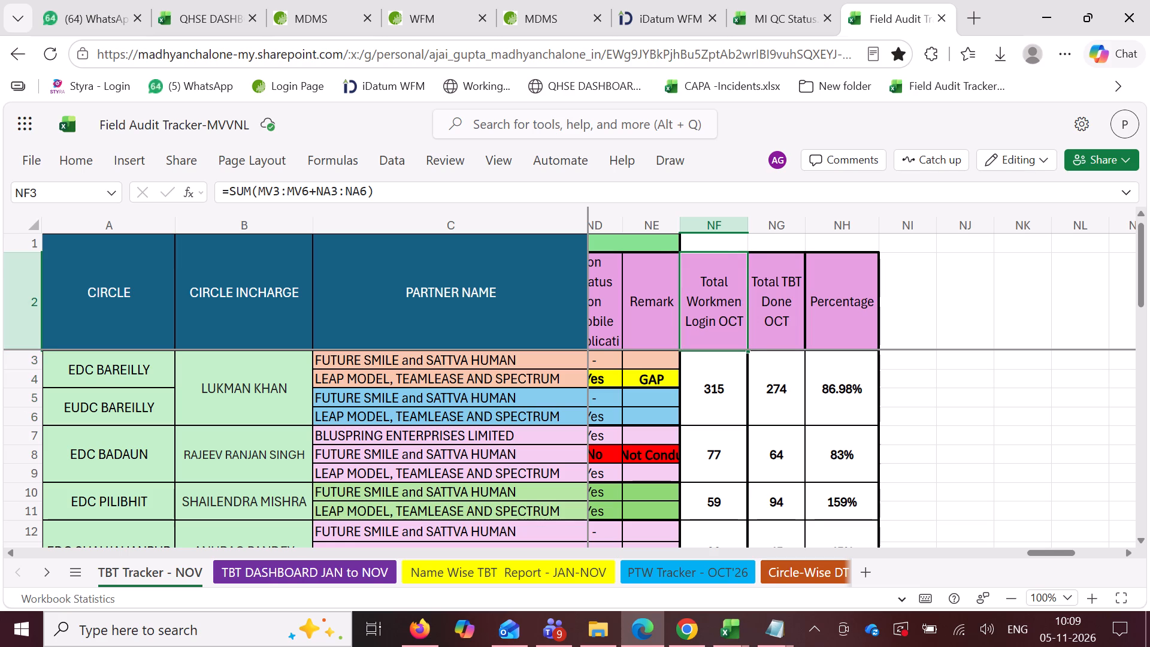
click(790, 303)
click(643, 634)
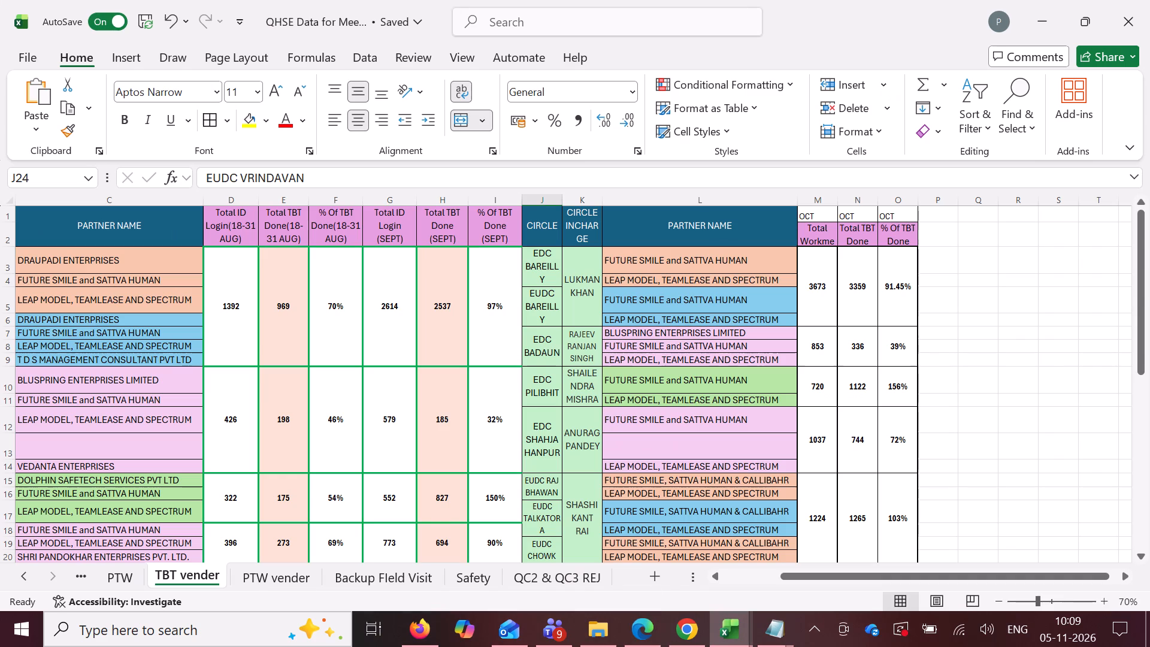
drag(824, 212, 855, 229)
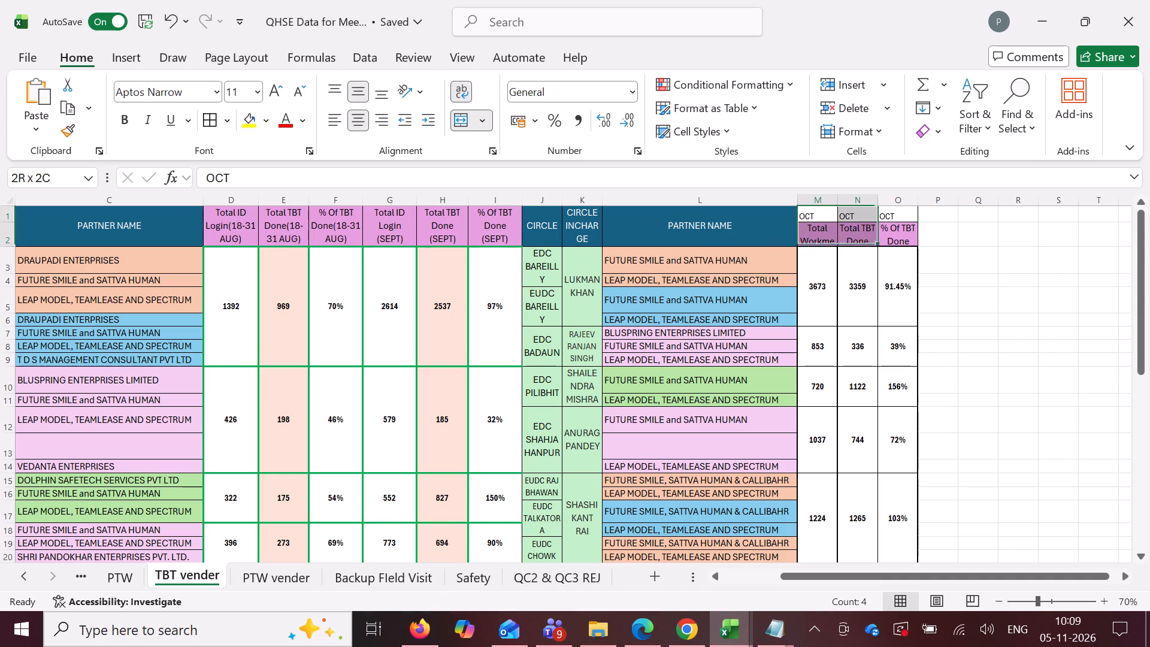
drag(855, 229, 904, 578)
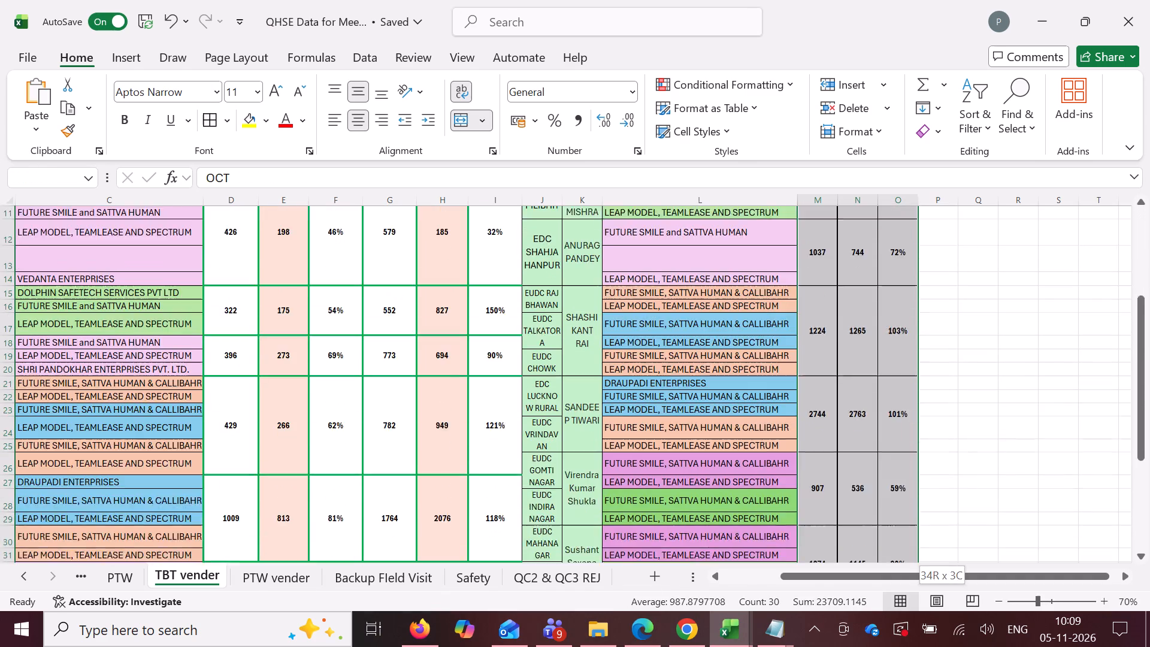
drag(904, 578, 904, 529)
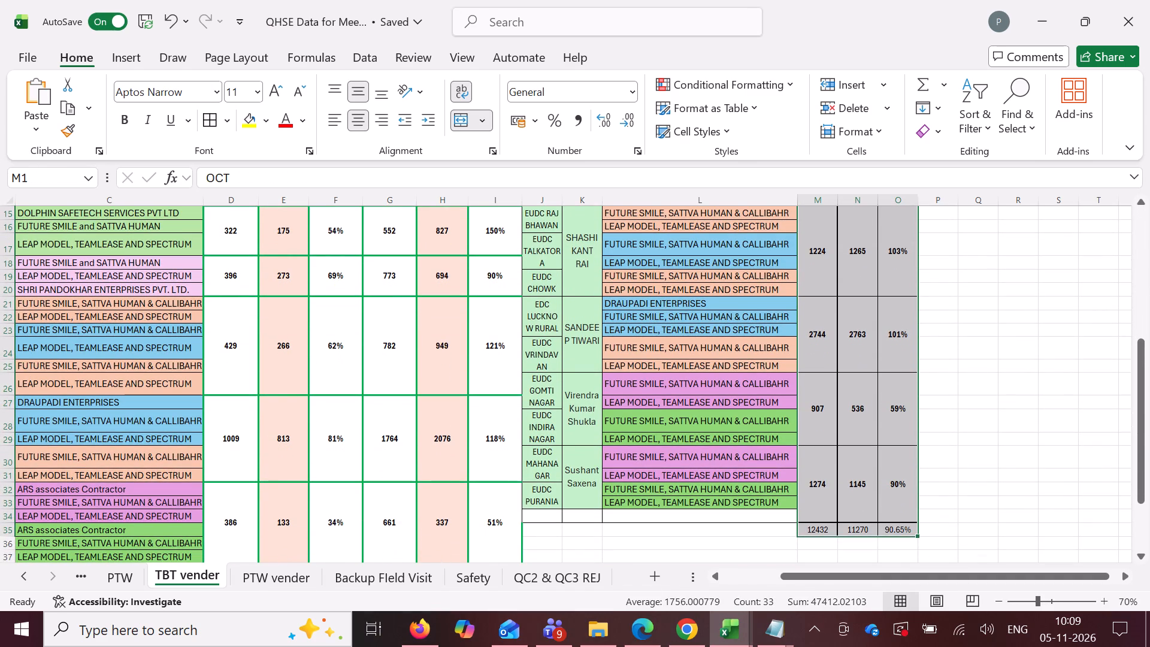
scroll(874, 392, up, 17)
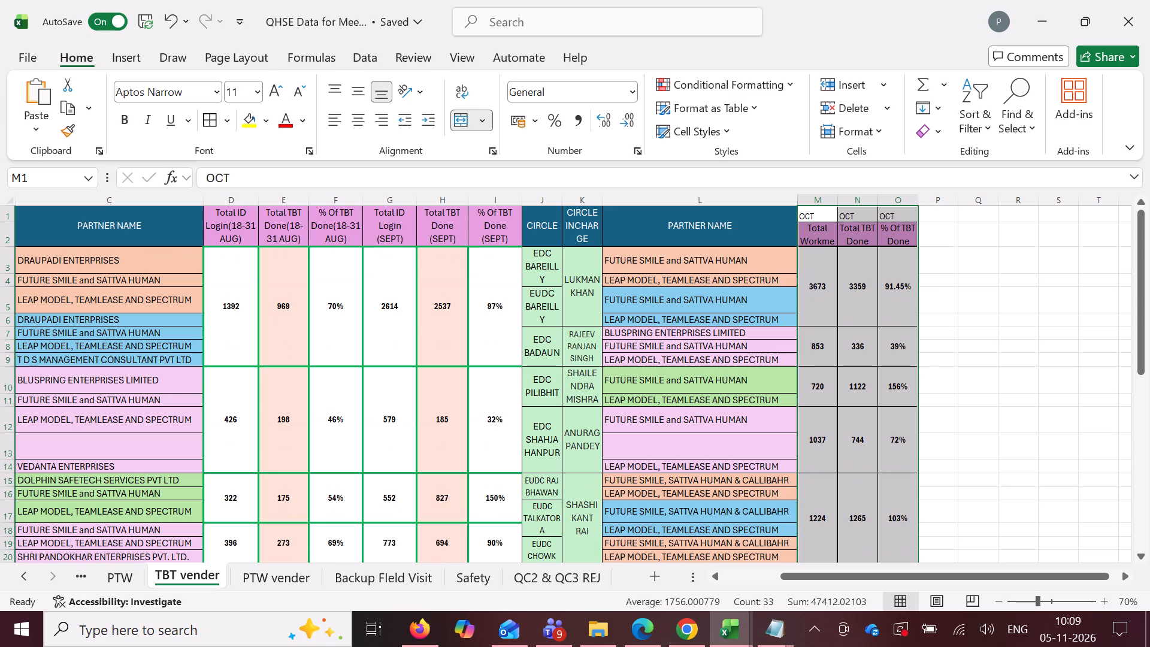
Copy the November totals block NF2:NH35 from TBT Tracker - NOV into the TBT vender sheet at P2, beside the OCT block.
click(644, 630)
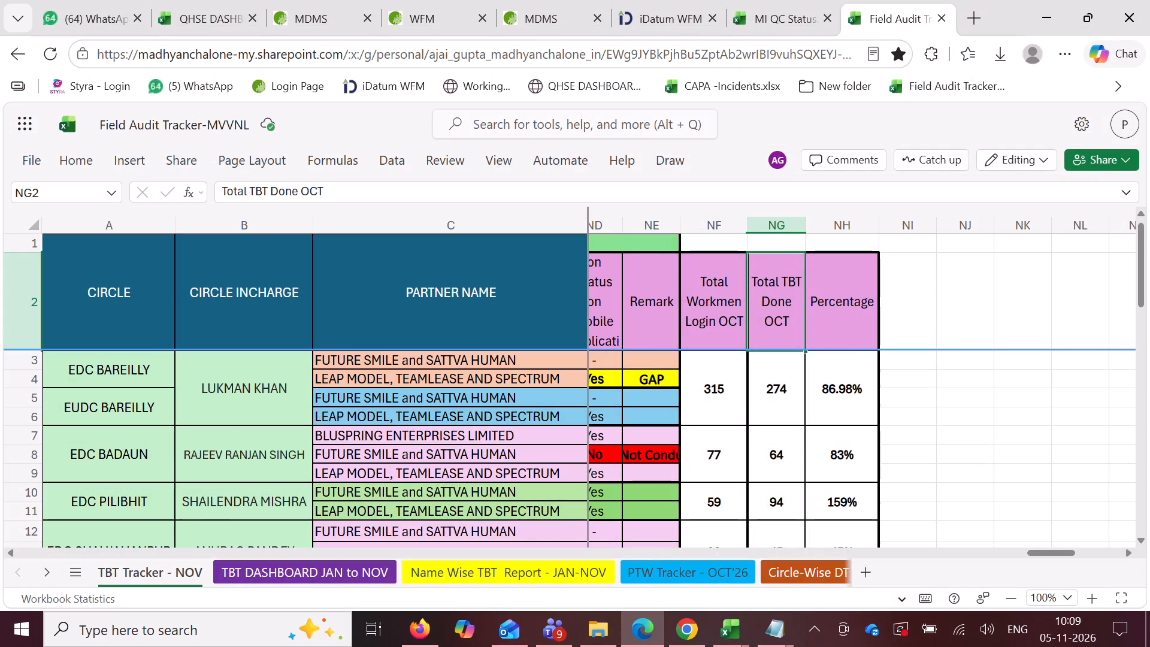
drag(722, 310, 837, 403)
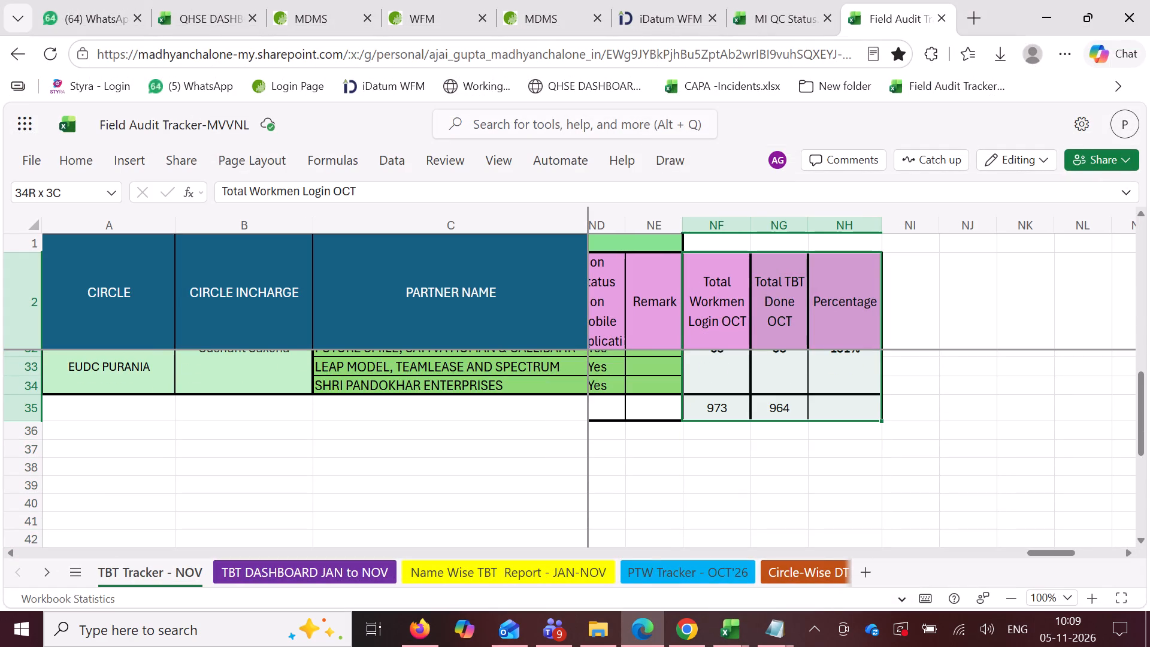
drag(837, 403, 837, 411)
key(ctrl+c)
click(646, 630)
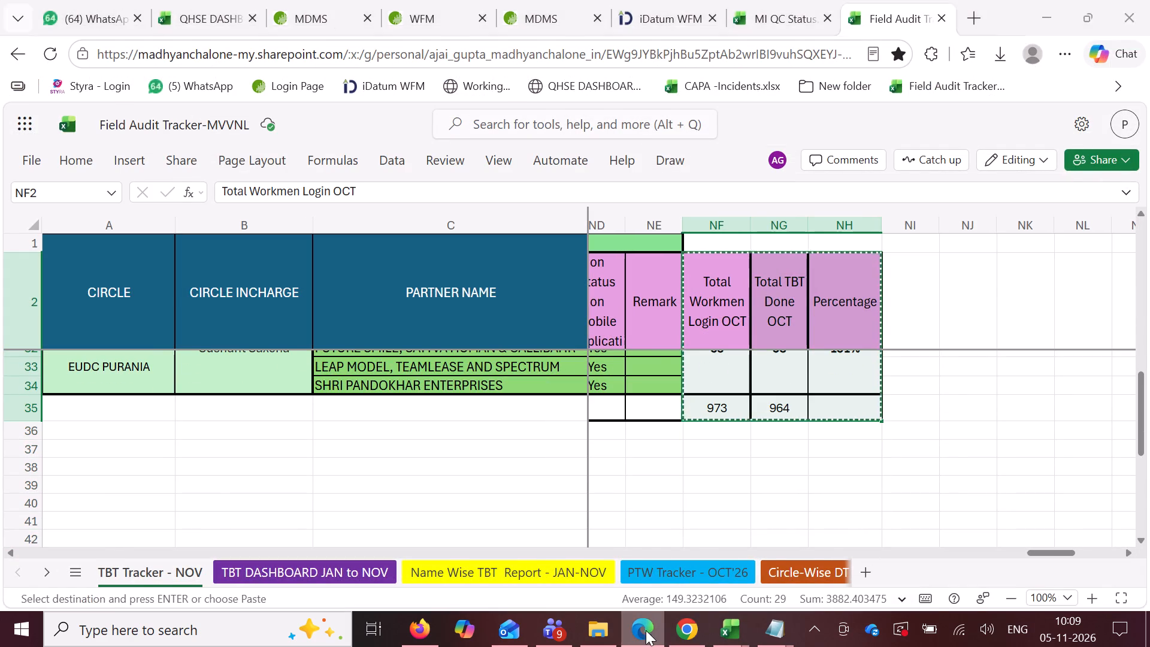
click(933, 226)
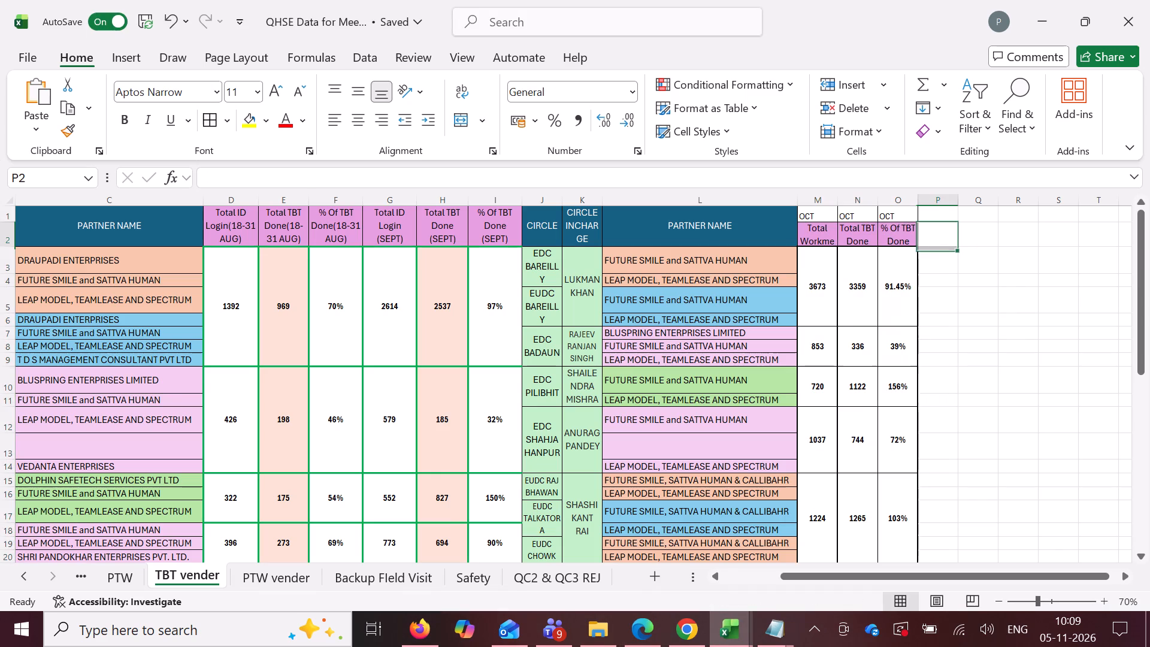
key(ctrl+v)
Copy the overall TBT percentage formula from O35 into R35 in the new block's totals row.
scroll(978, 264, down, 9)
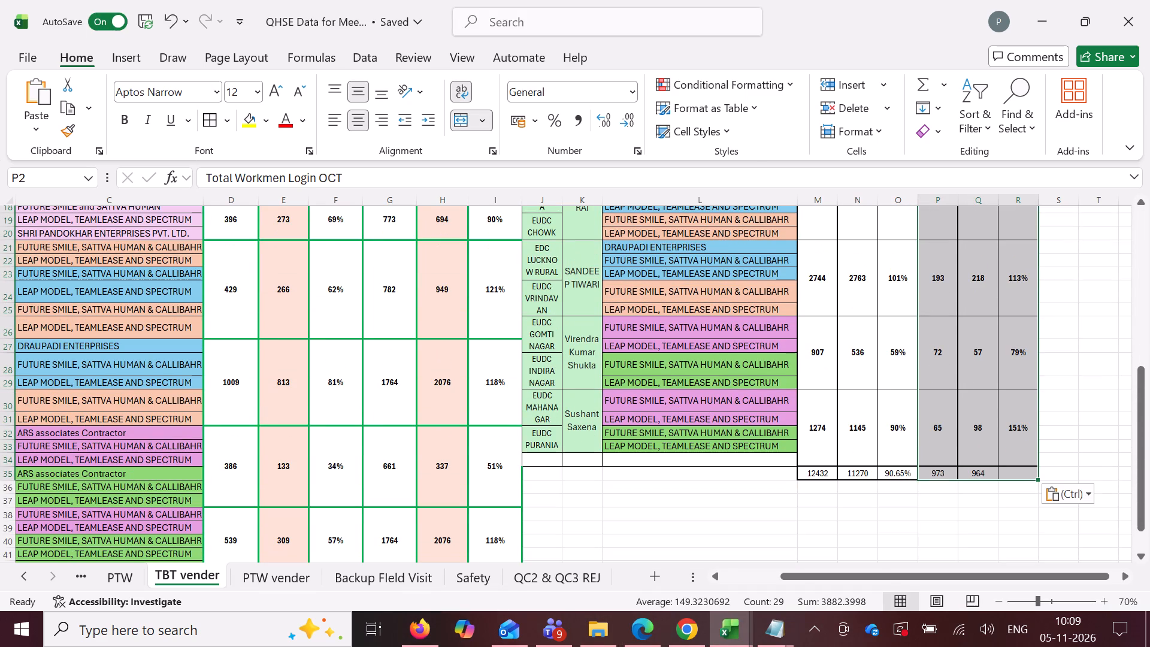
click(892, 474)
click(1020, 476)
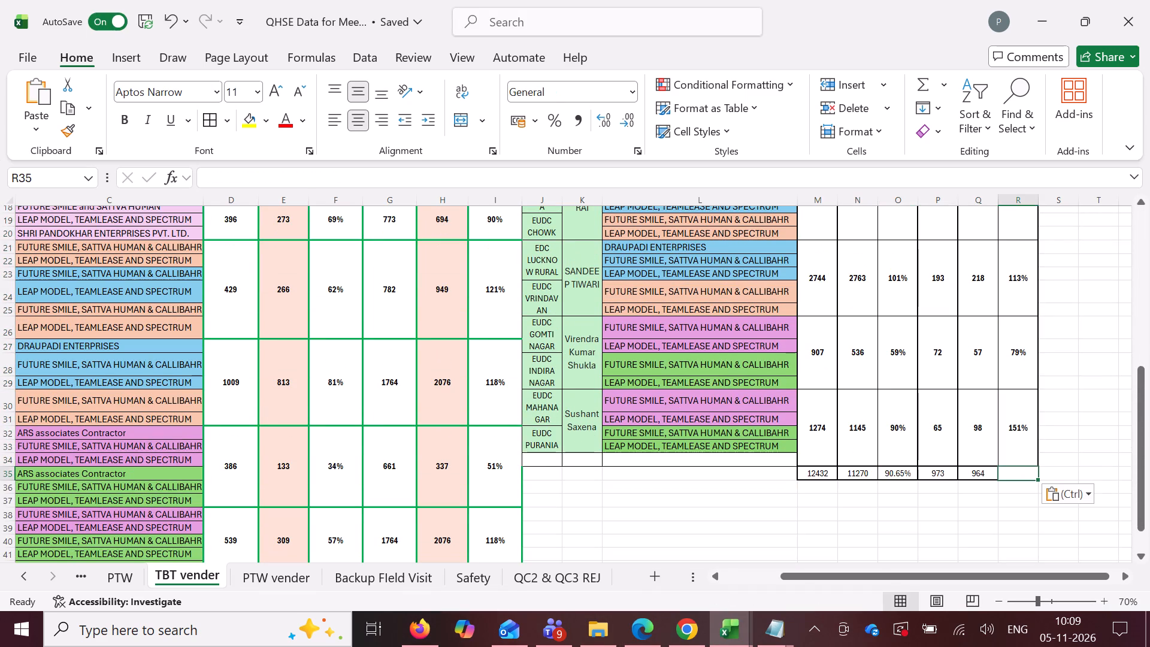
click(981, 471)
click(894, 474)
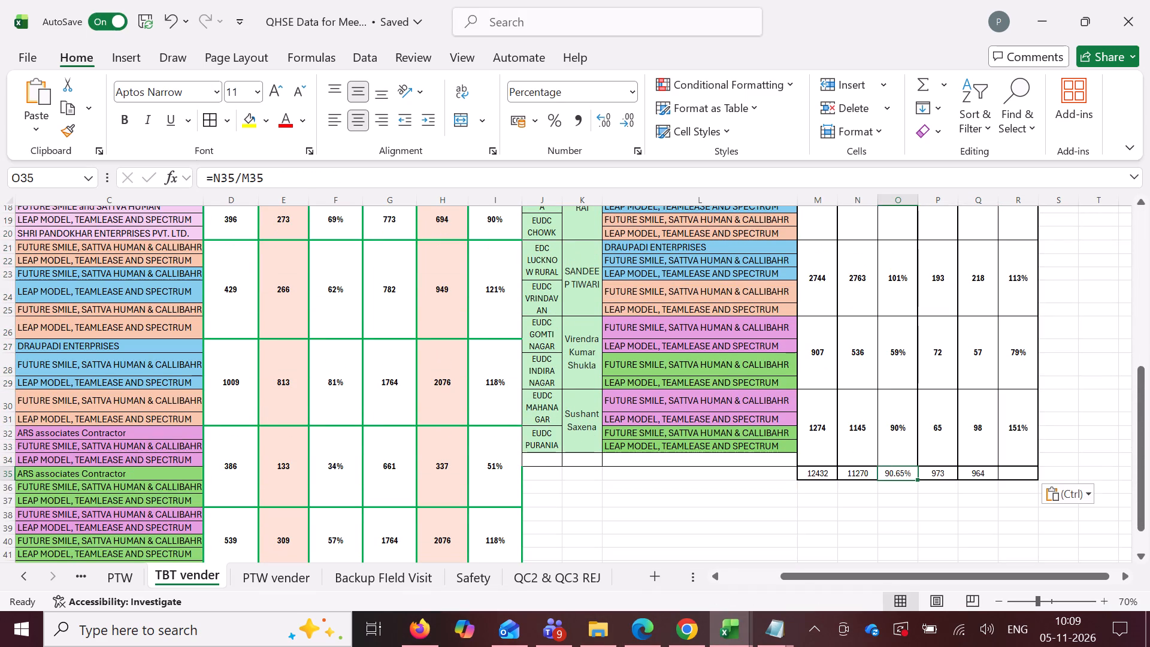
key(ctrl+c)
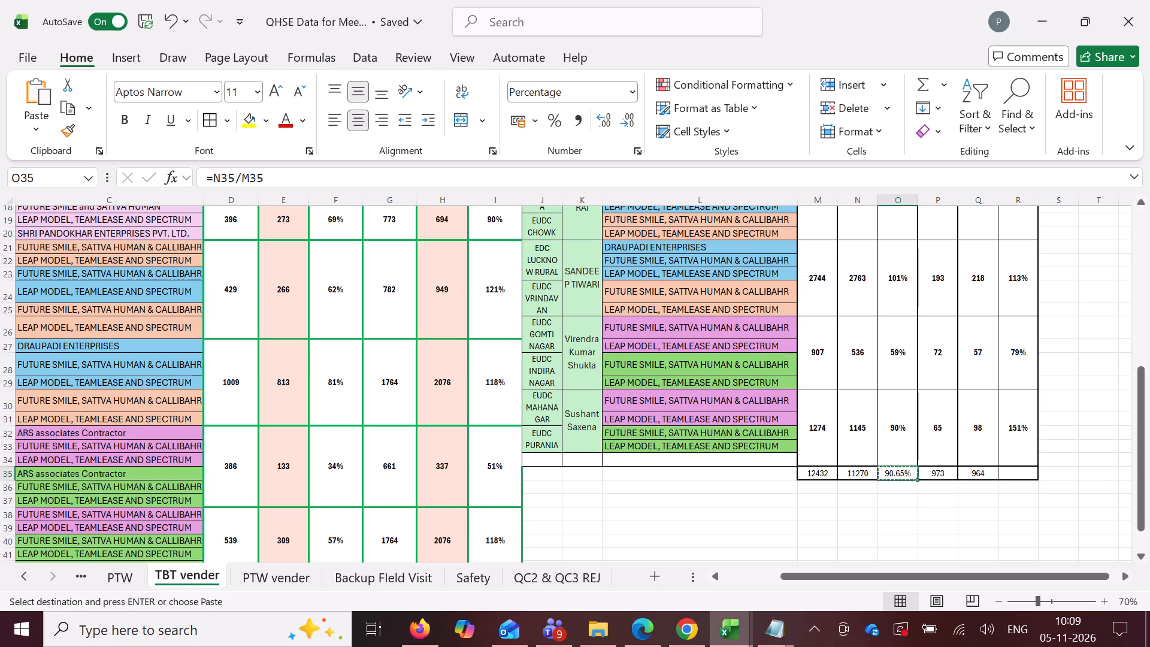
click(1019, 470)
key(ctrl+v)
click(1076, 448)
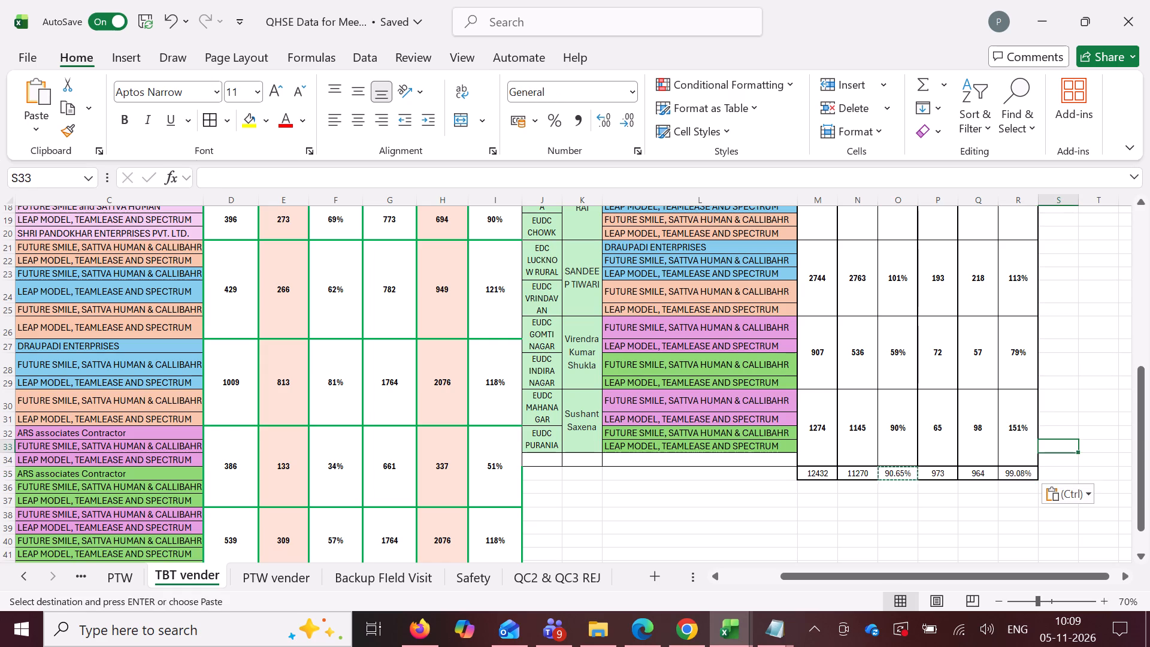
Check the percentages in column R of the new November block on TBT vender, down to the totals row.
scroll(1033, 316, up, 3)
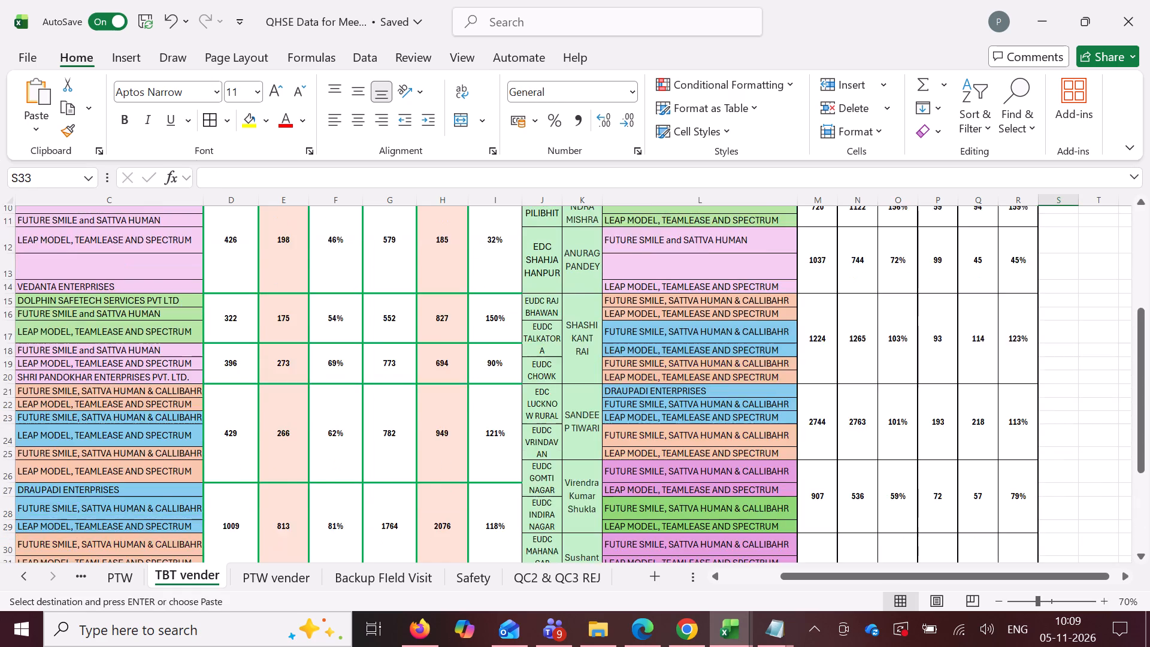
scroll(1033, 313, up, 5)
click(1017, 261)
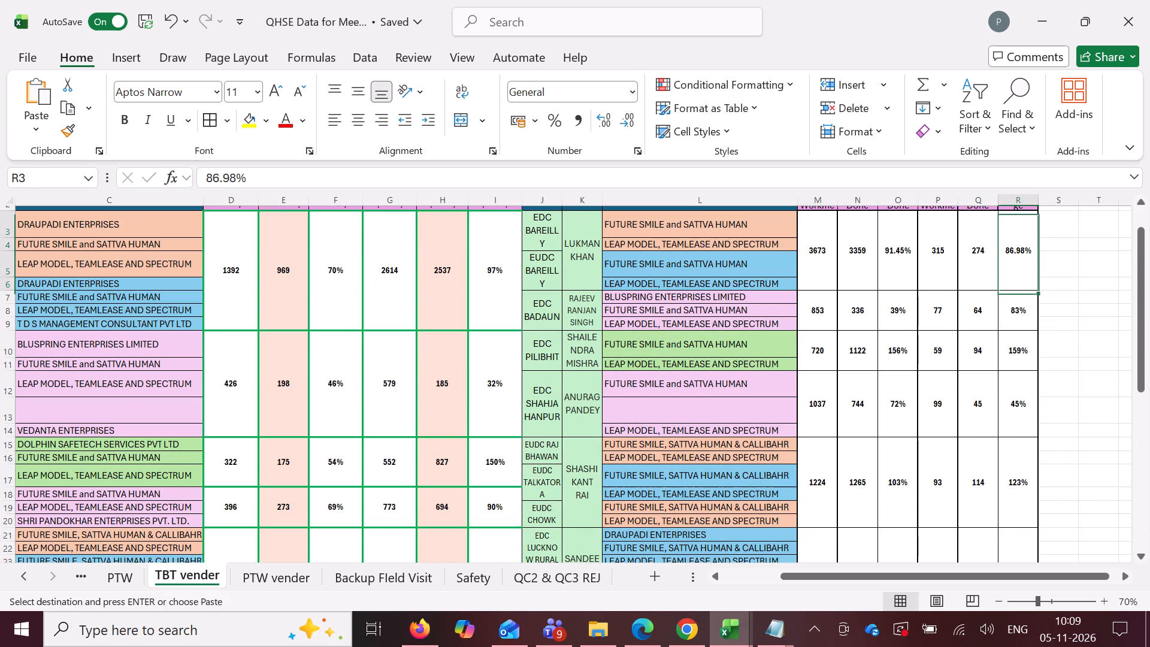
click(1019, 319)
click(1024, 361)
click(1026, 429)
click(1036, 526)
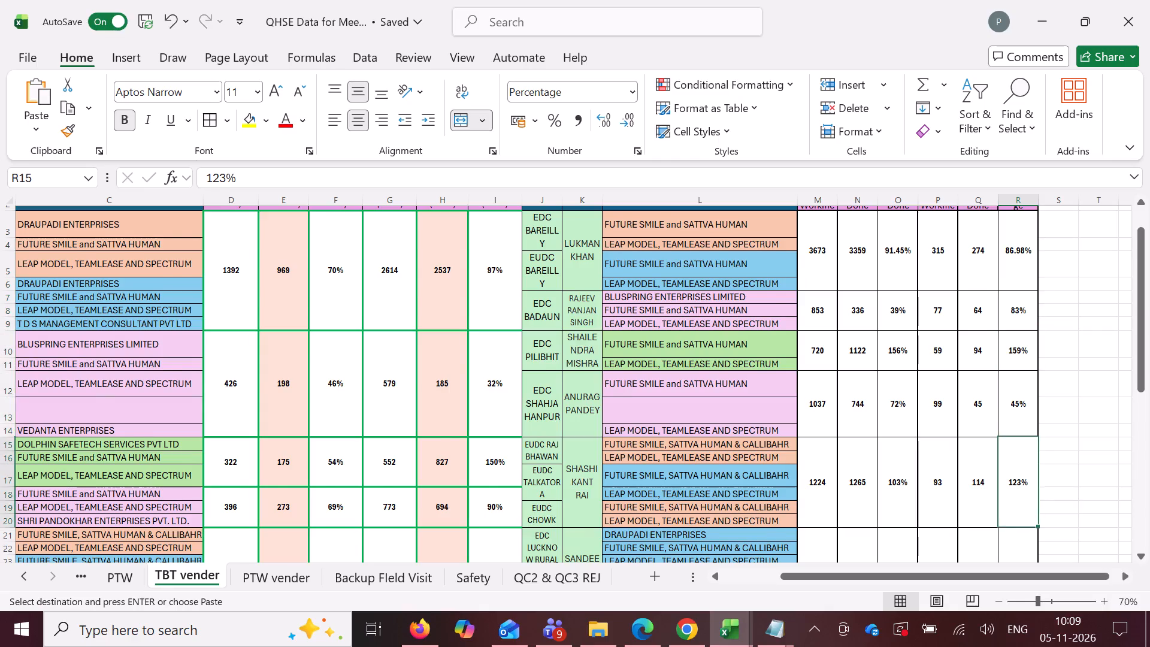
scroll(1043, 494, down, 9)
click(1016, 436)
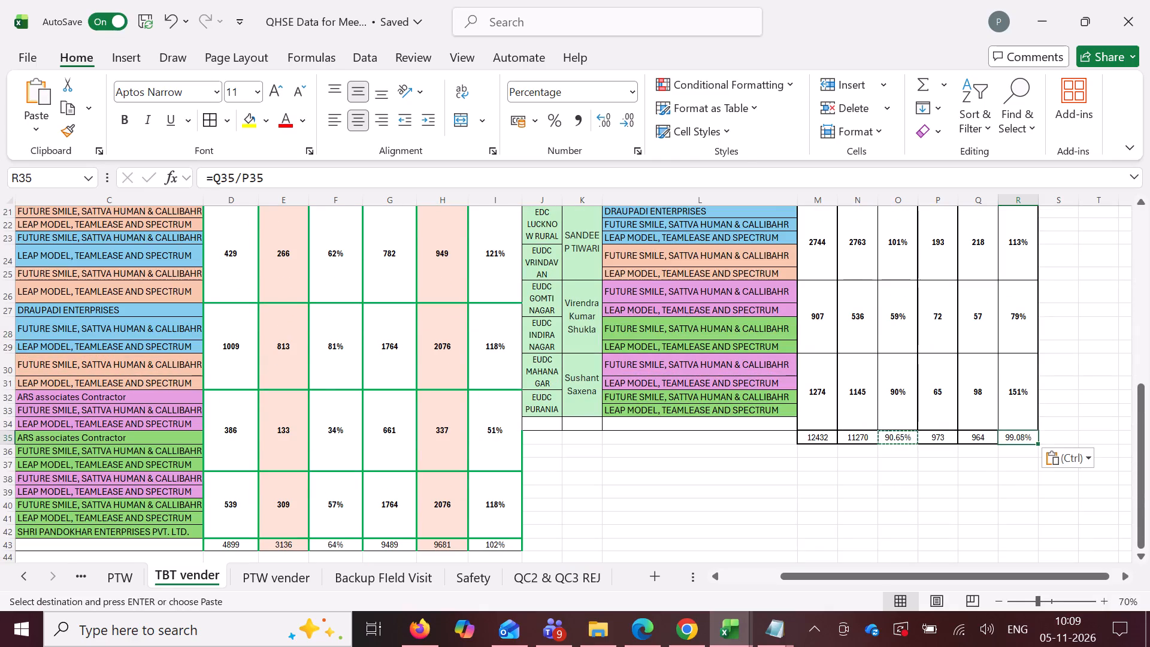
click(979, 437)
click(980, 410)
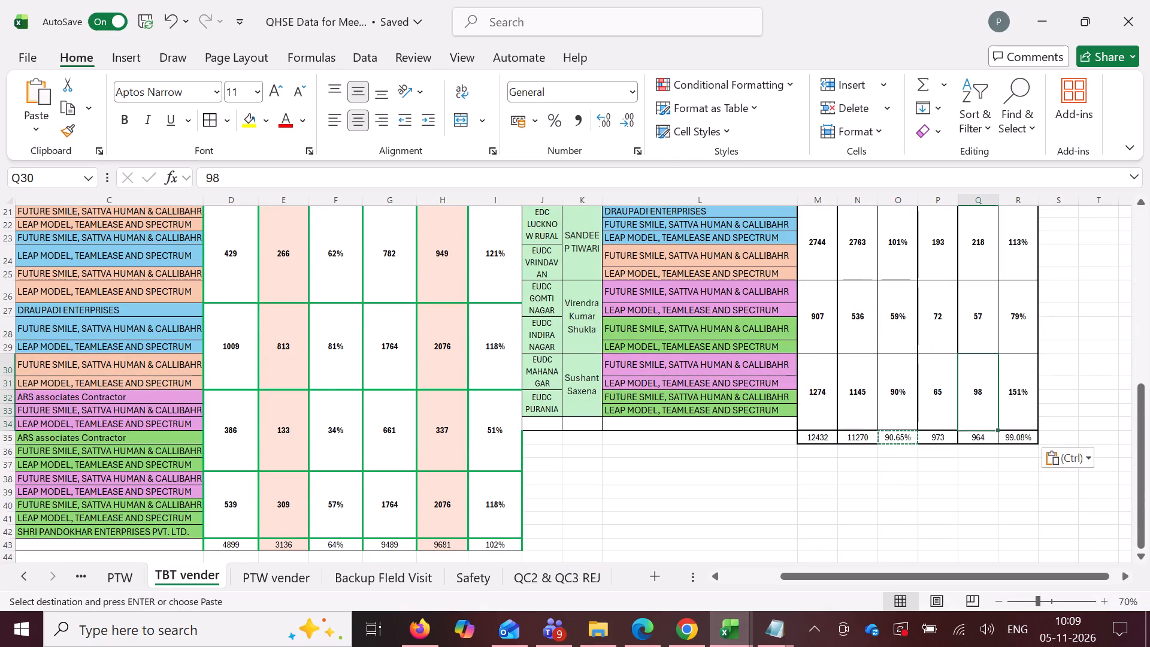
click(1017, 393)
scroll(979, 362, up, 14)
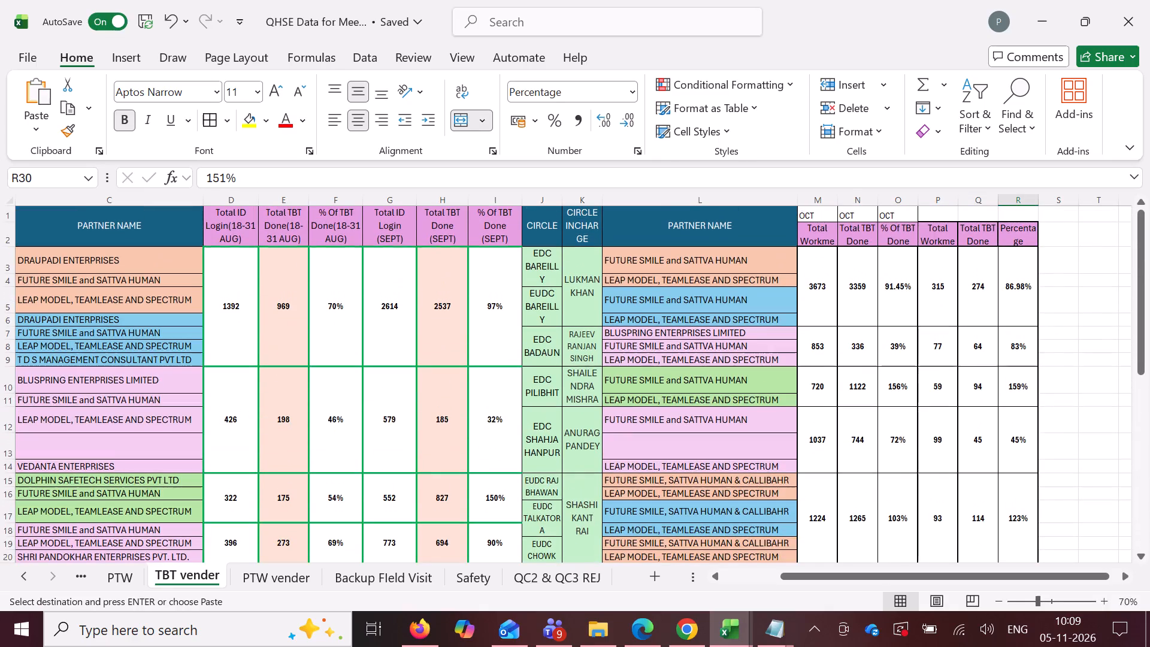
Compare them with the percentage column NH and totals row on TBT Tracker - NOV in the Field Audit Tracker.
click(652, 629)
scroll(821, 374, up, 7)
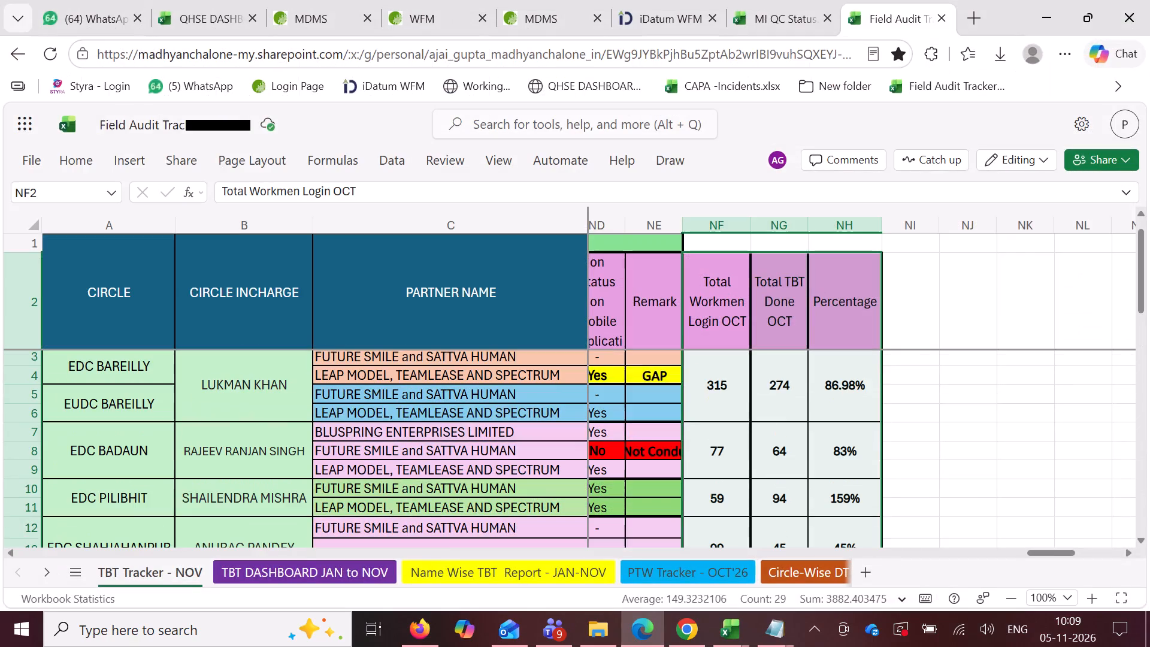
scroll(831, 364, up, 9)
click(837, 368)
click(839, 445)
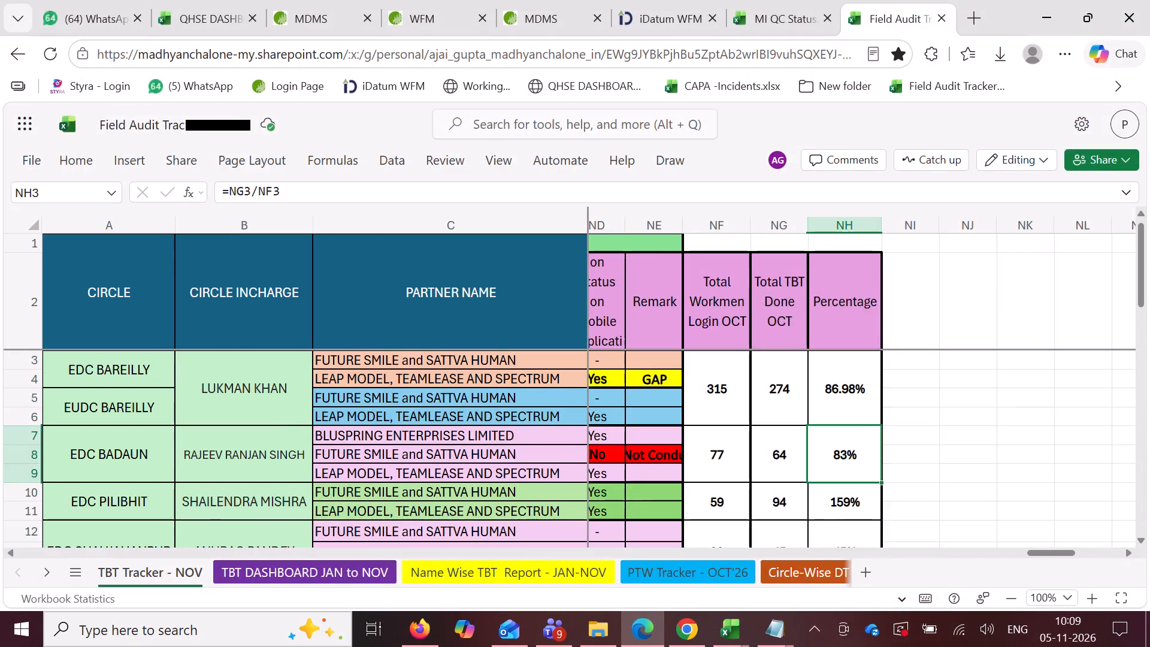
scroll(904, 444, down, 6)
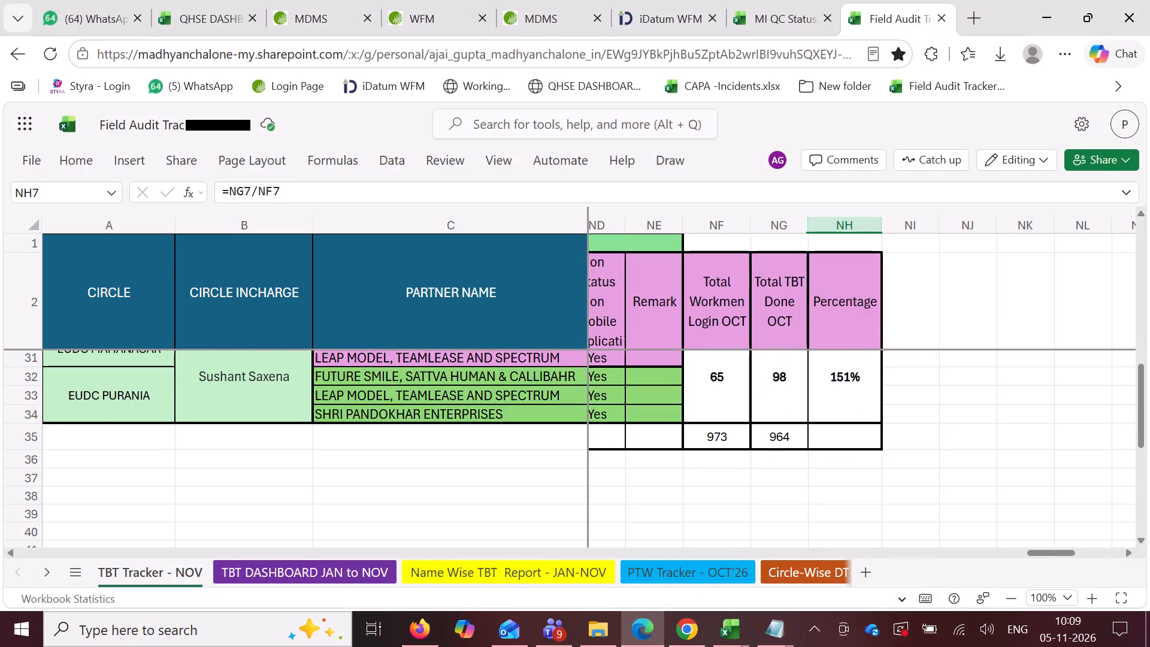
click(651, 632)
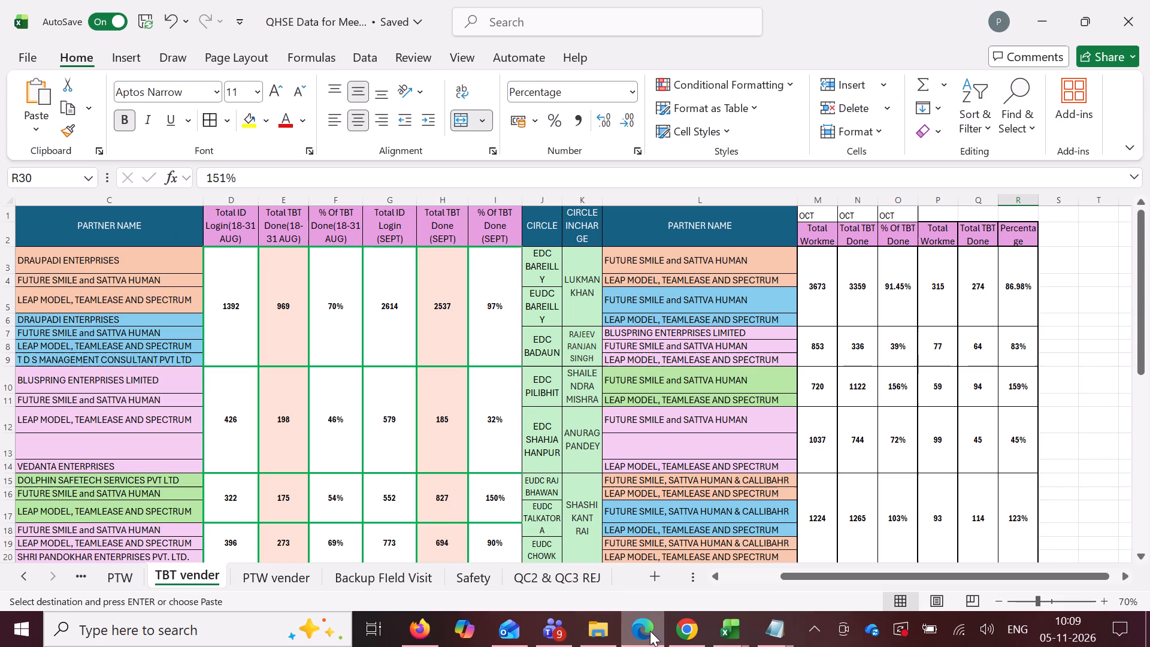
Back in QHSE Data for Meeting, label the first column of the new TBT vender block NOV in P1.
scroll(821, 363, up, 3)
click(931, 218)
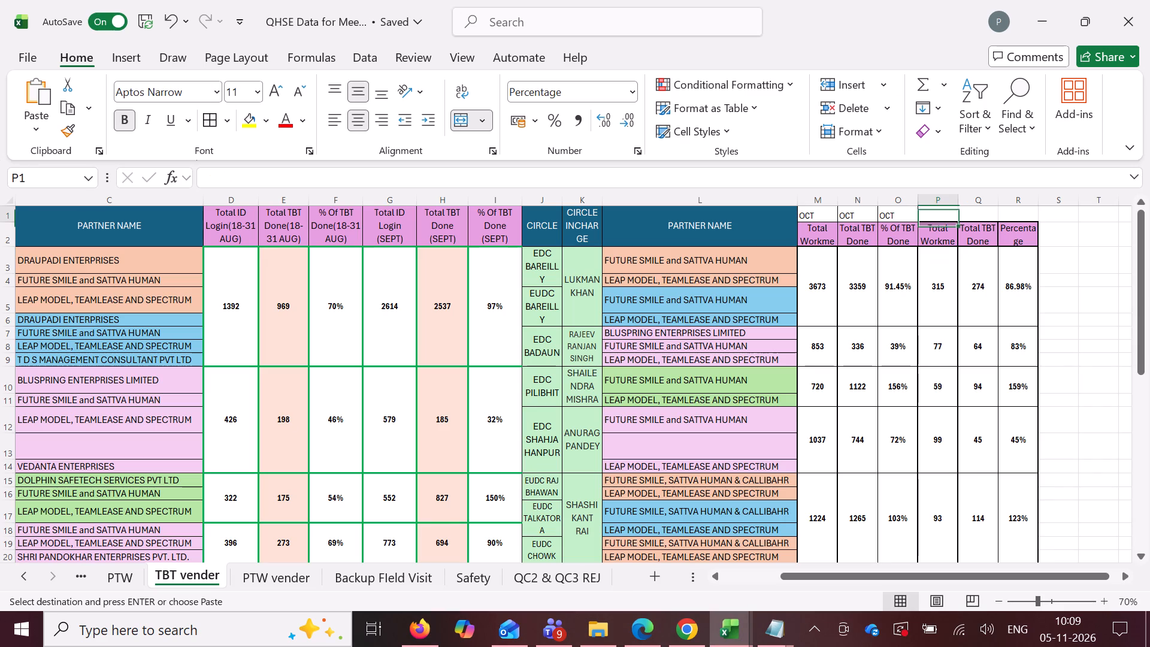
key(shift+o)
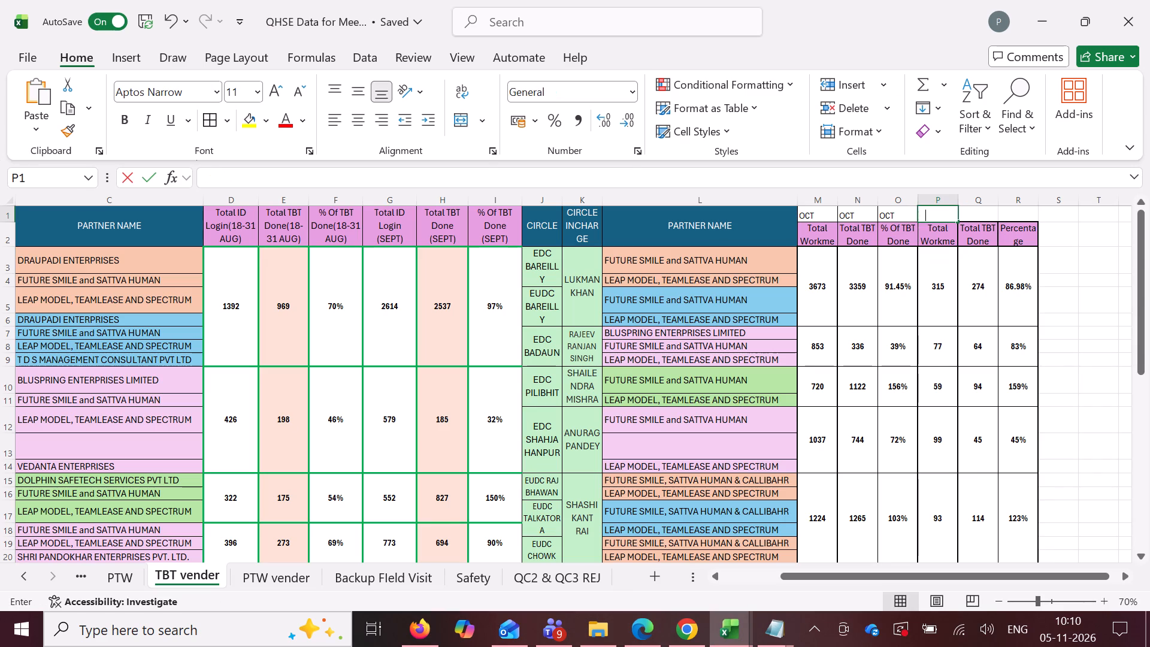
key(shift+BackSpace)
text(NOV)
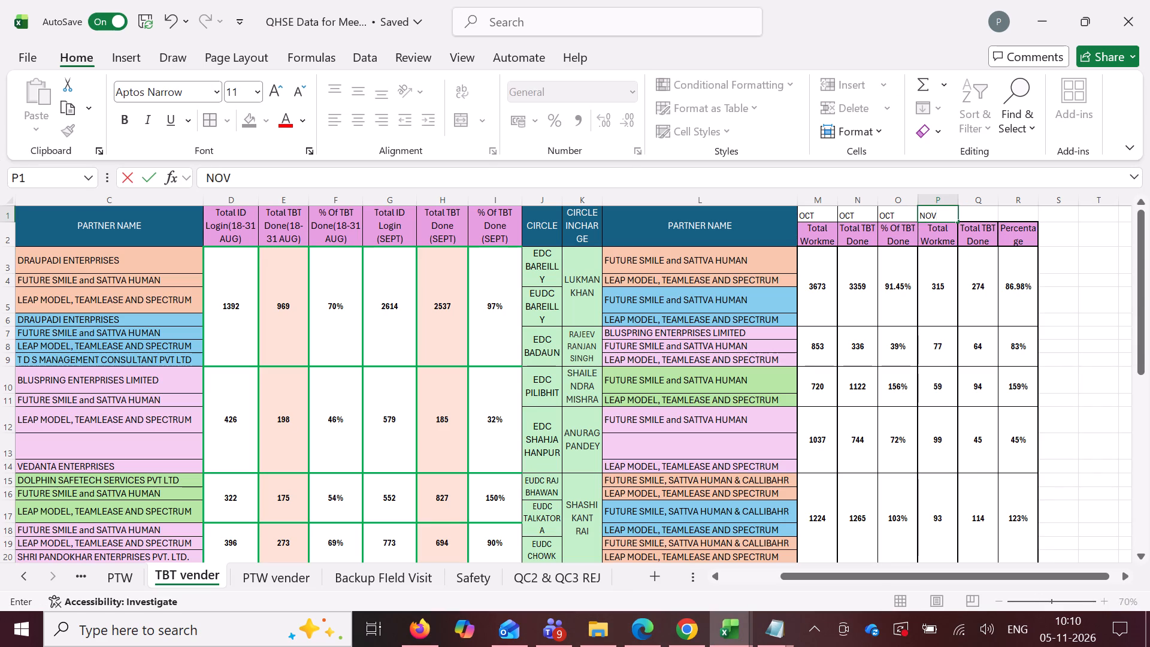
click(1085, 233)
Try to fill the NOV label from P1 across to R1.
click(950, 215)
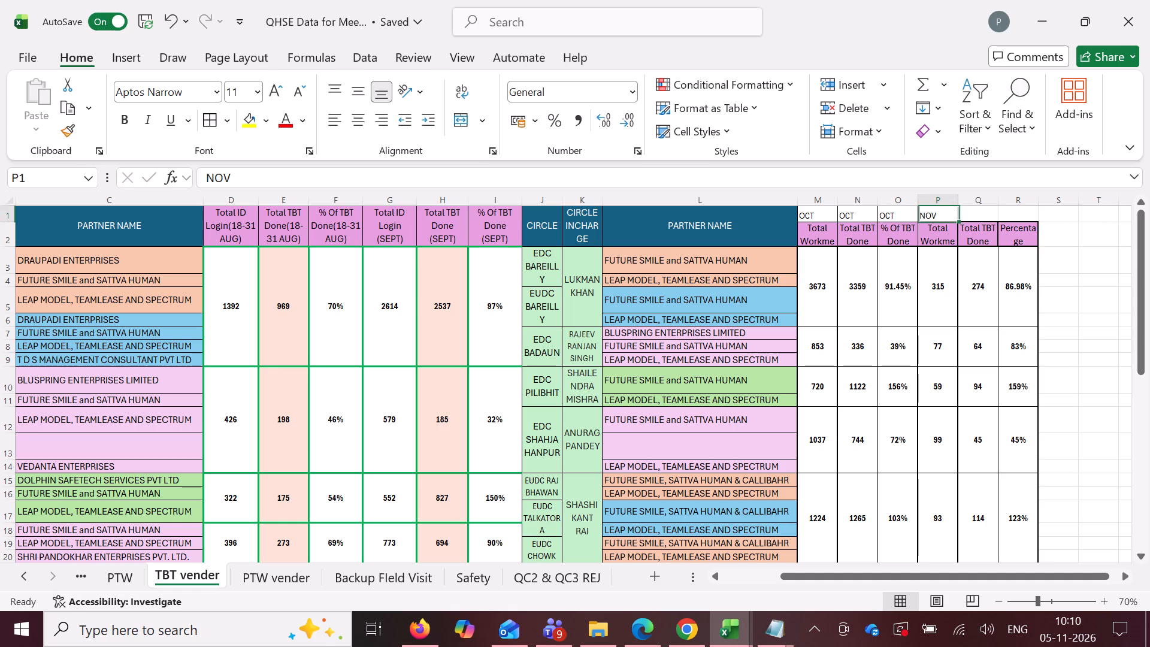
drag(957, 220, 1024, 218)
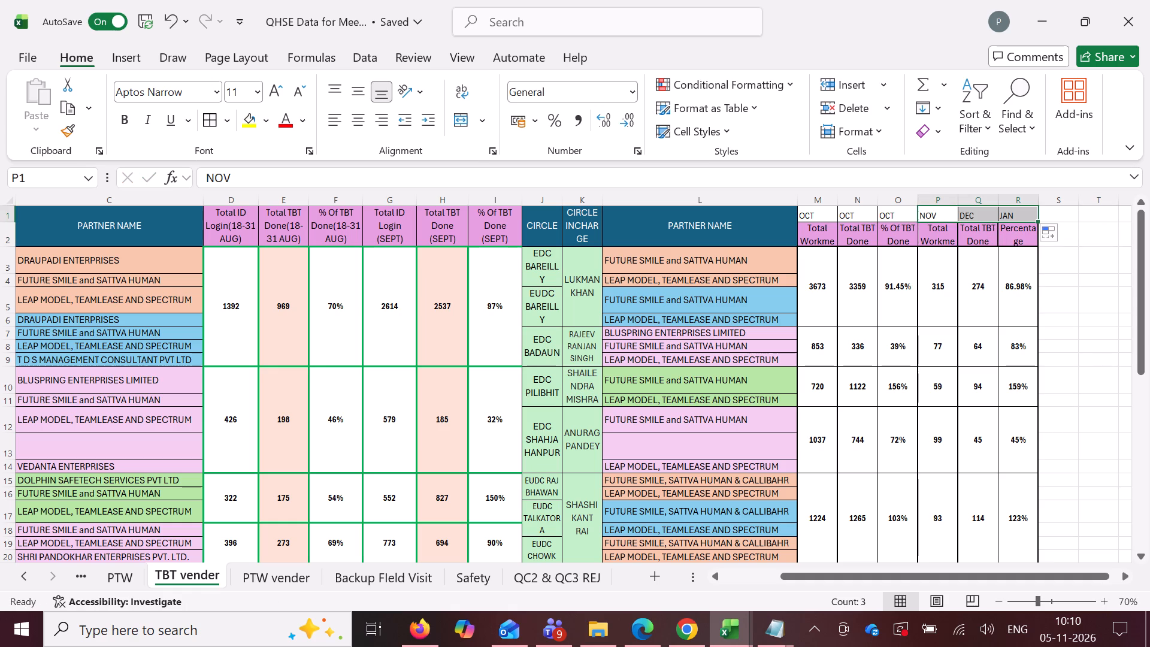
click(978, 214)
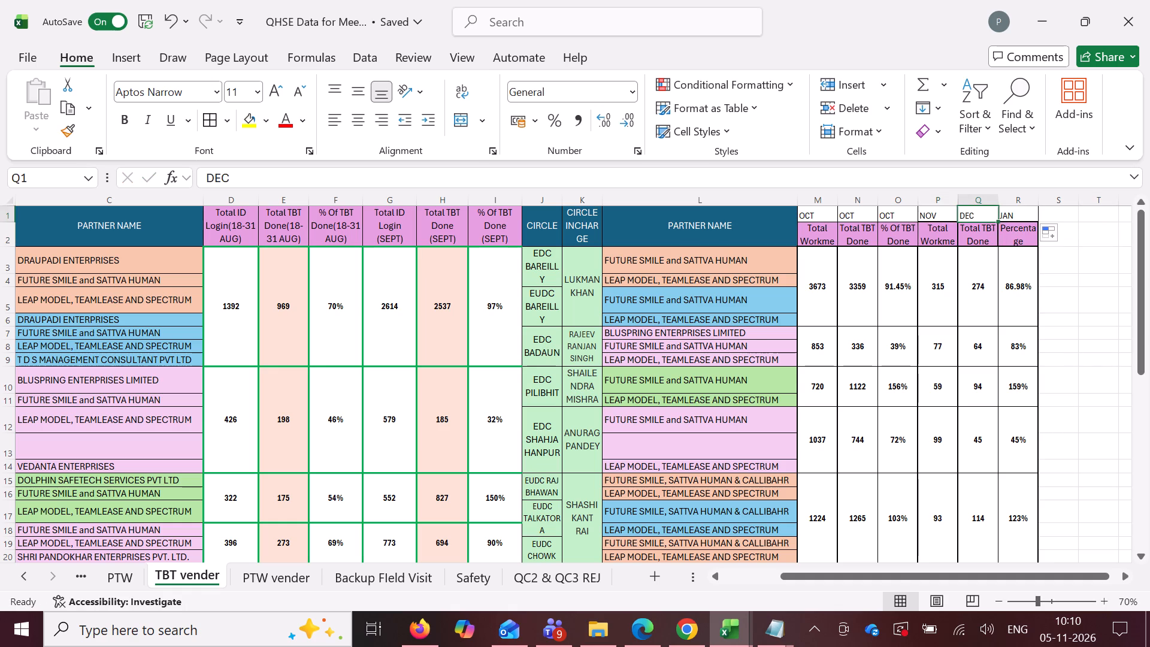
Copy the NOV label from P1 into Q1 and R1.
click(934, 211)
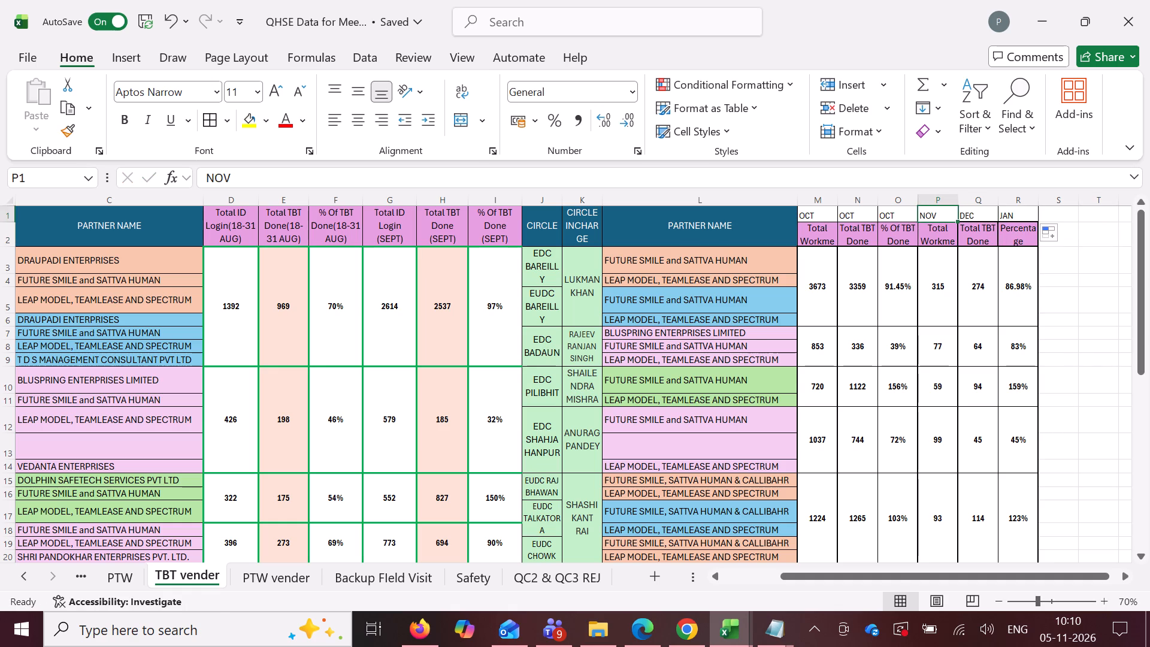
key(ctrl+c)
ctrl+click(979, 212)
key(ctrl+v)
ctrl+click(1016, 214)
key(ctrl+v)
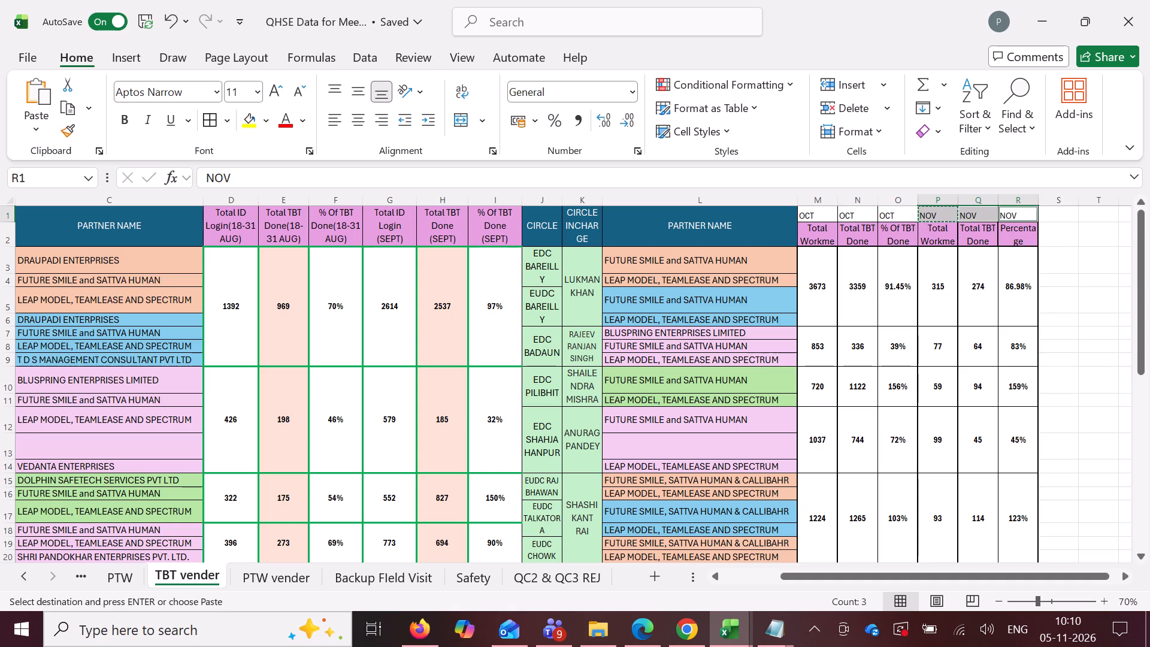
click(1061, 222)
click(940, 238)
key(Escape)
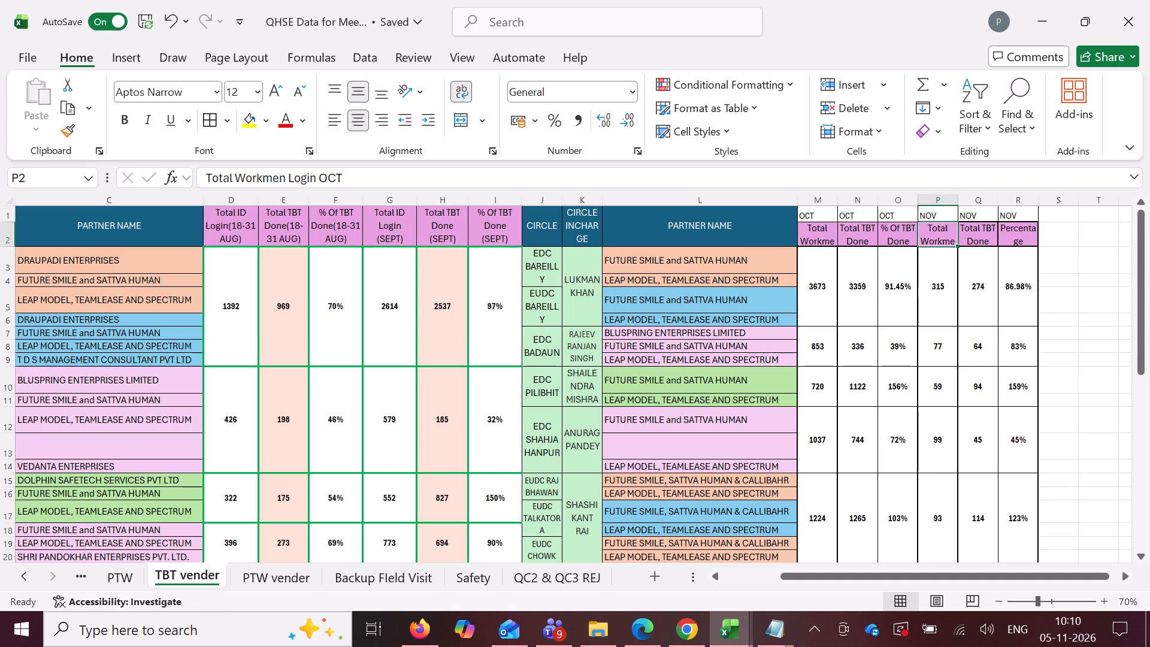
Copy the November figures P3:R35 and paste them as values only starting at S3.
click(1077, 262)
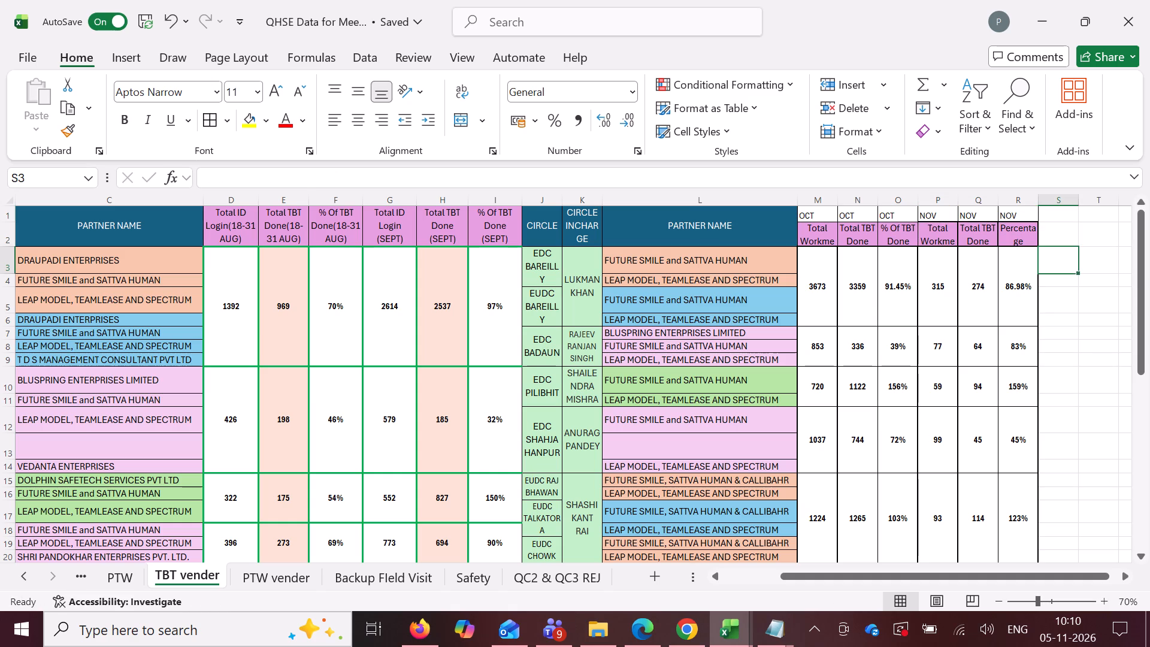
scroll(997, 271, down, 5)
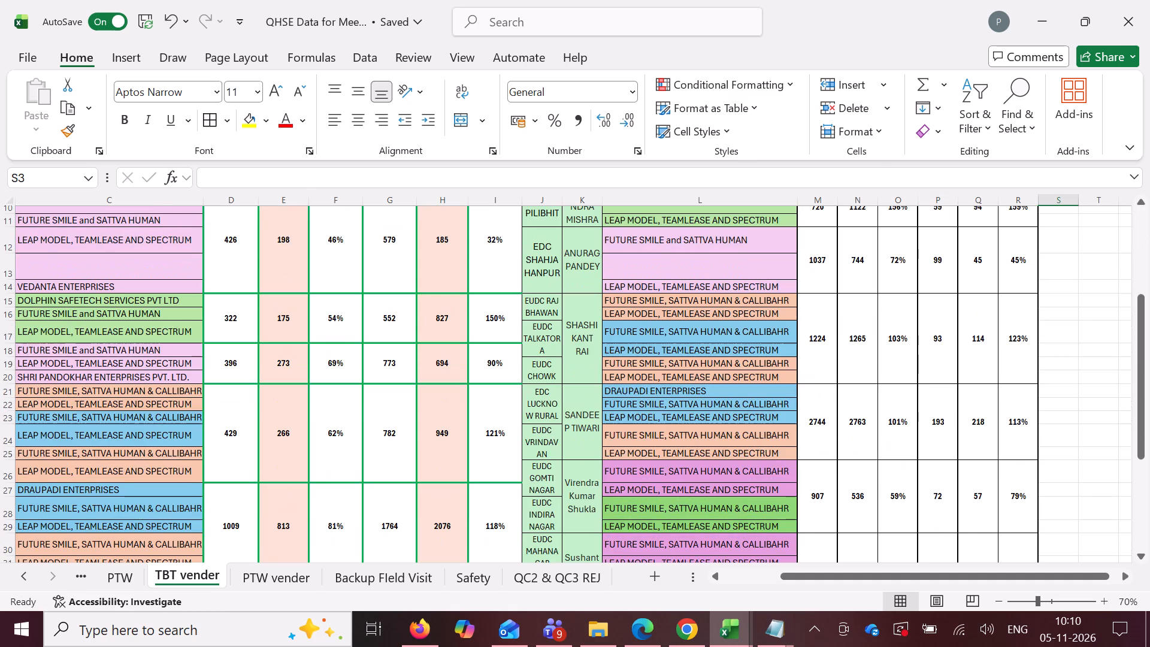
scroll(998, 271, down, 3)
scroll(994, 271, up, 2)
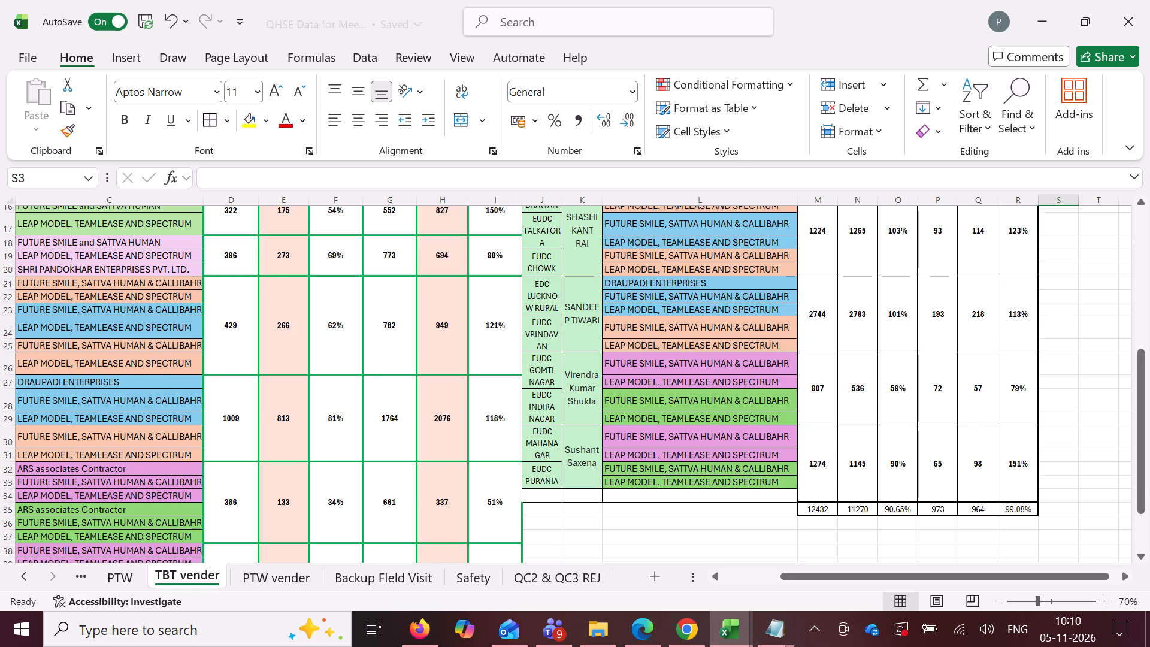
scroll(994, 271, up, 12)
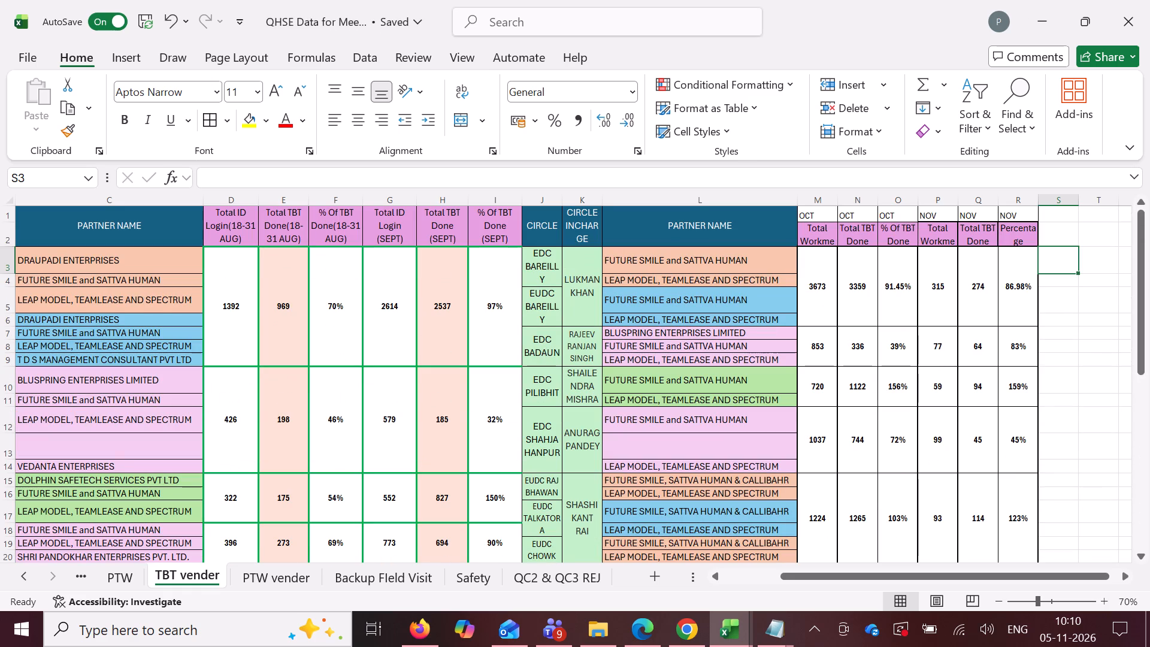
click(929, 273)
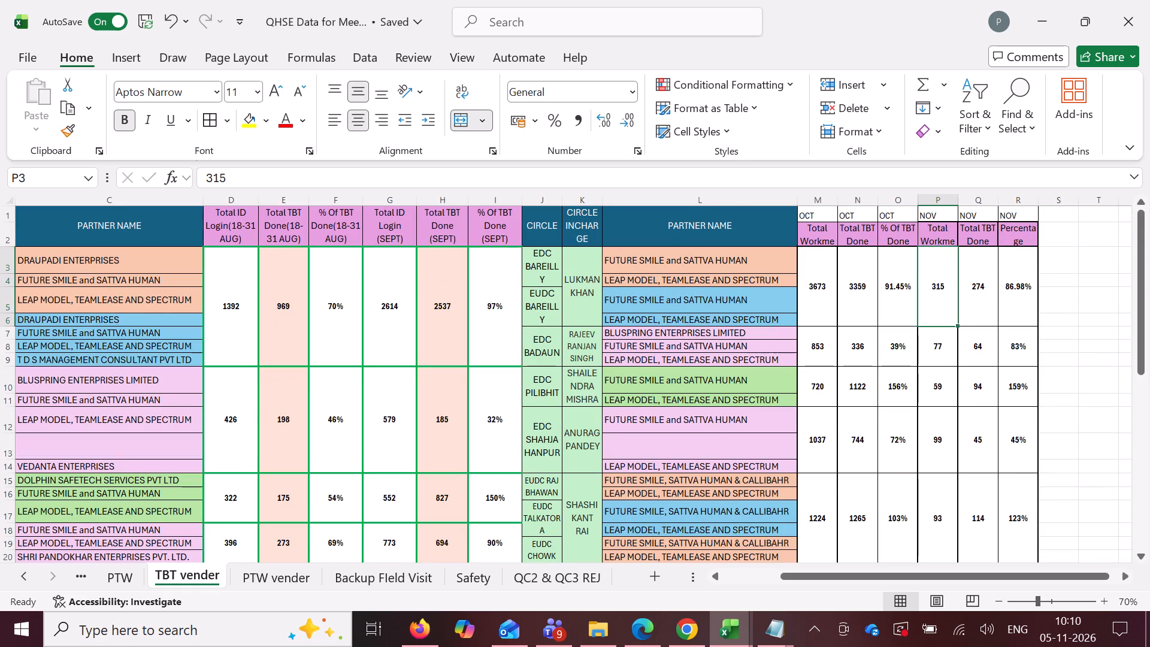
click(933, 276)
drag(933, 276, 942, 283)
drag(942, 283, 1022, 554)
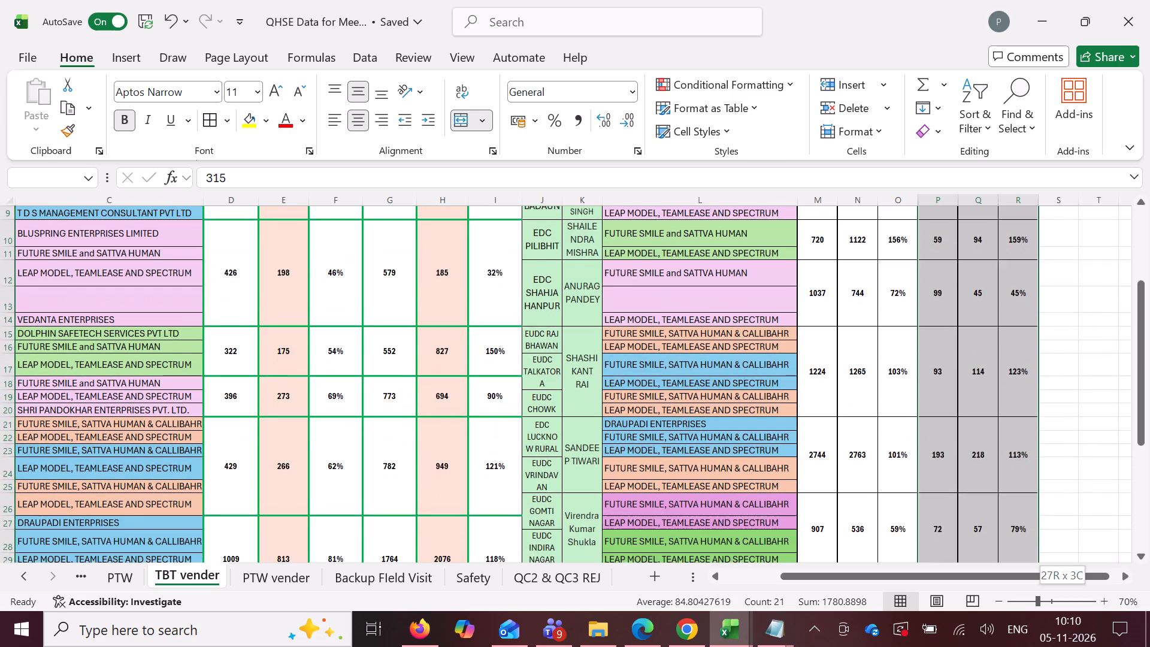
drag(1022, 554, 1016, 520)
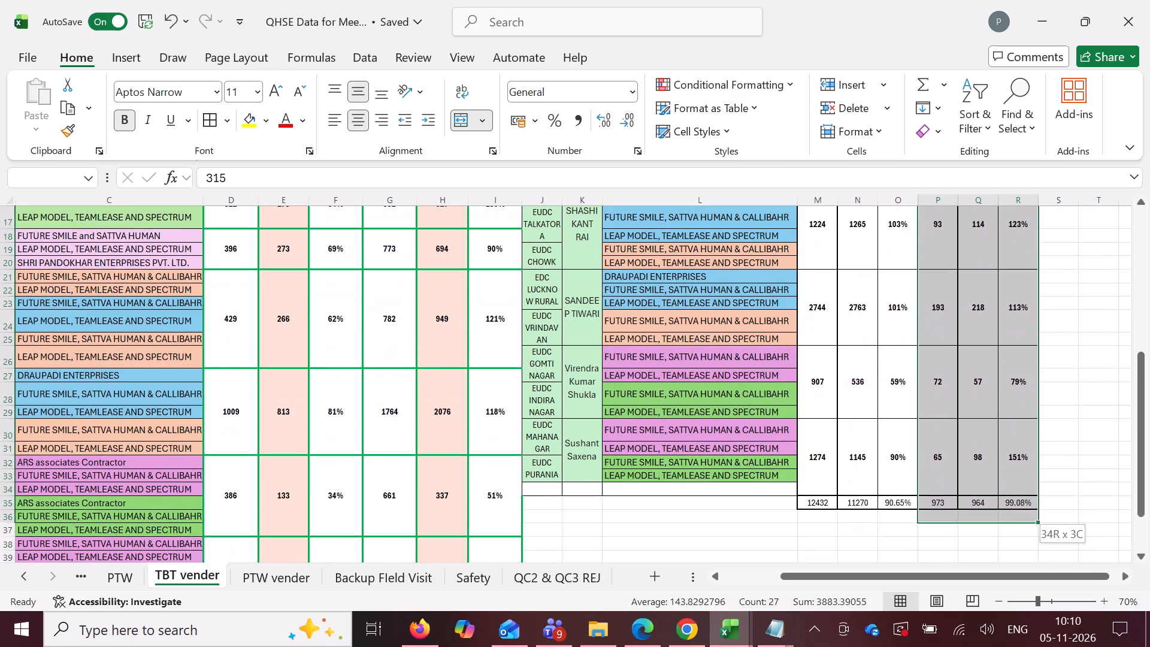
drag(1016, 520, 1016, 504)
key(ctrl+c)
scroll(1076, 377, up, 10)
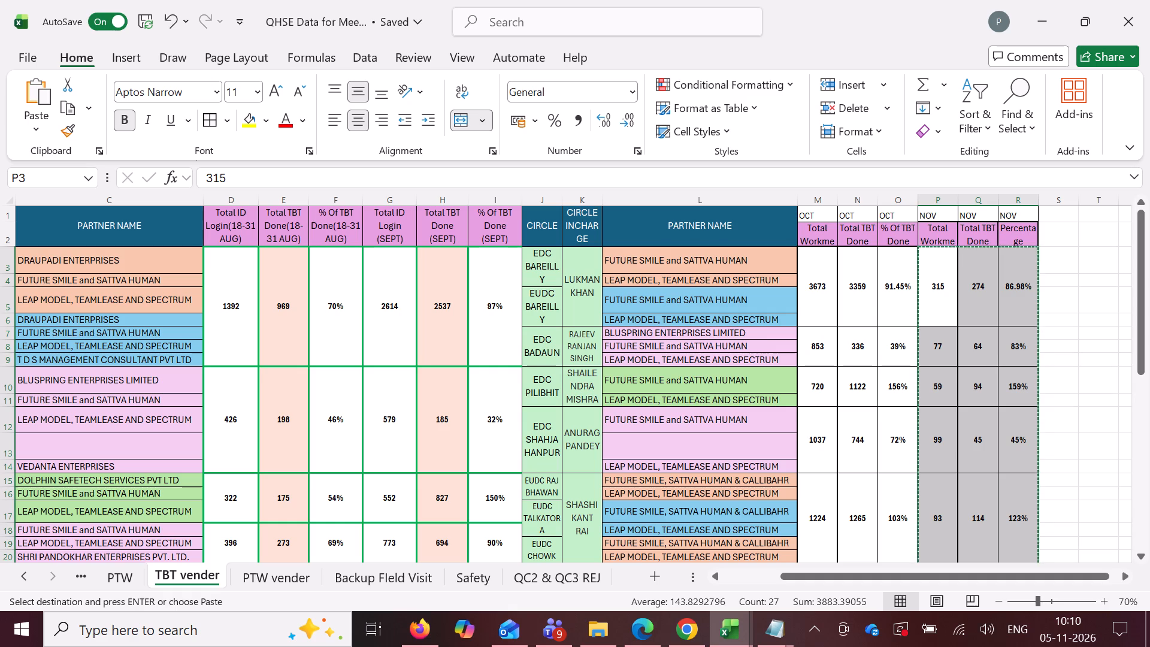
click(1058, 256)
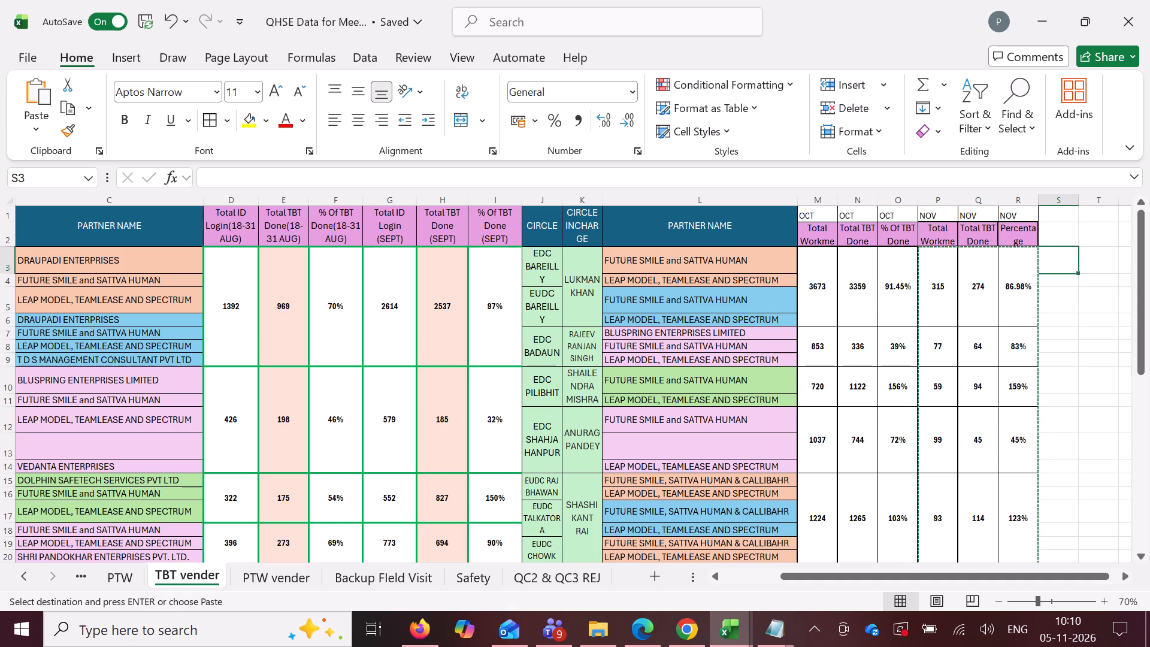
key(ctrl+shift+v)
scroll(1107, 314, left, 3)
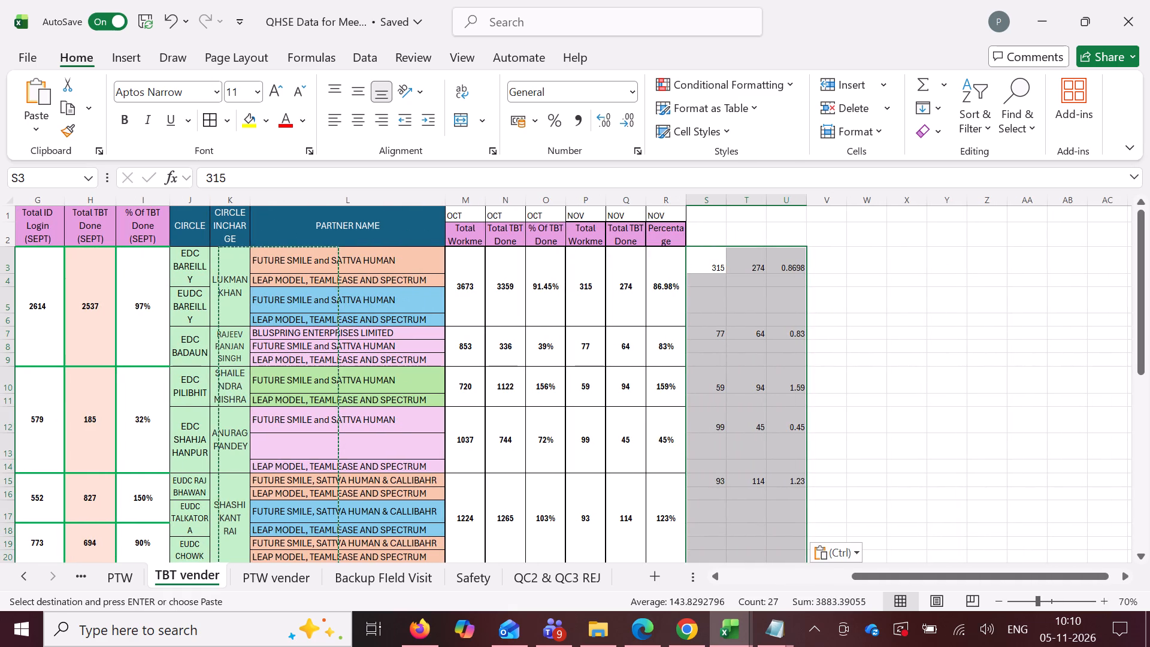
Copy together the pasted November values in columns S:U for rows 3, 7, 10 and 12.
drag(716, 261, 797, 270)
ctrl+drag(707, 334, 795, 334)
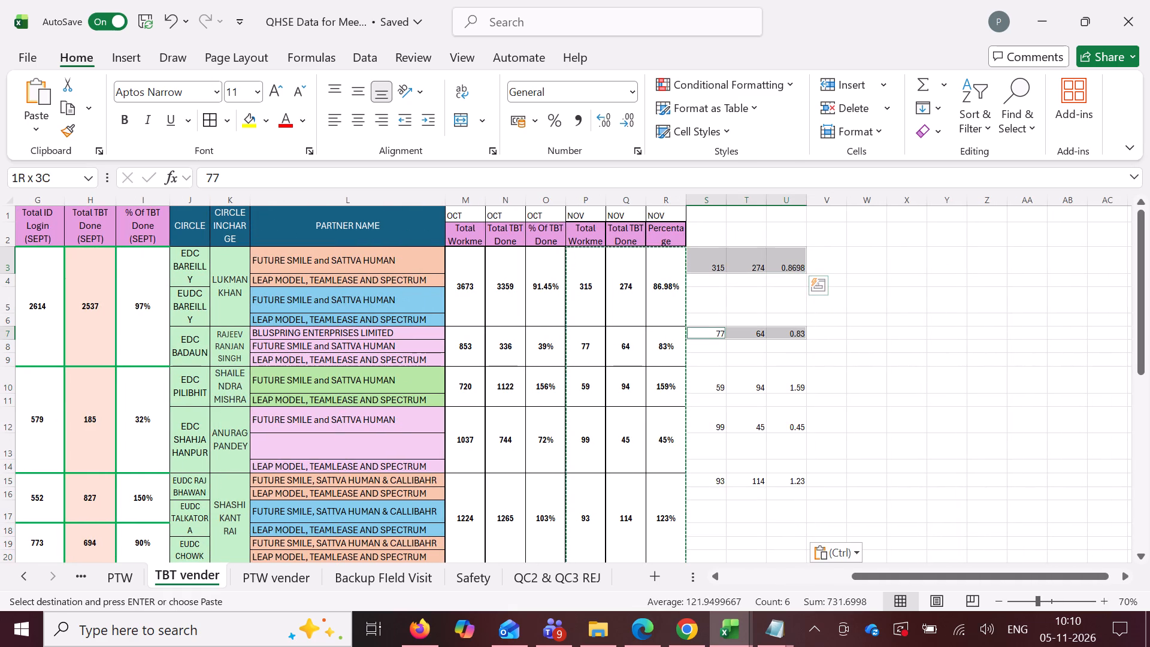
ctrl+drag(795, 334, 795, 333)
ctrl+drag(712, 389, 785, 391)
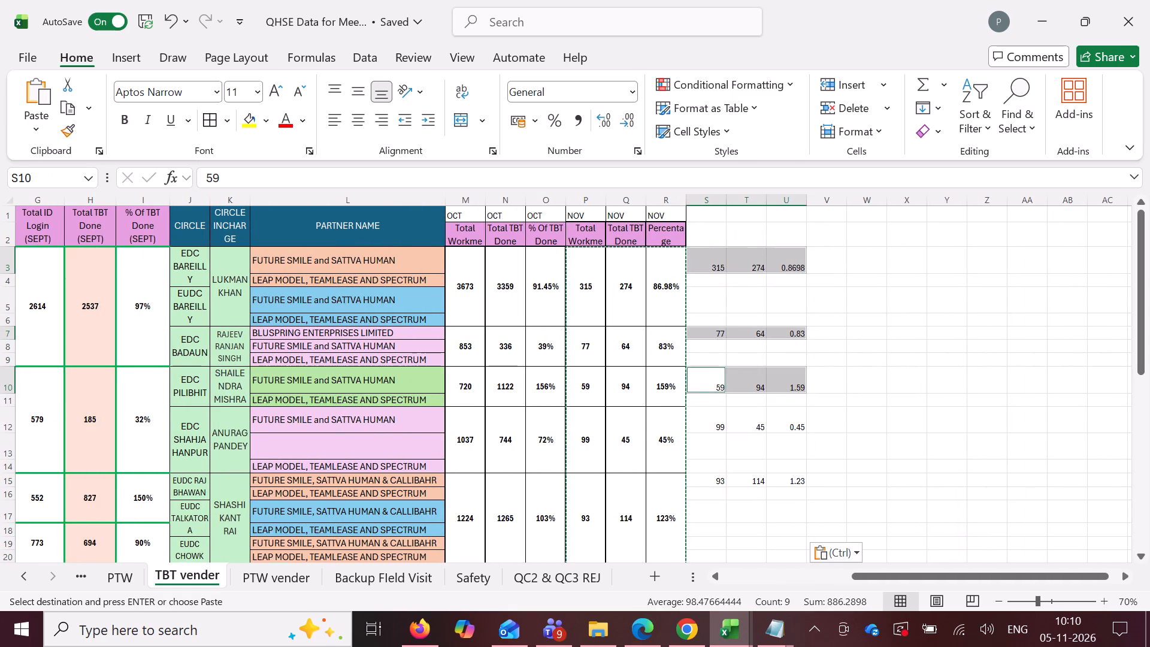
ctrl+drag(710, 424, 785, 427)
key(ctrl+c)
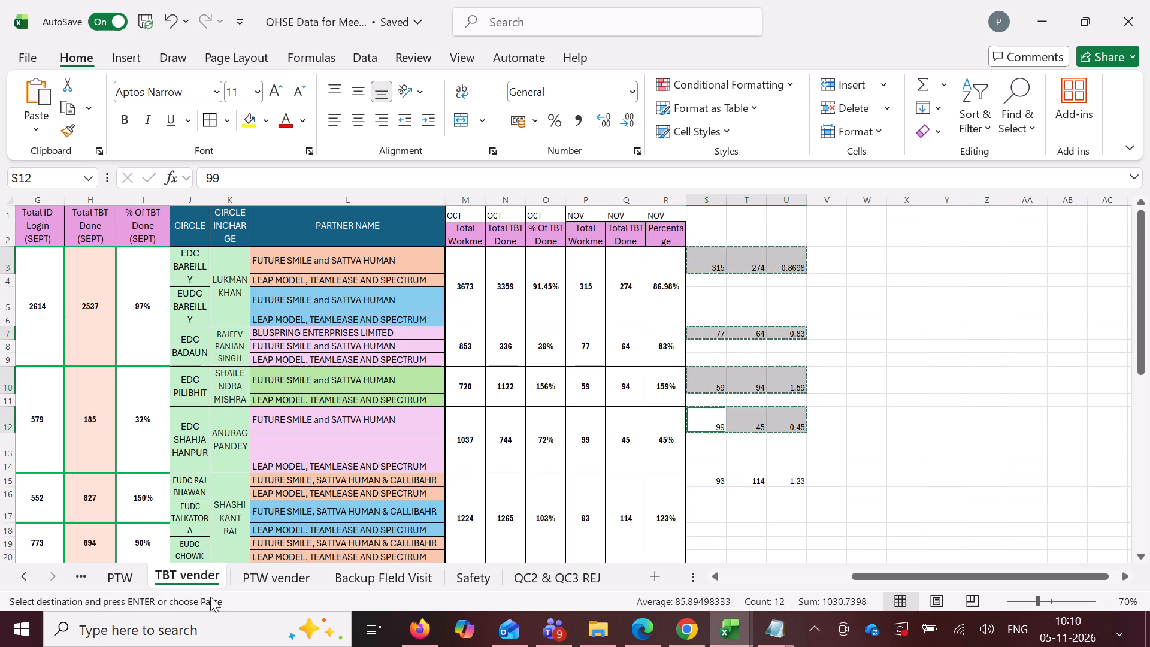
On the TBT sheet, copy the October block C2:E17 and insert the copied cells at C2, shifting existing cells right.
click(11, 589)
click(126, 574)
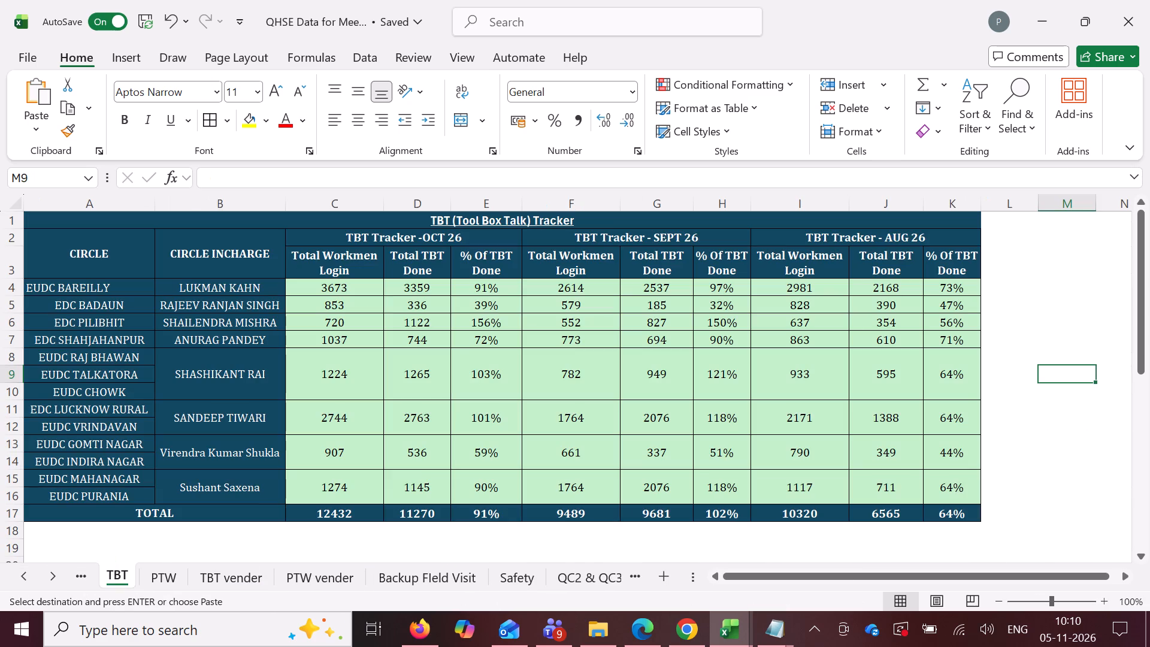
drag(442, 239, 463, 498)
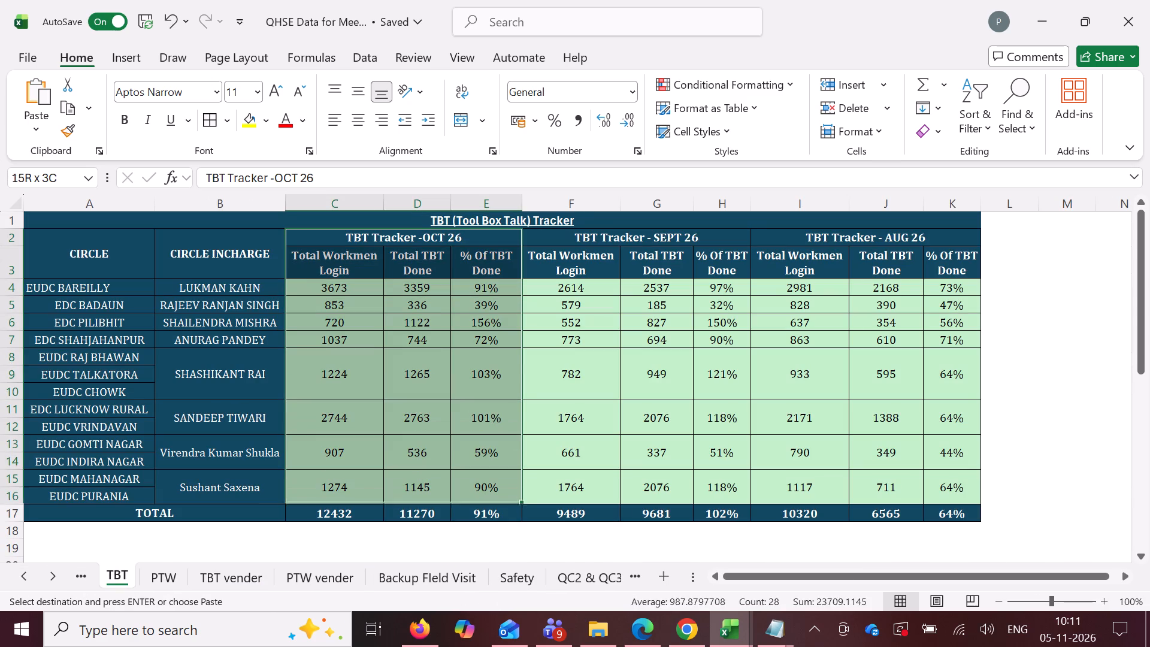
drag(463, 498, 465, 519)
key(ctrl+c)
right_click(353, 240)
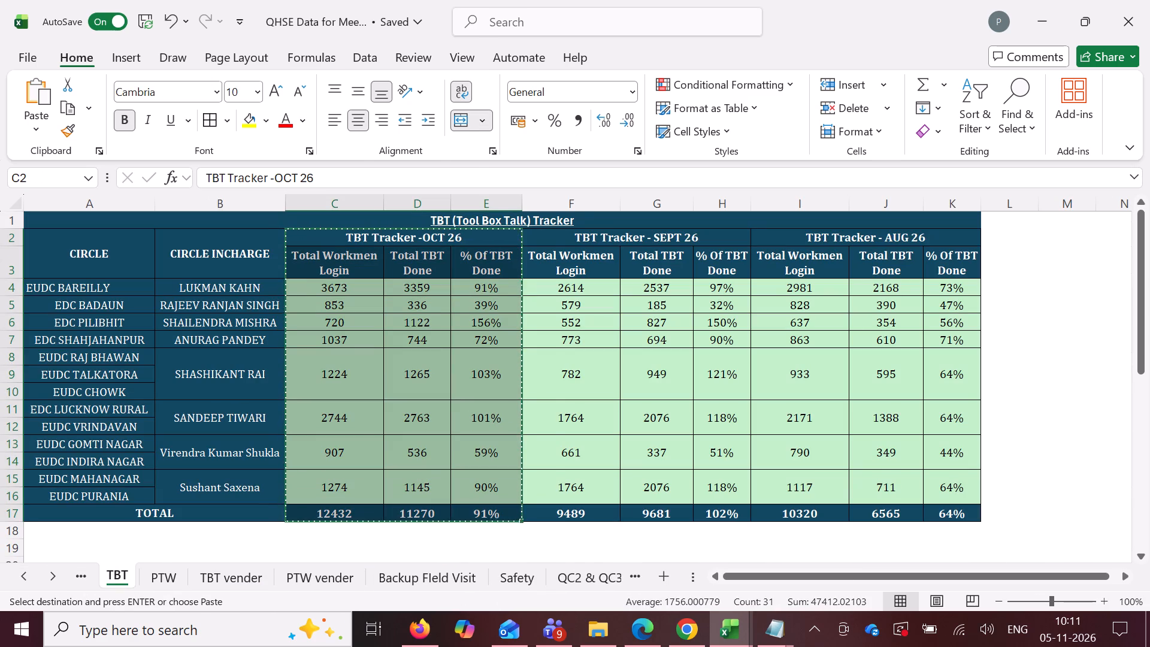
click(409, 250)
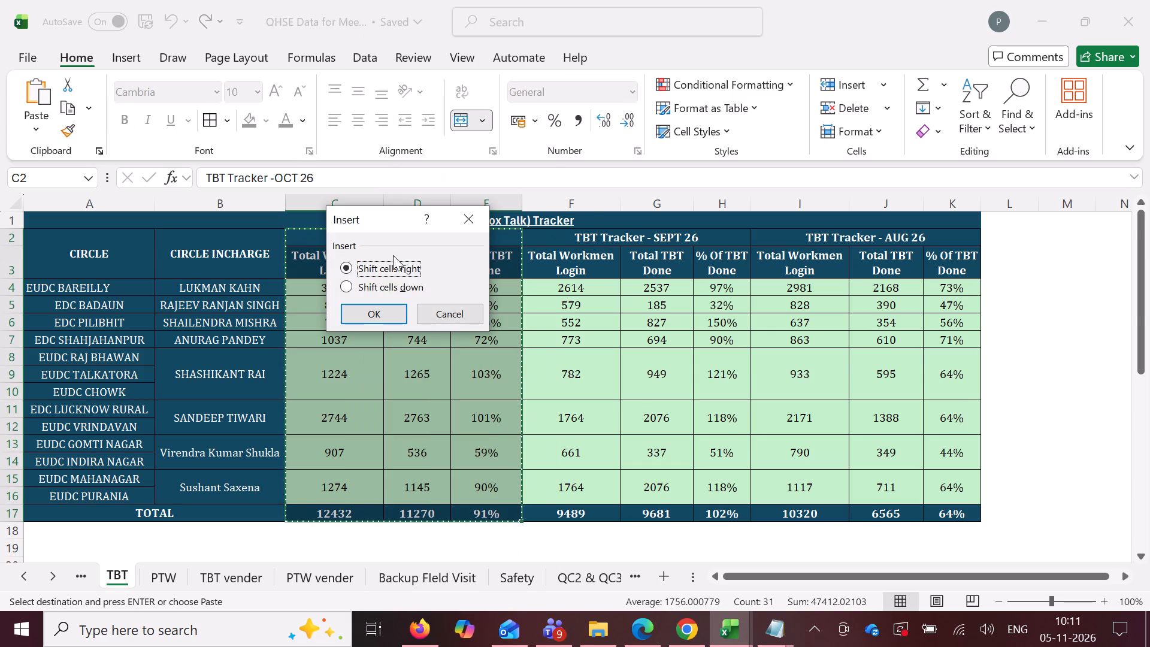
click(310, 263)
click(308, 243)
click(446, 313)
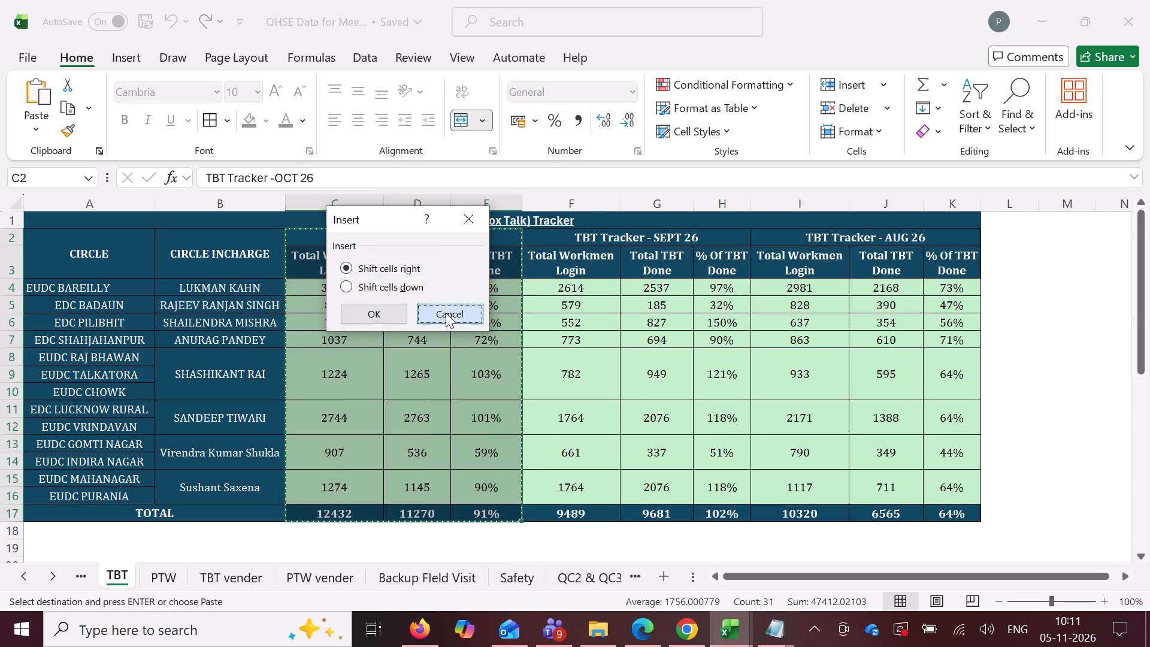
click(389, 234)
right_click(388, 234)
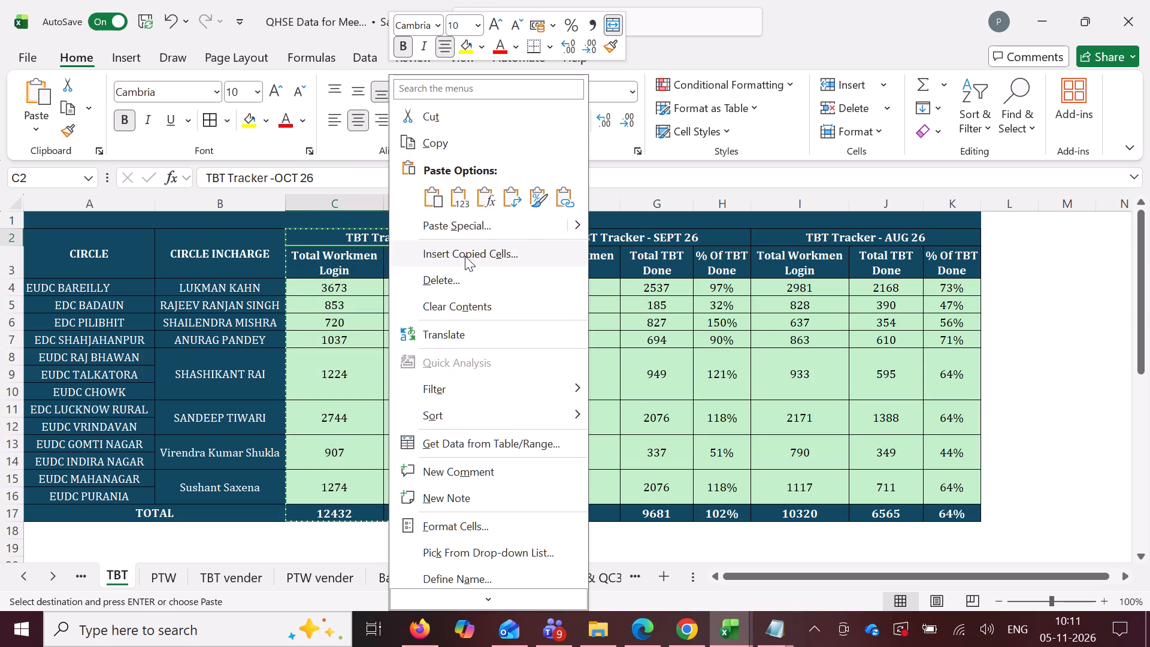
click(465, 256)
click(437, 323)
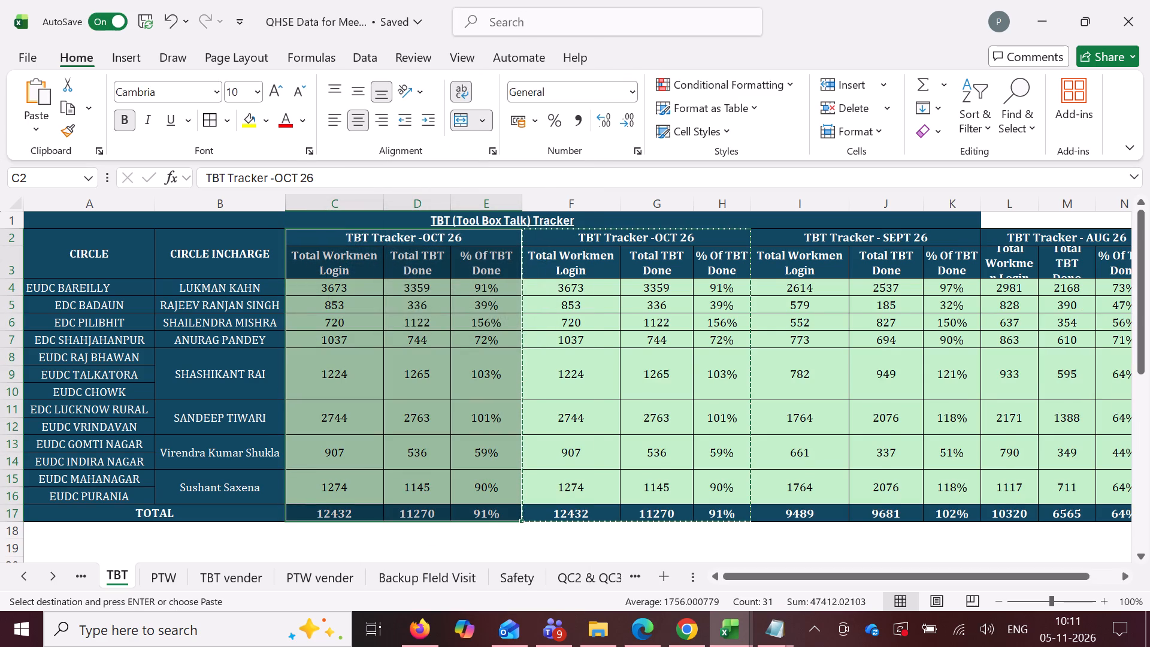
Extend the merged TBT (Tool Box Talk) Tracker title in row 1 across columns A to N.
drag(672, 222, 1149, 219)
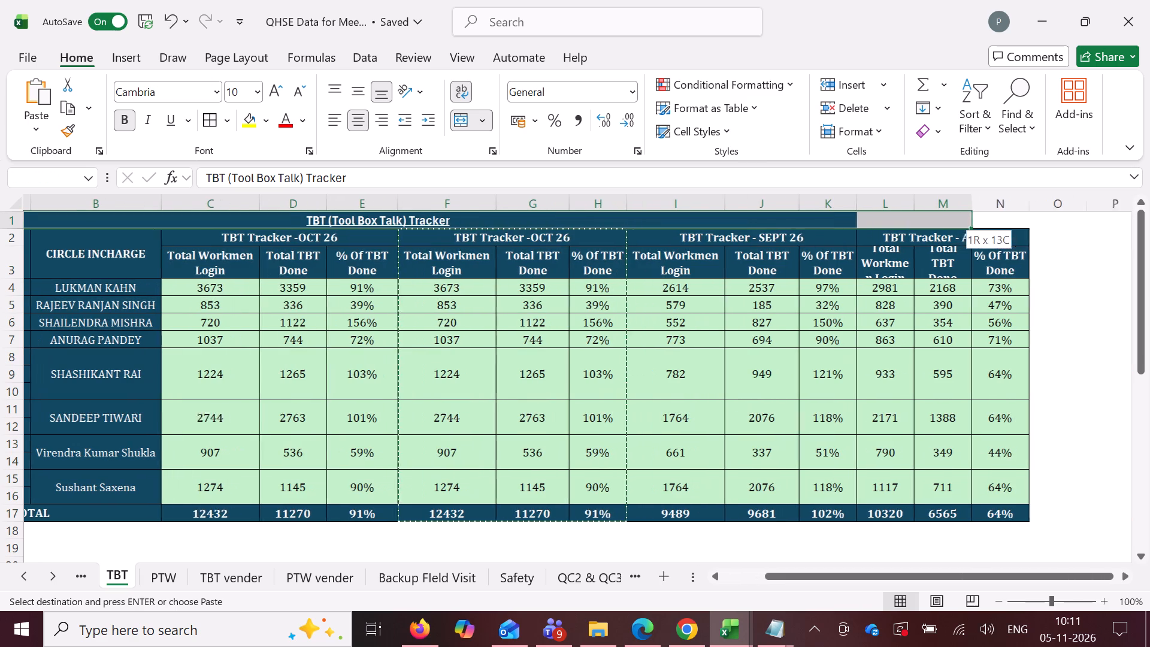
drag(1149, 219, 1009, 221)
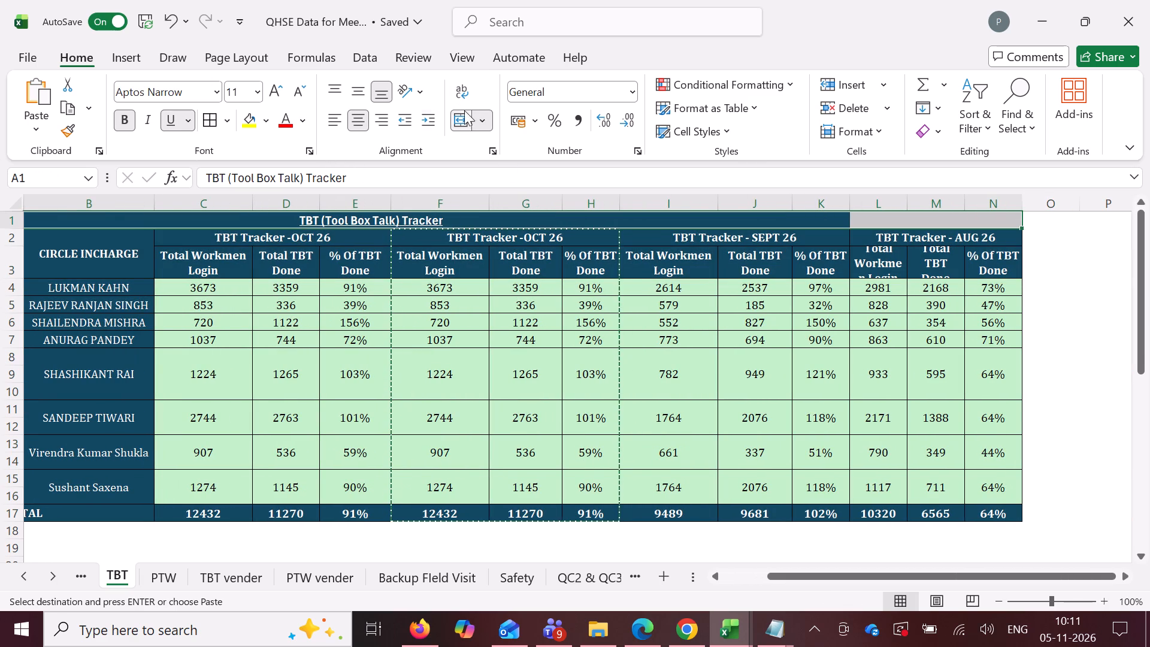
click(460, 117)
click(460, 117)
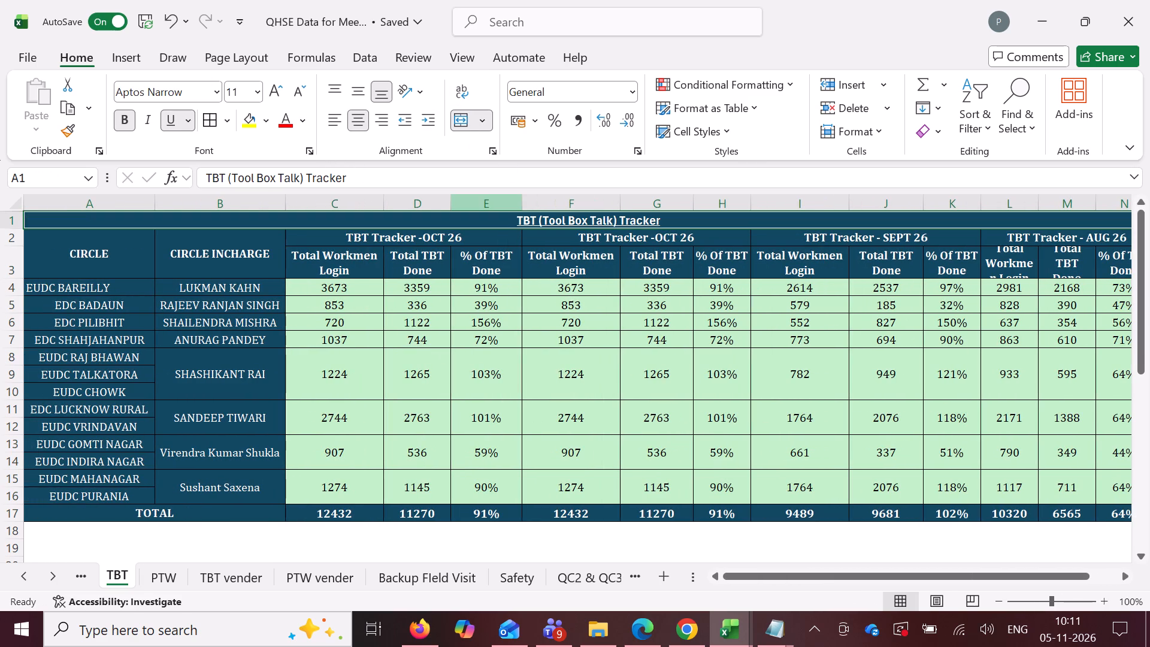
Change the heading in C2 to "TBT Tracker -NOV 26".
click(413, 229)
click(414, 238)
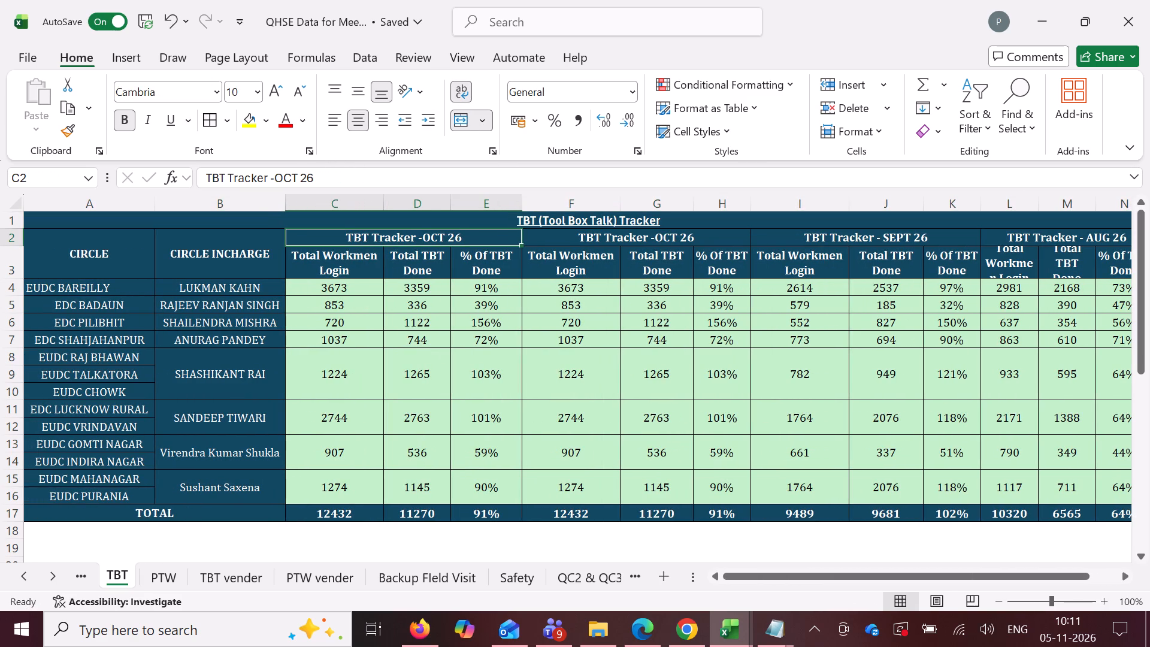
click(298, 175)
key(BackSpace)
key(BackSpace)
key(BackSpace)
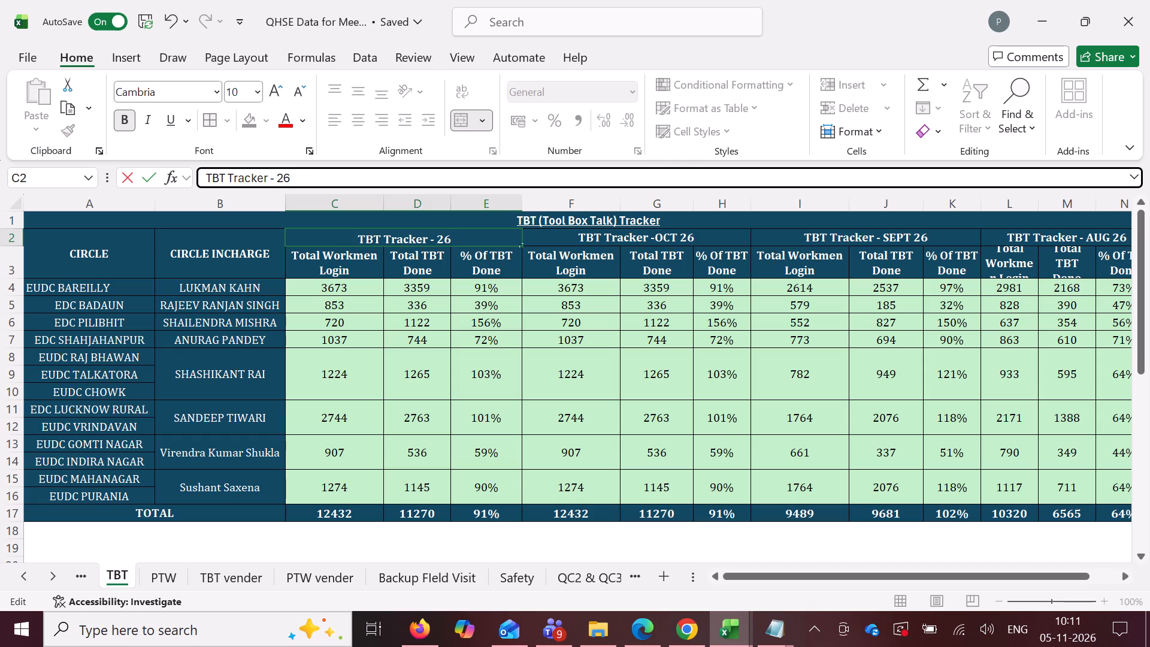
text(NOV)
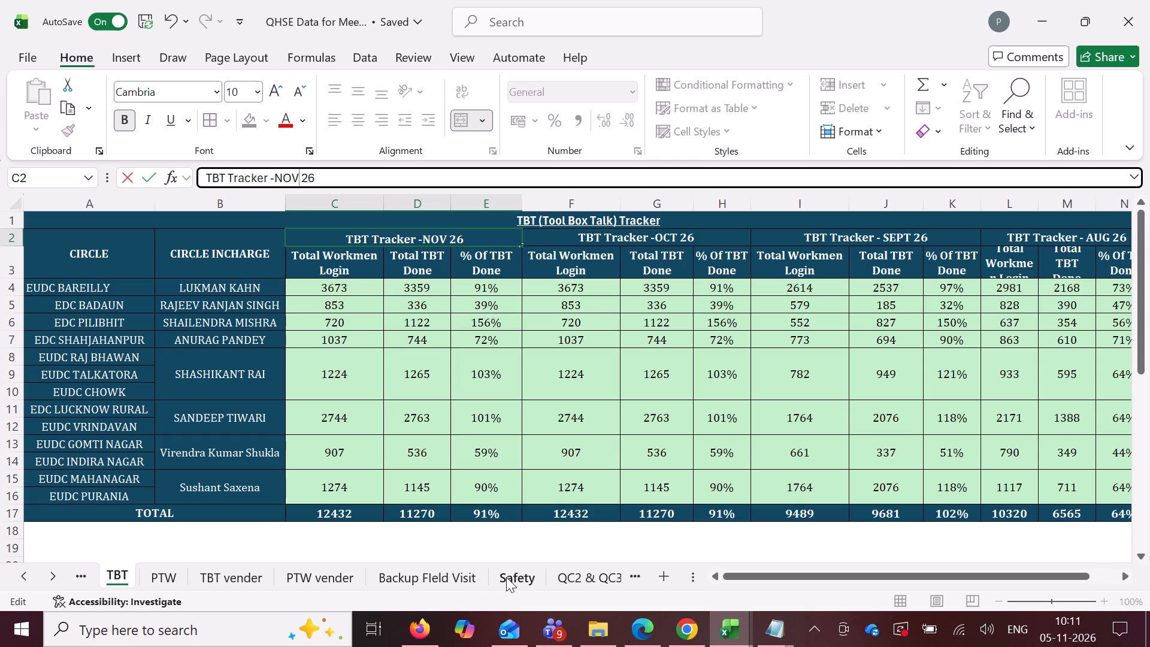
Copy the selected November values for rows 3, 7, 10 and 12 from TBT vender and paste them as values at C4 in TBT.
click(255, 579)
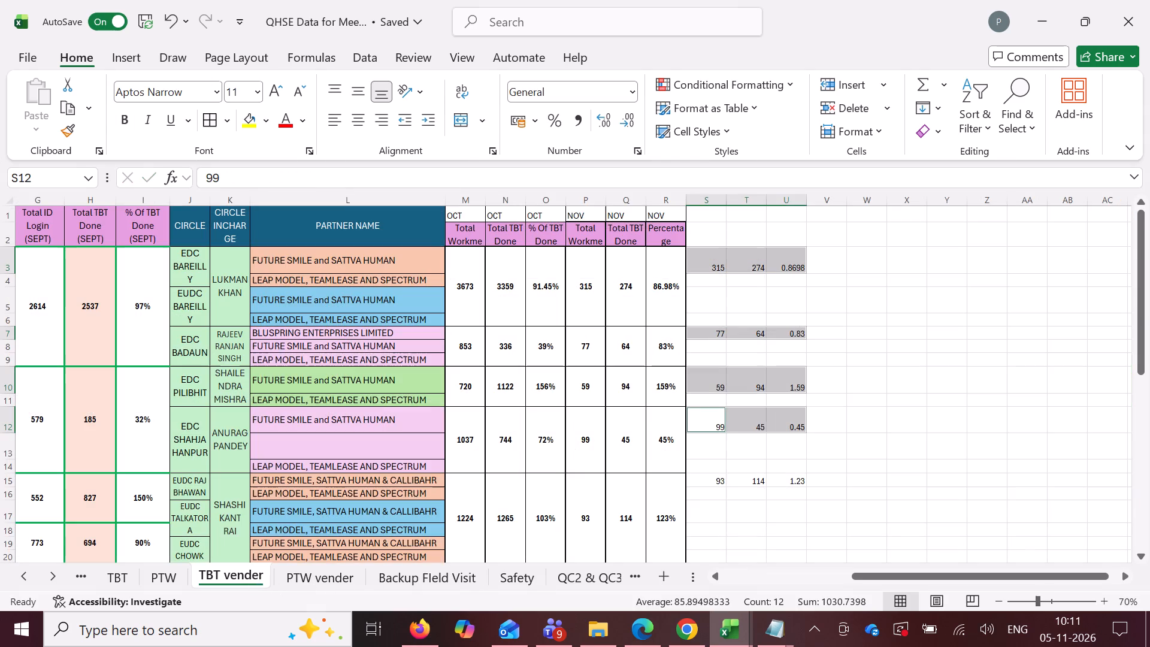
key(ctrl+c)
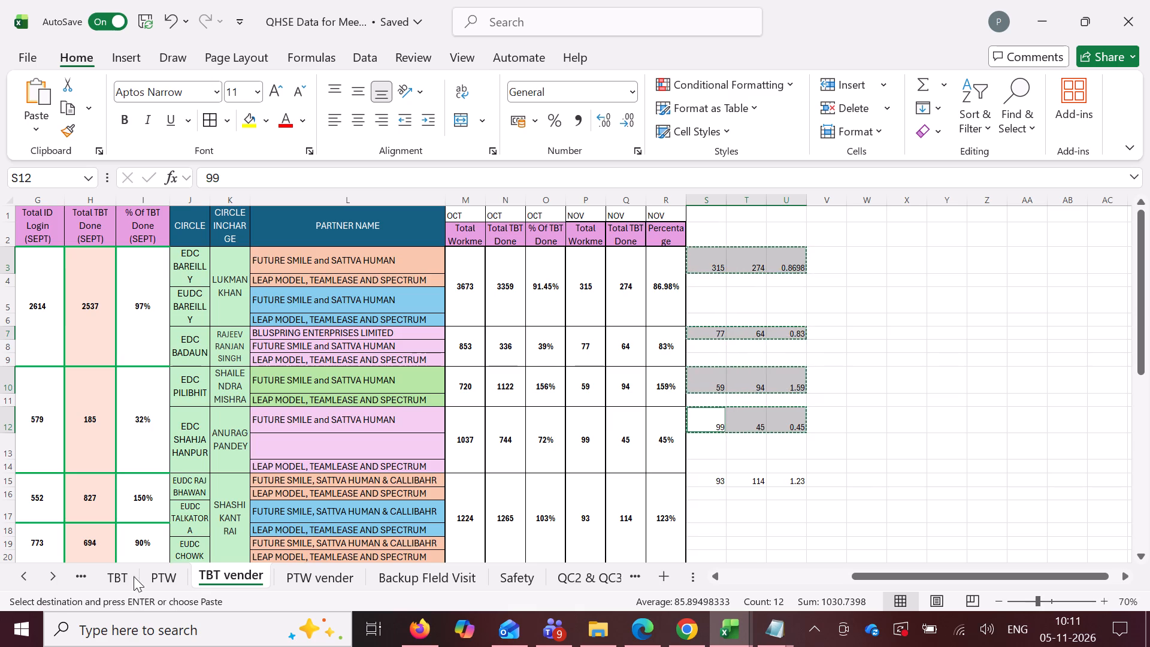
click(123, 578)
click(352, 292)
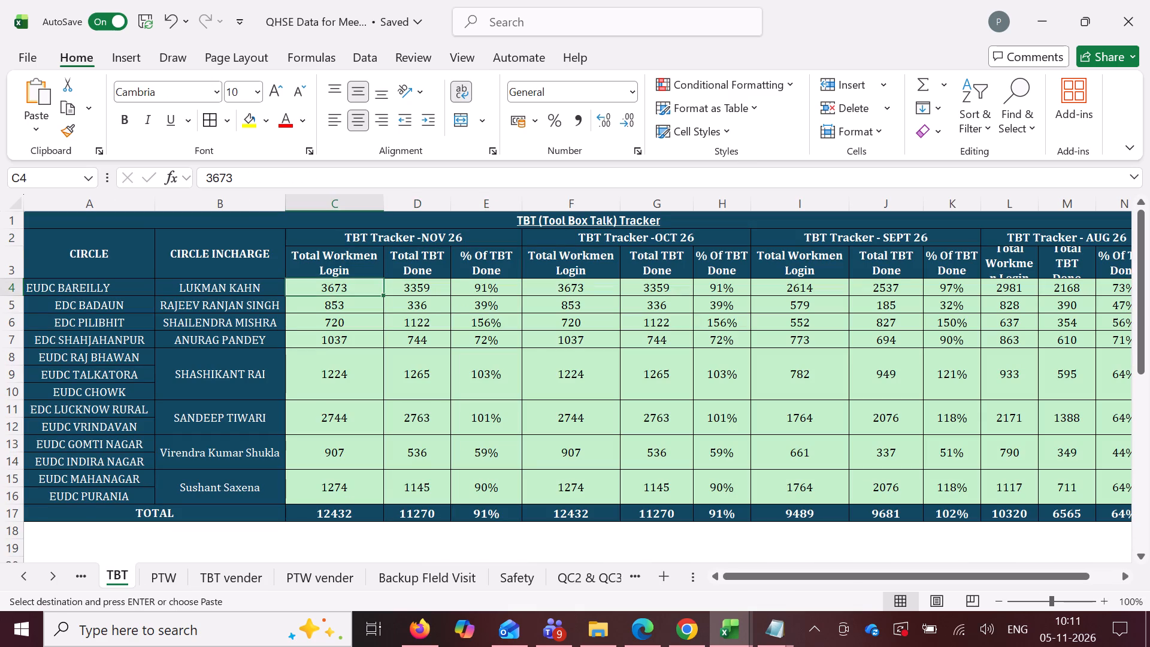
key(ctrl+shift+v)
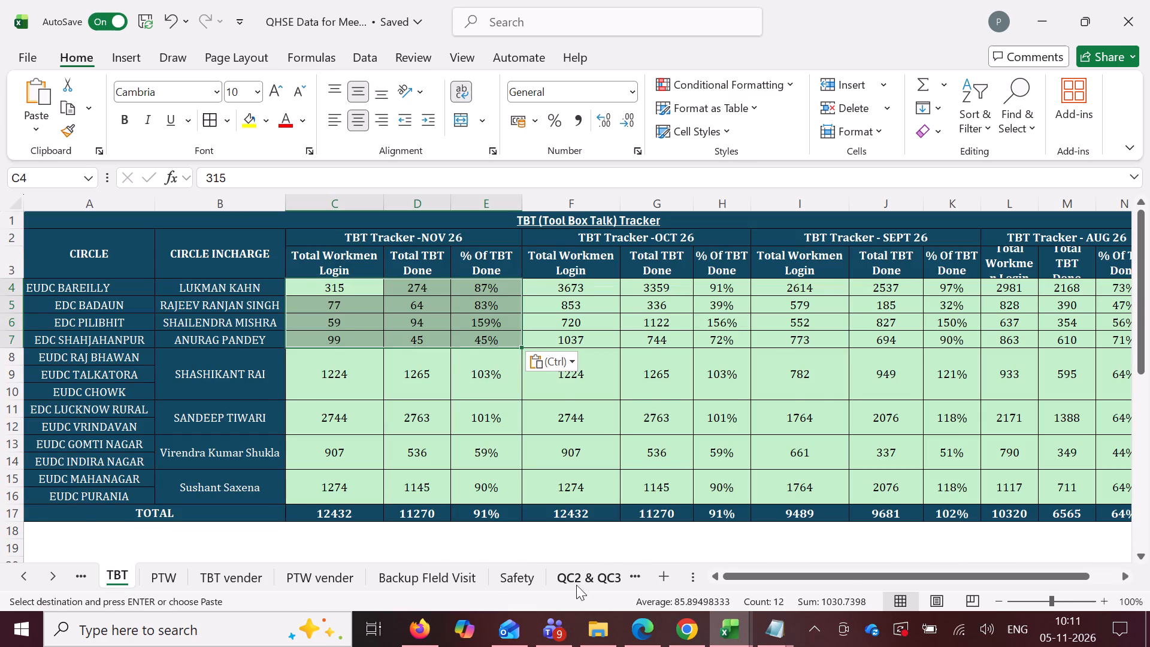
In TBT vender, merge and center rows 15:17, 21:22, 26:27 and 30:31 separately within each of columns S, T and U.
click(503, 586)
click(417, 578)
click(335, 578)
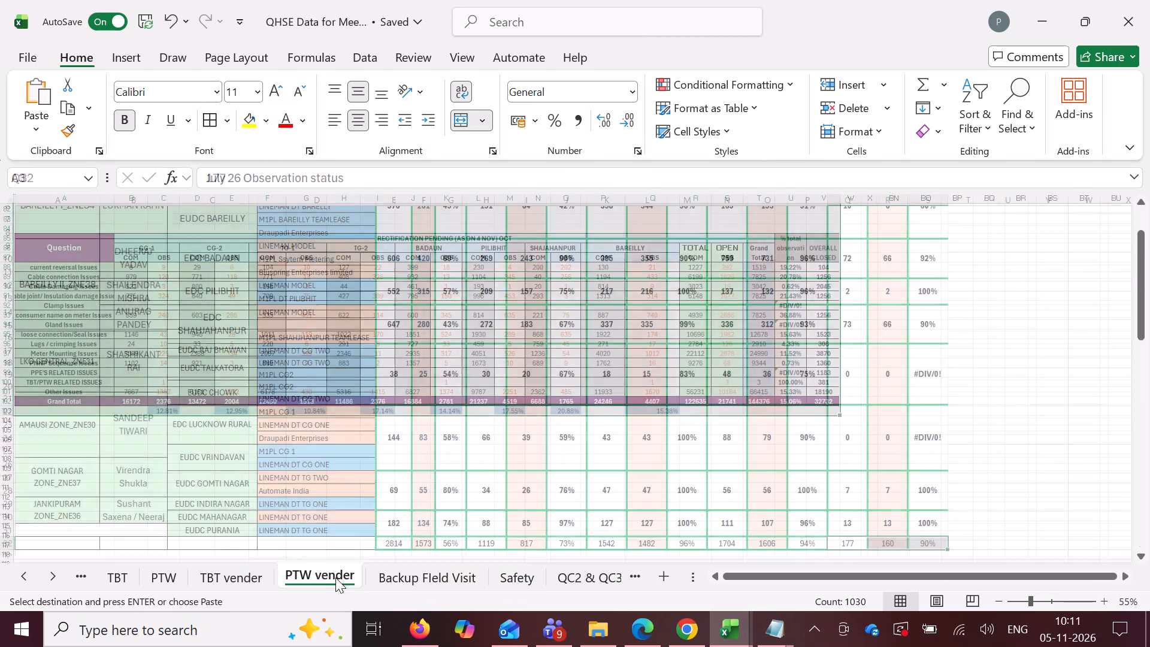
click(228, 575)
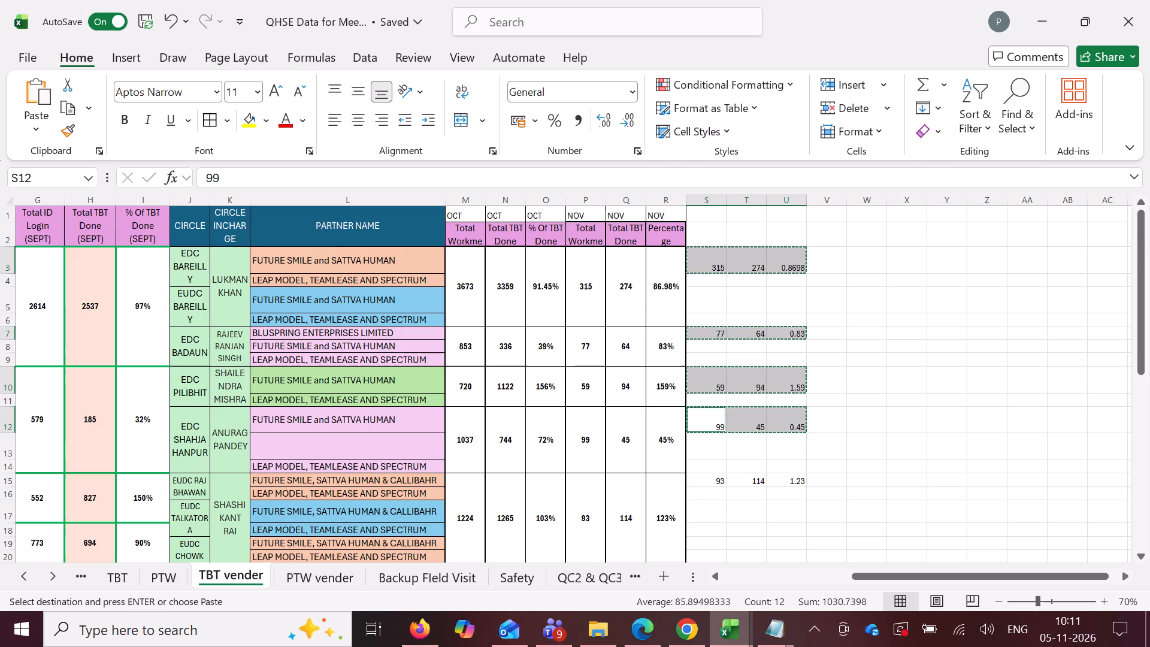
scroll(774, 433, down, 3)
drag(721, 378, 719, 408)
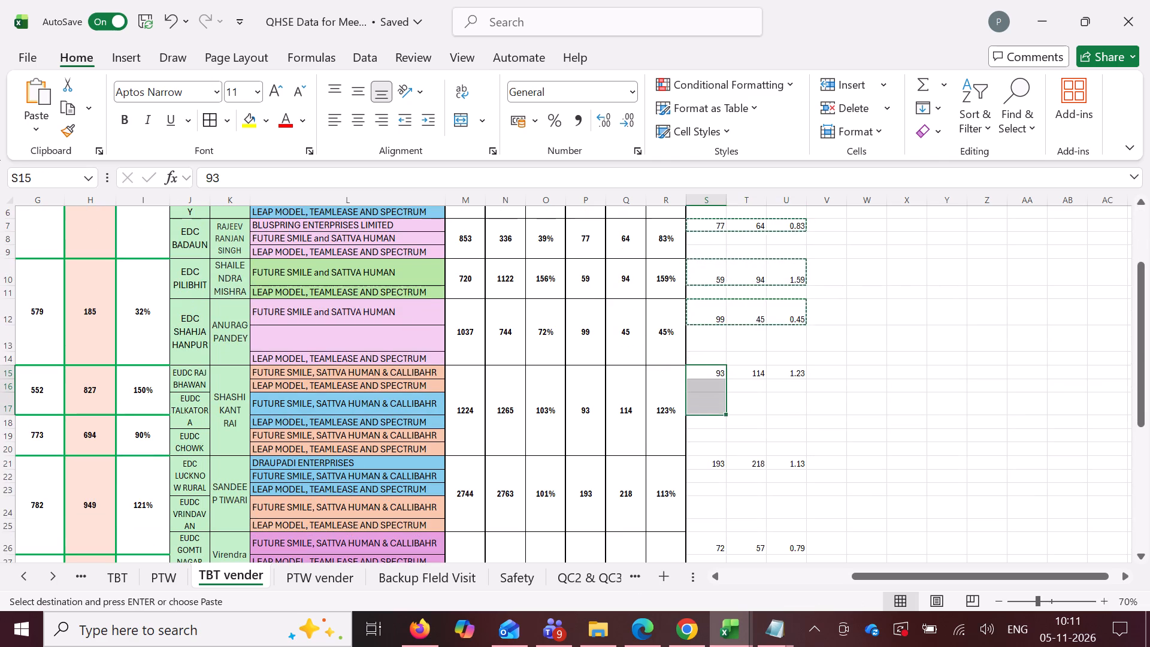
ctrl+drag(750, 372, 750, 412)
ctrl+drag(790, 370, 793, 405)
ctrl+drag(715, 461, 717, 477)
ctrl+drag(746, 468, 747, 484)
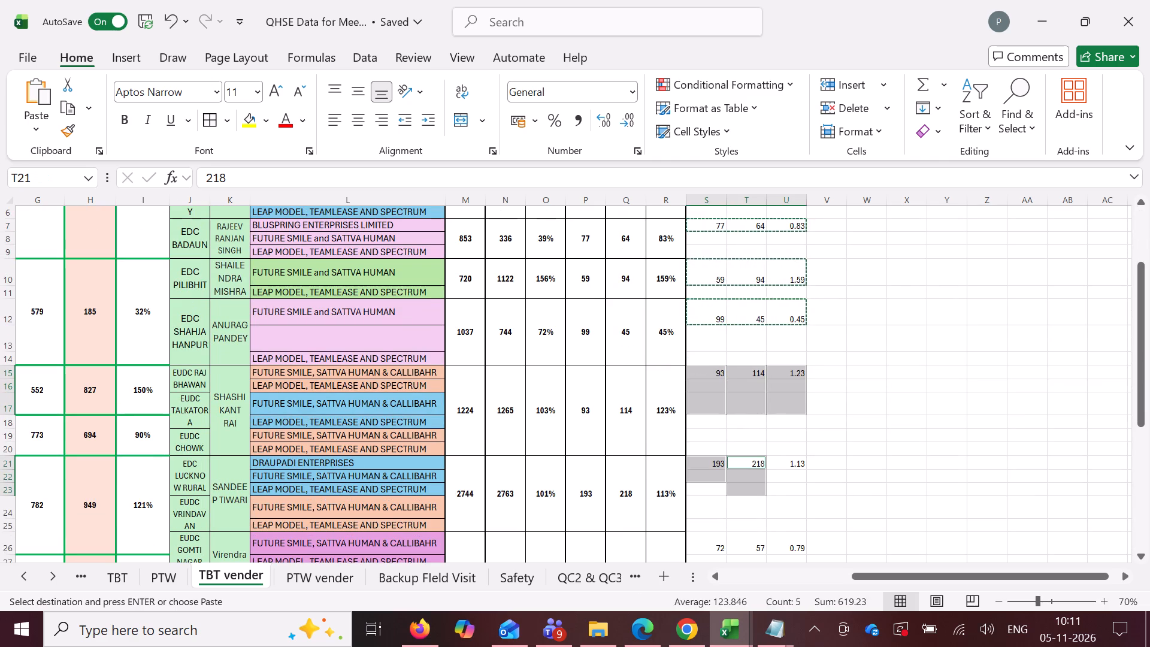
ctrl+click(752, 483)
ctrl+drag(793, 456, 795, 473)
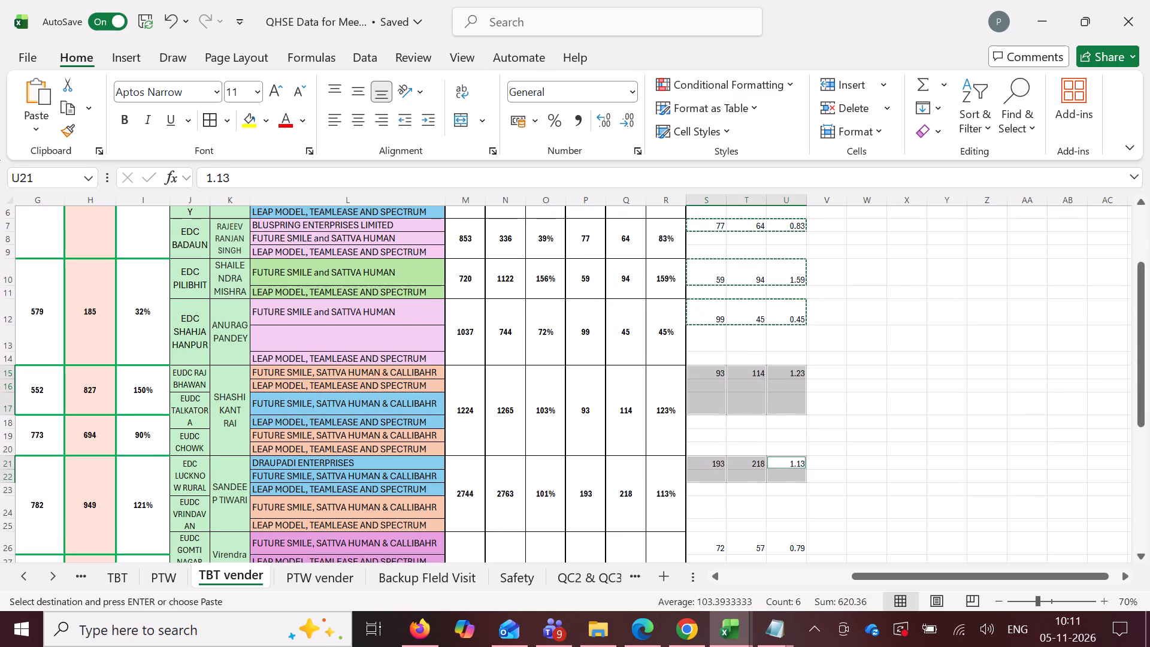
ctrl+drag(715, 548, 715, 558)
scroll(752, 465, down, 1)
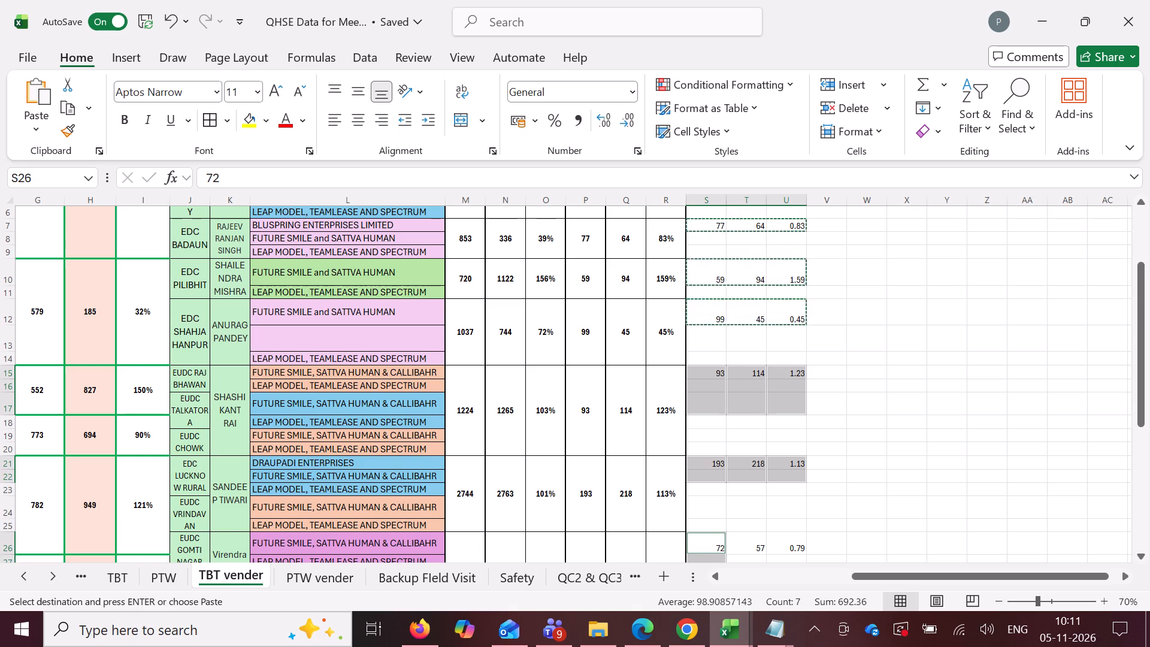
scroll(752, 465, down, 2)
ctrl+drag(756, 441, 756, 453)
ctrl+drag(782, 443, 785, 452)
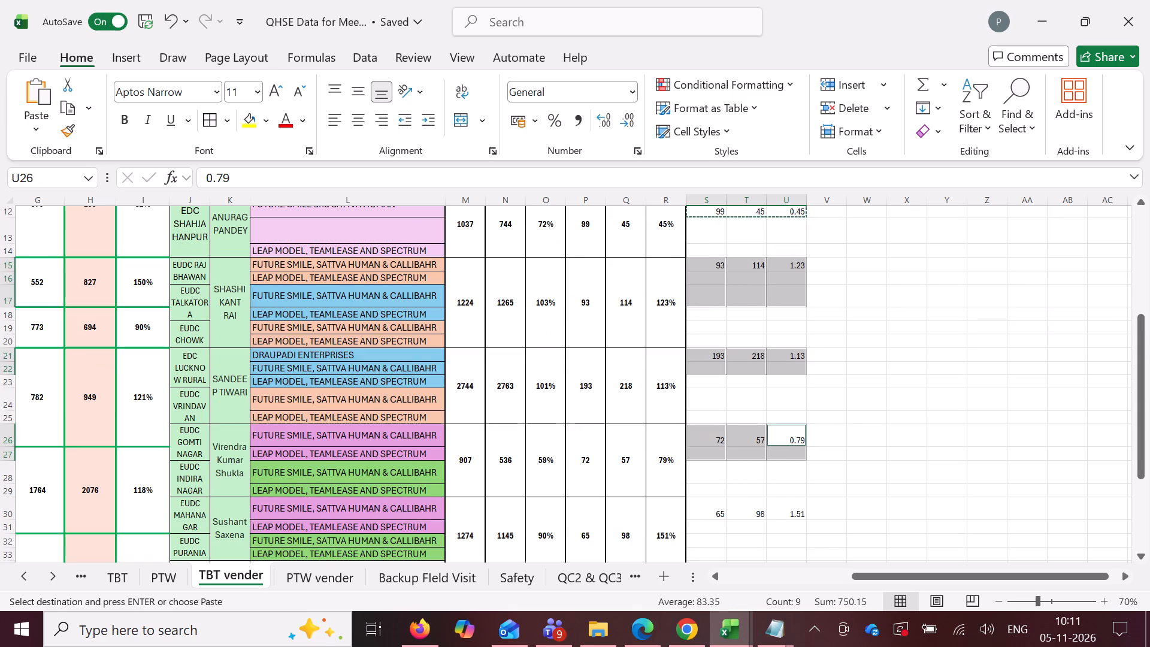
ctrl+drag(785, 452, 788, 459)
ctrl+drag(719, 515, 718, 527)
ctrl+drag(755, 510, 756, 512)
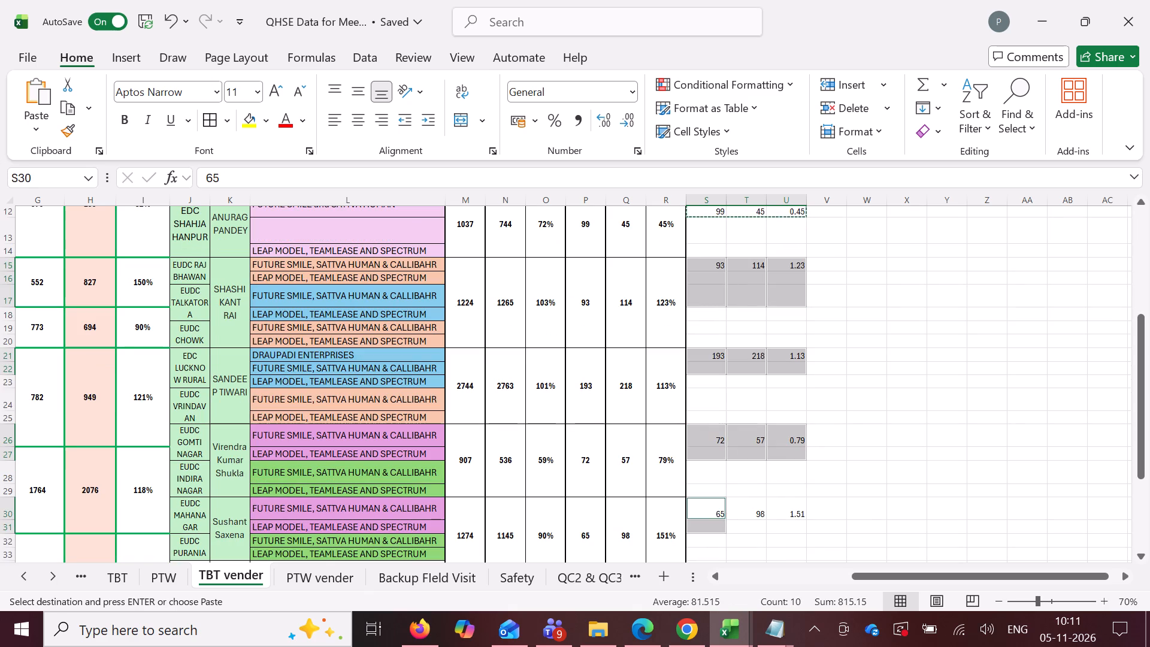
ctrl+drag(756, 512, 756, 522)
ctrl+drag(785, 513, 785, 522)
scroll(771, 439, down, 3)
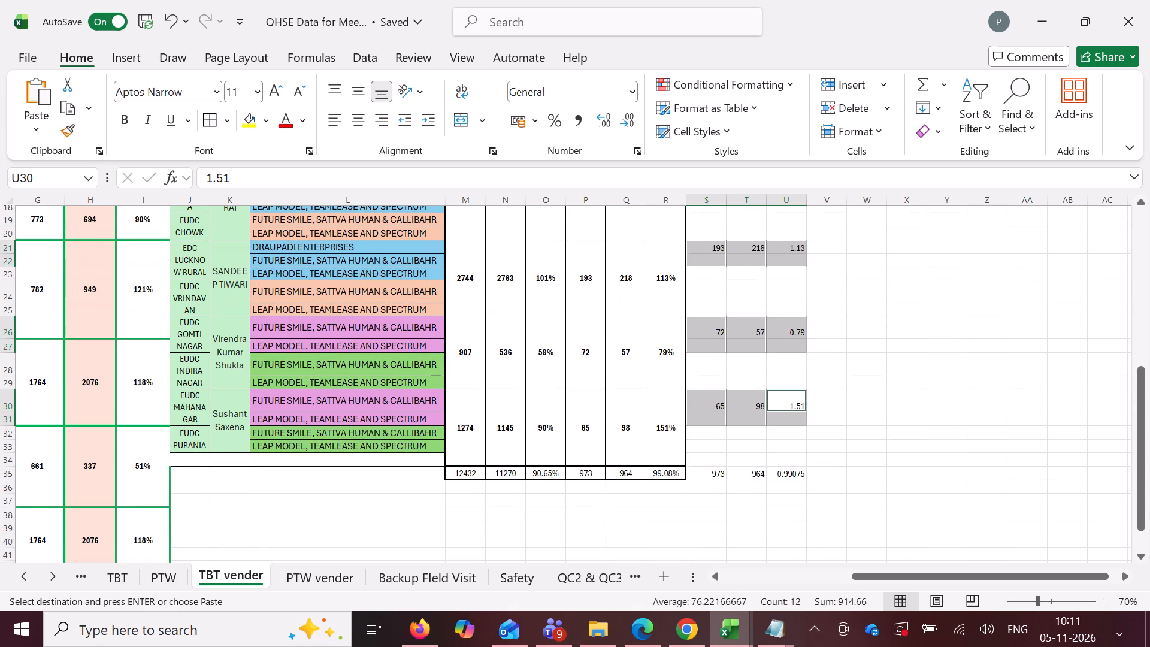
click(462, 122)
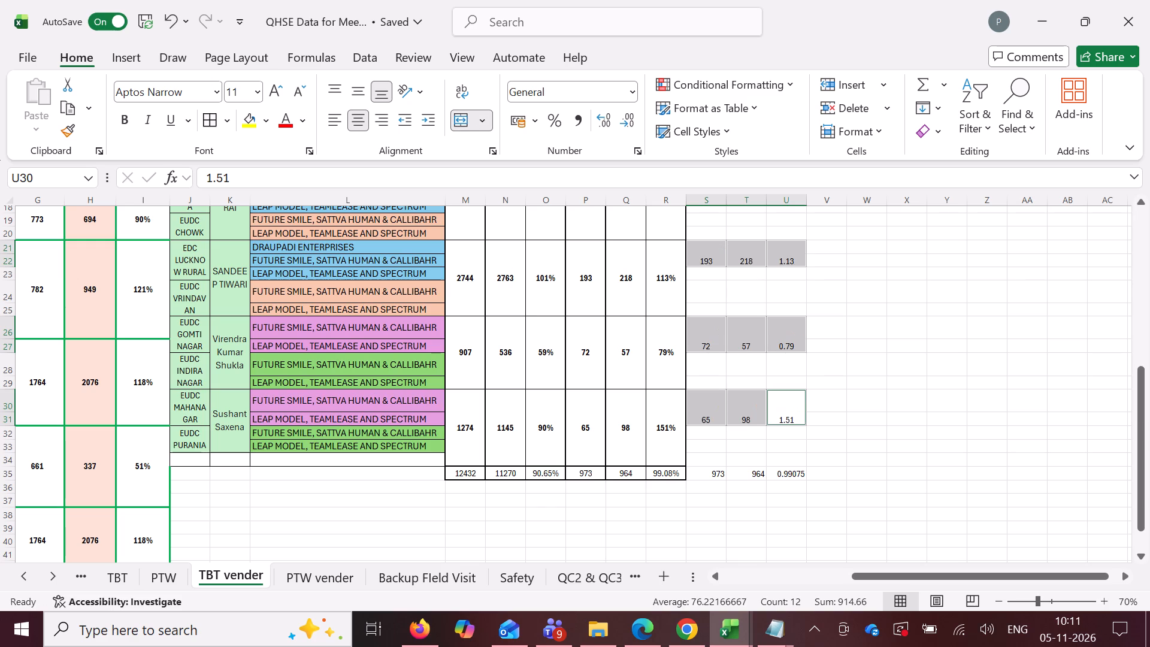
Copy the November totals S35:U35 from TBT vender and paste them as values into the TBT sheet's TOTAL row at C17.
drag(717, 475, 791, 478)
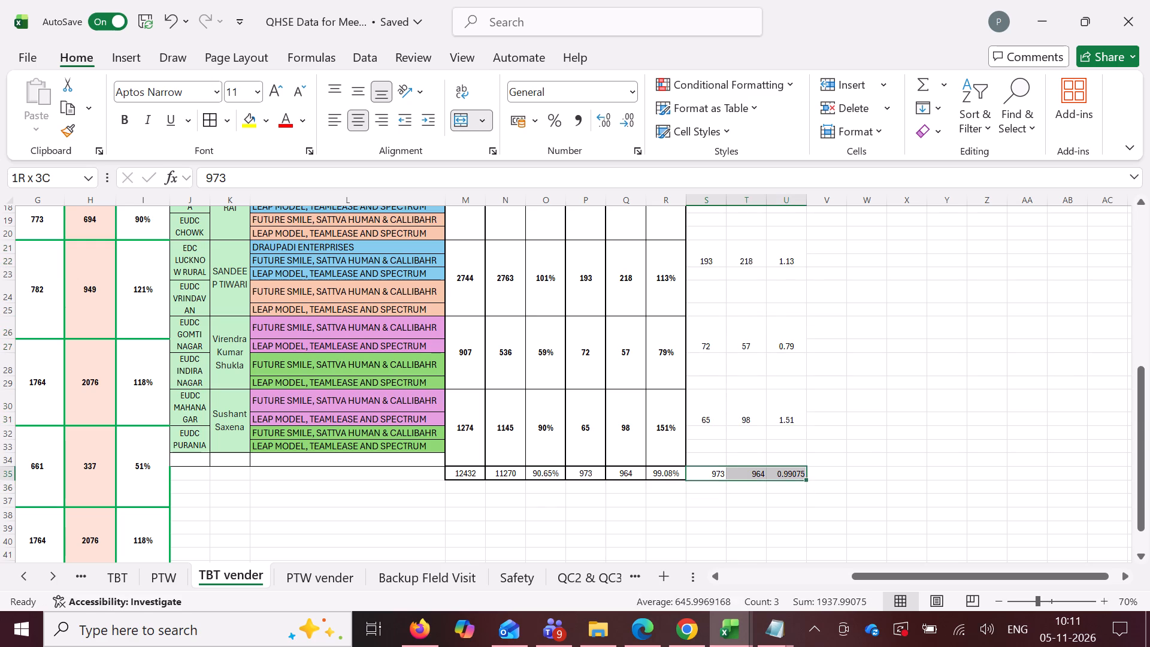
drag(791, 478, 795, 473)
key(ctrl+c)
click(125, 581)
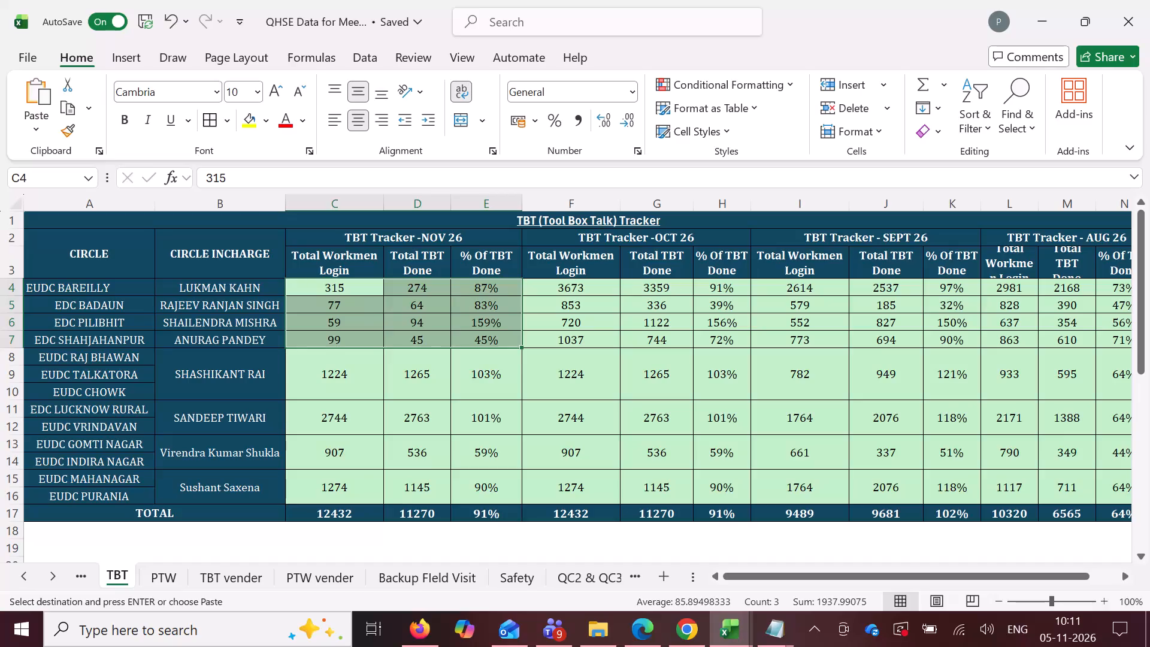
click(337, 515)
key(ctrl+shift+v)
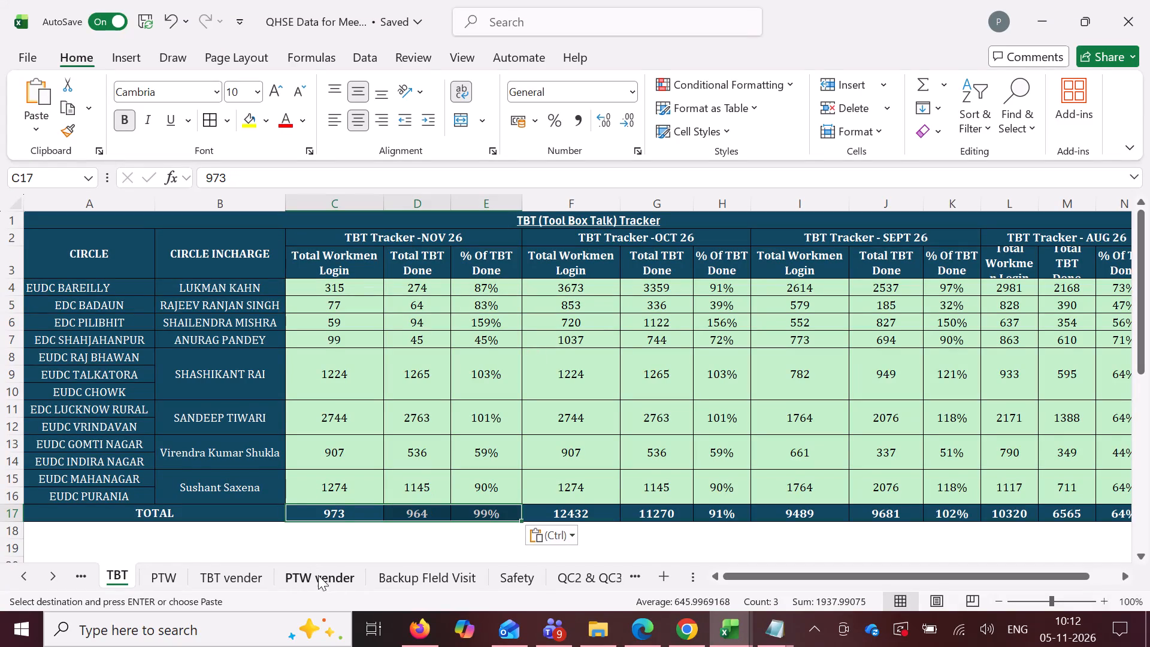
Copy the merged EUDC Mahanagar and Purania figures S30:U31 from TBT vender and paste them as values at C15 in TBT.
click(258, 586)
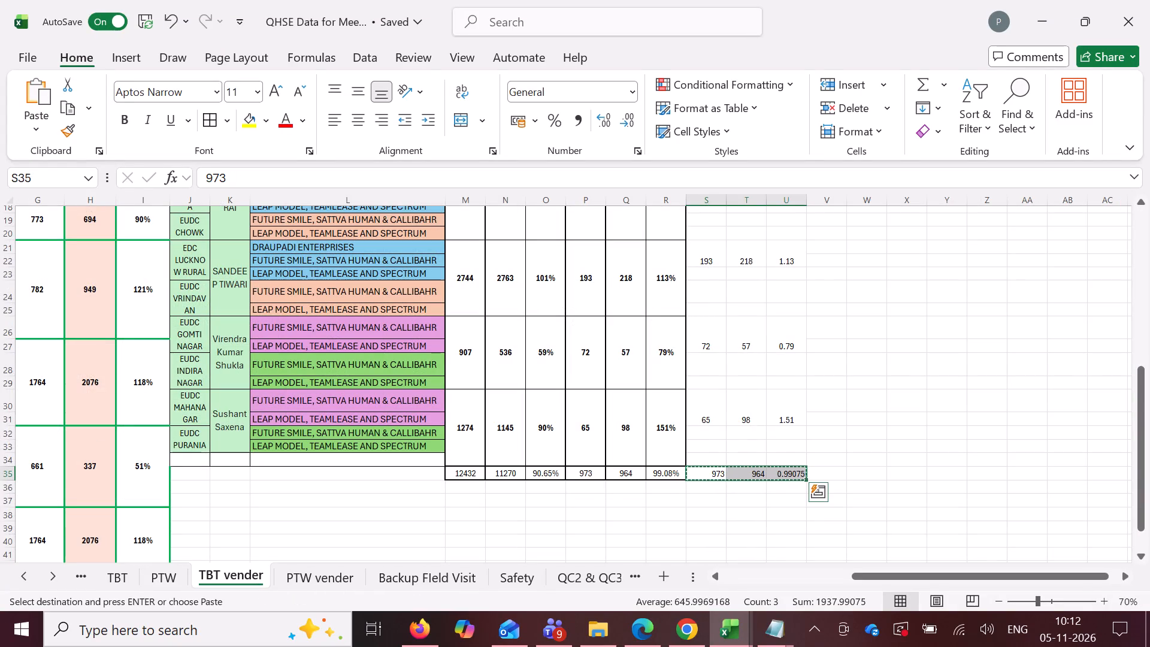
drag(706, 420, 784, 422)
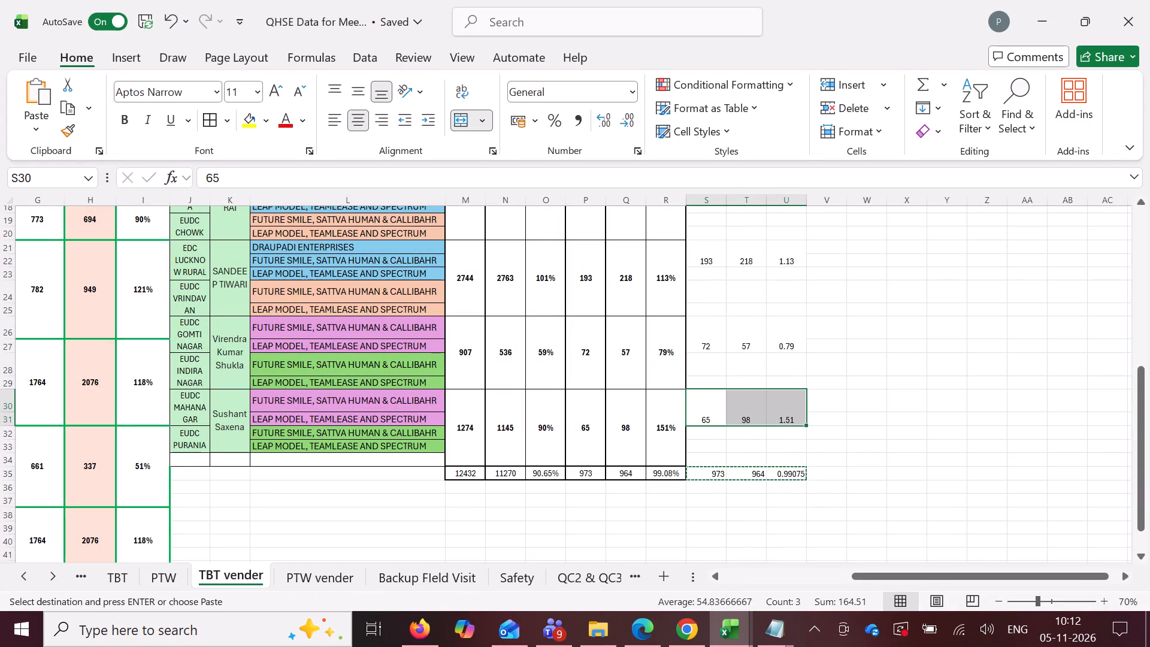
key(ctrl+c)
click(127, 576)
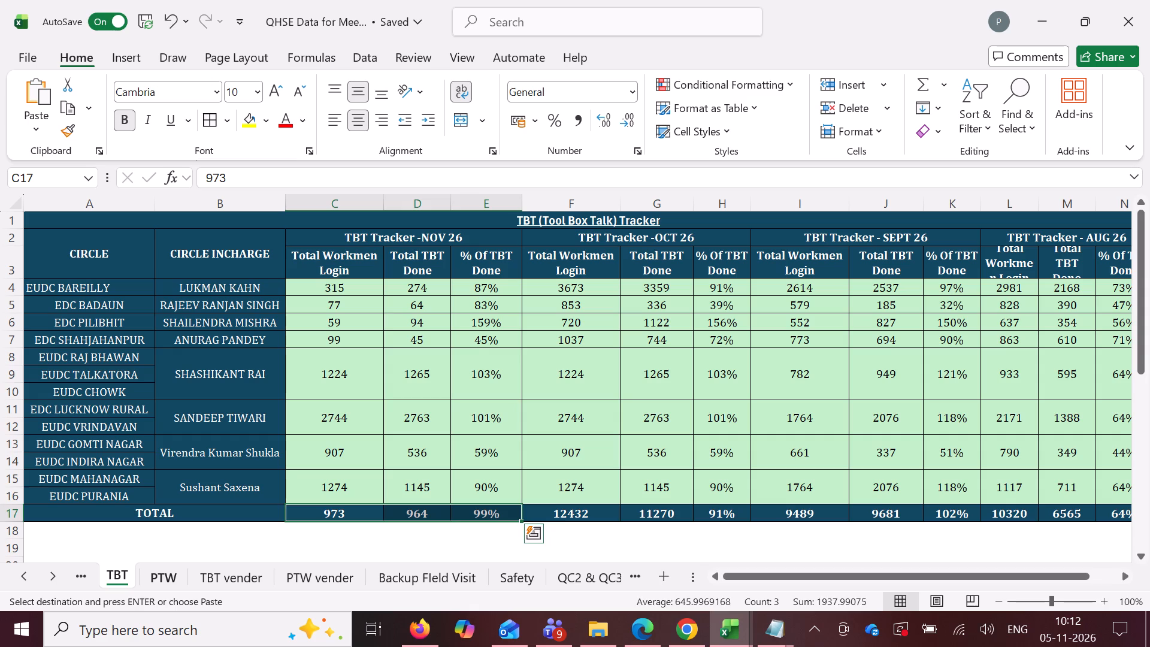
click(343, 482)
key(ctrl+shift+v)
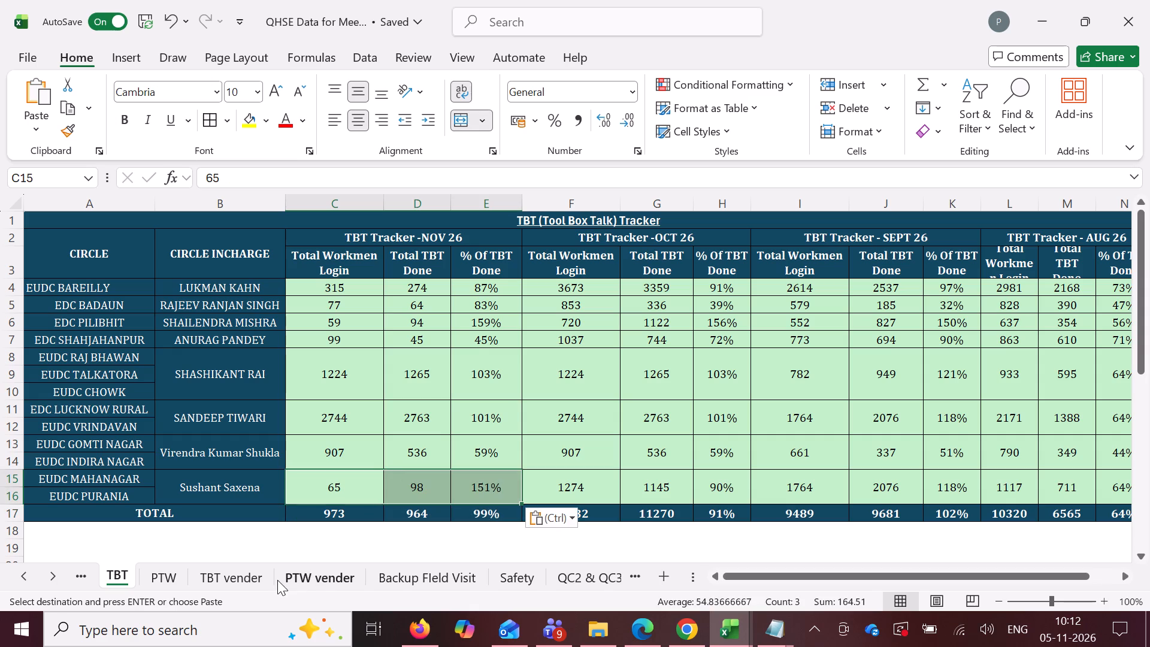
Copy the merged EUDC Gomti Nagar and Indira Nagar figures S26:U27 from TBT vender and paste them as values at C13 in TBT.
click(229, 584)
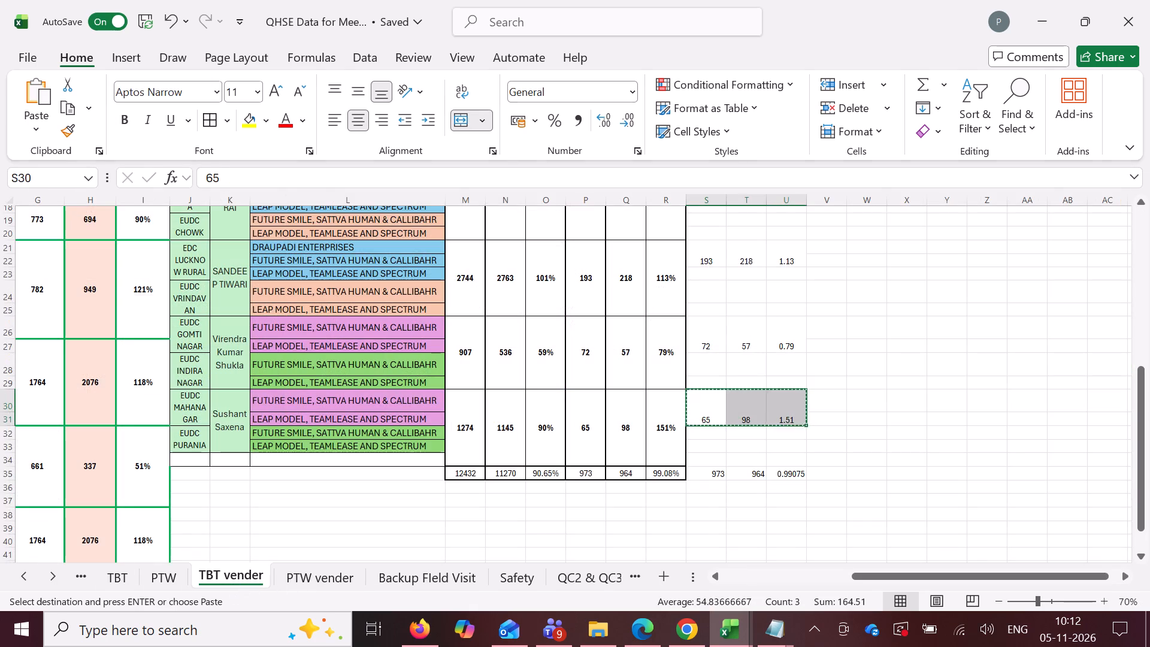
drag(719, 346, 771, 347)
key(ctrl+c)
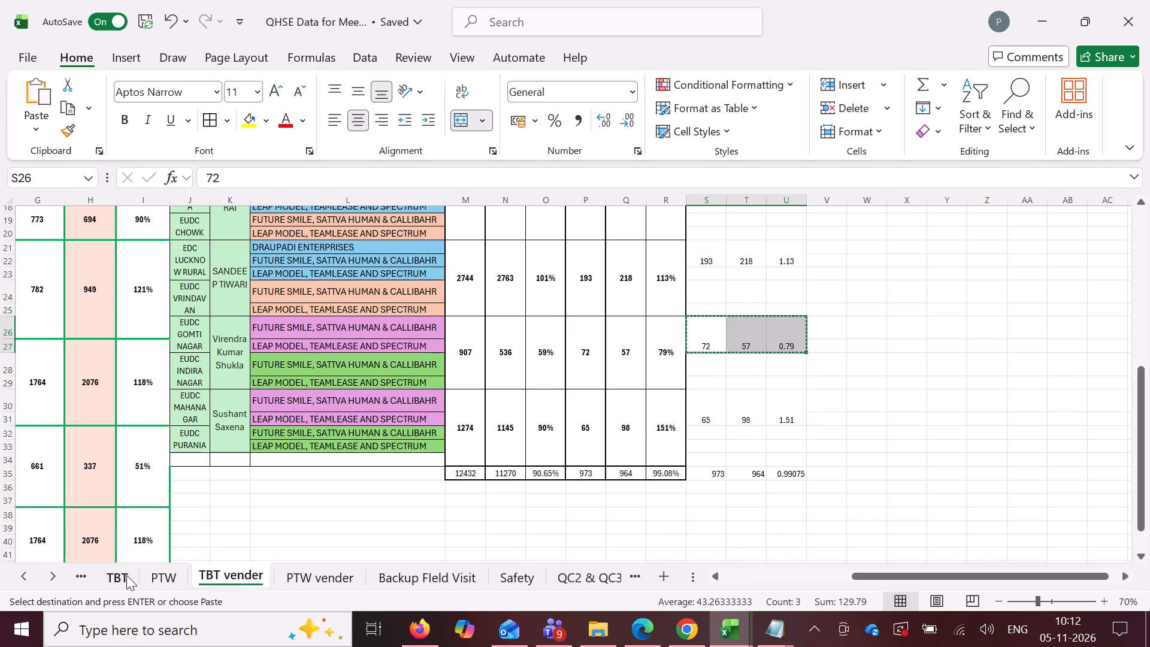
click(126, 575)
click(359, 451)
key(ctrl+shift+v)
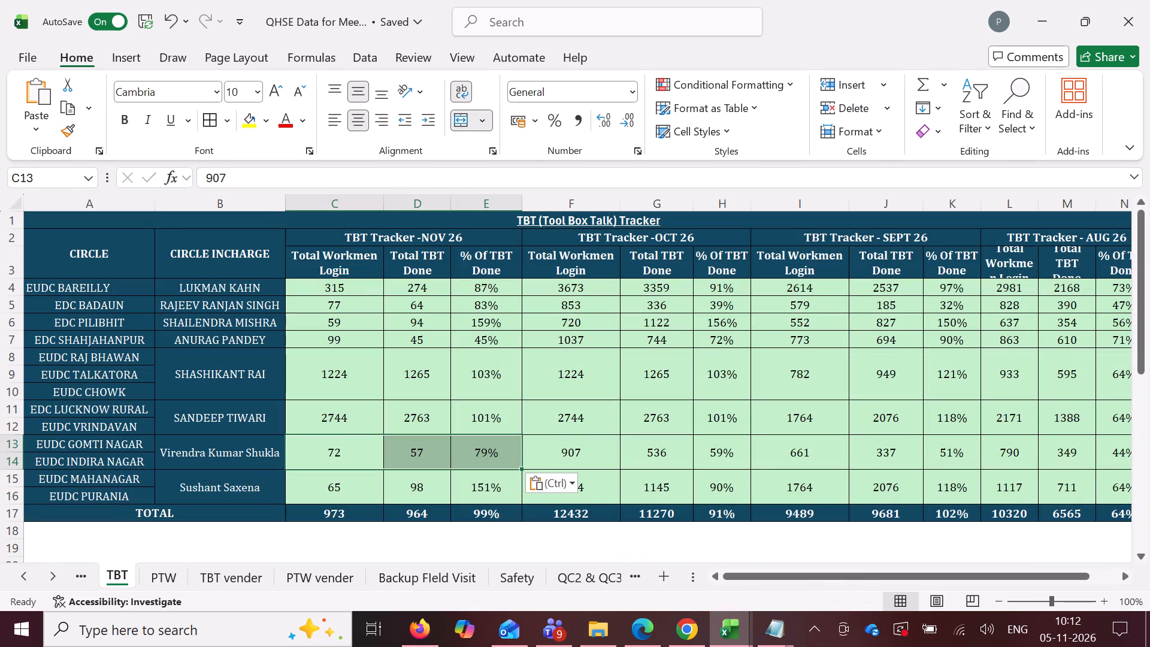
Copy the merged EDC Lucknow Rural and EUDC Vrindavan figures S21:U22 from TBT vender and paste them as values at C11 in TBT.
click(238, 577)
scroll(771, 340, up, 3)
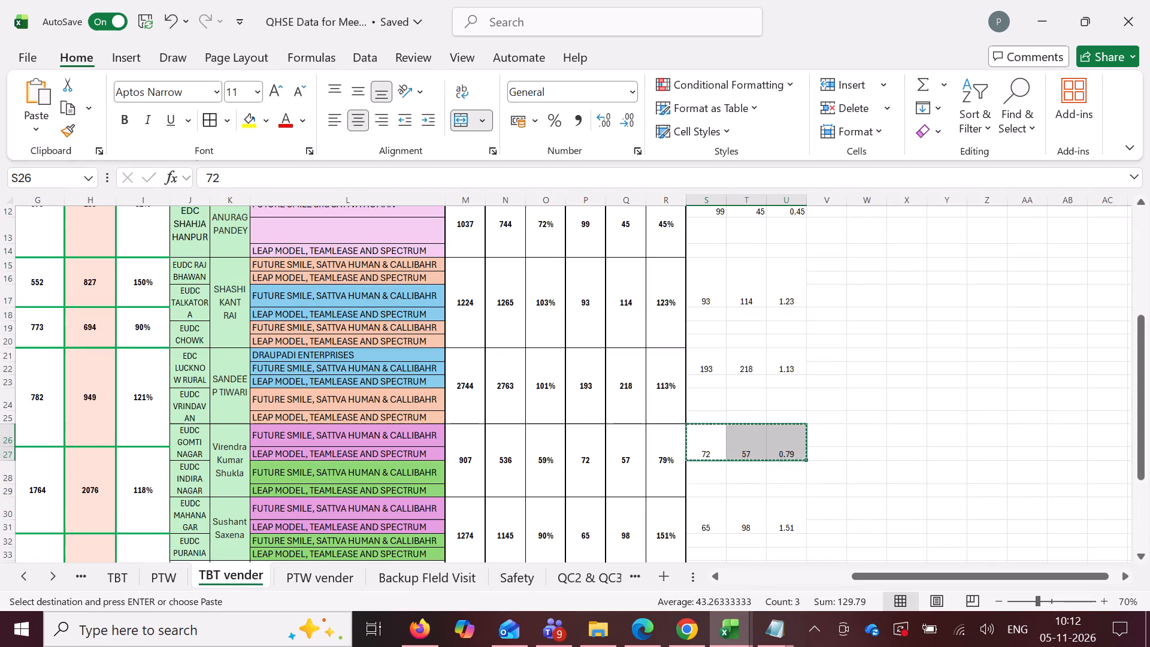
drag(710, 363, 773, 366)
key(ctrl+c)
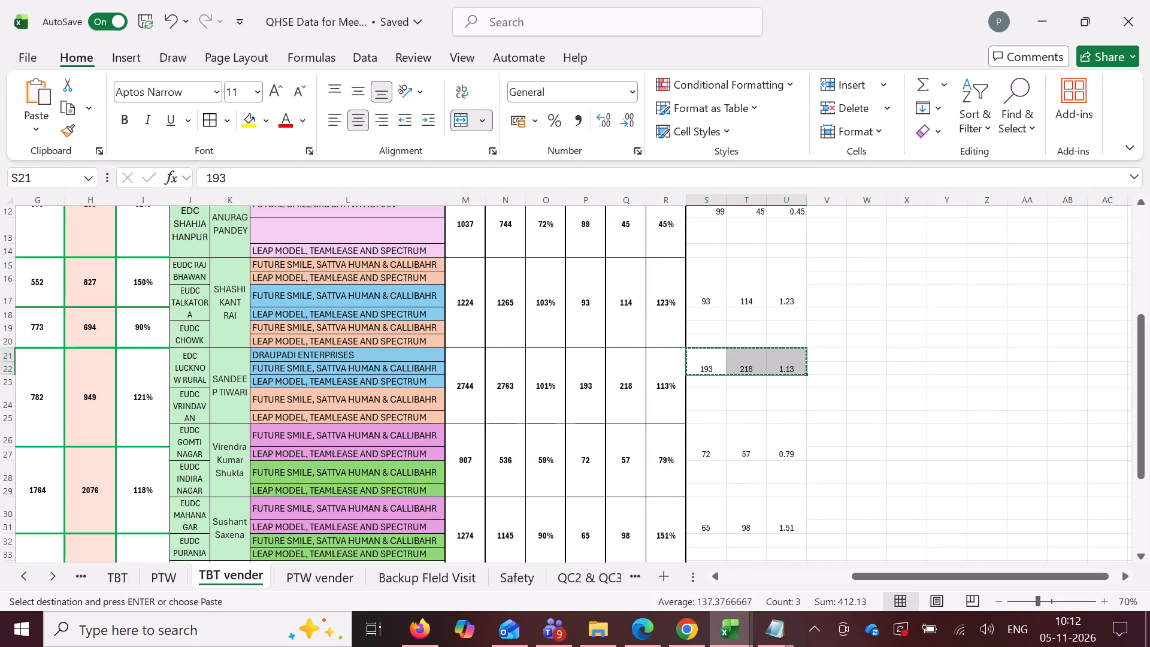
click(123, 581)
click(344, 418)
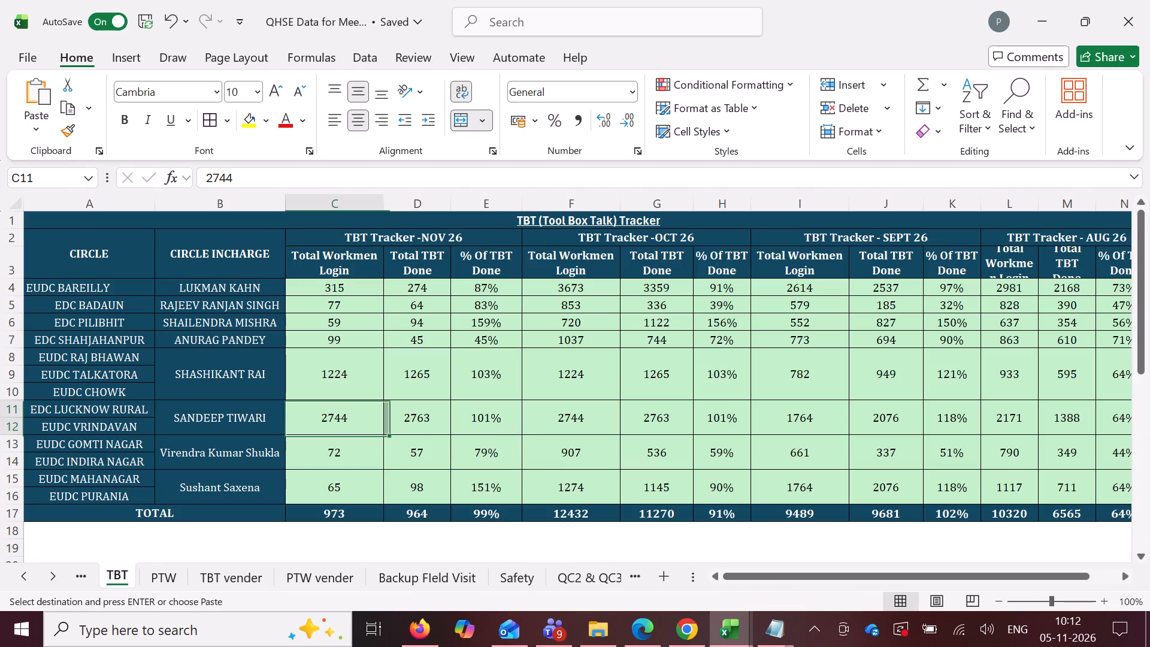
key(ctrl+shift+v)
Copy the merged Raj Bhawan, Talkatora and Chowk figures S15:U17 from TBT vender and paste them as values at C8 in TBT.
click(246, 579)
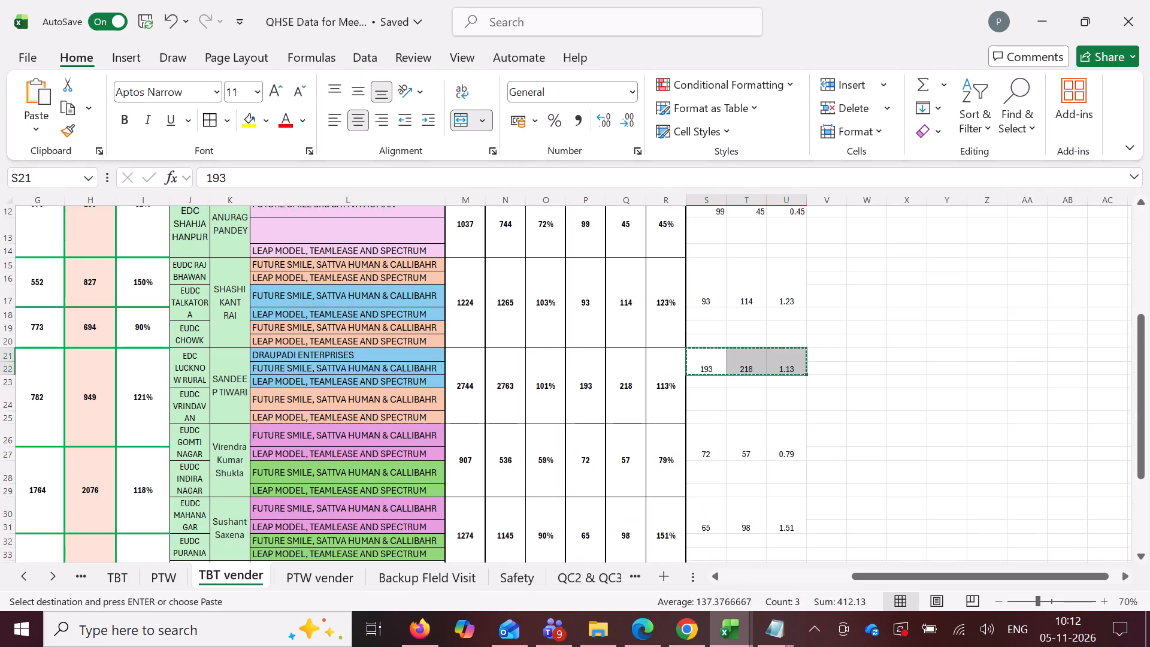
drag(701, 295, 771, 294)
key(ctrl+c)
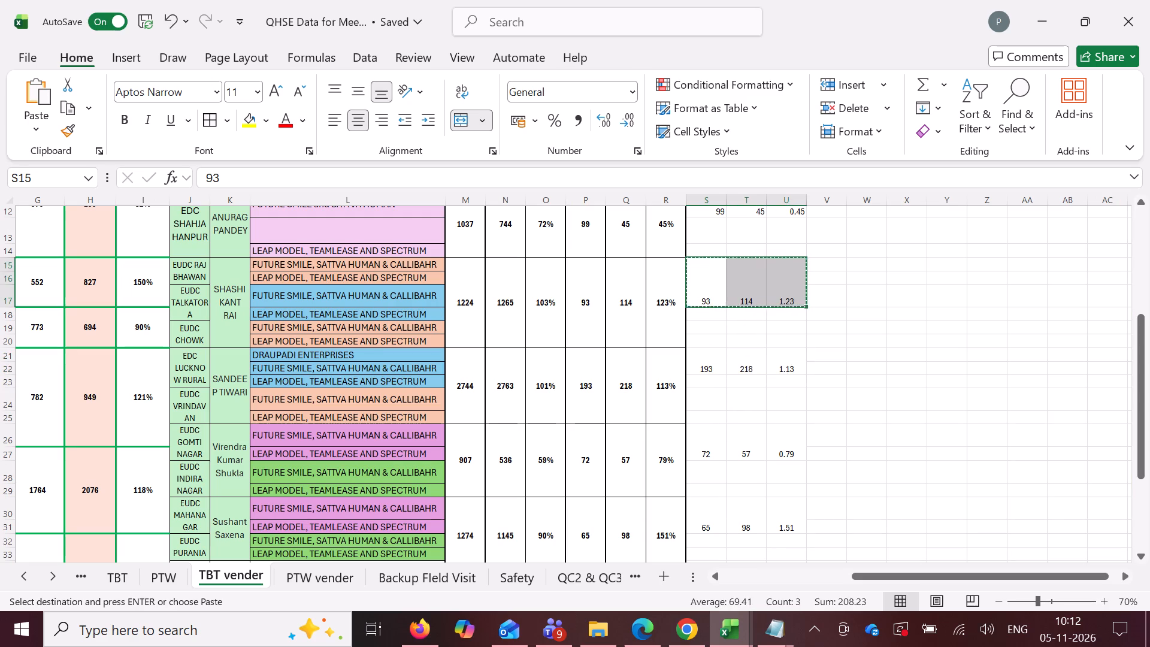
click(127, 579)
click(346, 378)
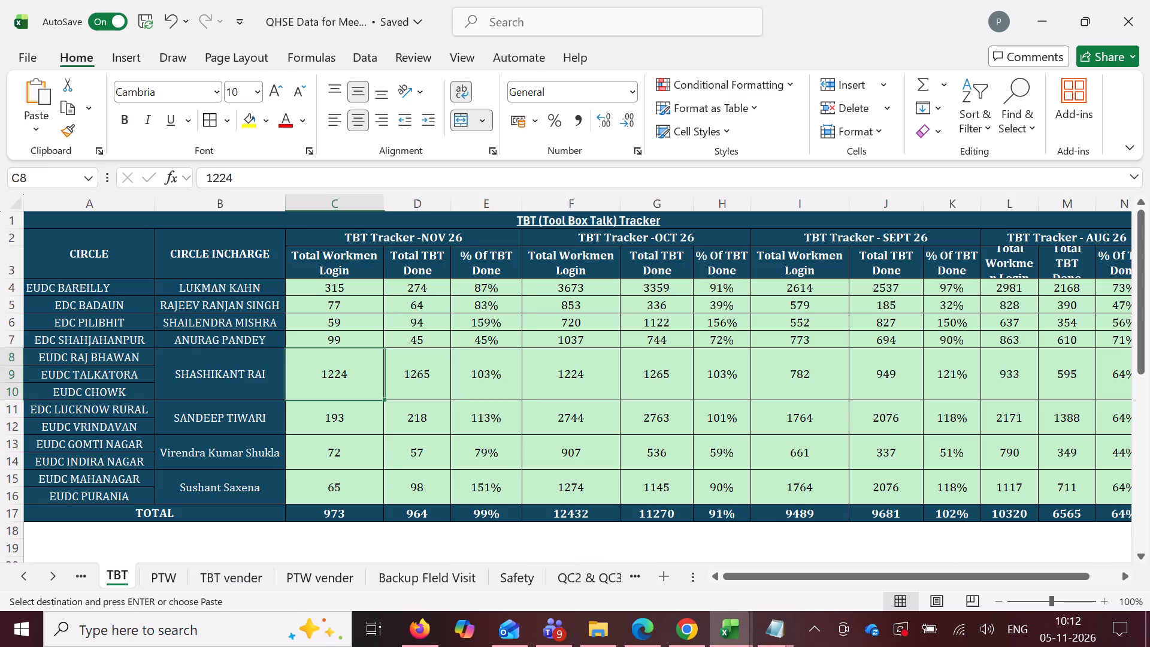
key(ctrl+shift+v)
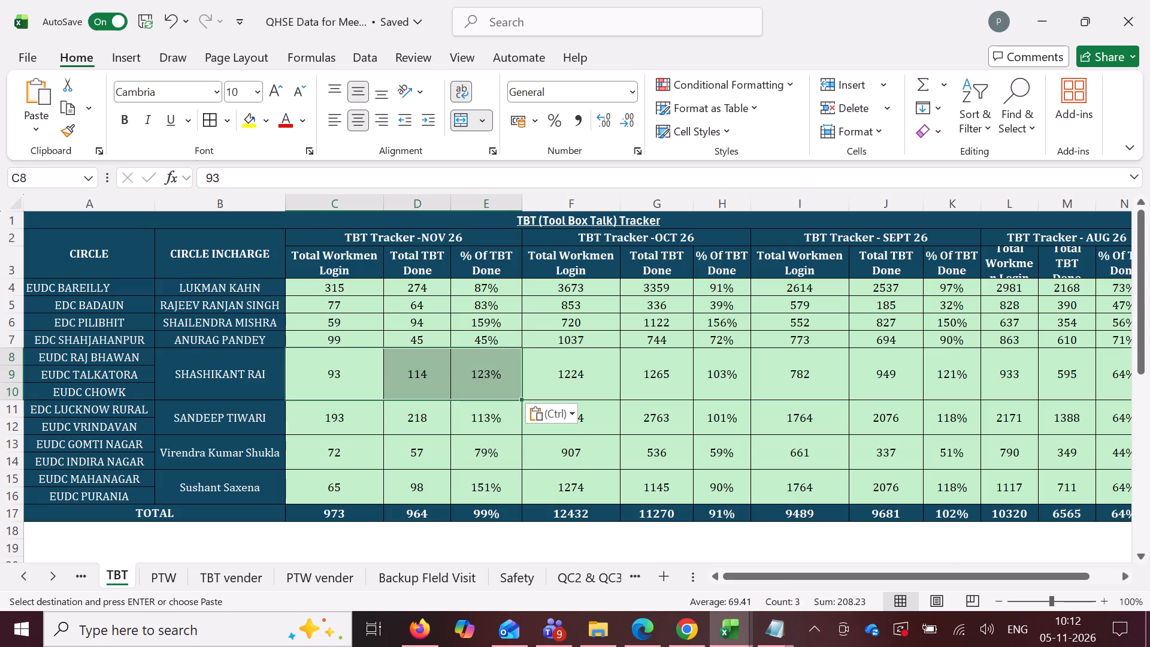
Check the sum of the November Total Workmen Login values C4:C16 against the TOTAL row in TBT.
drag(355, 288, 346, 379)
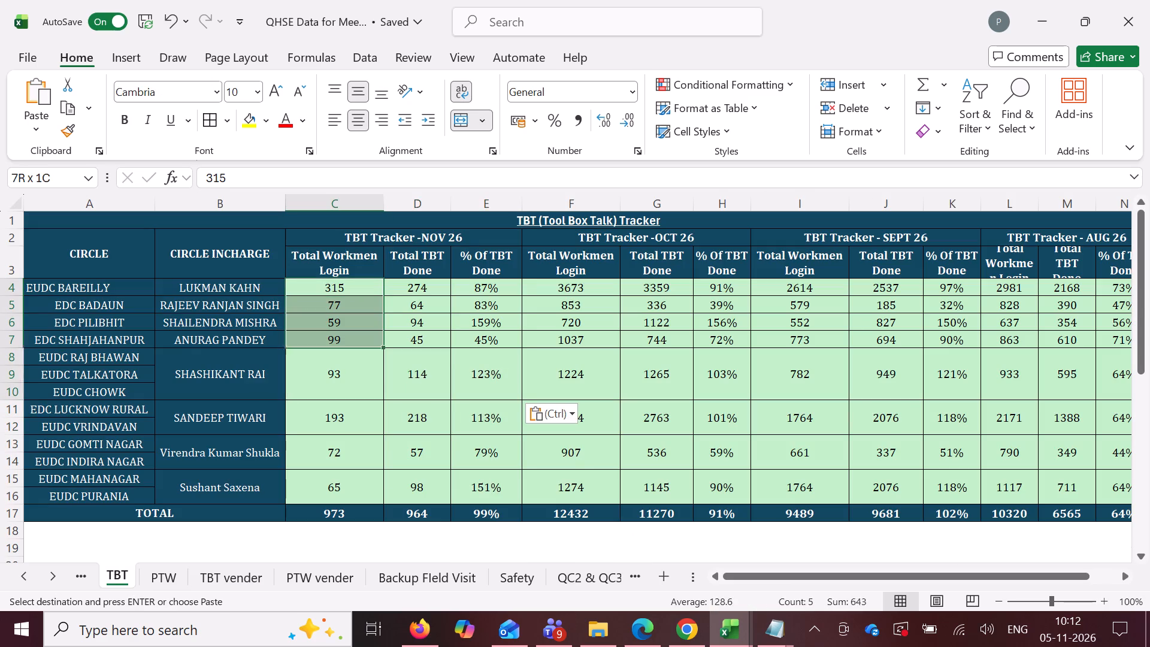
drag(346, 379, 339, 486)
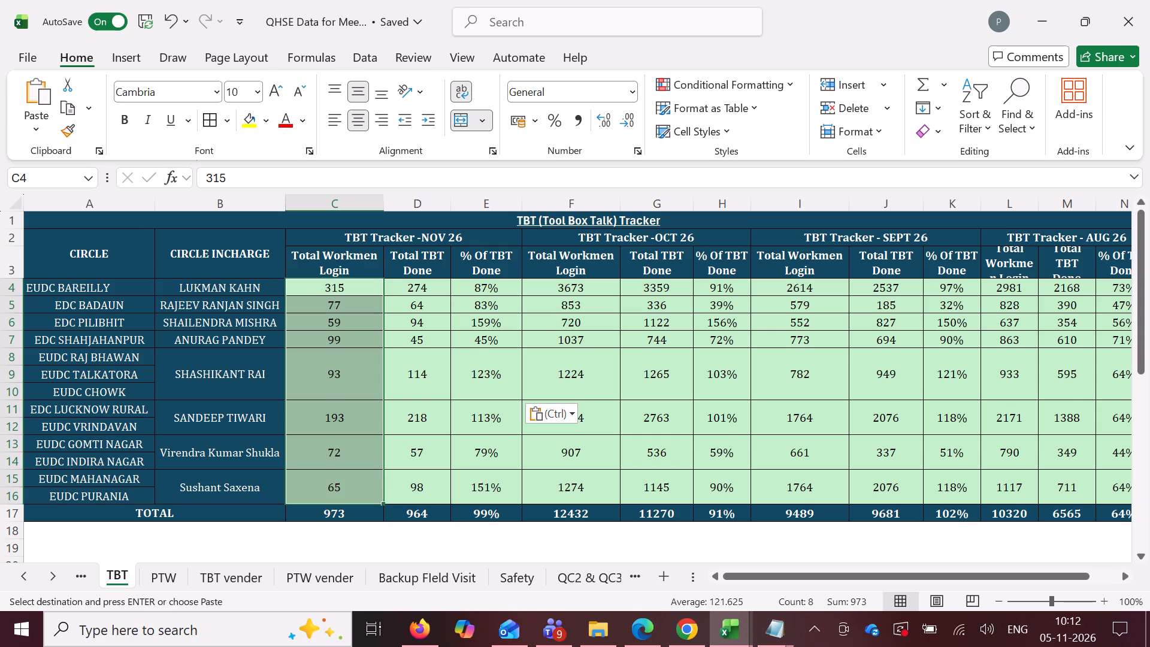
Delete the helper columns S:U beside the November data in TBT vender.
click(292, 586)
click(241, 585)
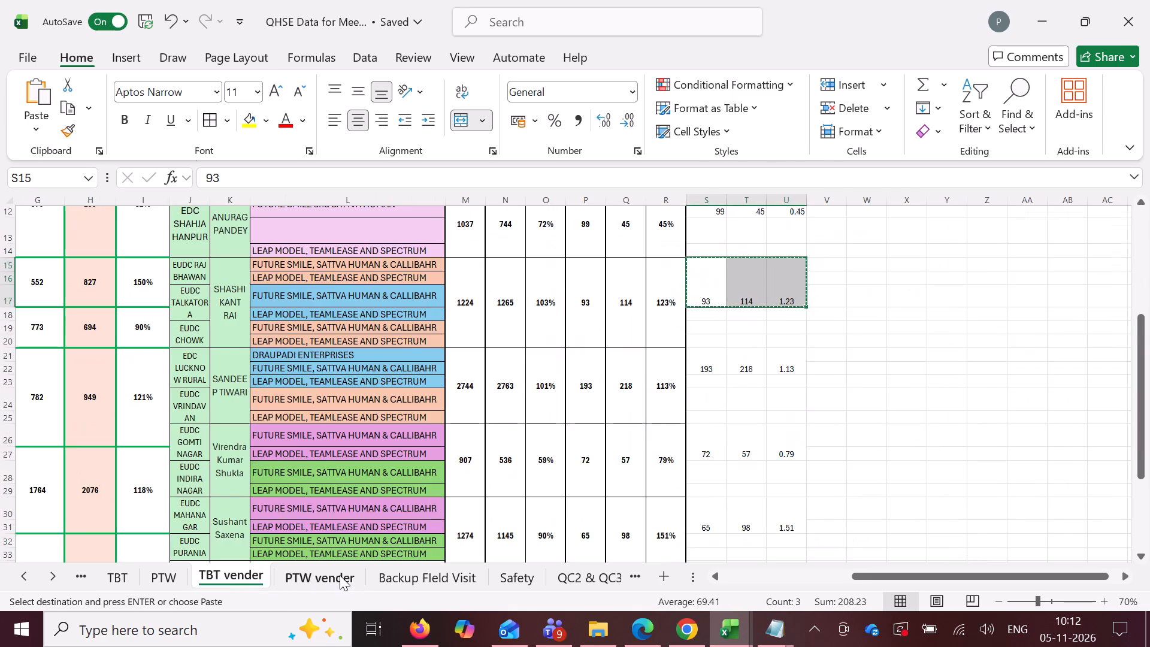
click(340, 575)
click(255, 577)
drag(713, 199, 724, 199)
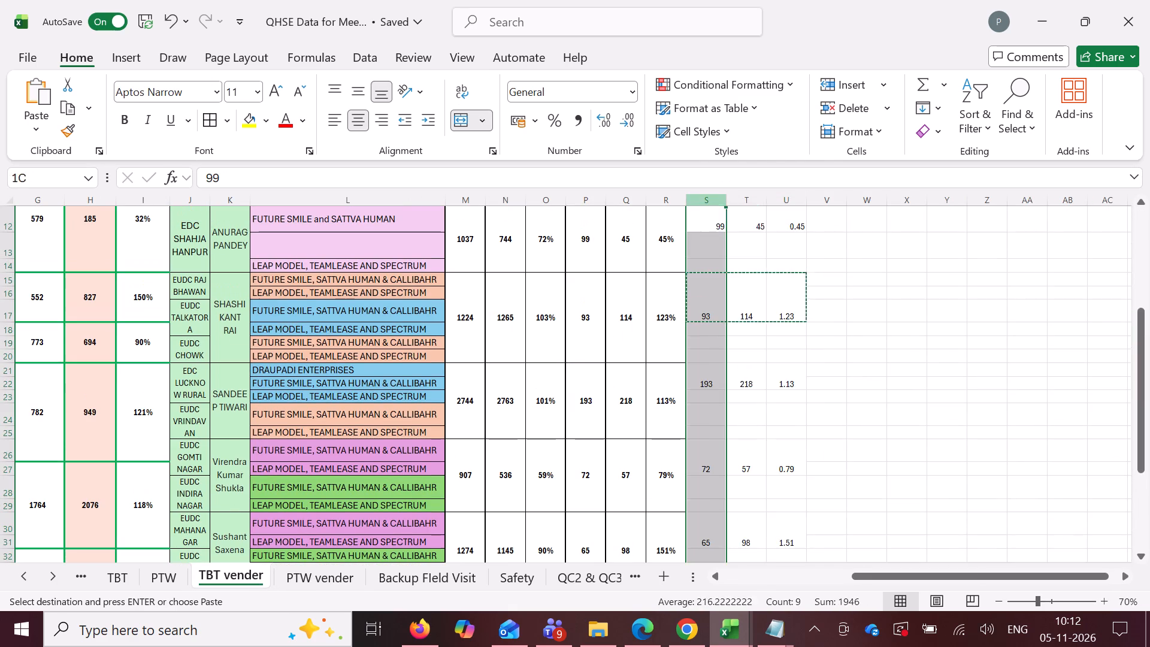
drag(724, 199, 783, 198)
right_click(771, 202)
click(813, 406)
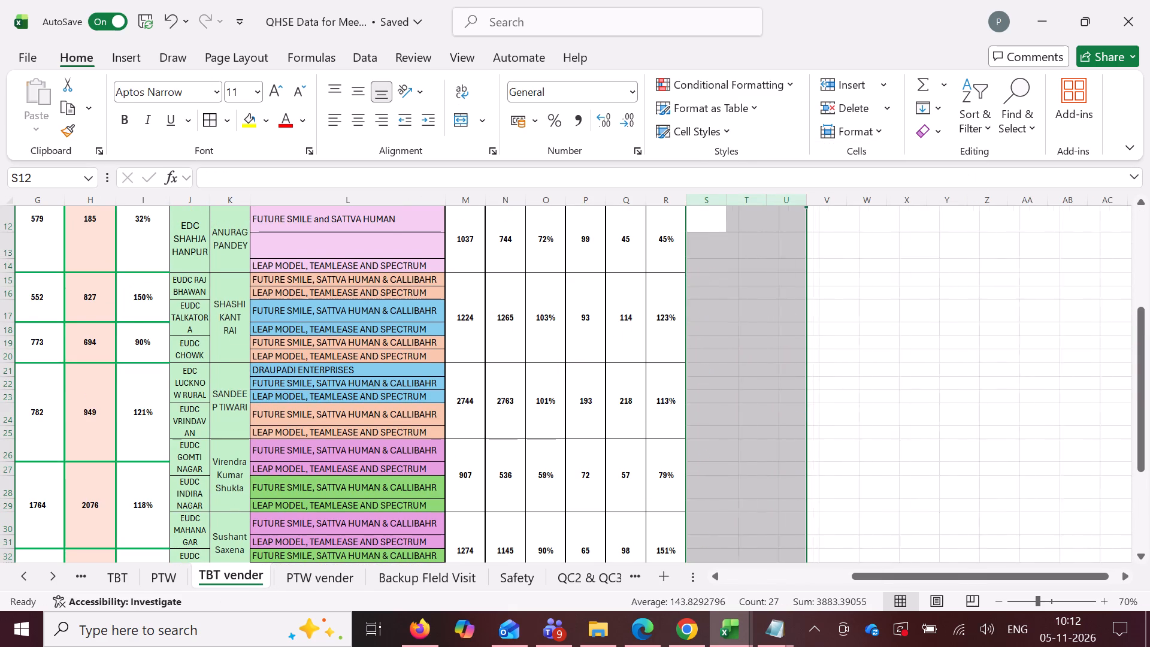
scroll(771, 362, up, 9)
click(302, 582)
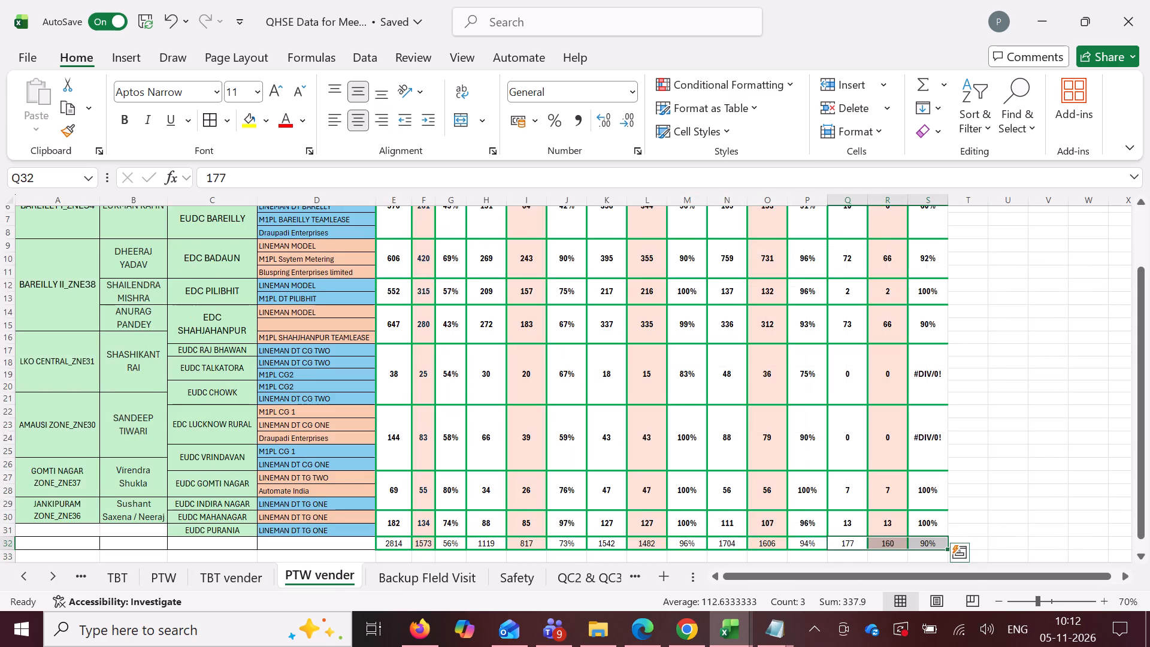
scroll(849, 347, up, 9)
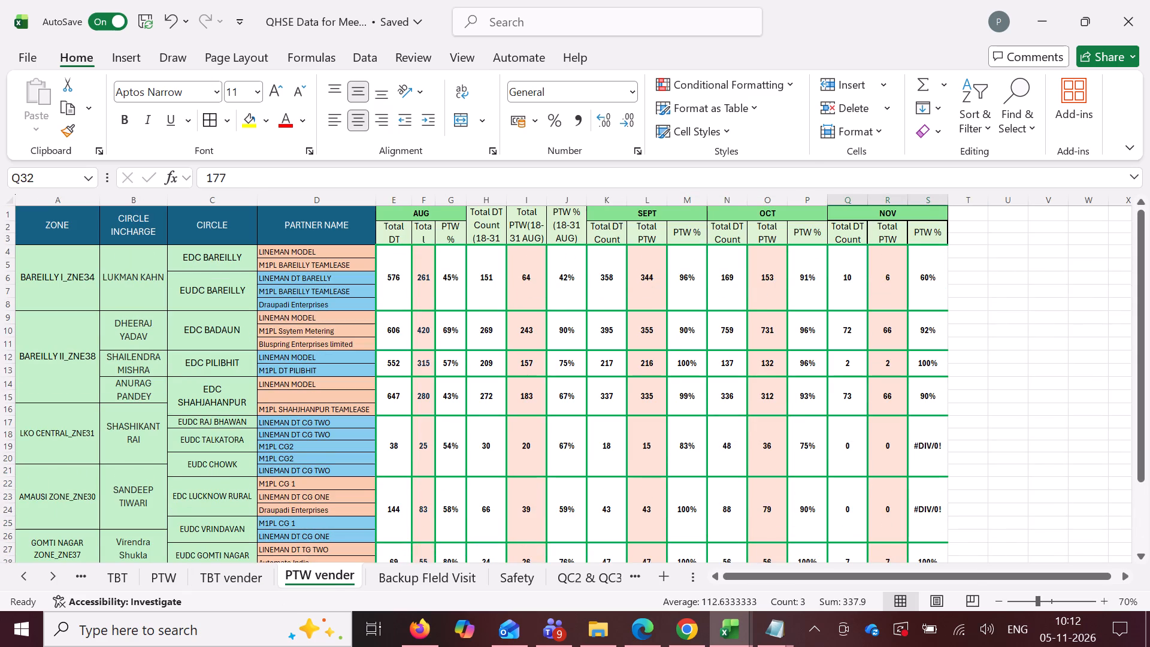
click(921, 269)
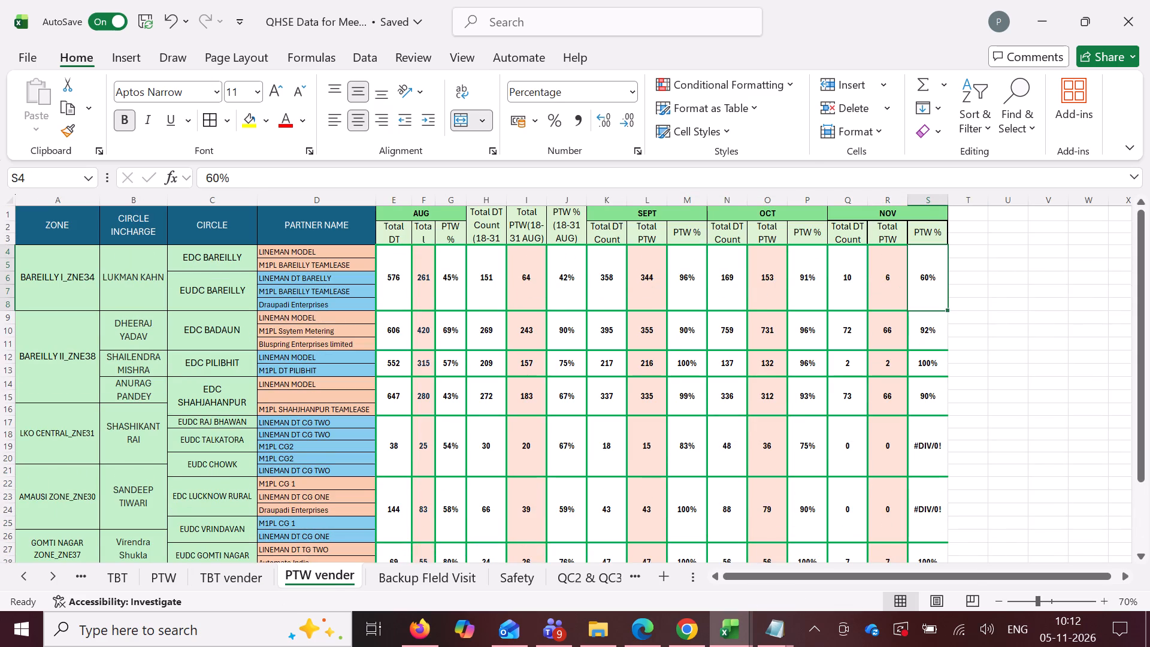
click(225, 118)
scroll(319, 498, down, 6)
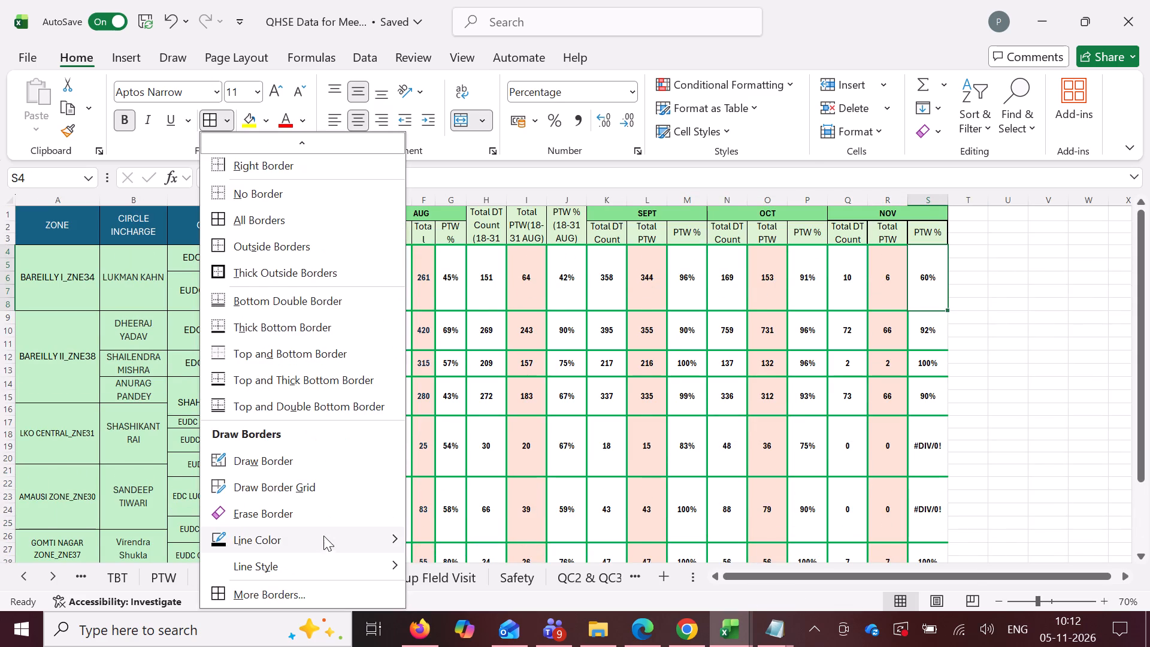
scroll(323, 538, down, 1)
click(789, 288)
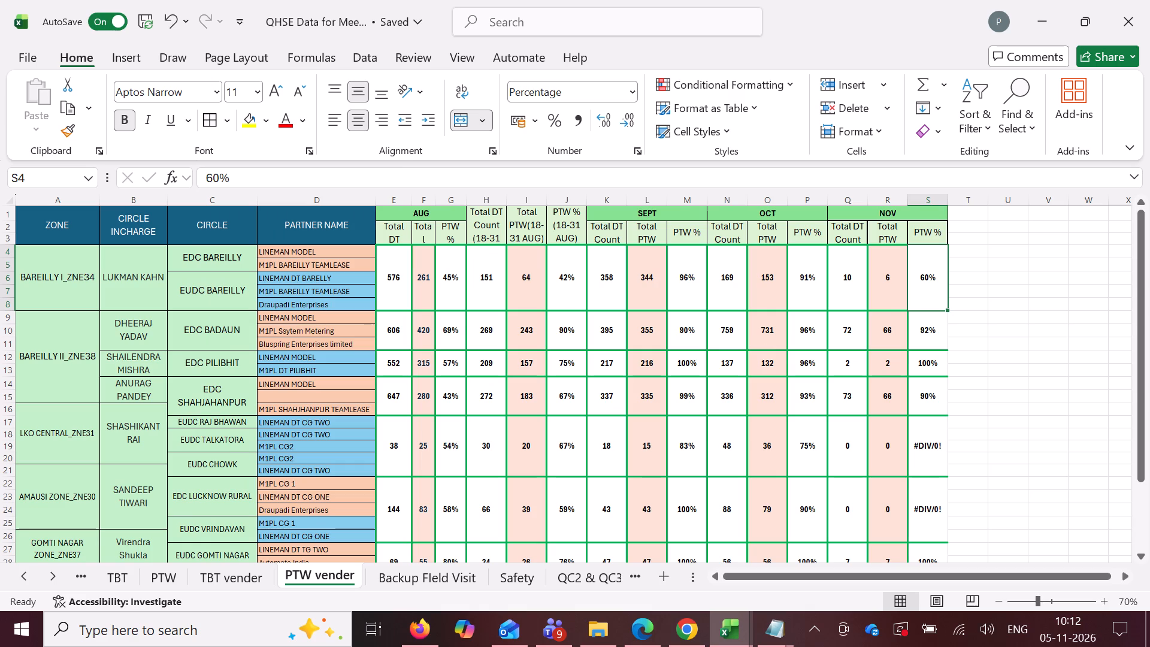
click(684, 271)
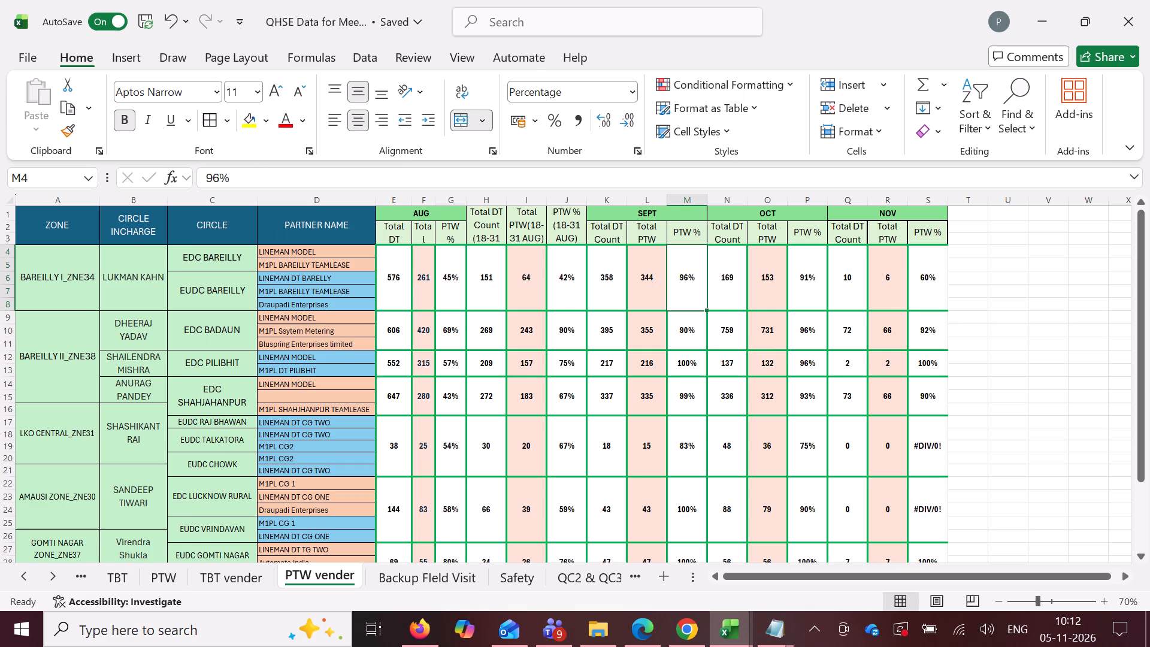
In PTW vender, copy the formatting of the AUG block E4:G32 onto the NOV block Q4:S32 with Format Painter.
drag(388, 272, 440, 283)
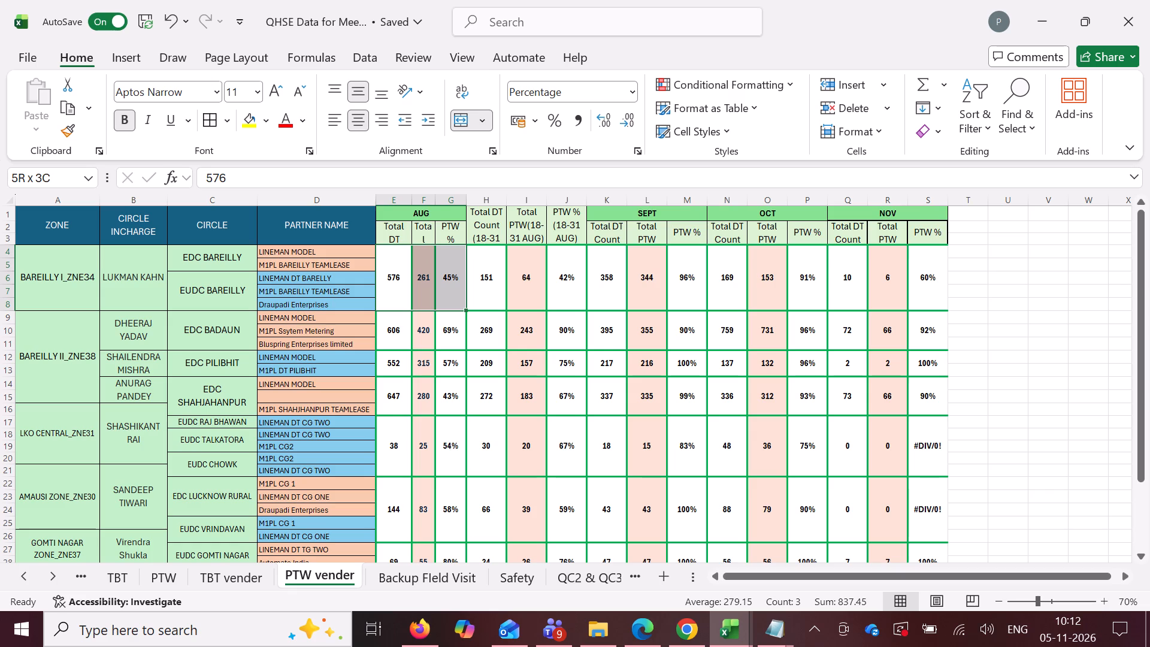
drag(440, 283, 457, 635)
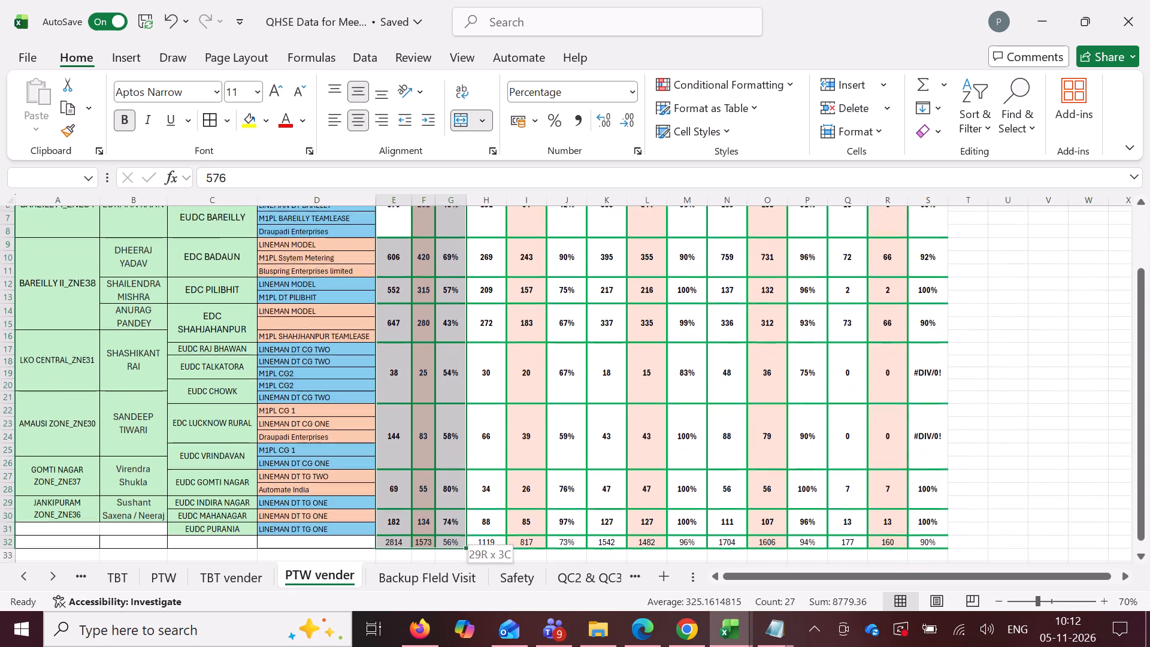
drag(457, 635, 465, 540)
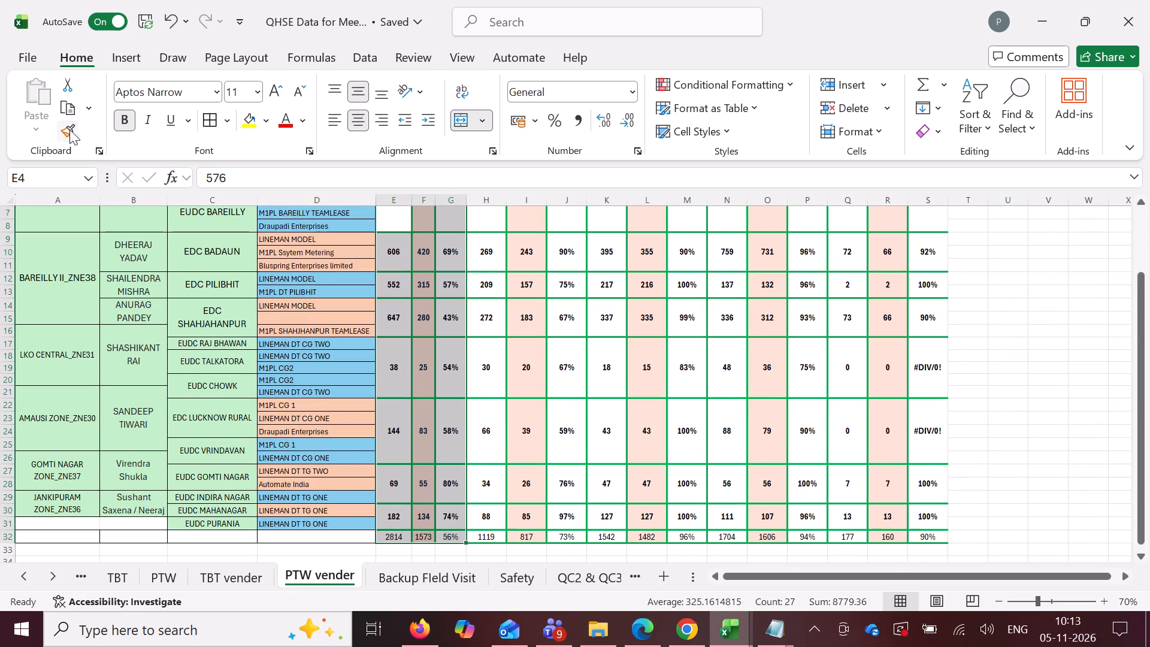
click(67, 129)
scroll(903, 311, up, 4)
drag(851, 286, 911, 646)
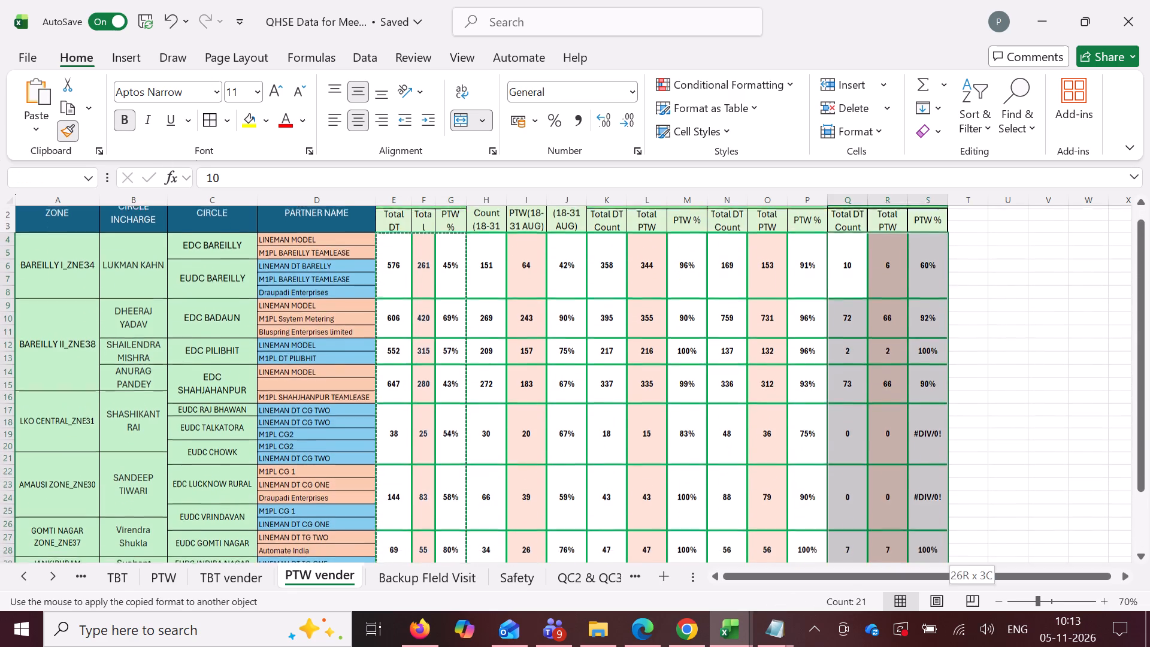
drag(911, 646, 928, 538)
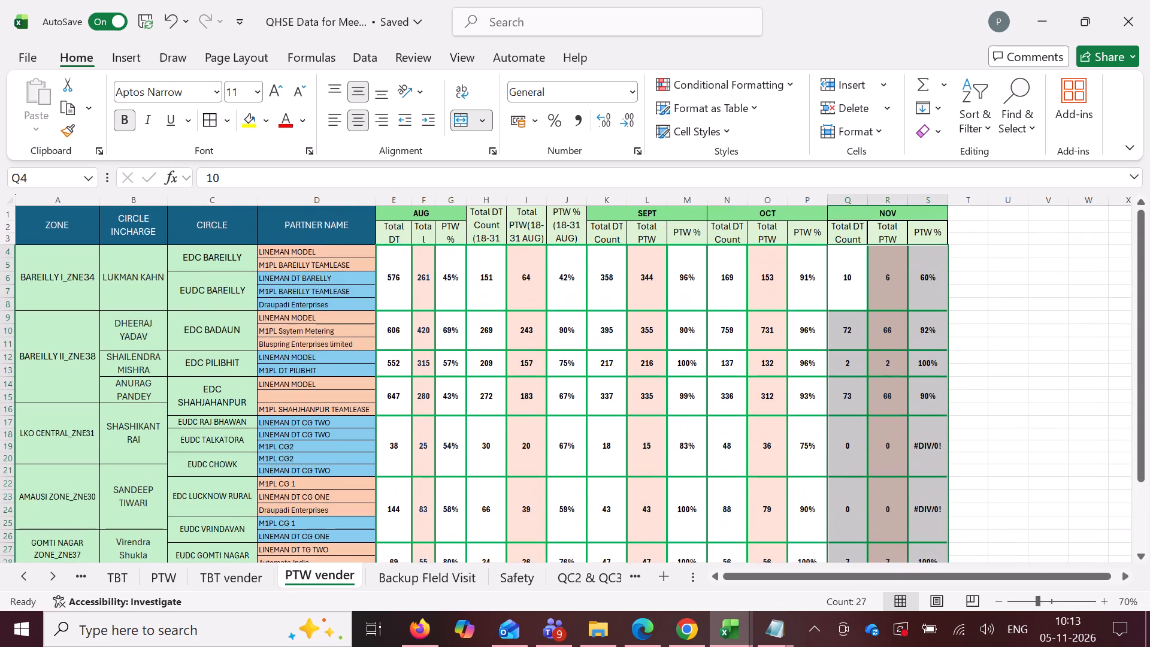
click(992, 274)
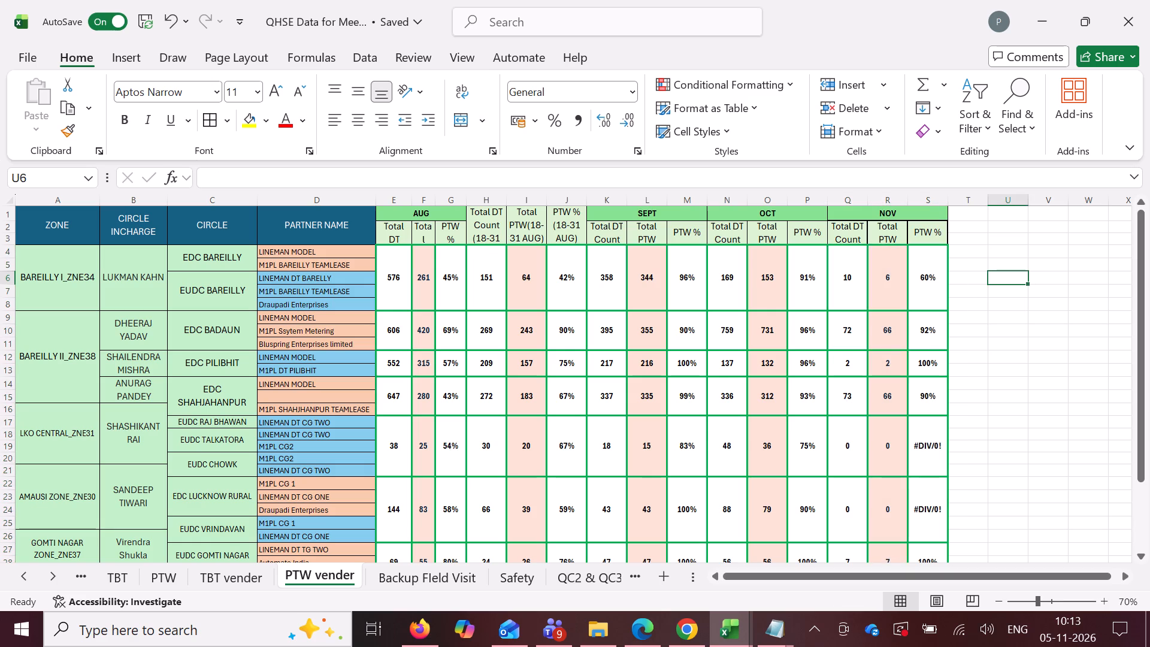
Compare the NOV'26 figures on the PTW sheet with PTW vender, and review the PTW sheet's earlier month blocks.
click(167, 578)
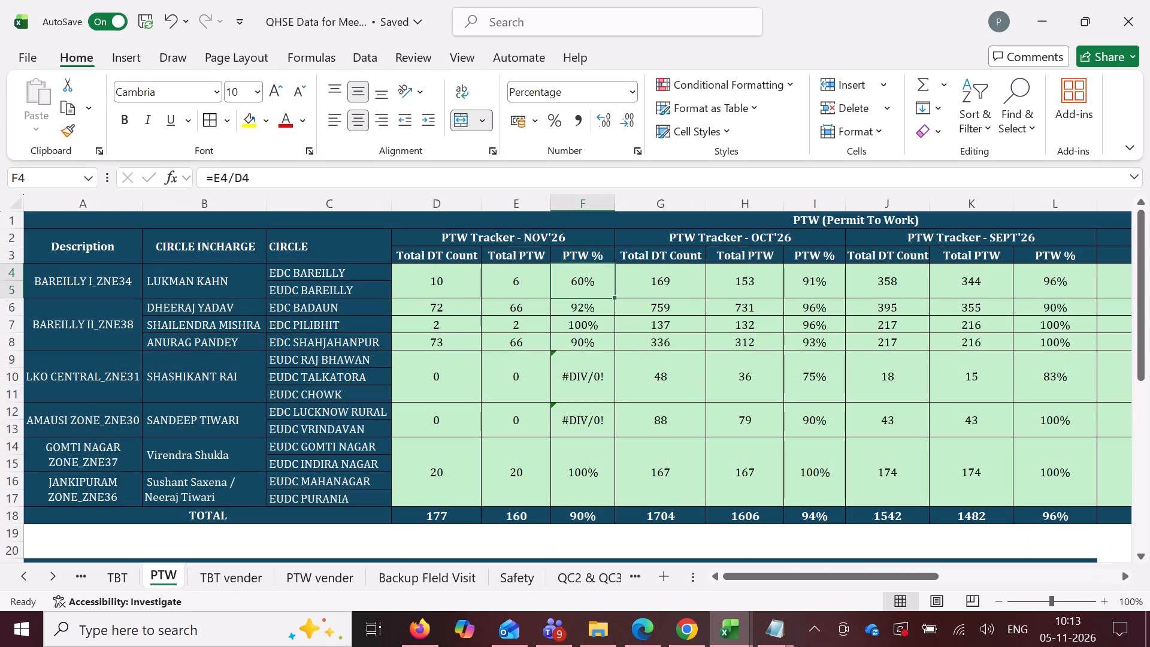
click(316, 586)
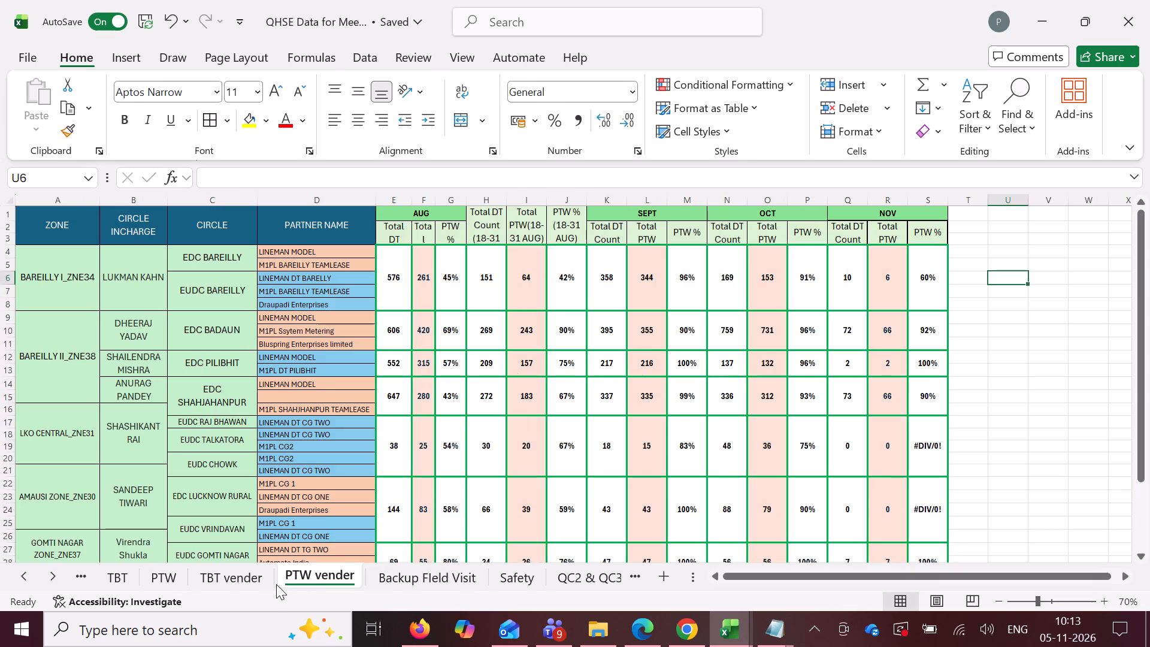
scroll(926, 337, down, 6)
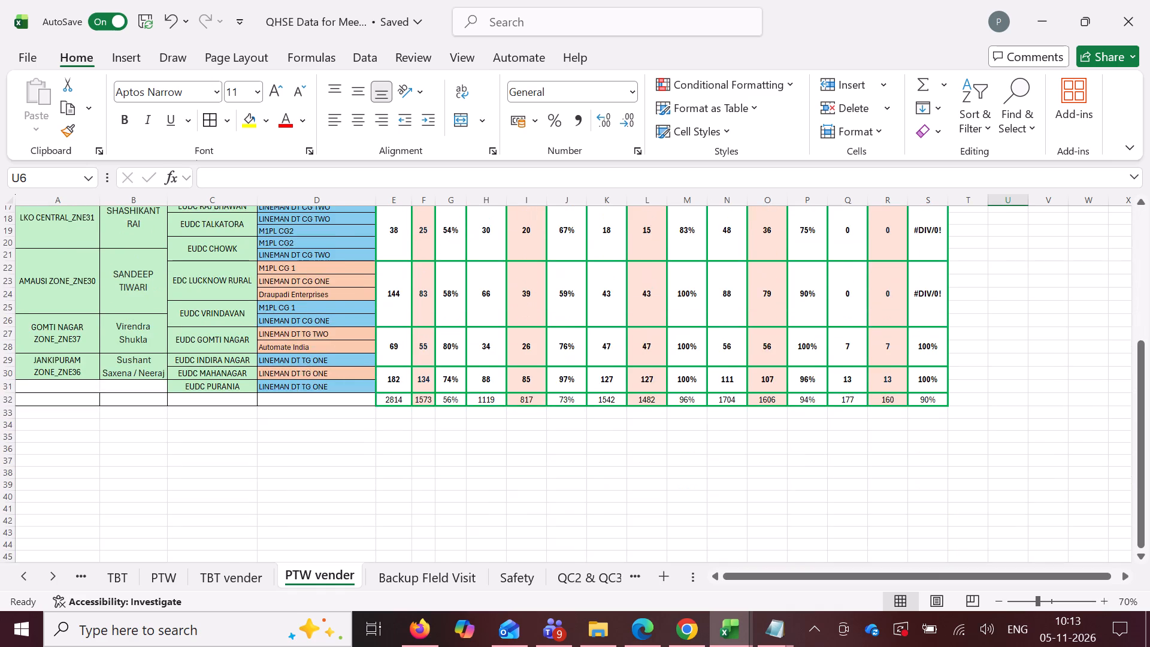
scroll(926, 337, up, 10)
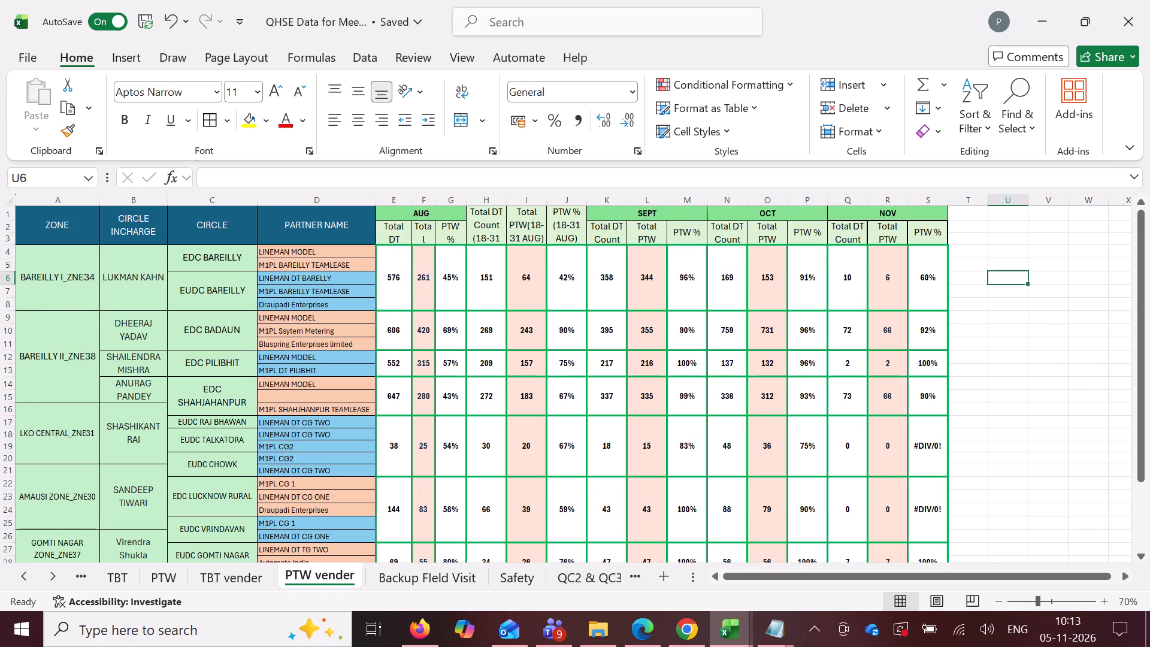
click(177, 582)
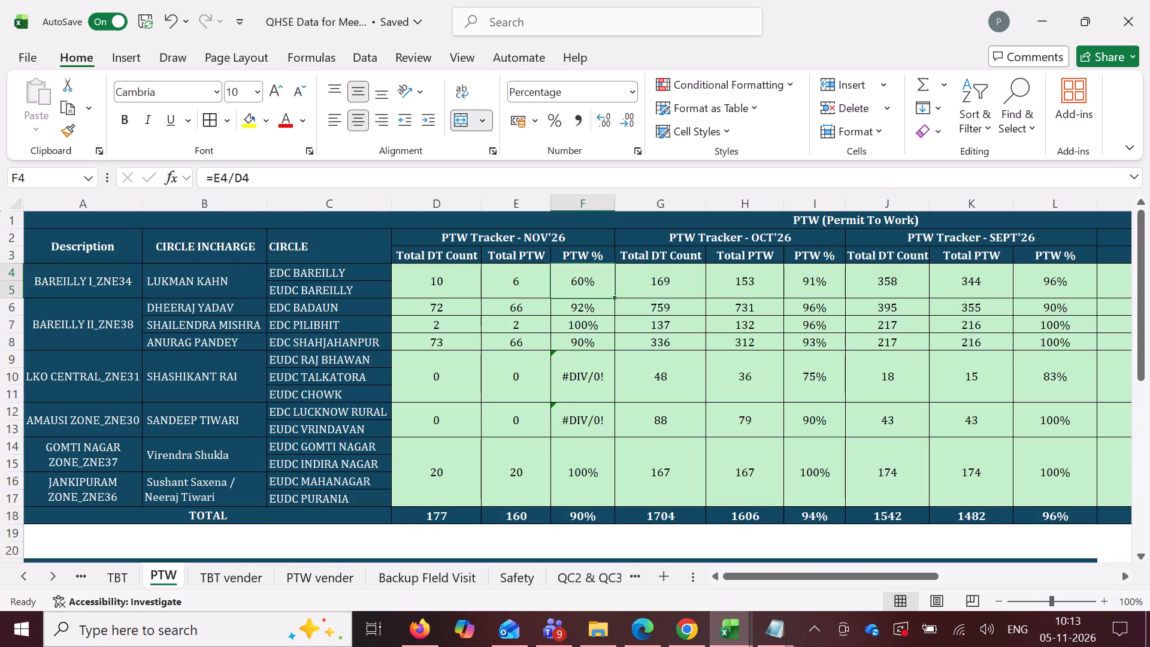
drag(783, 579, 852, 579)
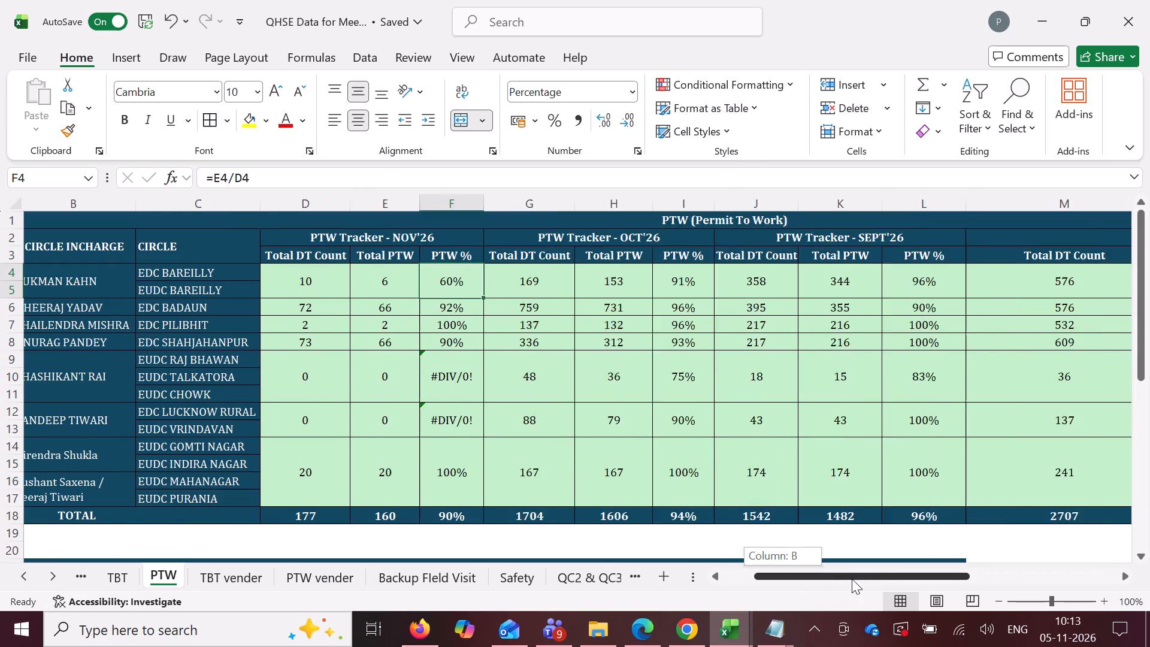
drag(852, 579, 915, 578)
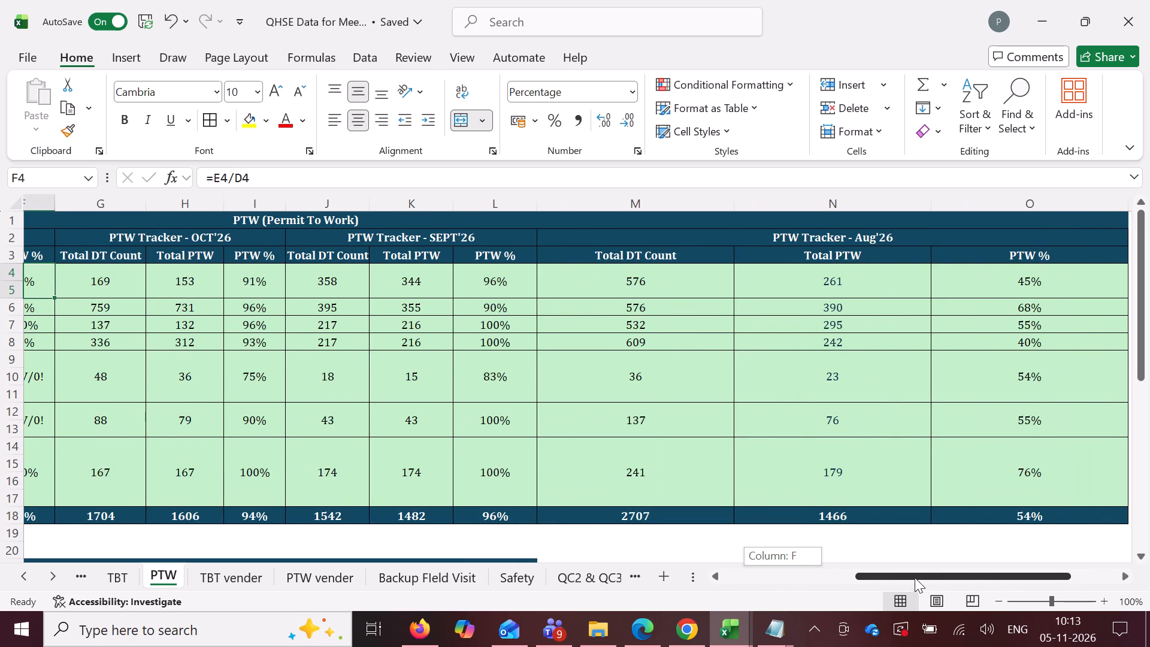
drag(915, 578, 691, 578)
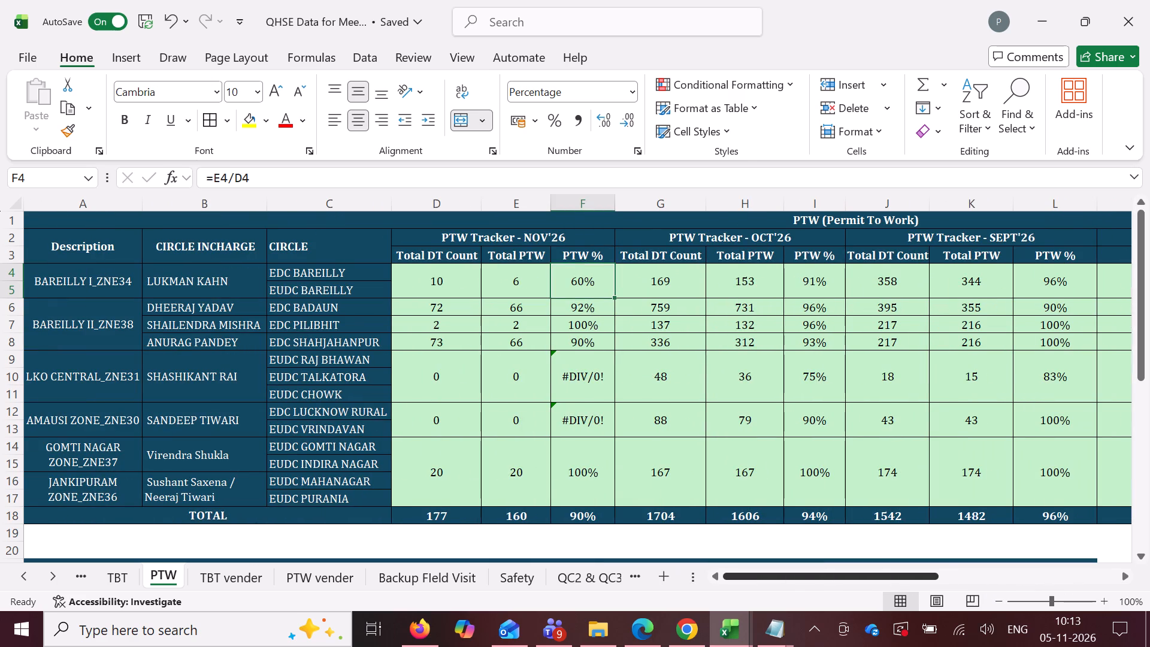
Ignore the divide-by-zero error flags on the NOV'26 PTW % cells F9:F13 in the PTW sheet.
drag(585, 274, 743, 482)
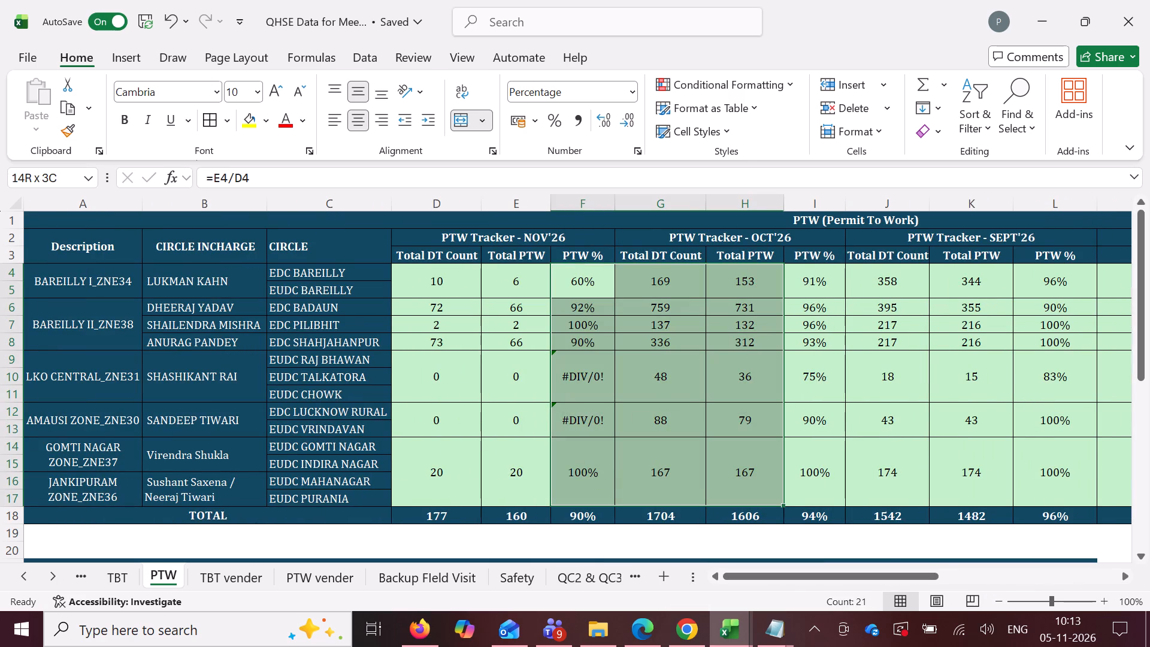
drag(743, 482, 743, 481)
right_click(654, 319)
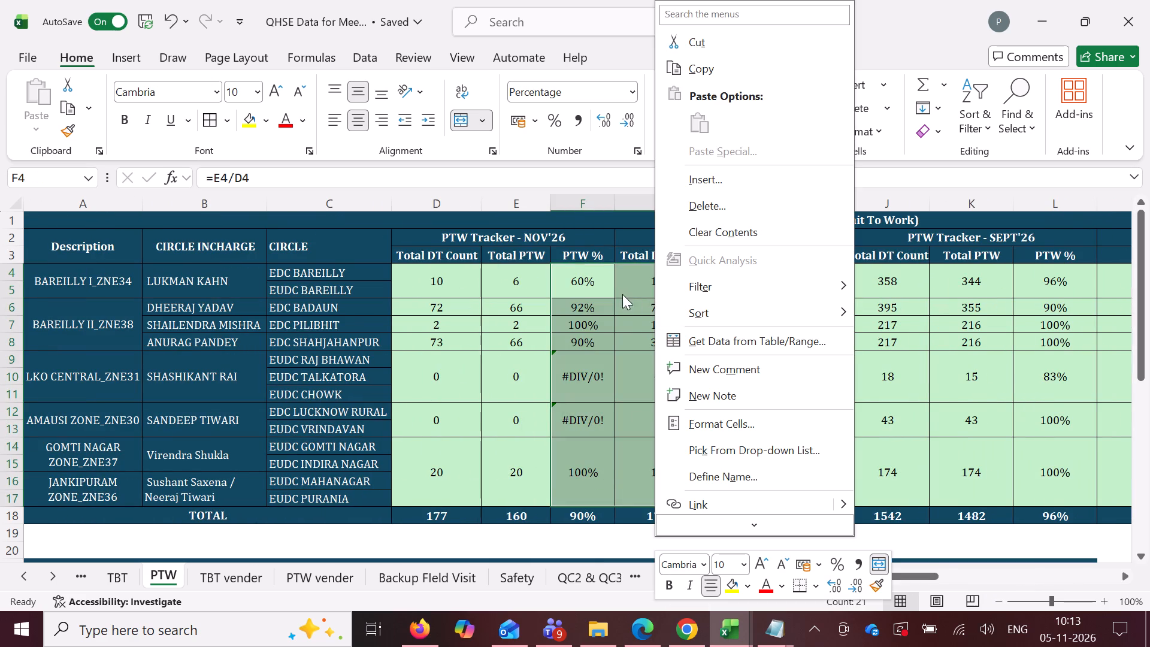
click(583, 280)
drag(579, 279, 571, 484)
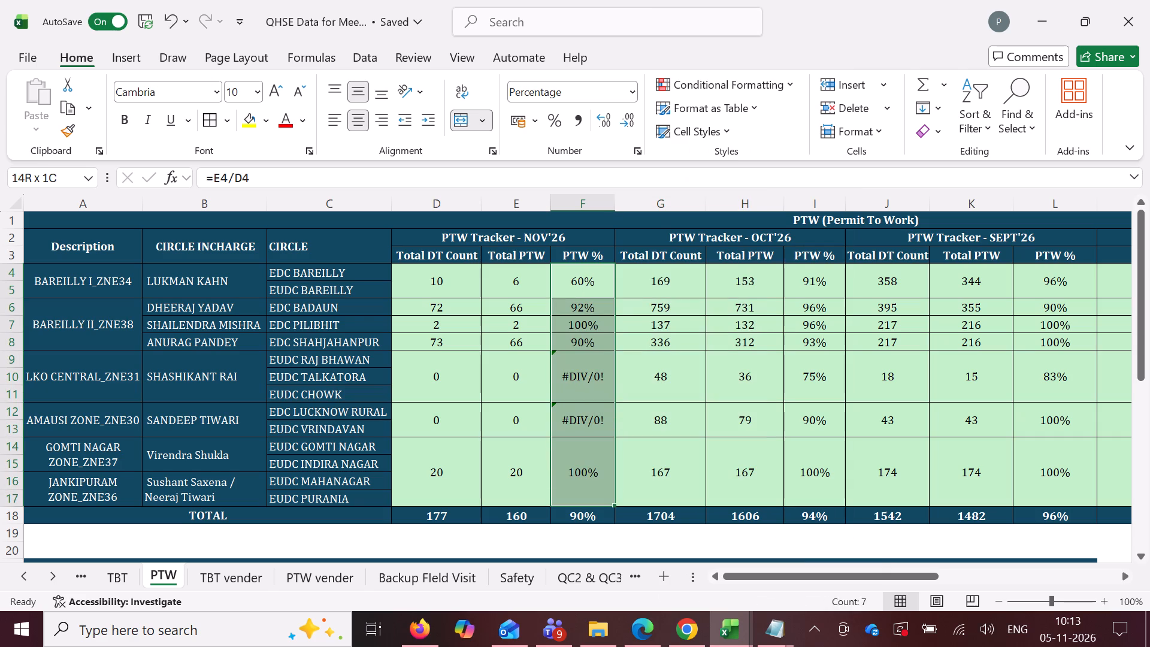
drag(571, 484, 571, 489)
drag(588, 379, 588, 419)
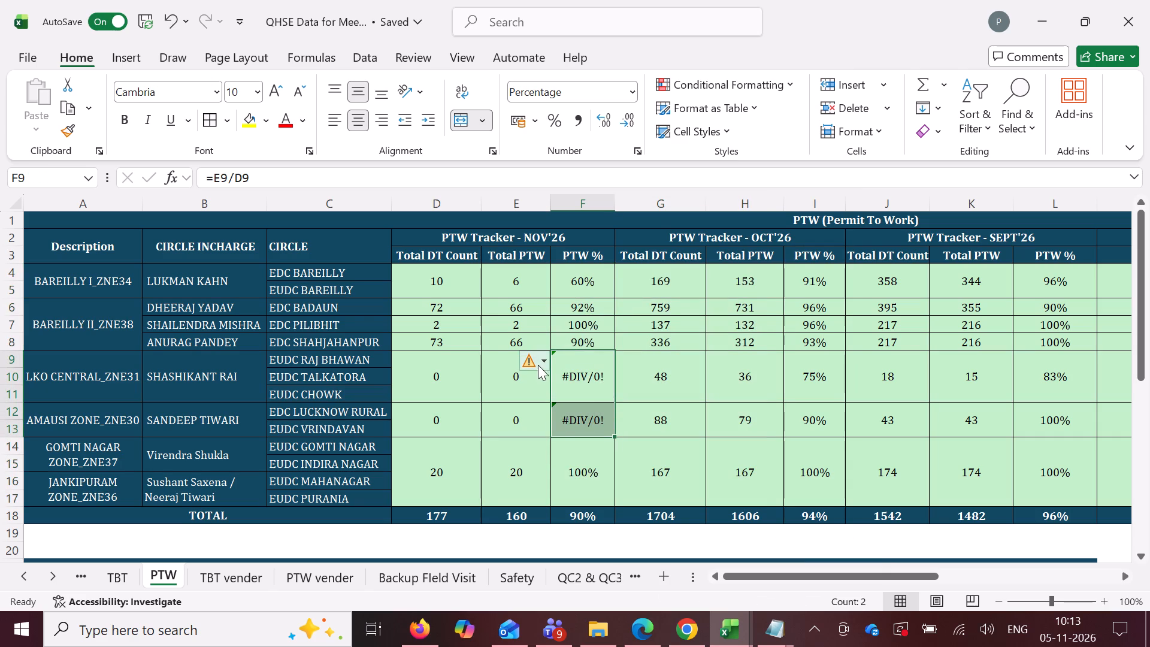
click(537, 361)
click(473, 447)
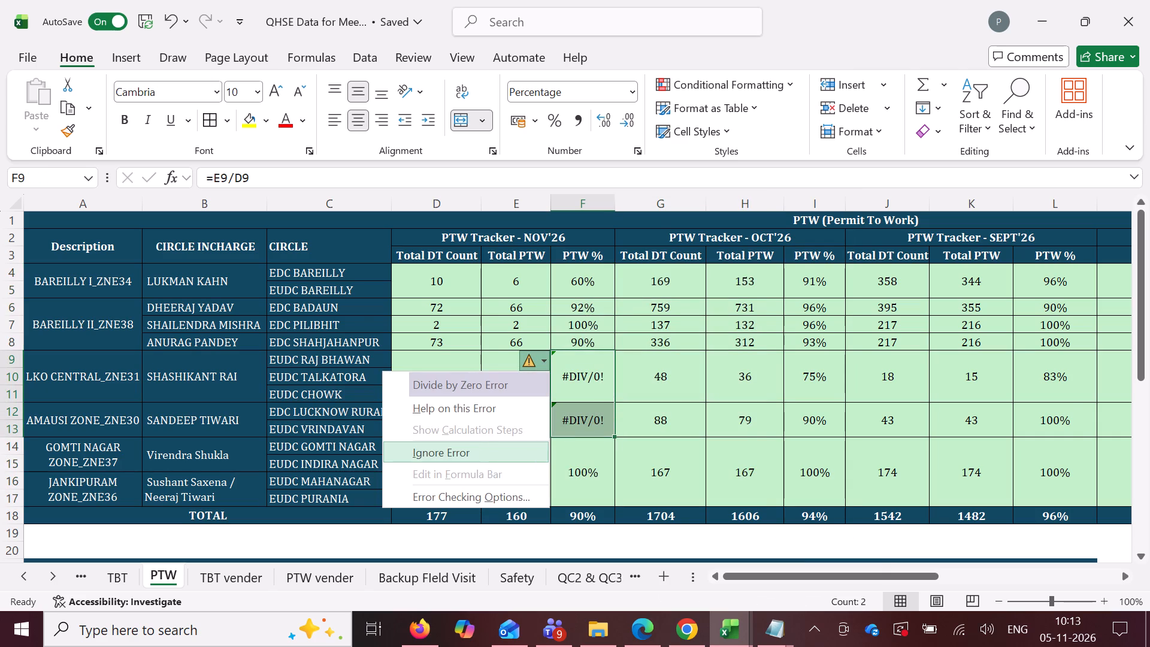
Look through the Safety, PTW vender and Backup Field Visit sheets, then open the July 26 closure table in Audit Observation Summary.
scroll(632, 383, down, 6)
scroll(633, 388, up, 13)
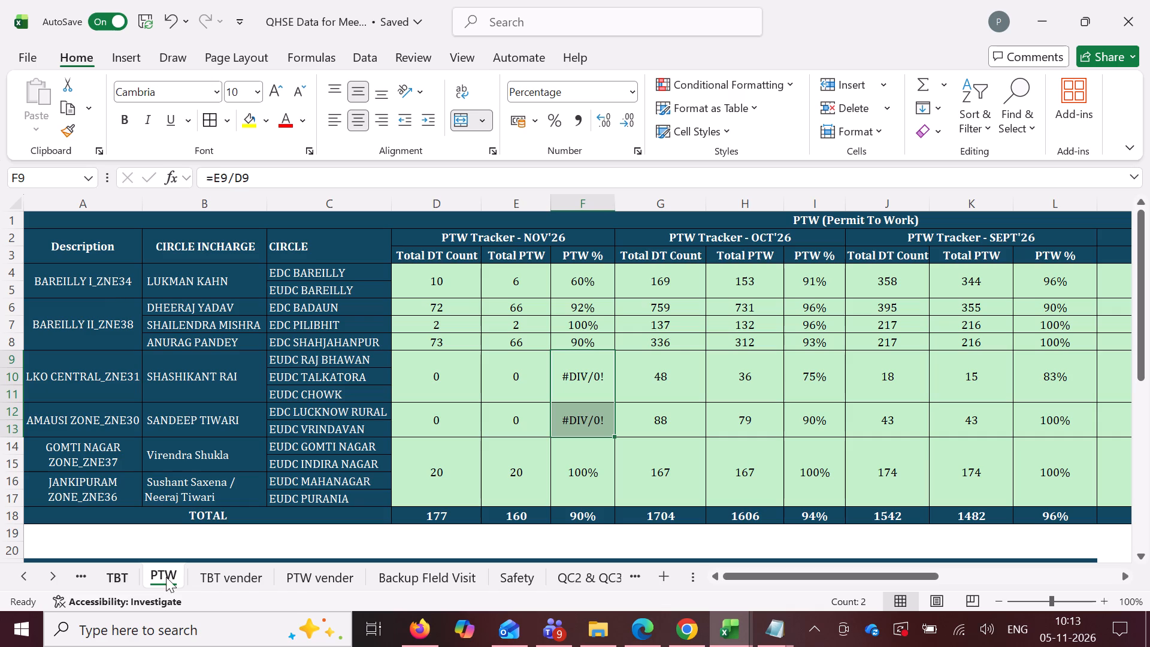
click(517, 575)
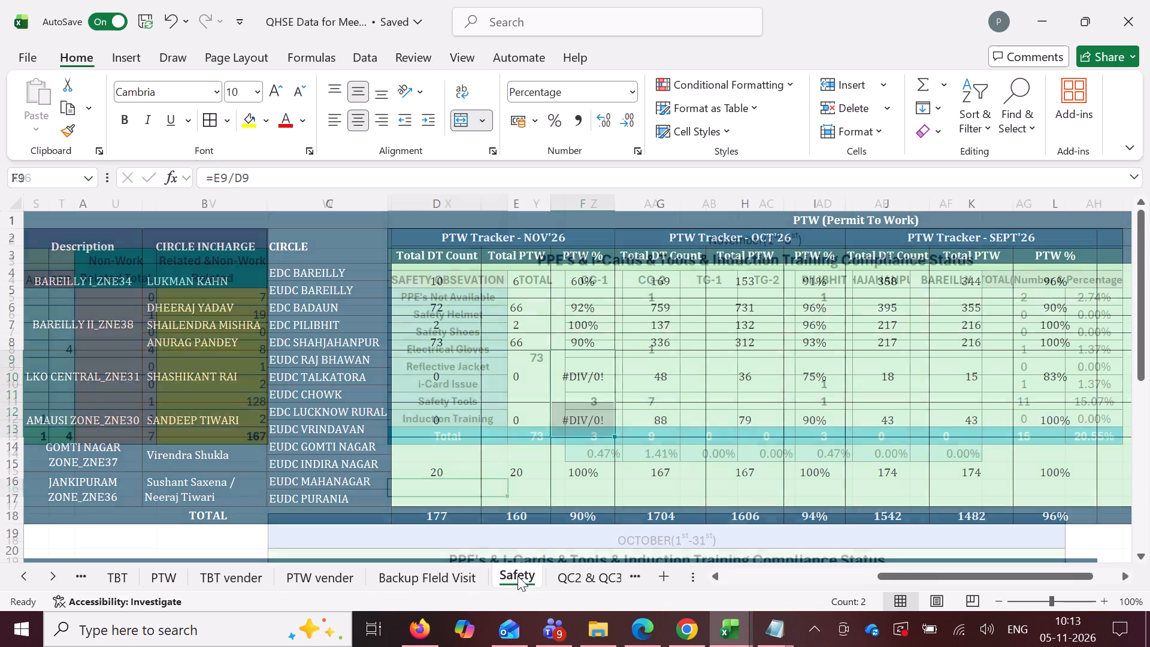
click(463, 575)
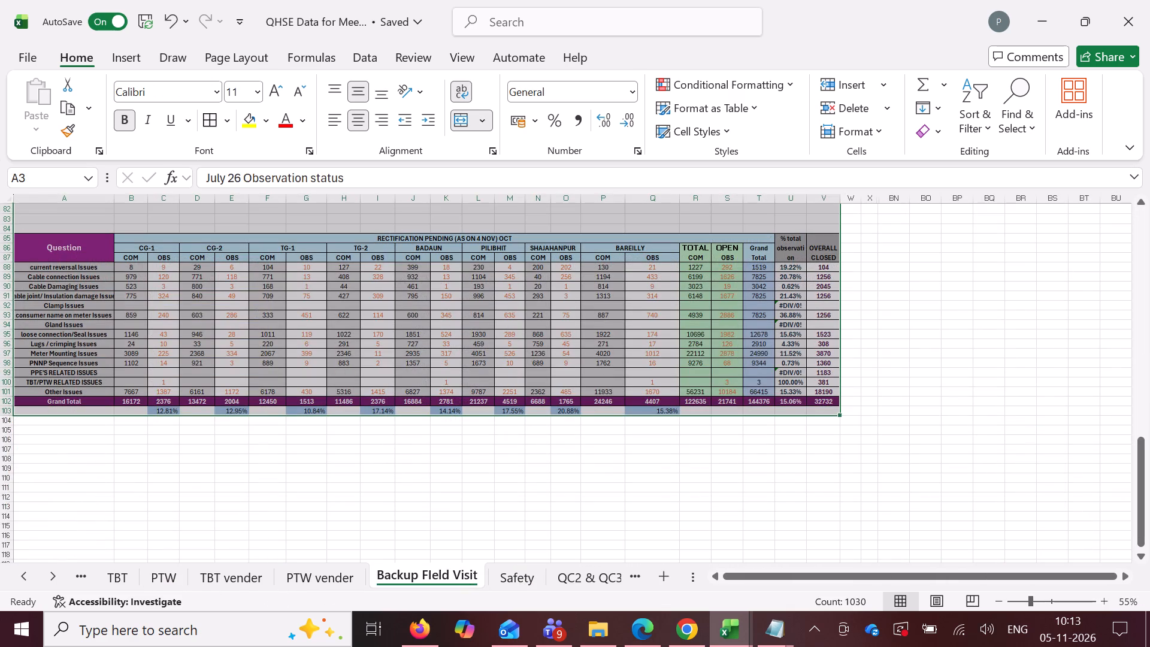
click(608, 573)
click(462, 581)
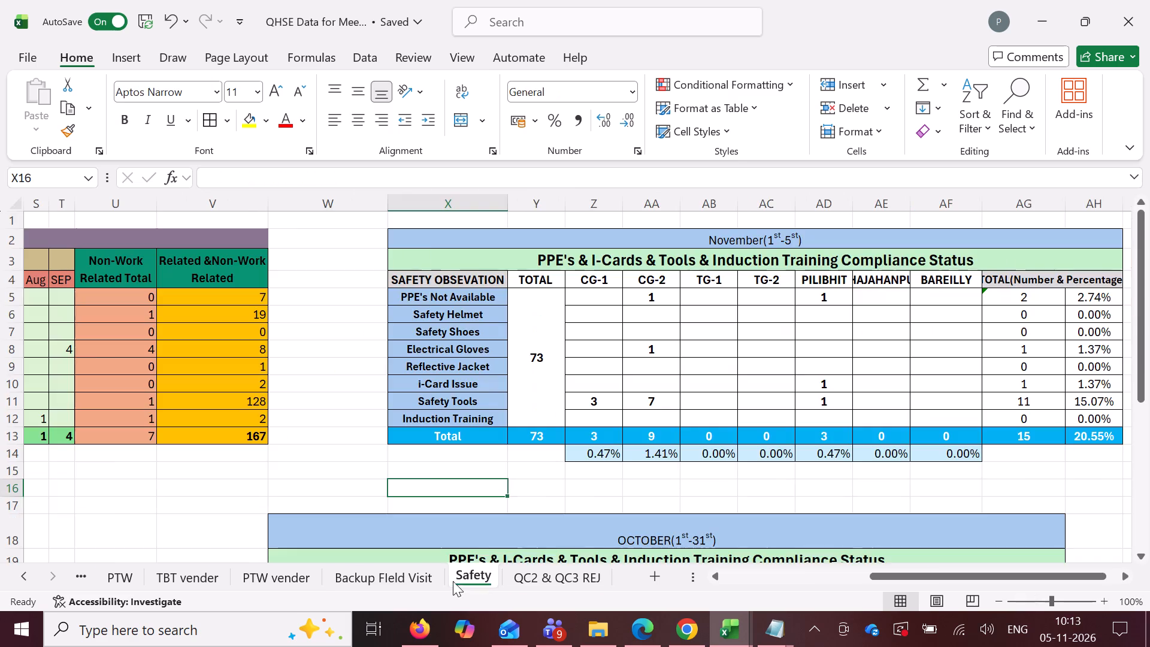
click(394, 579)
click(282, 578)
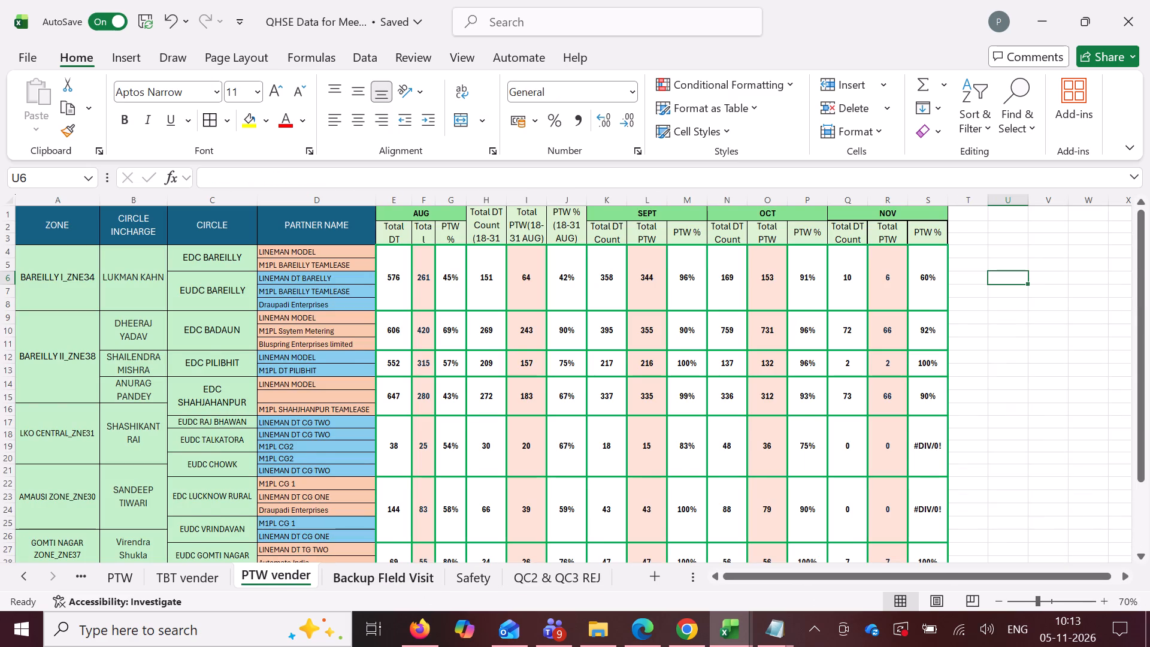
click(221, 582)
click(406, 572)
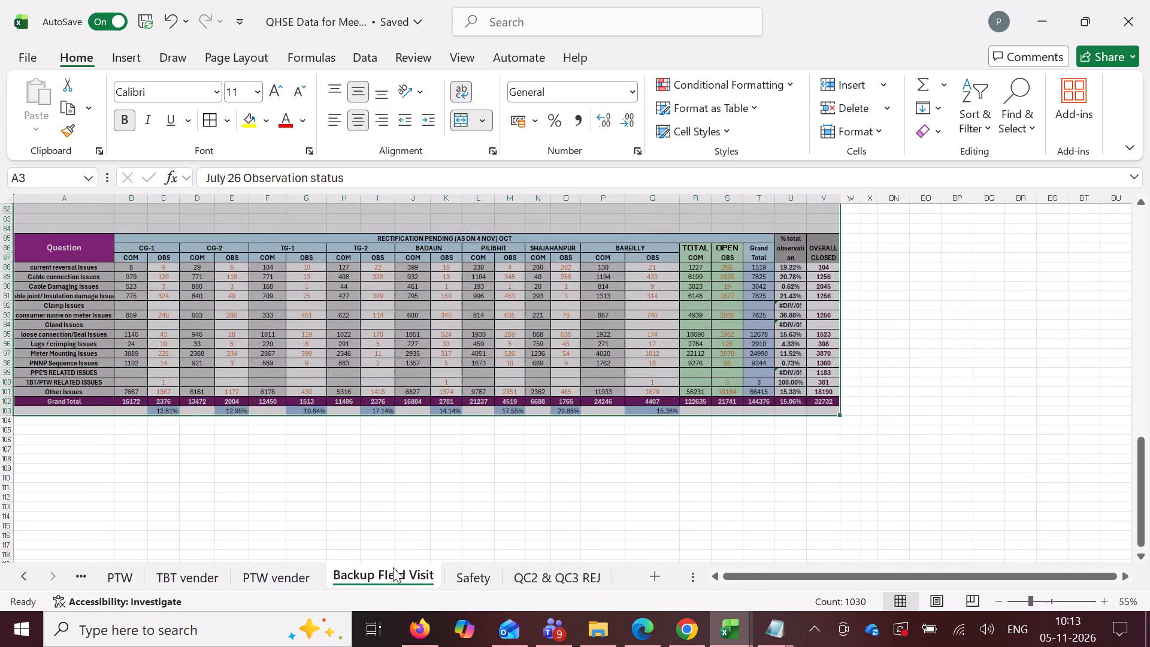
scroll(522, 430, up, 20)
scroll(522, 430, up, 11)
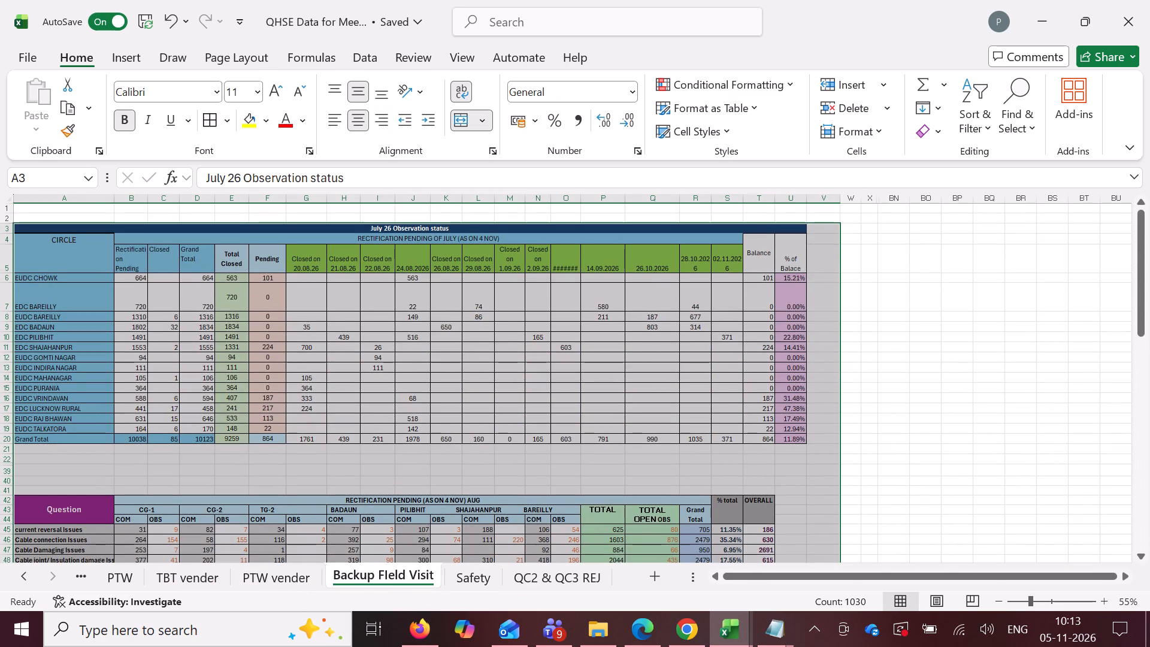
double_click(29, 576)
click(168, 576)
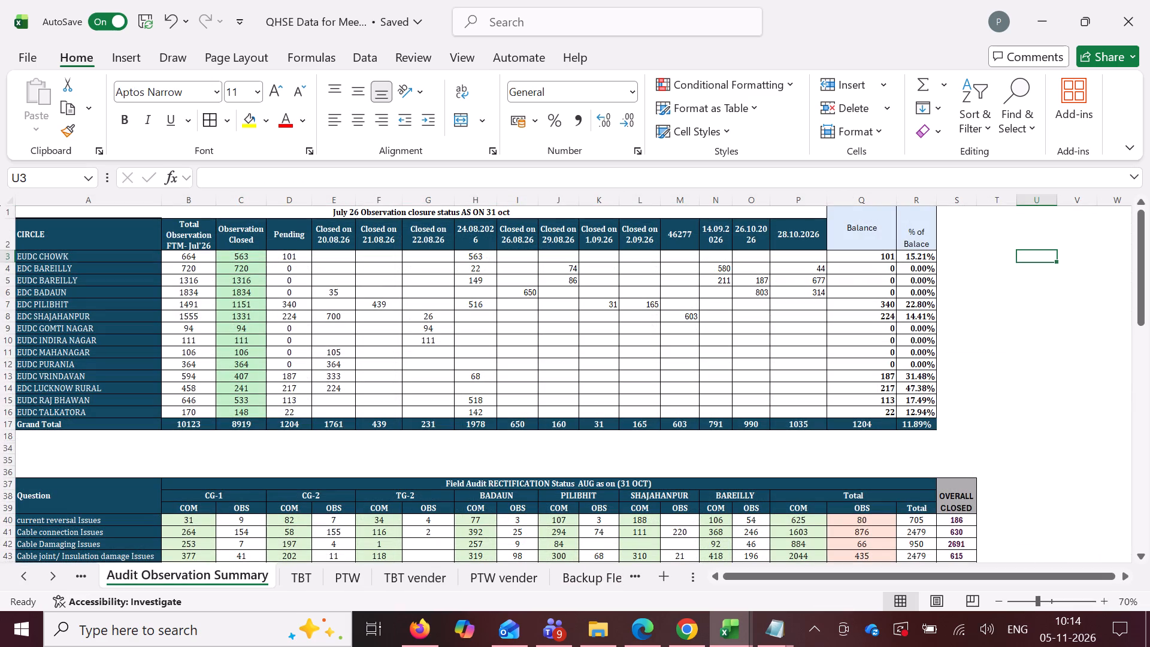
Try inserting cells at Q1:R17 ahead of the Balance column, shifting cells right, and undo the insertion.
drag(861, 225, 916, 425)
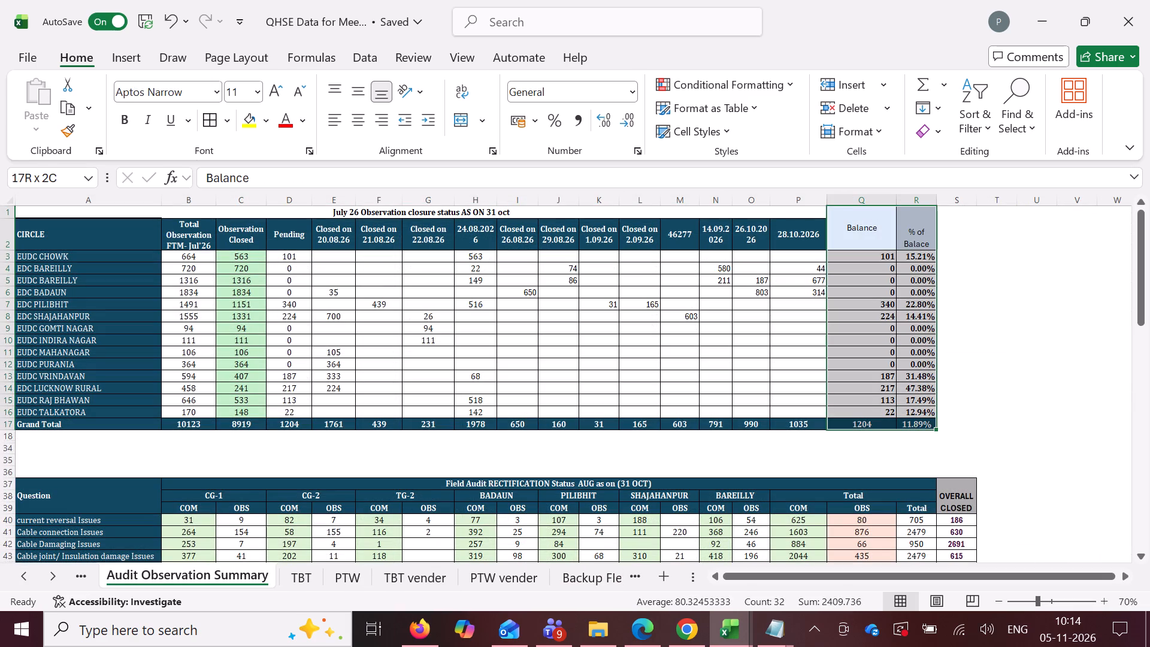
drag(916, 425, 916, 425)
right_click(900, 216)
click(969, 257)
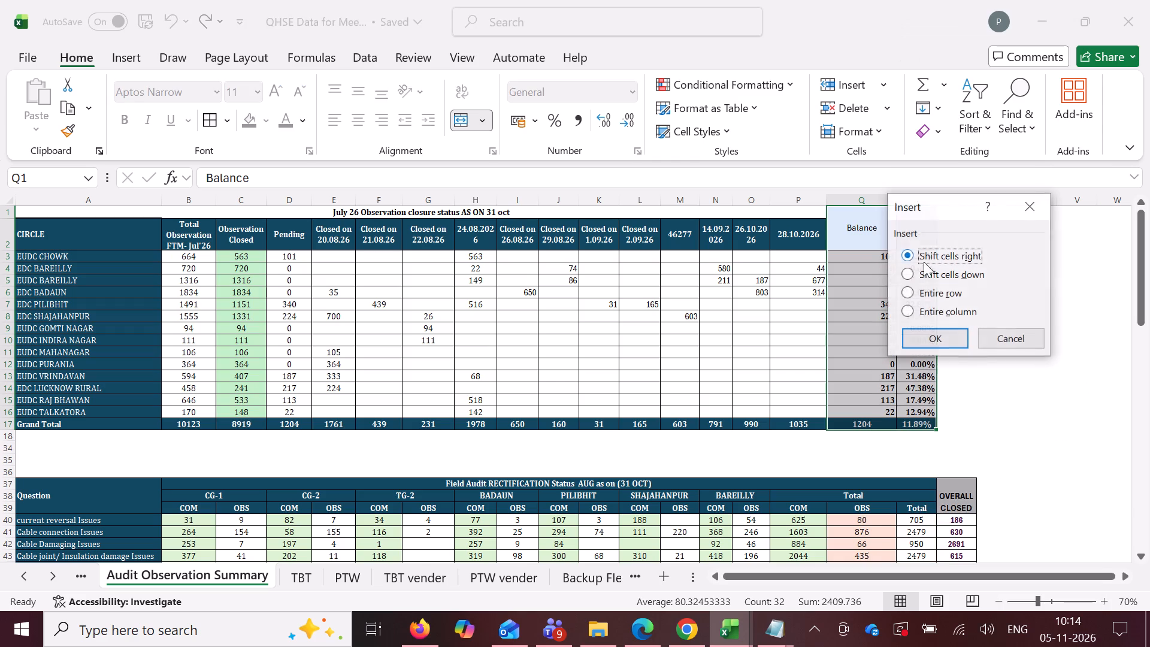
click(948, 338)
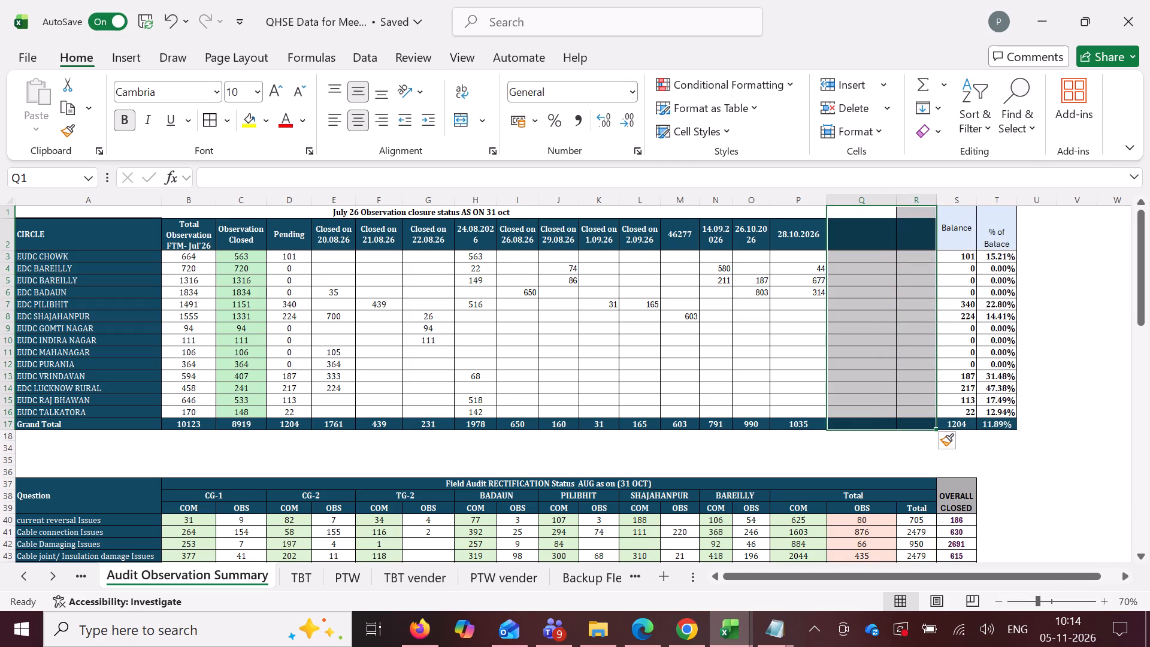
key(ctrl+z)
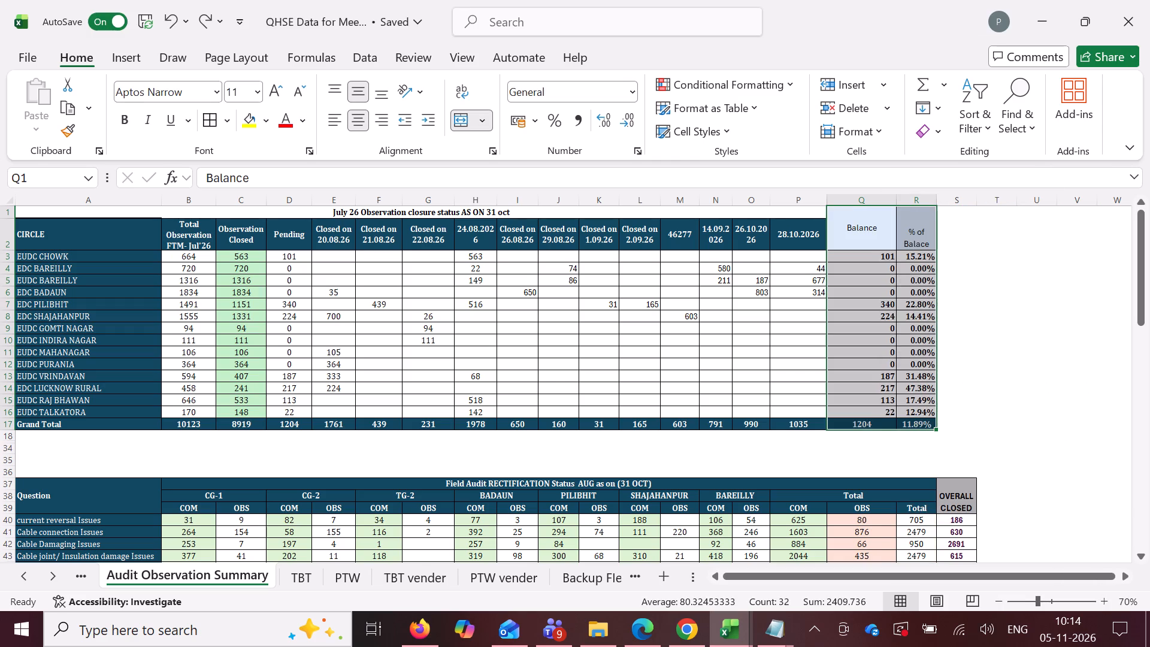
Insert one blank column of cells at Q1:Q17 before Balance in the July 26 closure table, shifting cells right.
drag(865, 231, 862, 419)
right_click(882, 241)
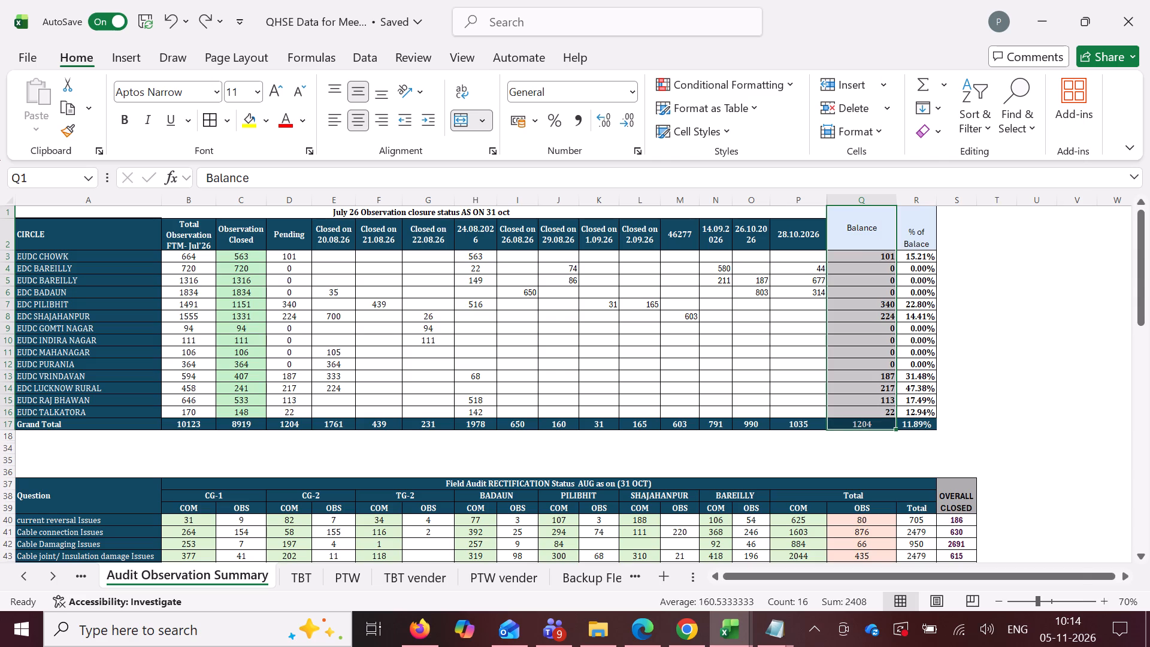
click(943, 260)
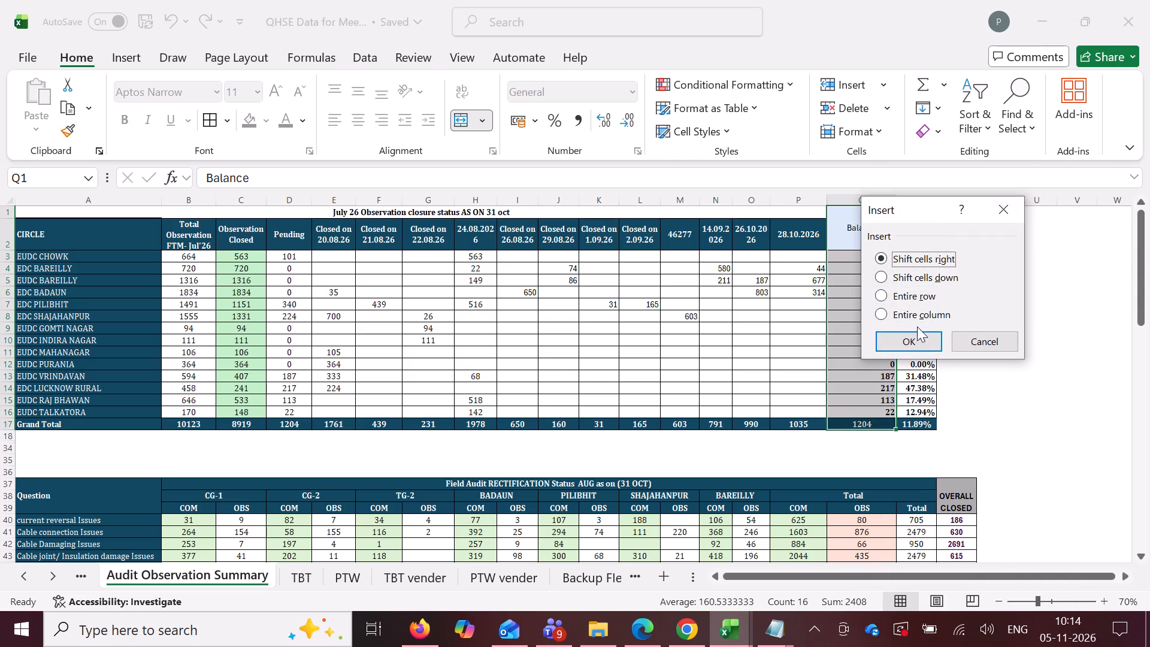
click(911, 337)
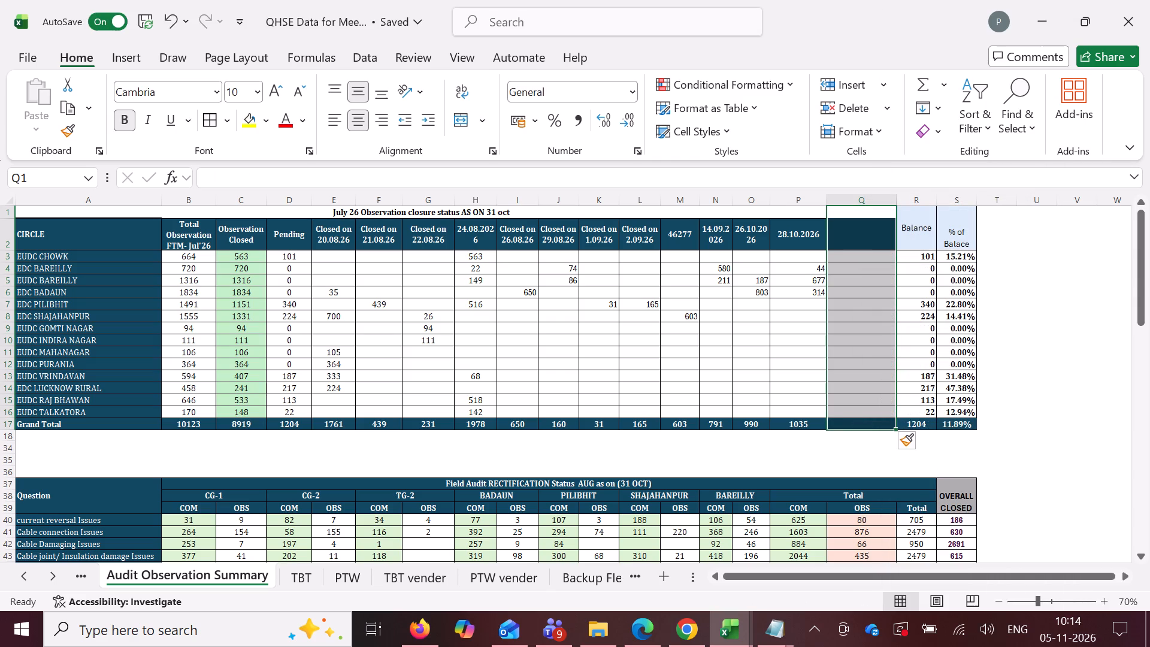
click(873, 238)
click(798, 241)
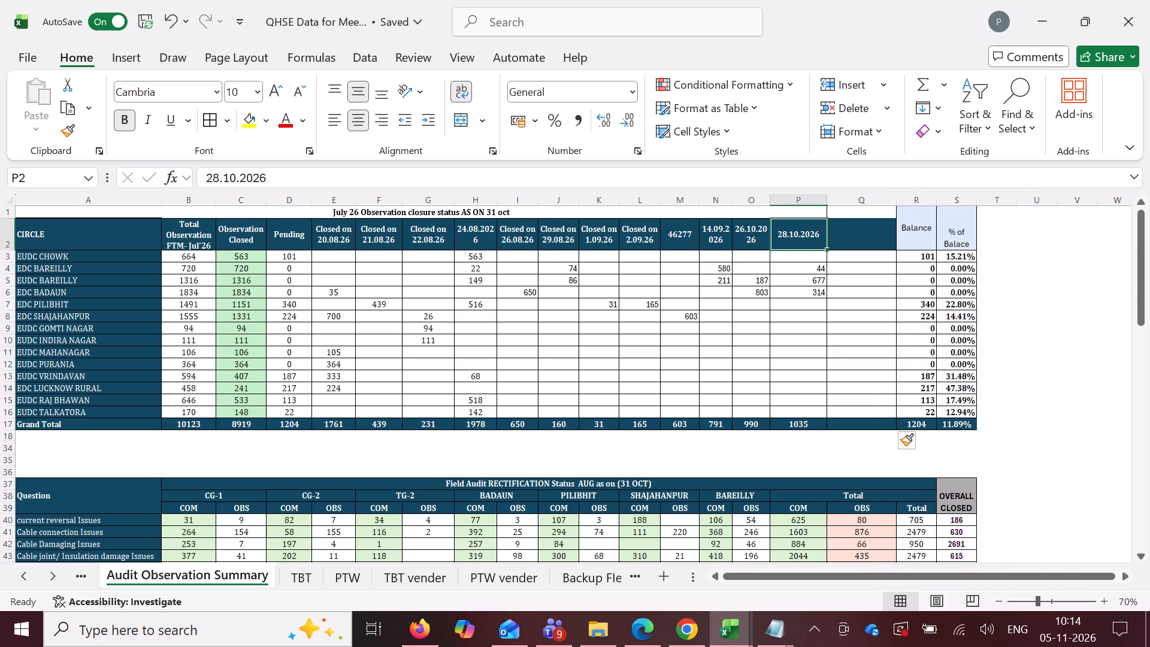
Copy the 02.11.2026 closure column S5:S20 from Backup Field Visit and paste it as values at Q2 of Audit Observation Summary.
click(521, 586)
click(615, 580)
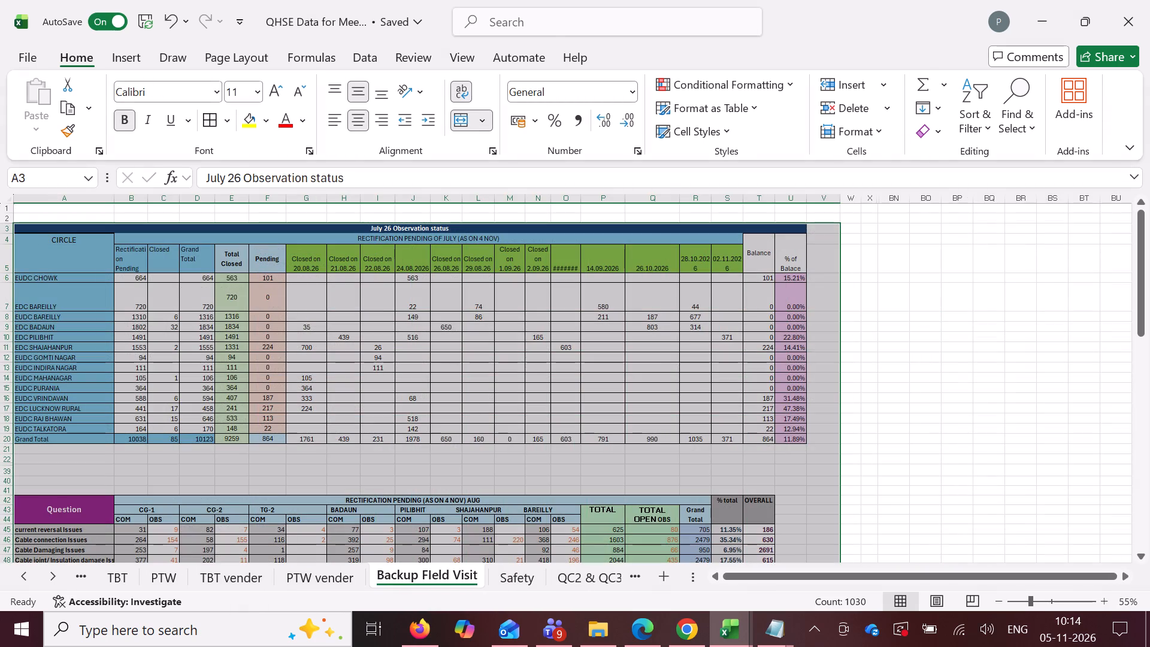
drag(733, 264, 740, 443)
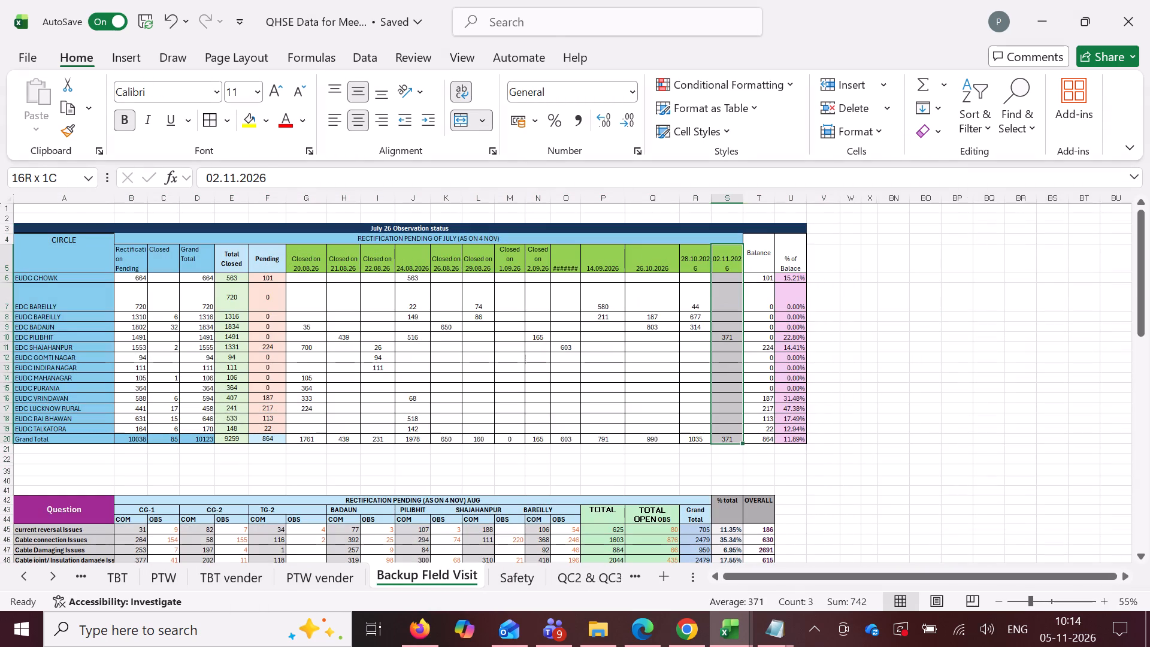
drag(740, 443, 739, 442)
key(ctrl+c)
click(126, 574)
click(16, 581)
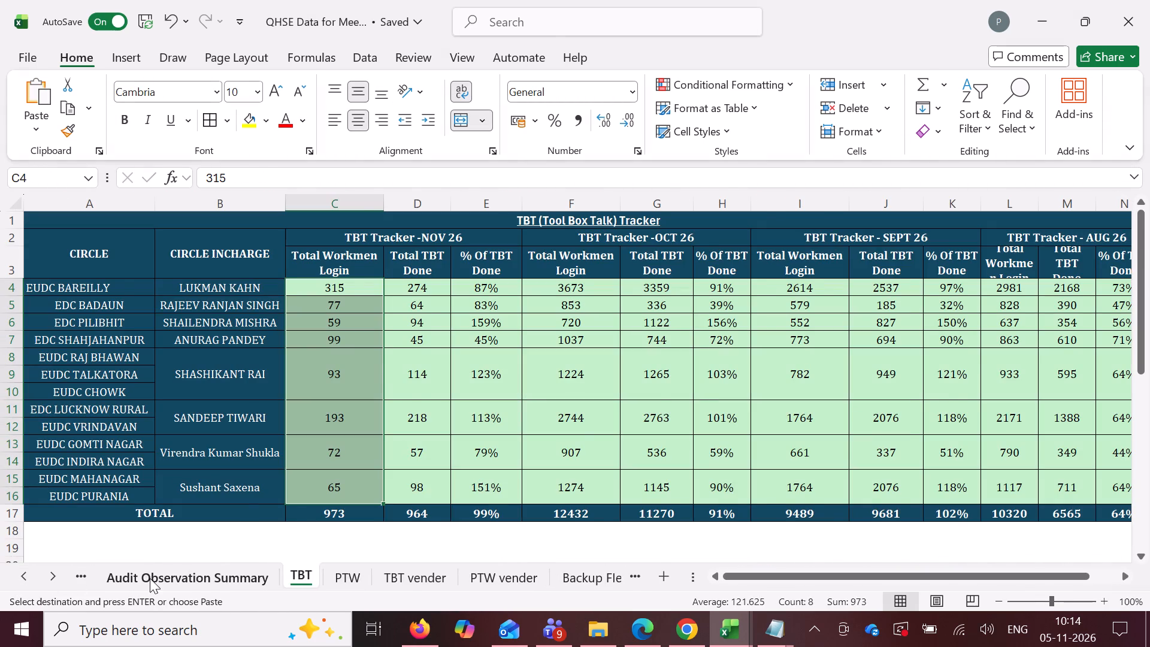
click(150, 578)
click(855, 256)
click(864, 247)
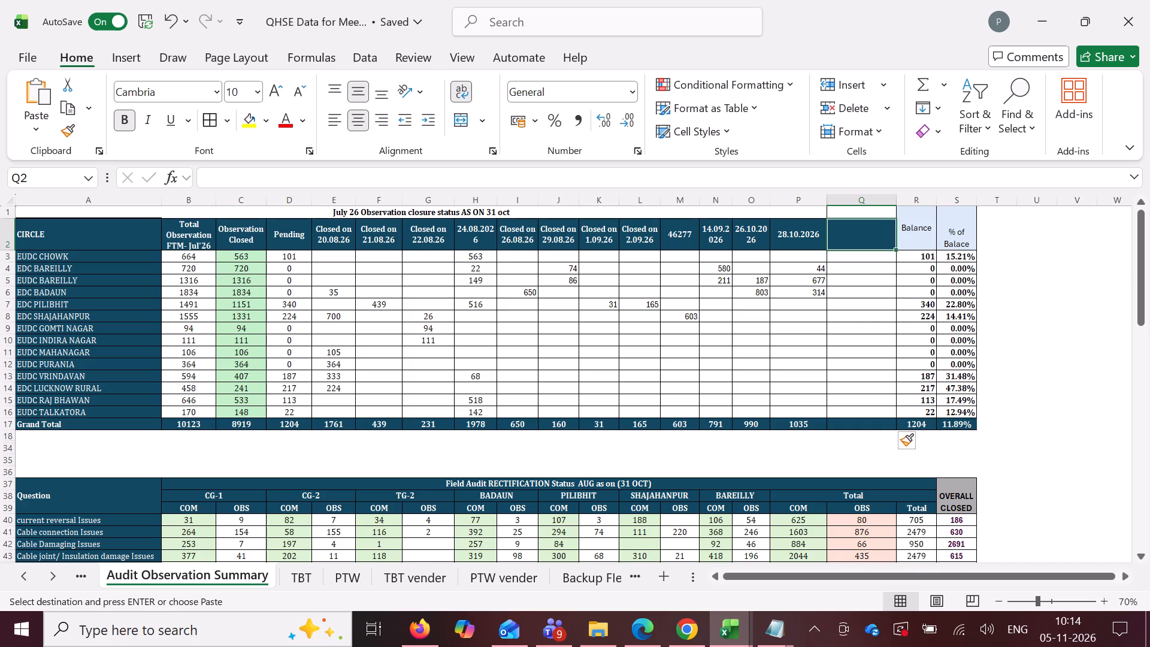
key(ctrl+shift+v)
click(856, 287)
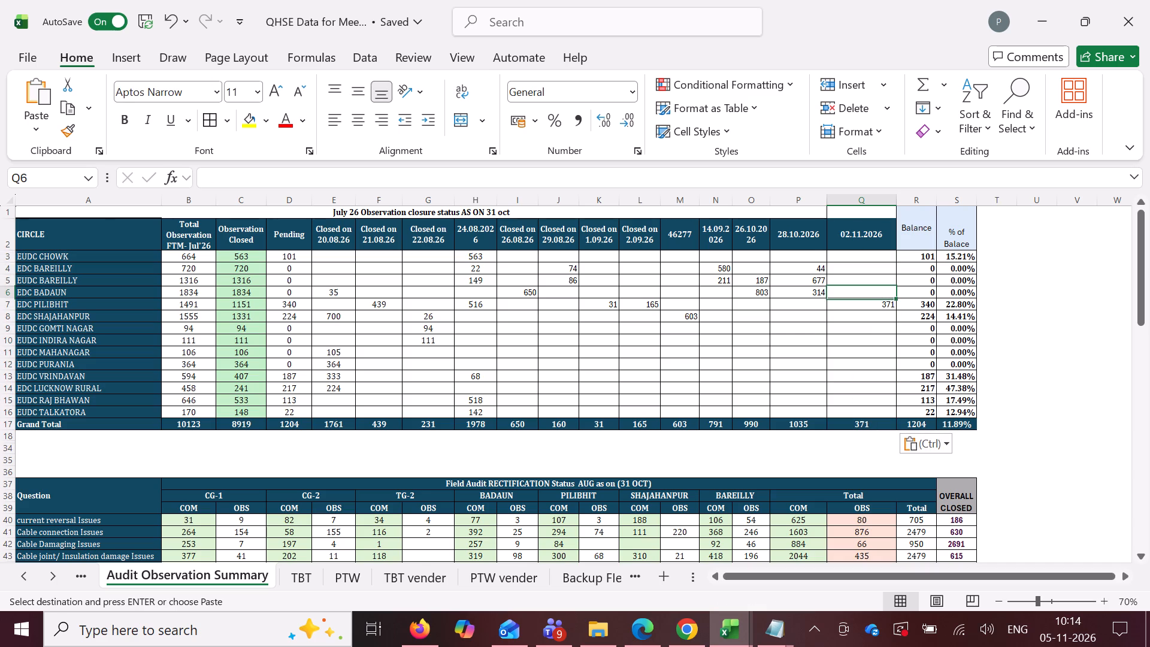
Extend the merged, centred July 26 Observation closure status title across A1:Q1 to include the new column.
drag(719, 209, 871, 215)
double_click(462, 121)
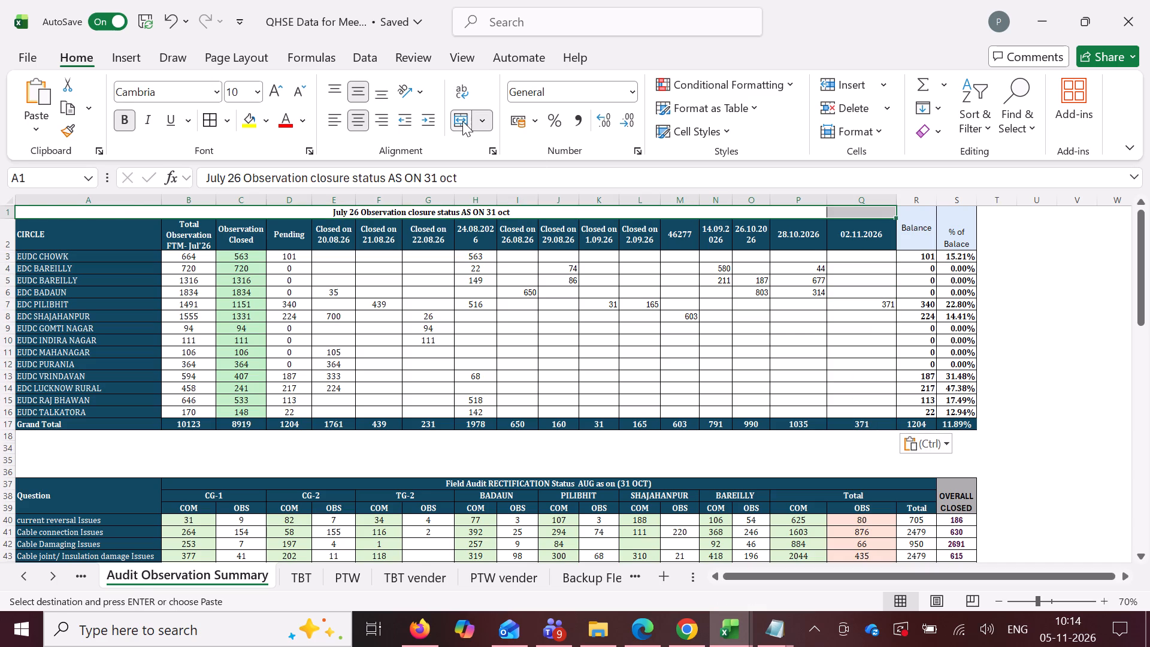
Copy the Balance and % of Balance values T6:U20 from Backup Field Visit and paste them as values at R3 of Audit Observation Summary.
click(918, 232)
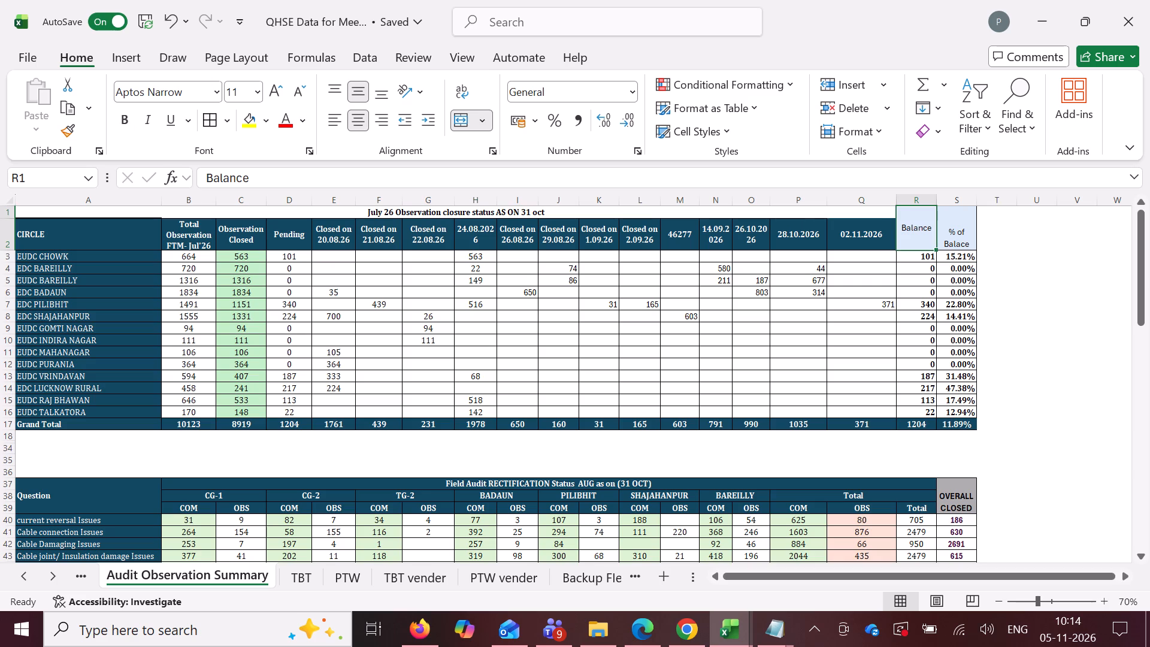
click(924, 258)
click(505, 583)
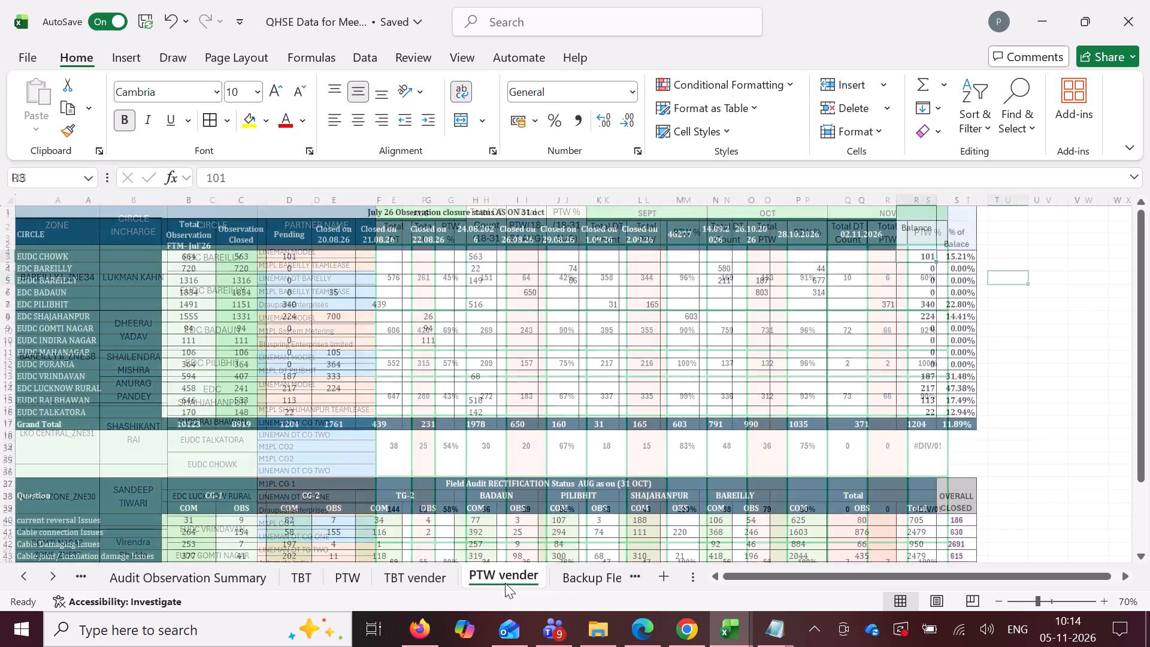
click(568, 581)
drag(758, 280, 791, 343)
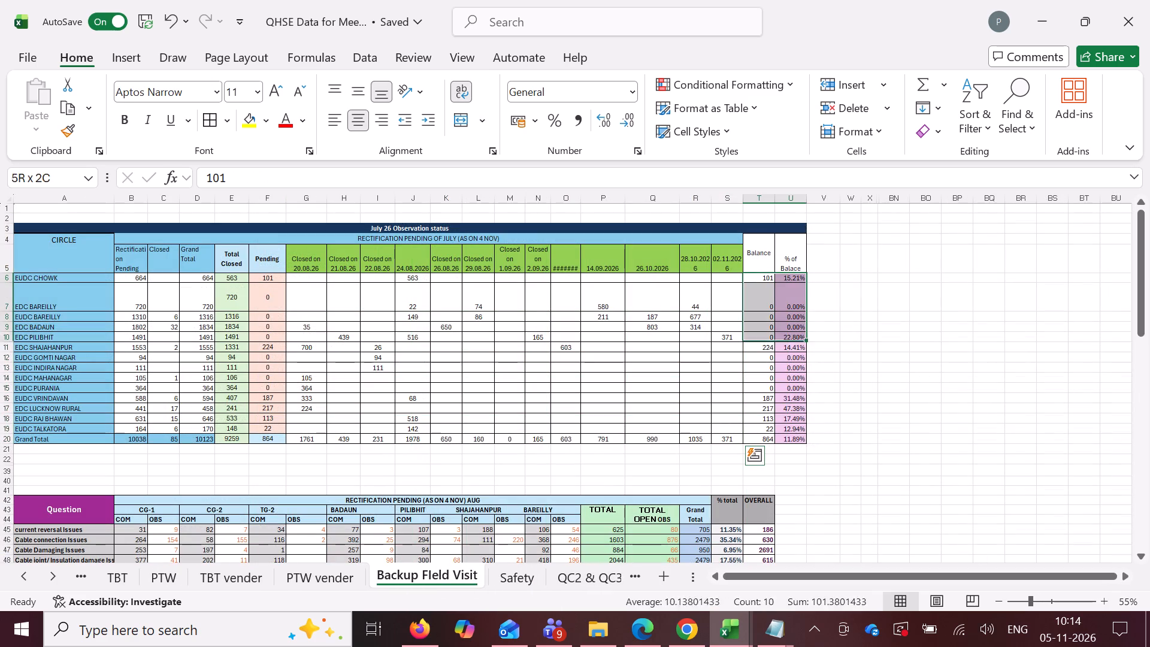
drag(791, 343, 789, 441)
key(ctrl+c)
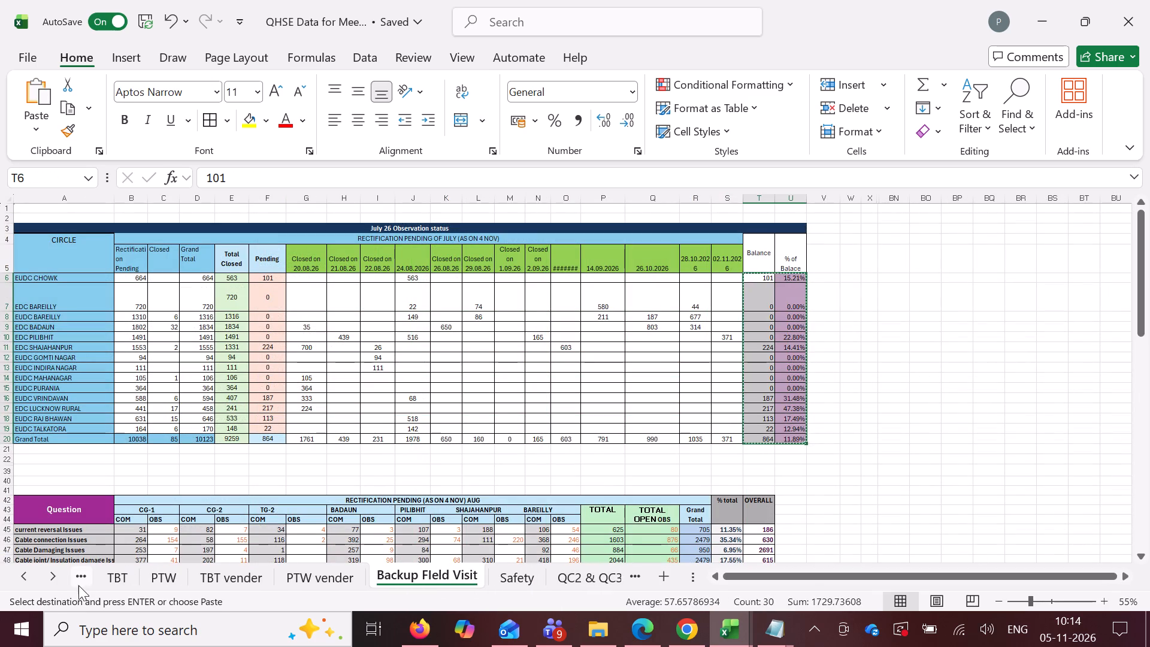
click(28, 577)
click(138, 581)
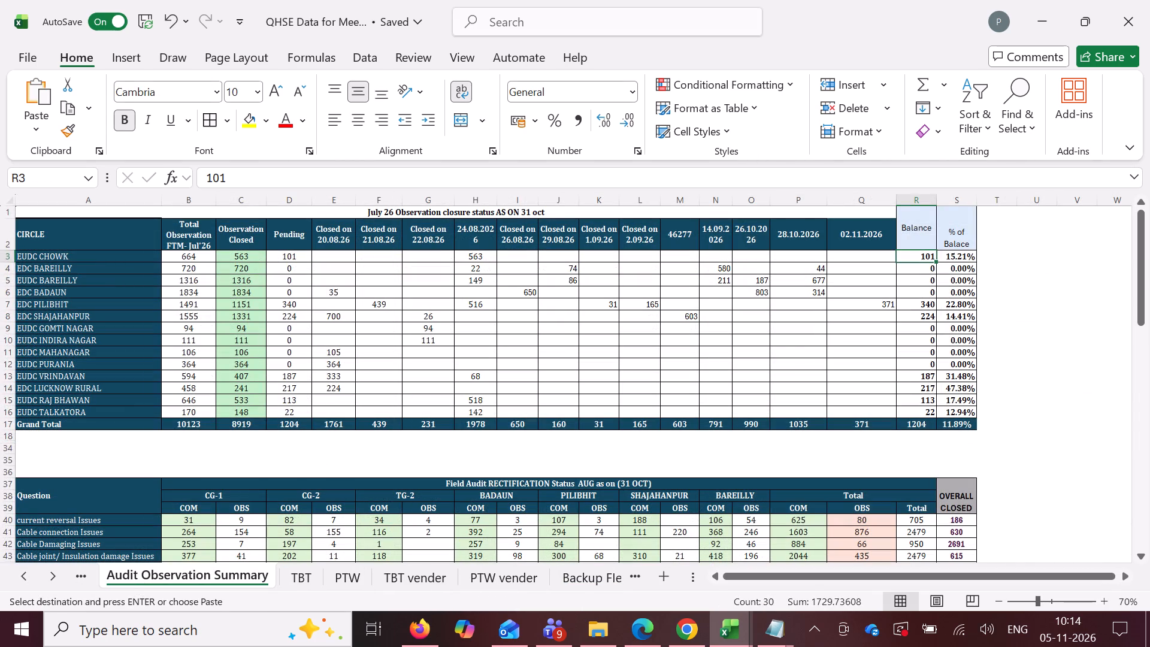
key(ctrl+shift+v)
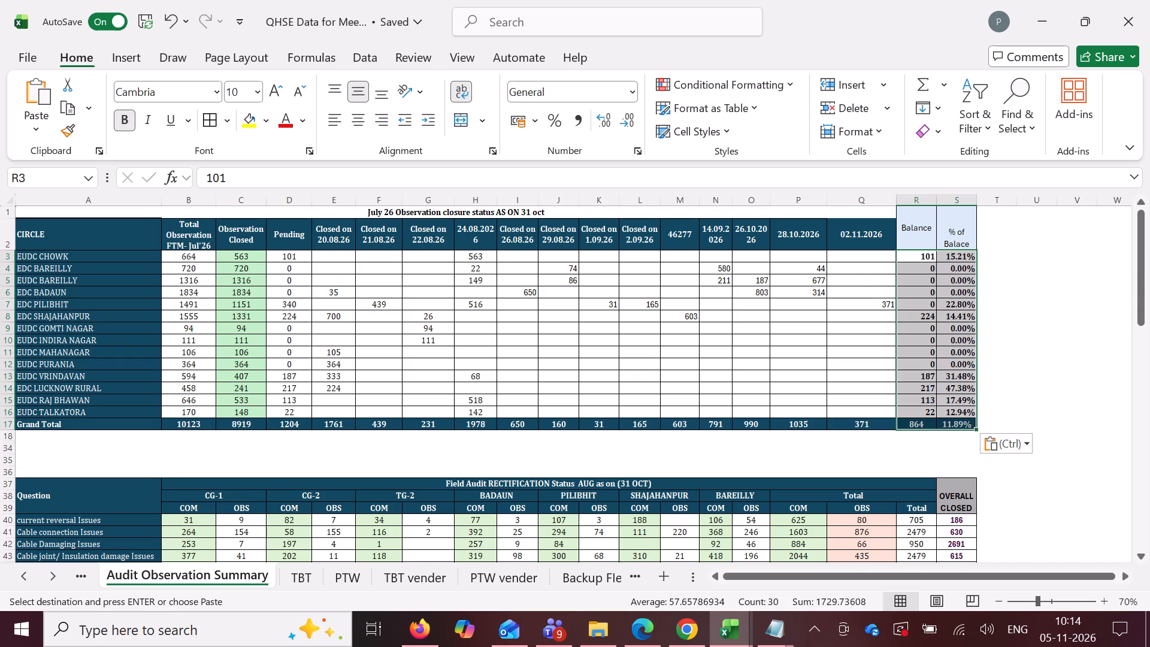
Copy the Grand Total, Total Closed and Pending values D6:F20 from Backup Field Visit and paste them as values at B3 of Audit Observation Summary.
click(415, 583)
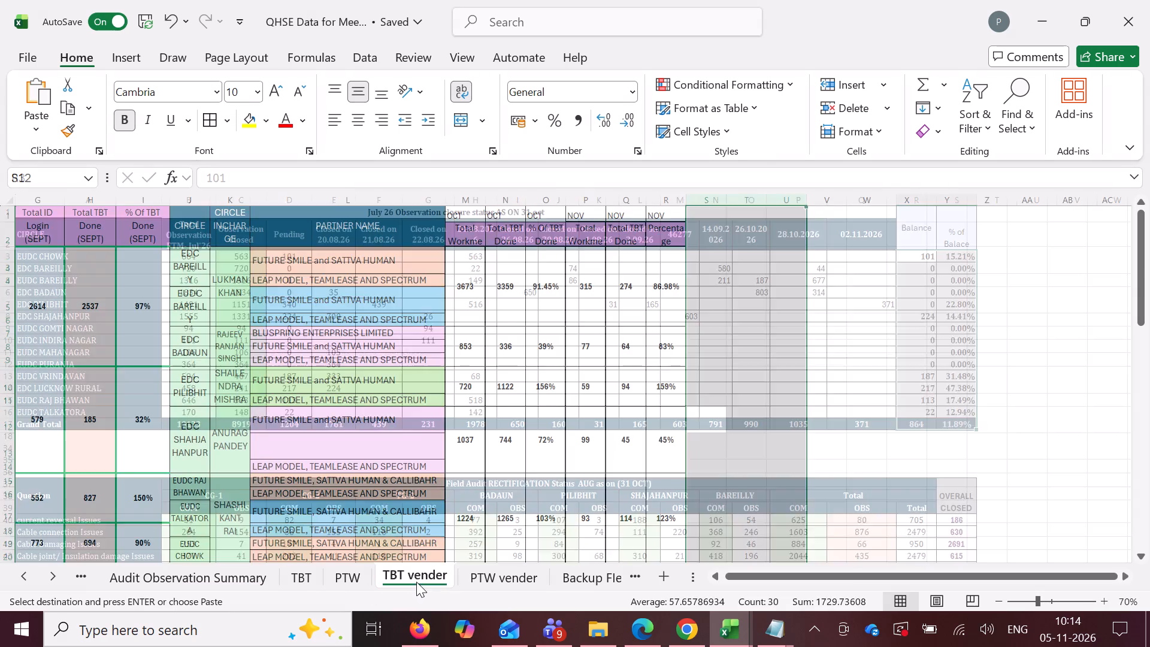
click(480, 582)
click(565, 579)
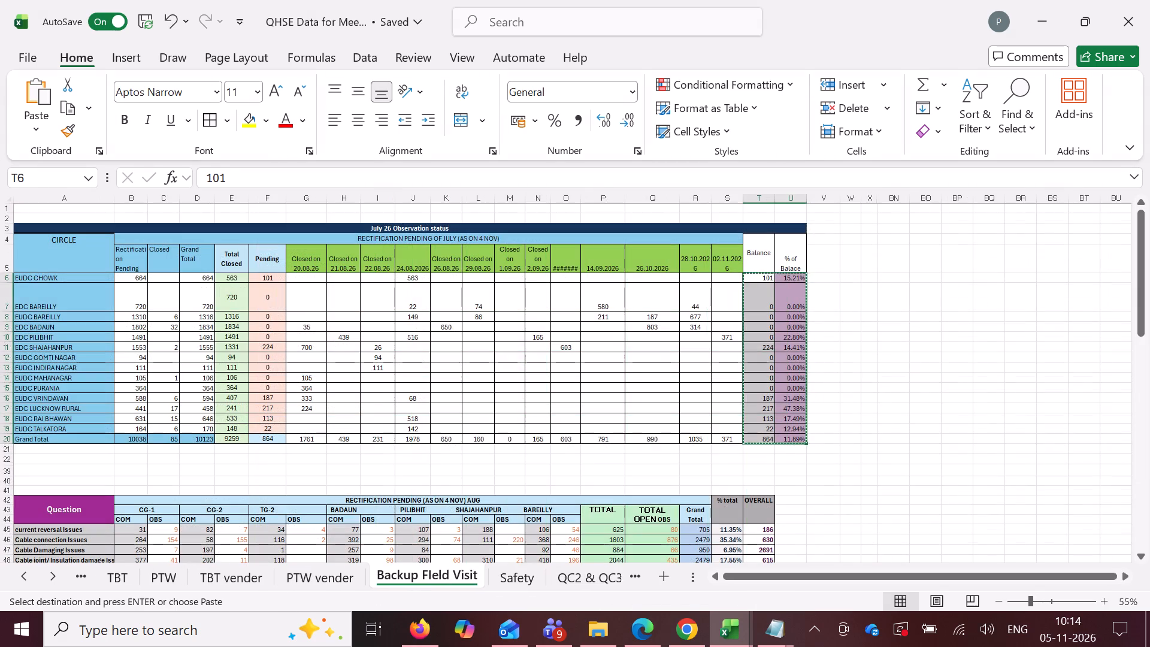
drag(195, 279, 271, 445)
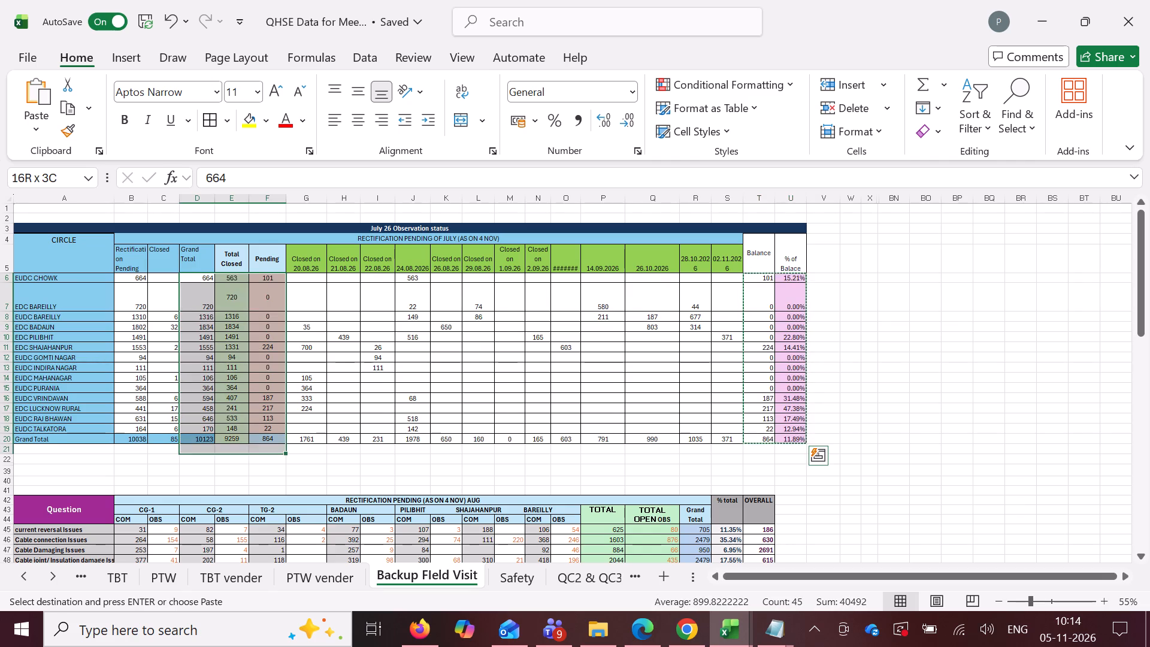
drag(271, 445, 271, 440)
key(ctrl+c)
click(104, 575)
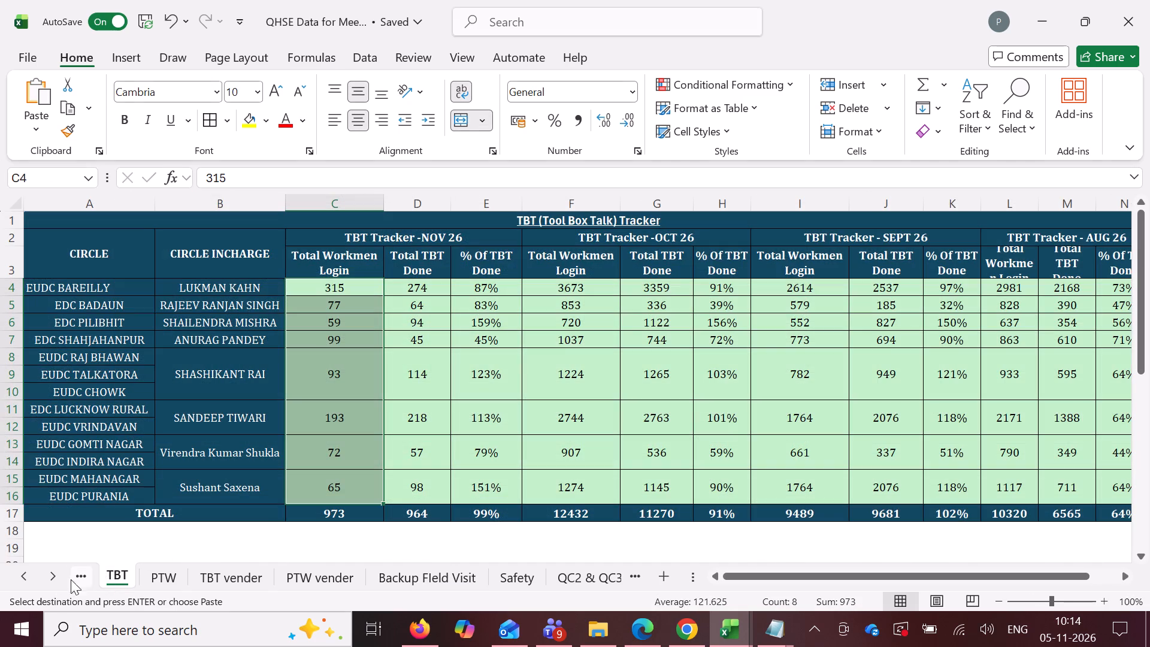
click(23, 582)
click(142, 569)
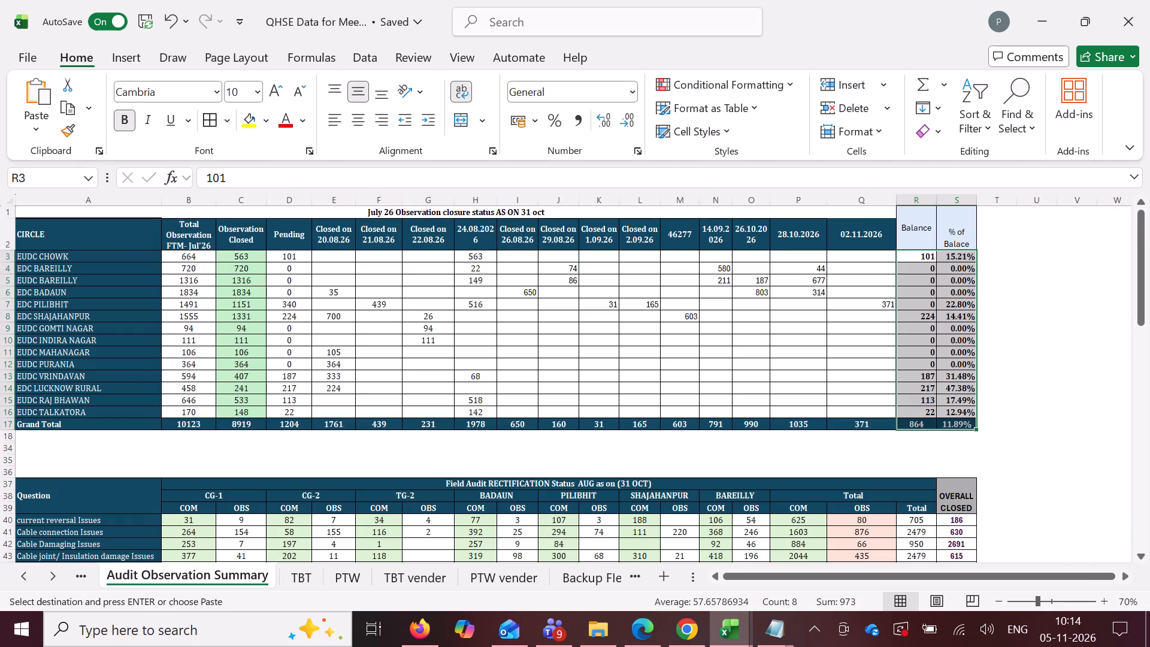
click(208, 258)
key(ctrl+shift+v)
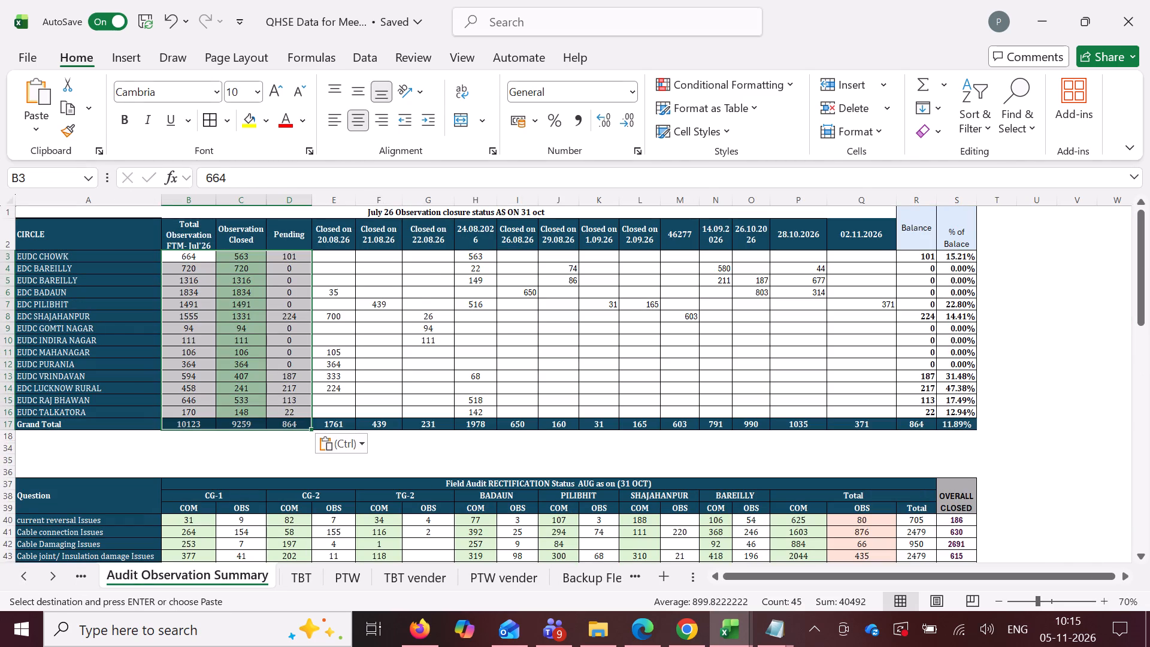
click(188, 452)
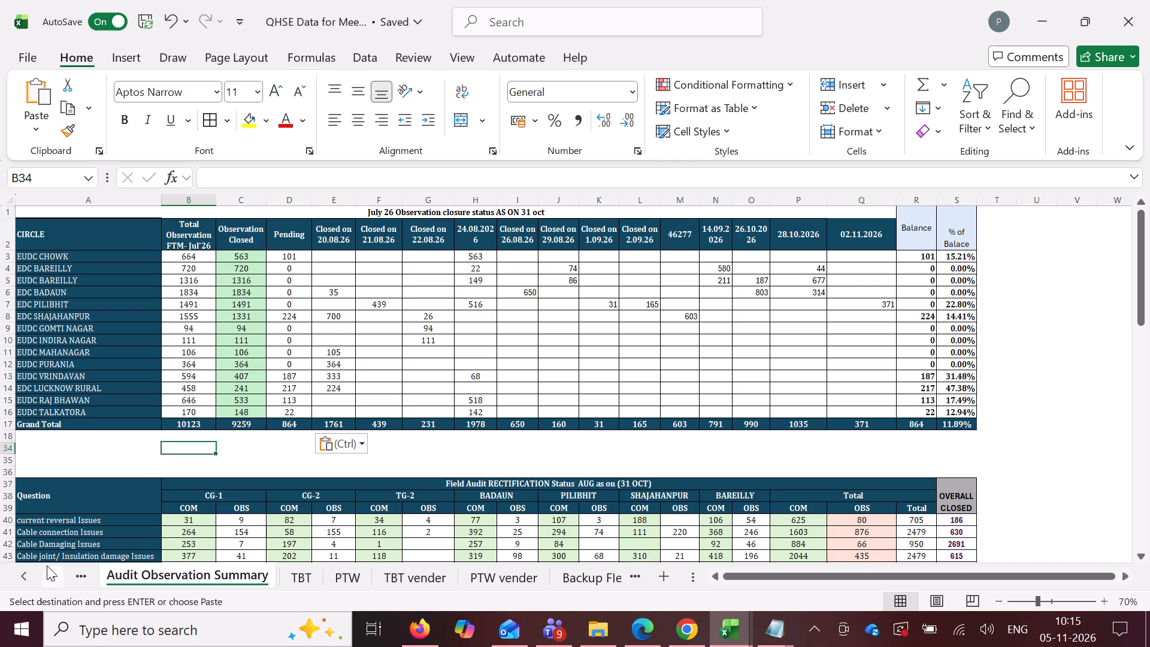
Look through the FEILD AUDIT of JULY, Overall QC STATUS, FEILD AUDIT(AUG-SEPT-OCT) and Summary sheets to review their current data.
click(22, 579)
click(180, 578)
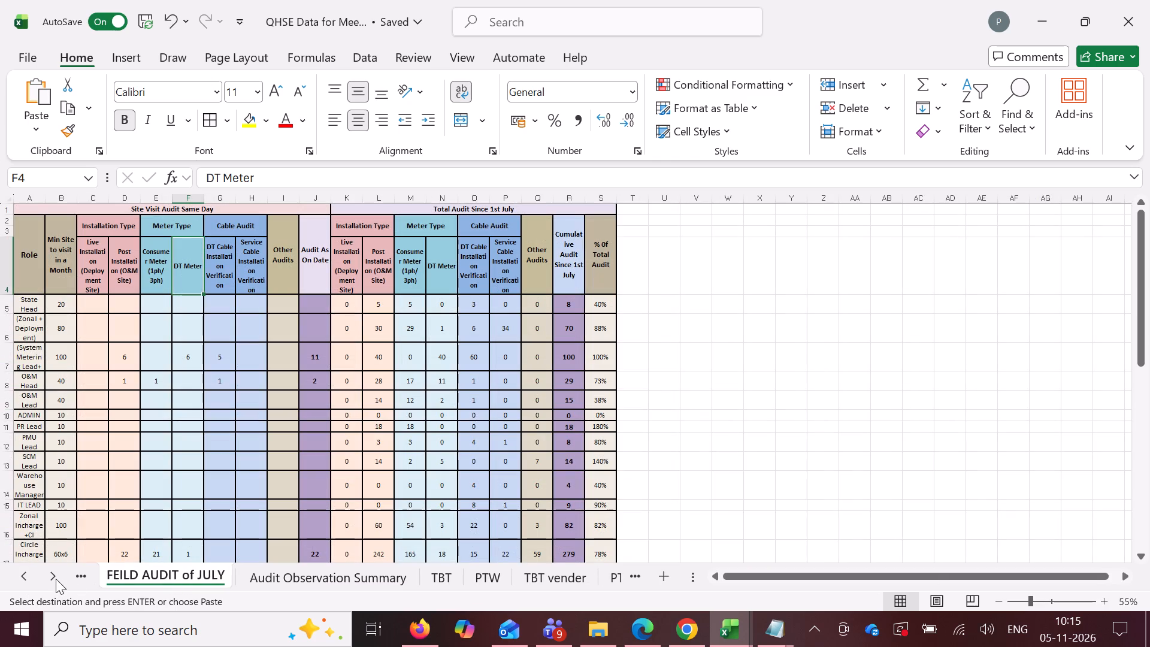
triple_click(27, 578)
click(252, 561)
click(231, 569)
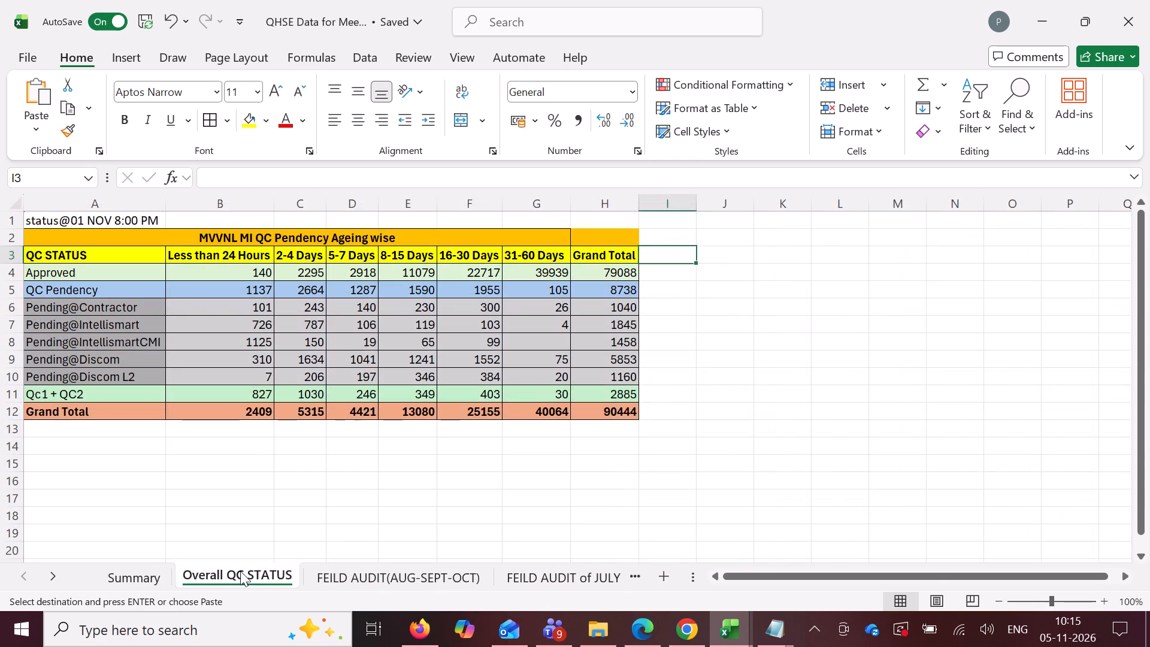
click(374, 569)
click(161, 582)
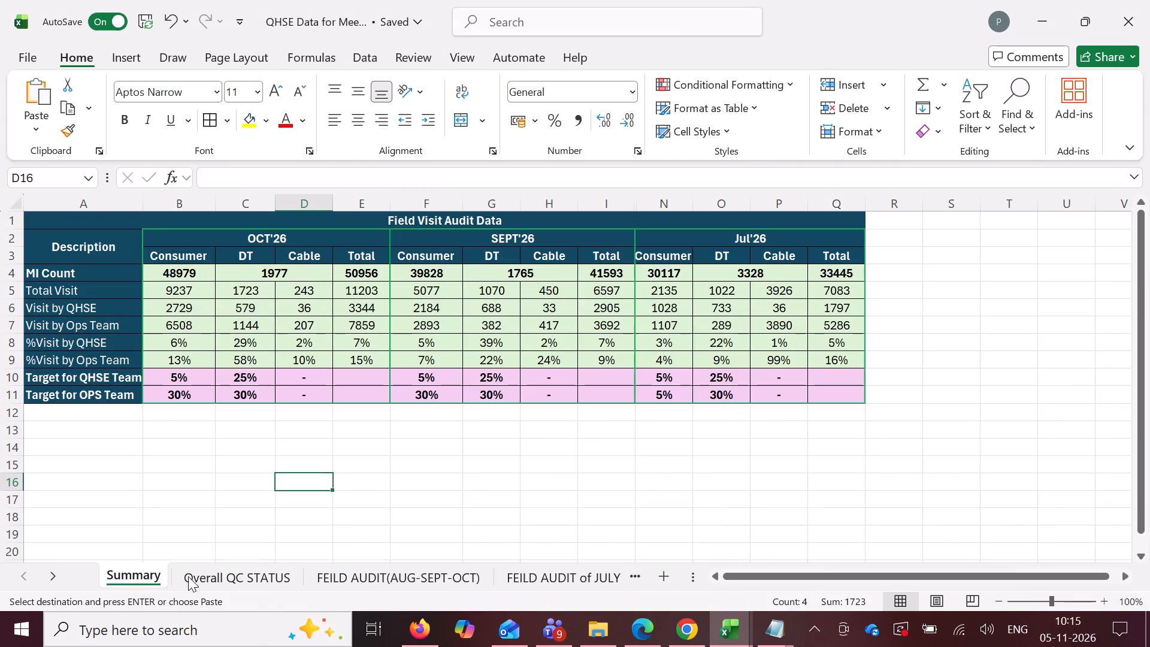
click(208, 576)
click(151, 573)
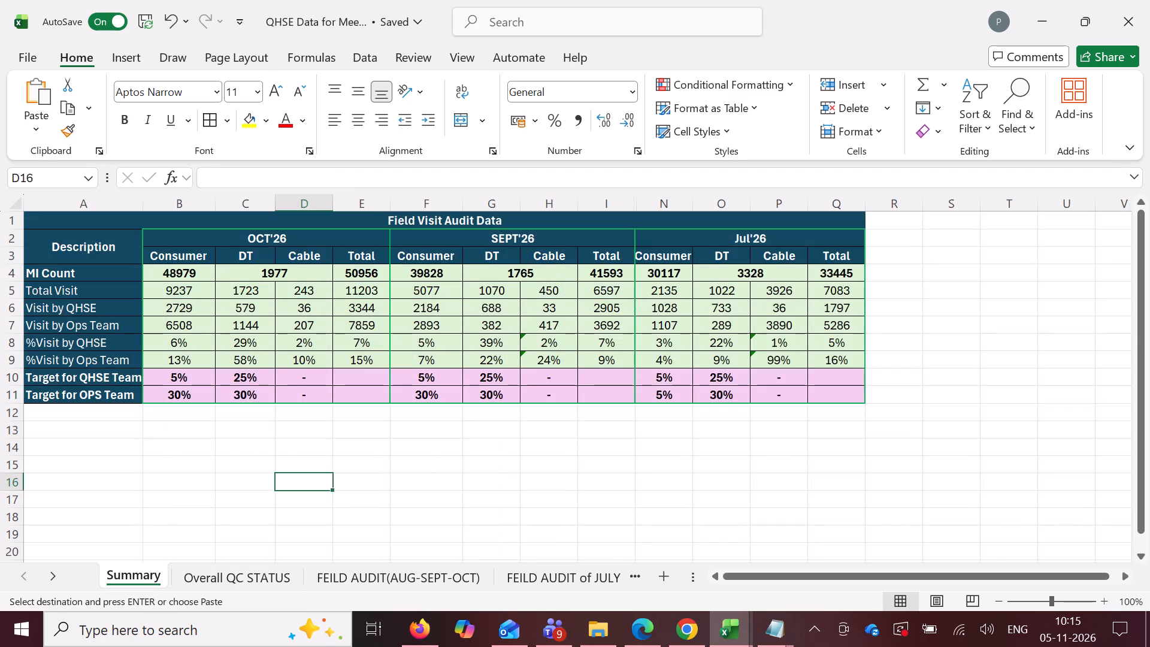
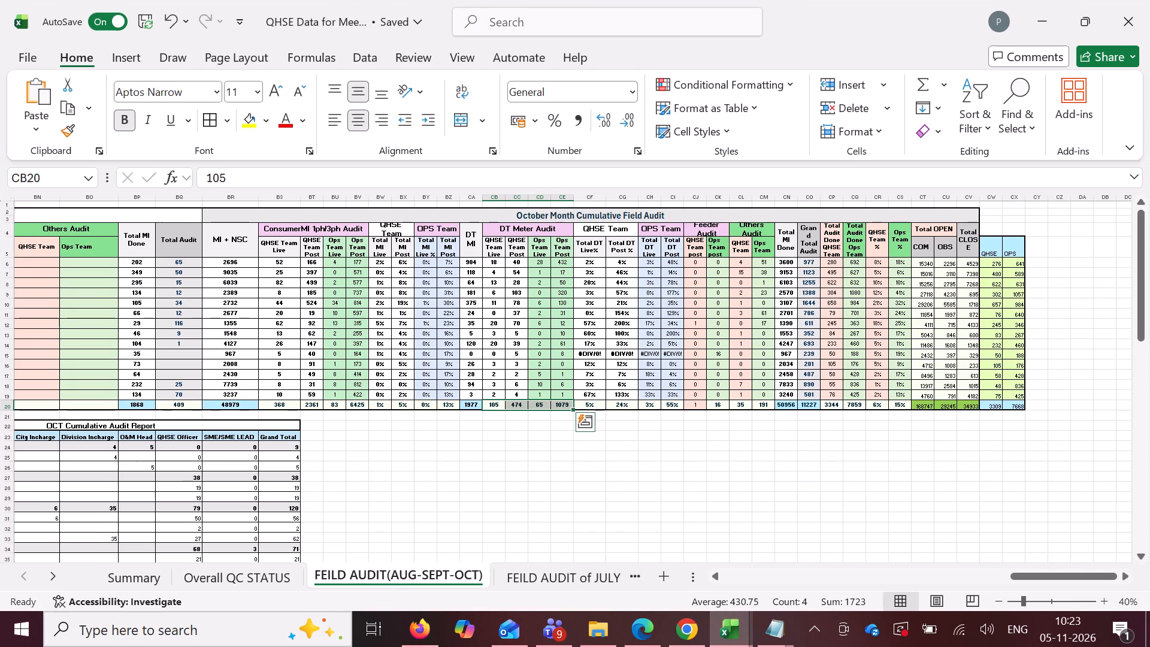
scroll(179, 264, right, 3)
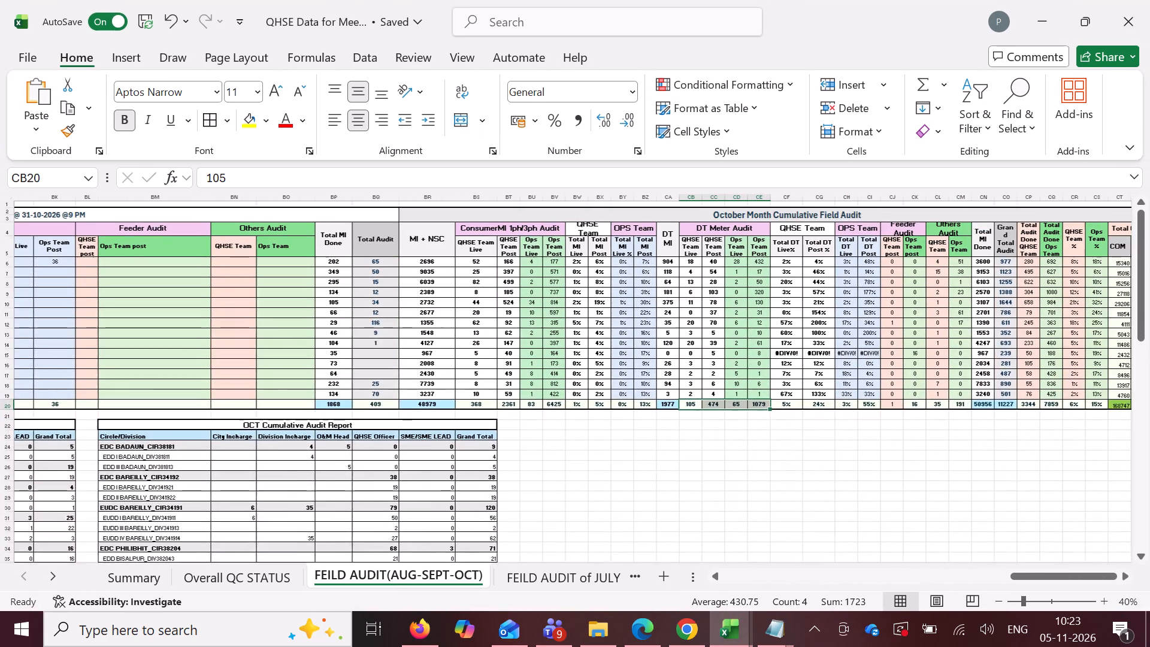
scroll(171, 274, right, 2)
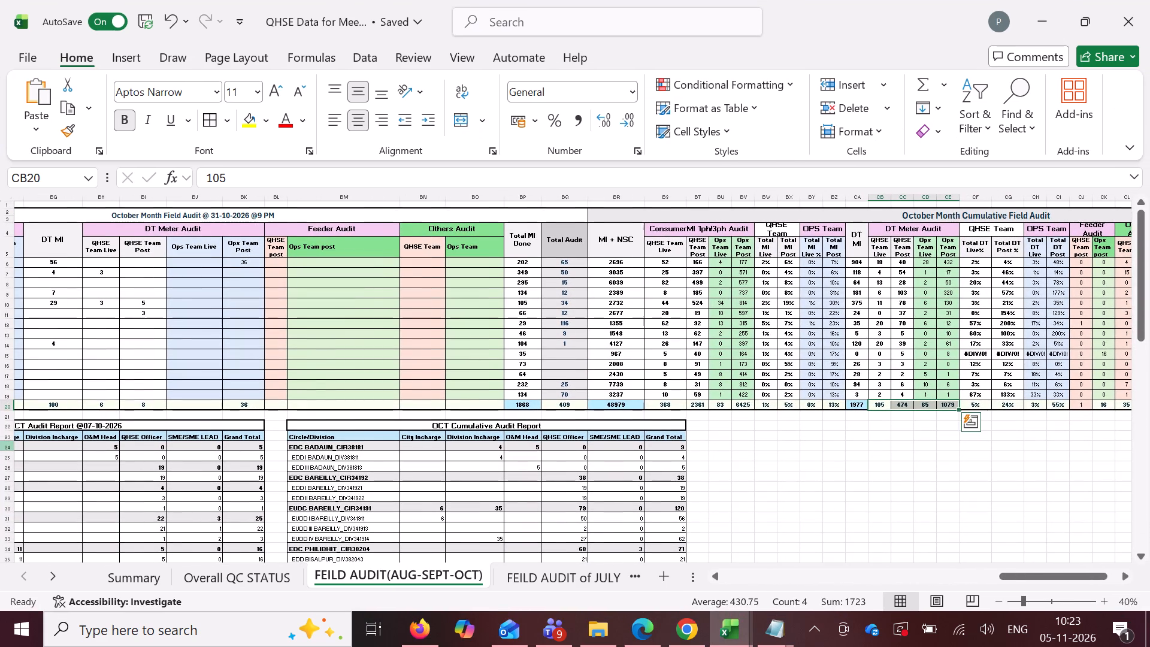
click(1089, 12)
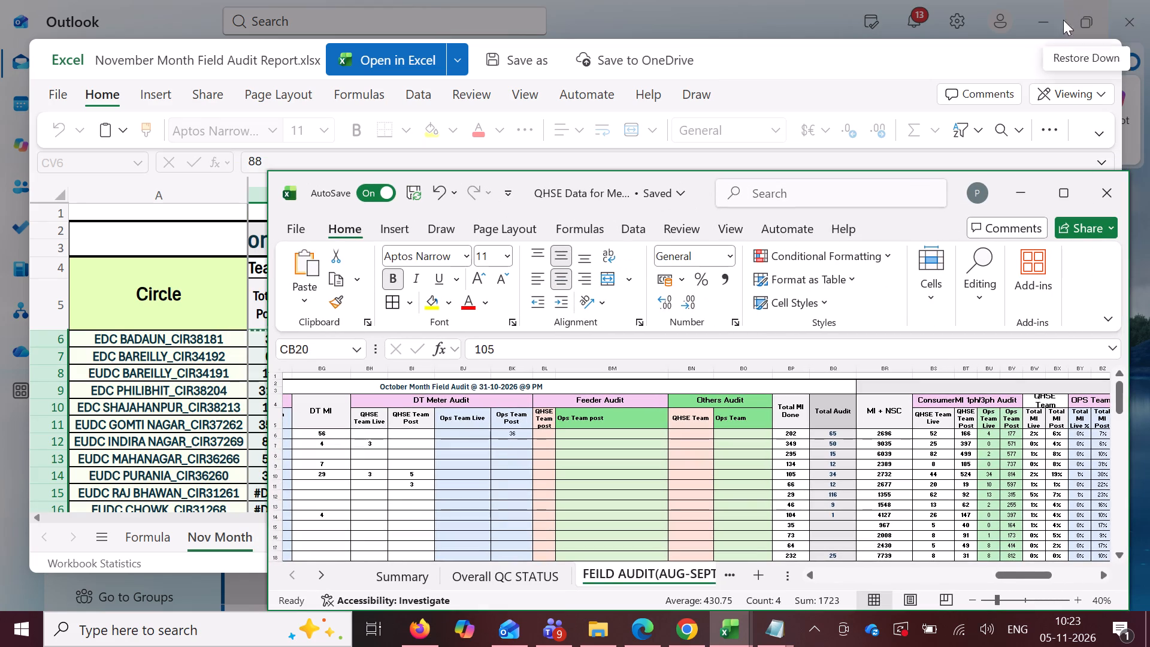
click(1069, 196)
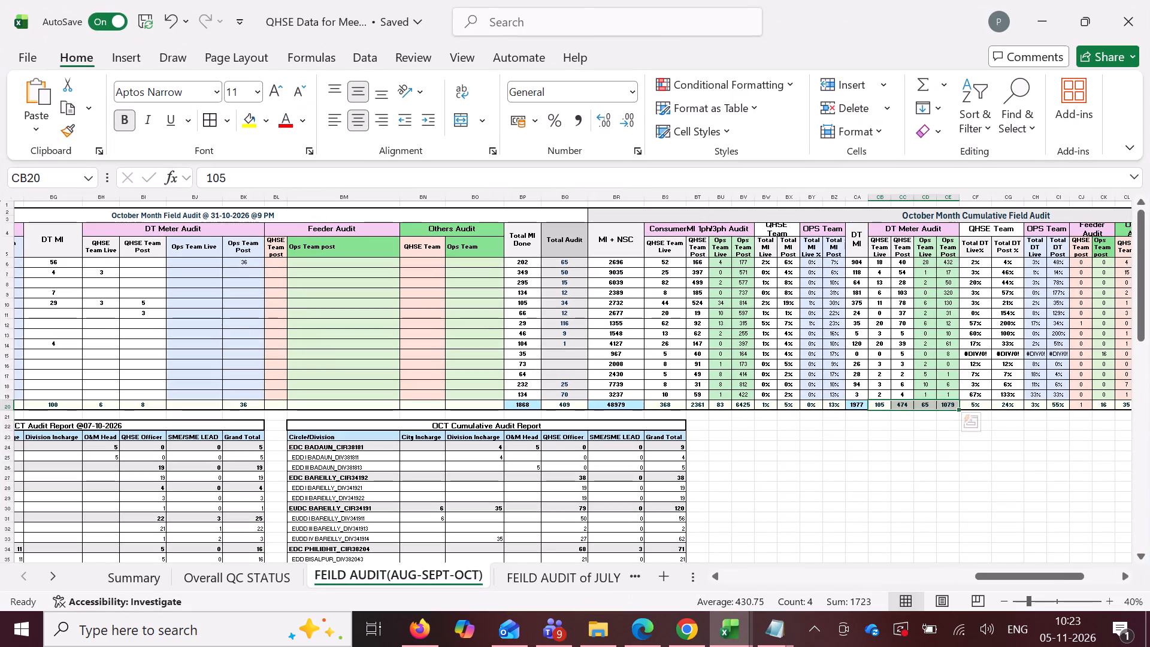
Review the October and September daily and cumulative field audit tables across the FEILD AUDIT(AUG-SEPT-OCT) sheet.
scroll(382, 290, right, 3)
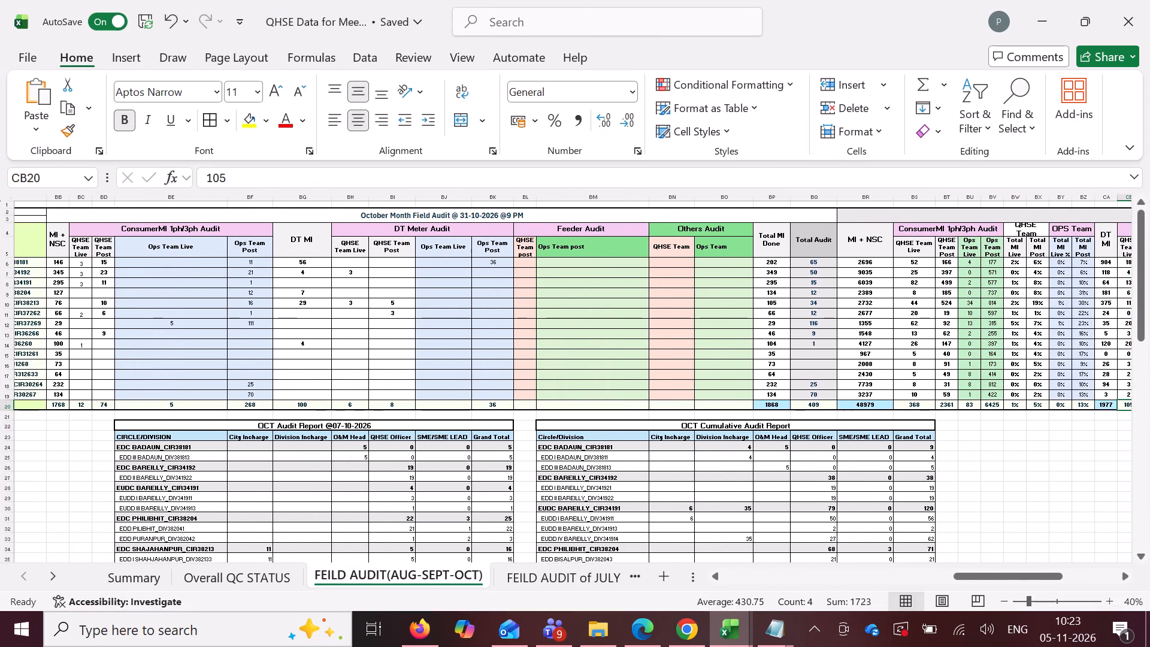
scroll(383, 380, left, 7)
scroll(451, 382, right, 1)
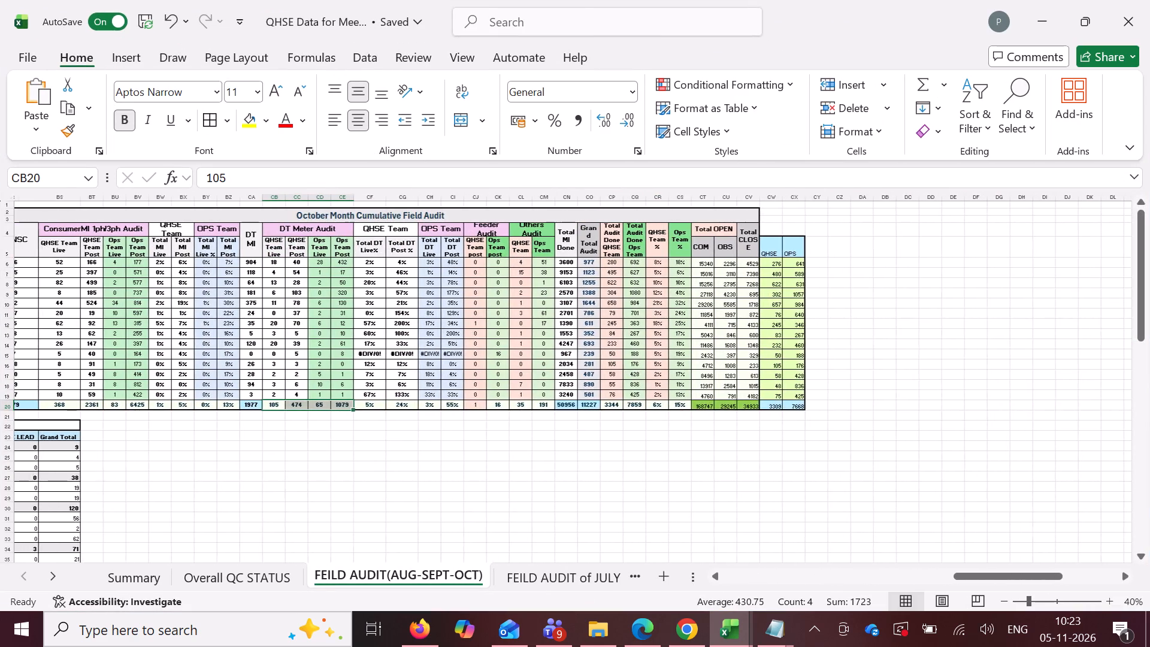
scroll(452, 382, right, 7)
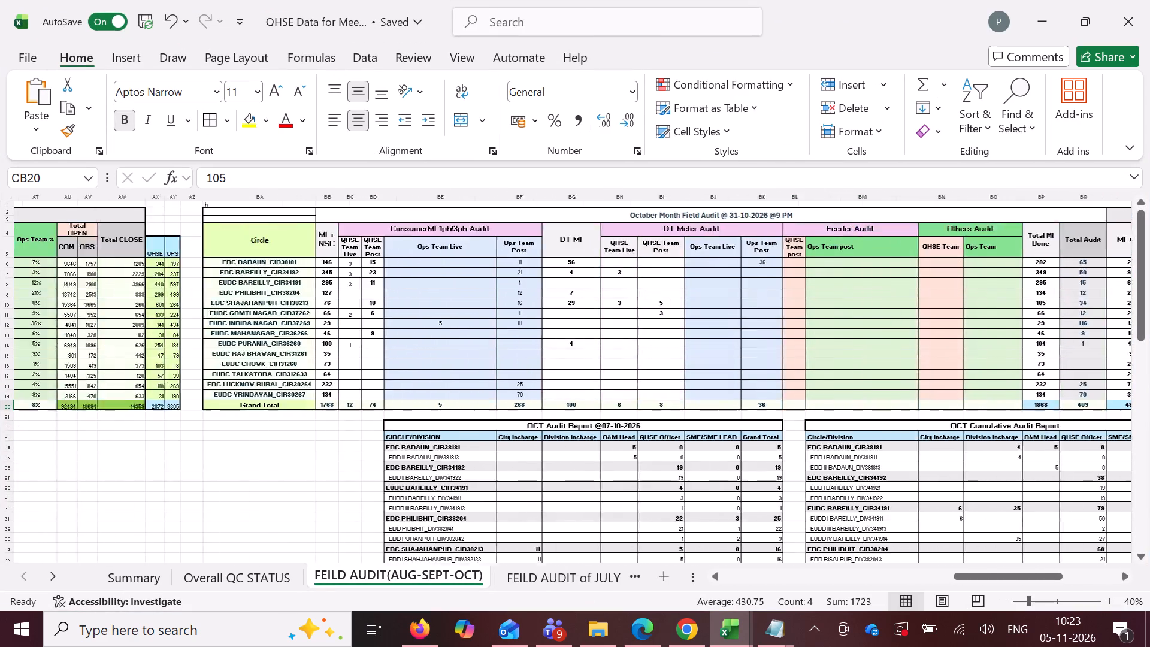
scroll(455, 355, right, 6)
scroll(455, 354, left, 1)
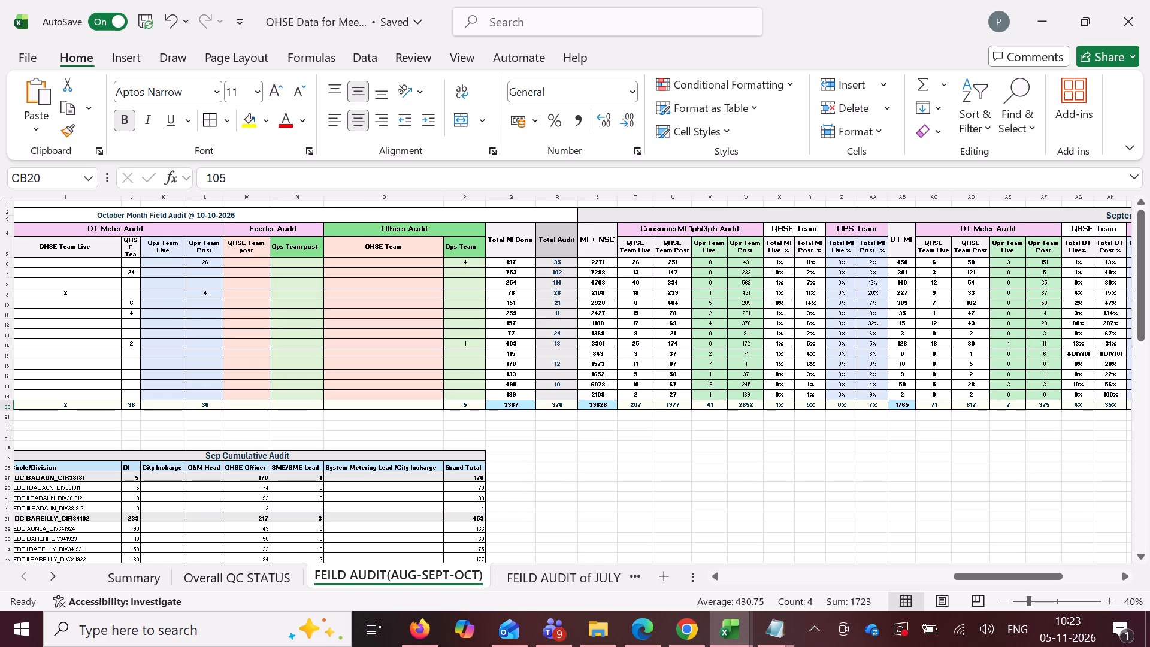
scroll(455, 353, left, 6)
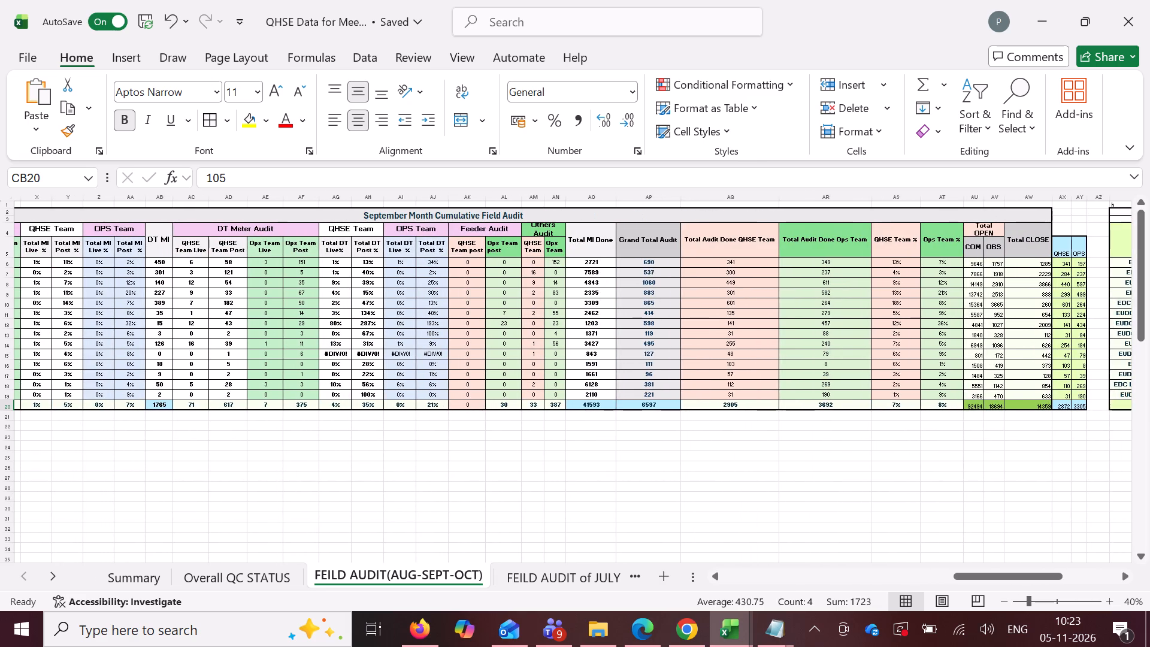
scroll(455, 355, left, 3)
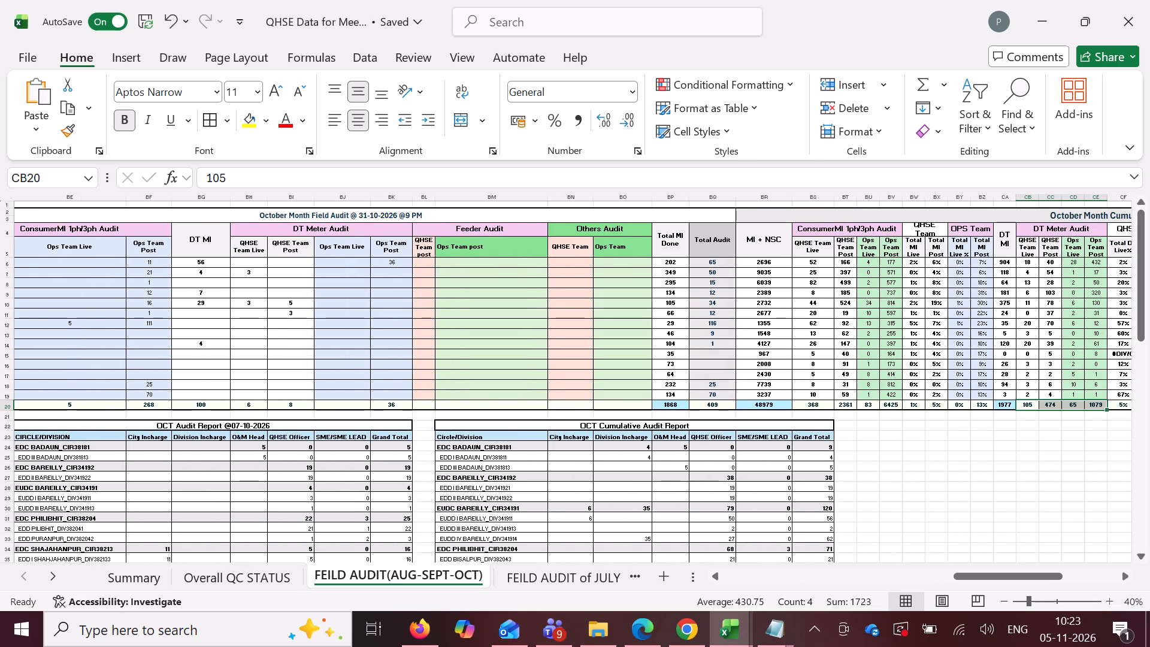
scroll(455, 355, left, 3)
scroll(455, 355, right, 6)
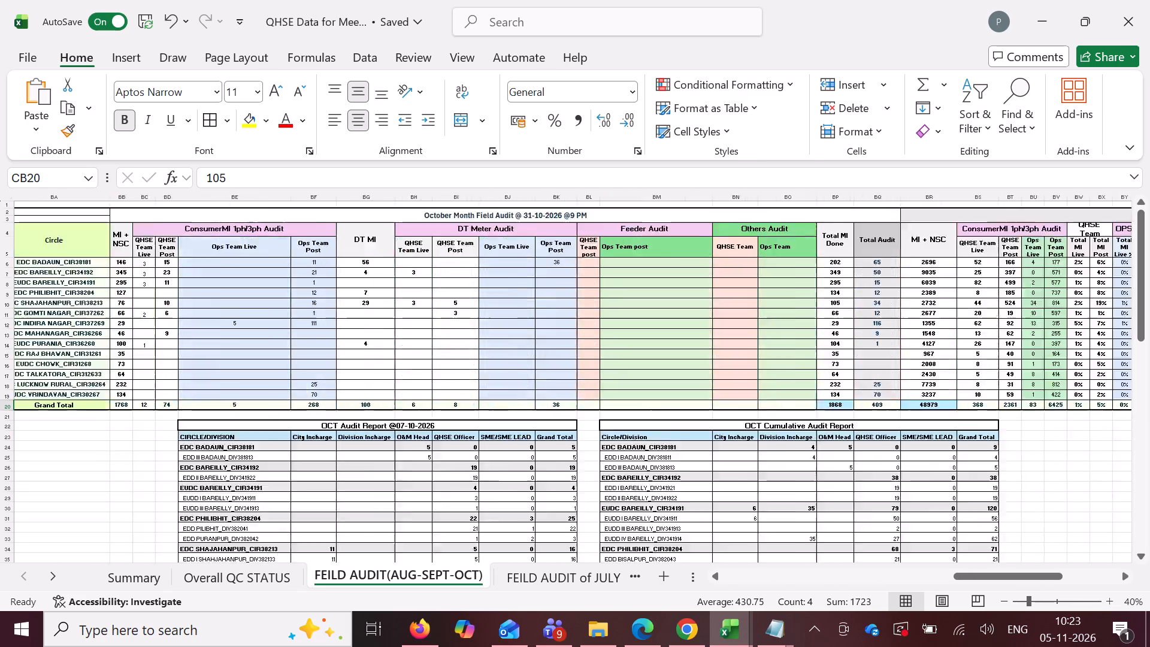
scroll(455, 355, right, 9)
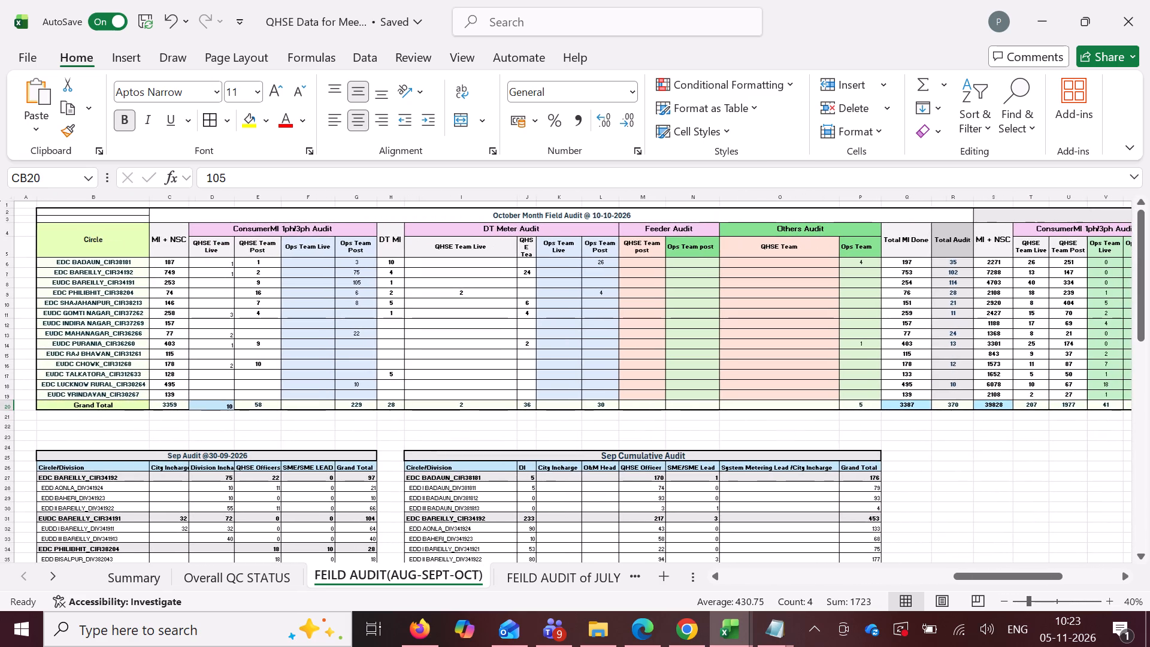
scroll(455, 355, left, 3)
scroll(455, 355, right, 4)
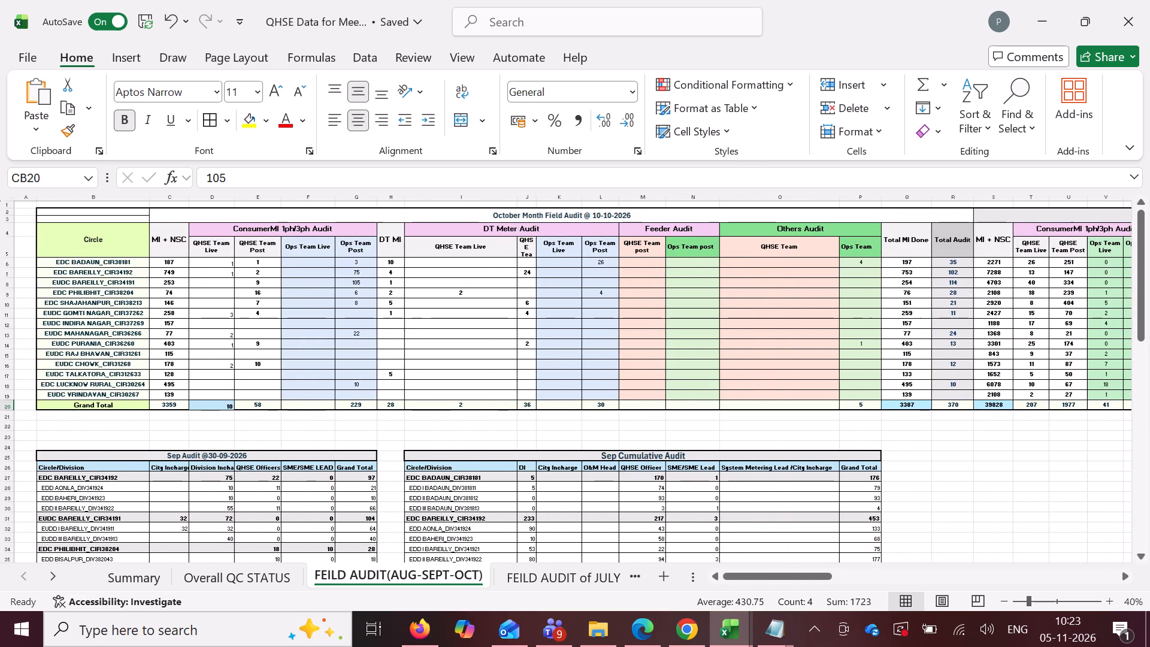
Compare the October field audit tables dated 10-10-2026 and 31-10-2026 with the October Month Cumulative Field Audit table.
scroll(455, 355, left, 11)
scroll(455, 355, right, 1)
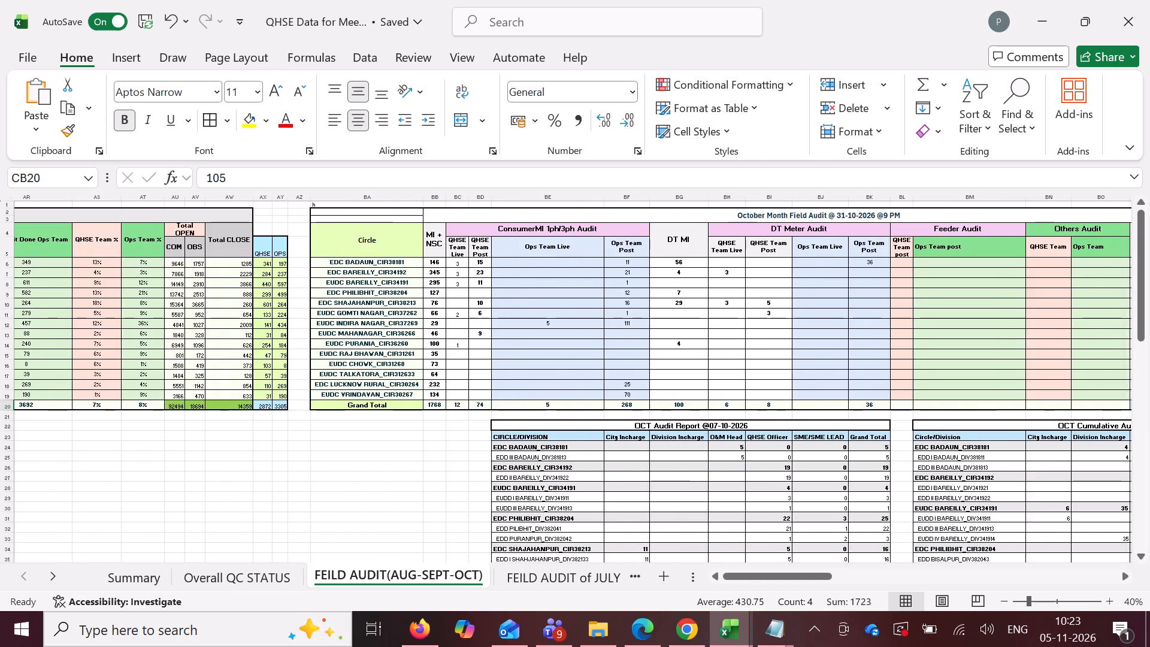
scroll(455, 355, right, 7)
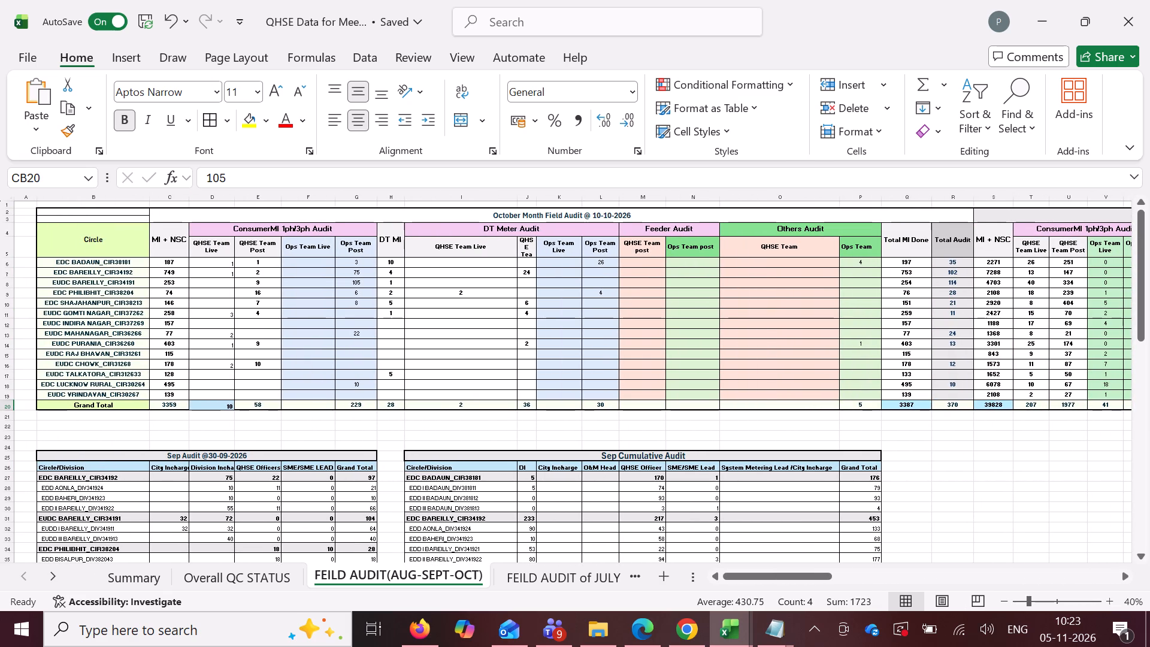
scroll(171, 202, left, 10)
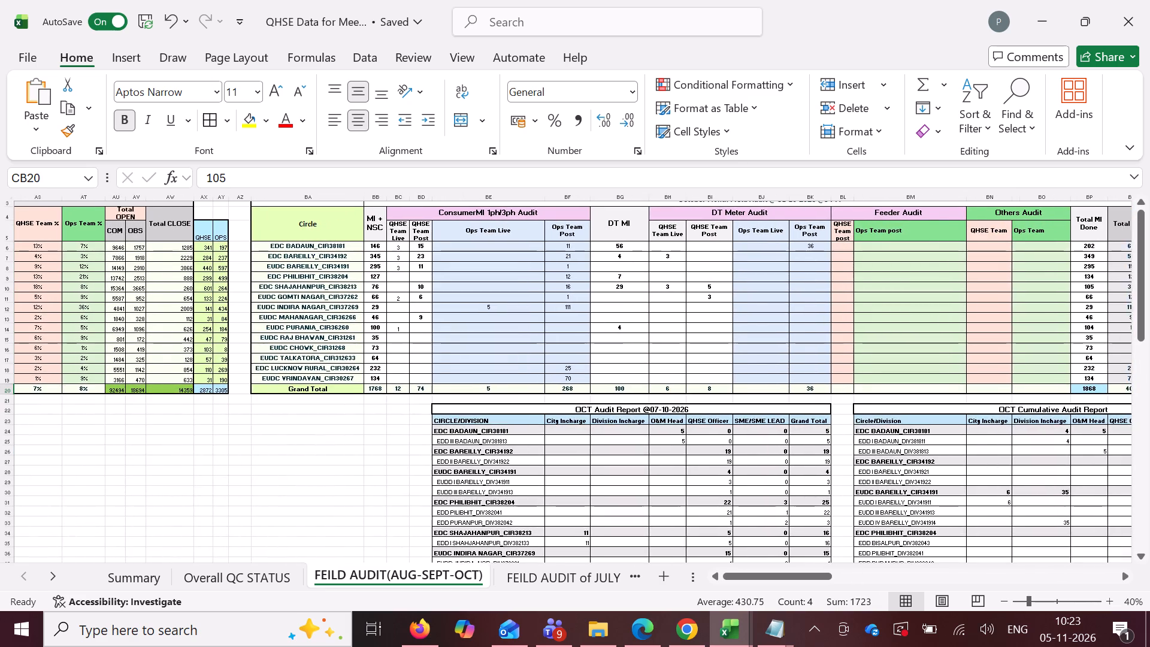
scroll(171, 202, left, 1)
scroll(566, 279, up, 2)
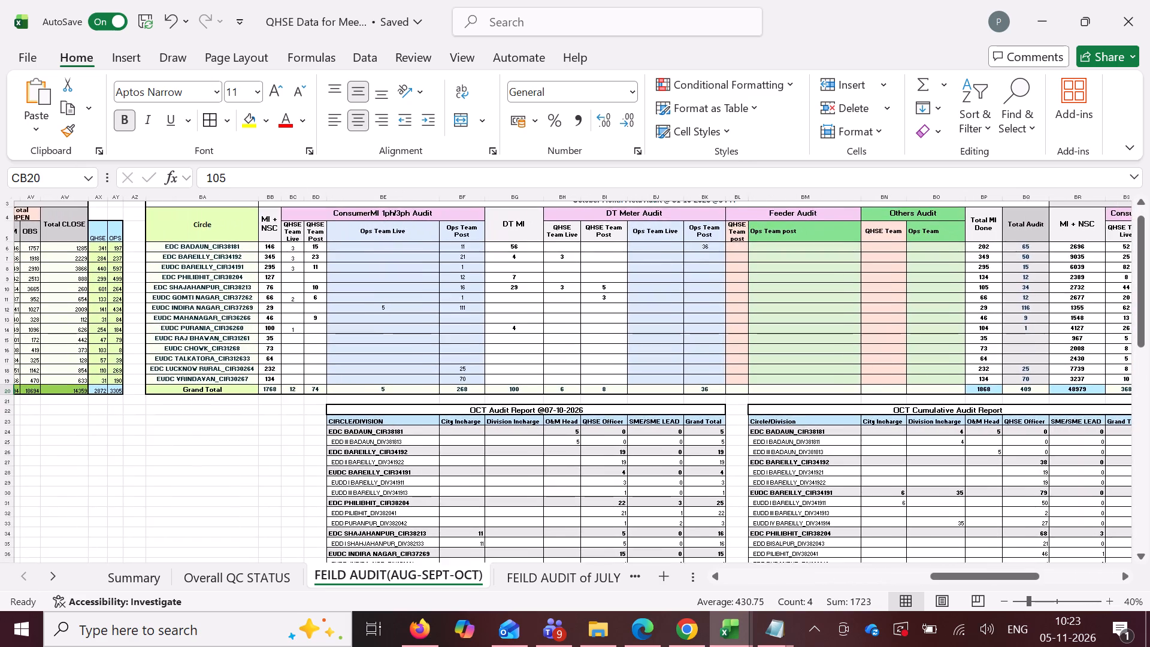
scroll(566, 279, up, 1)
scroll(528, 261, left, 1)
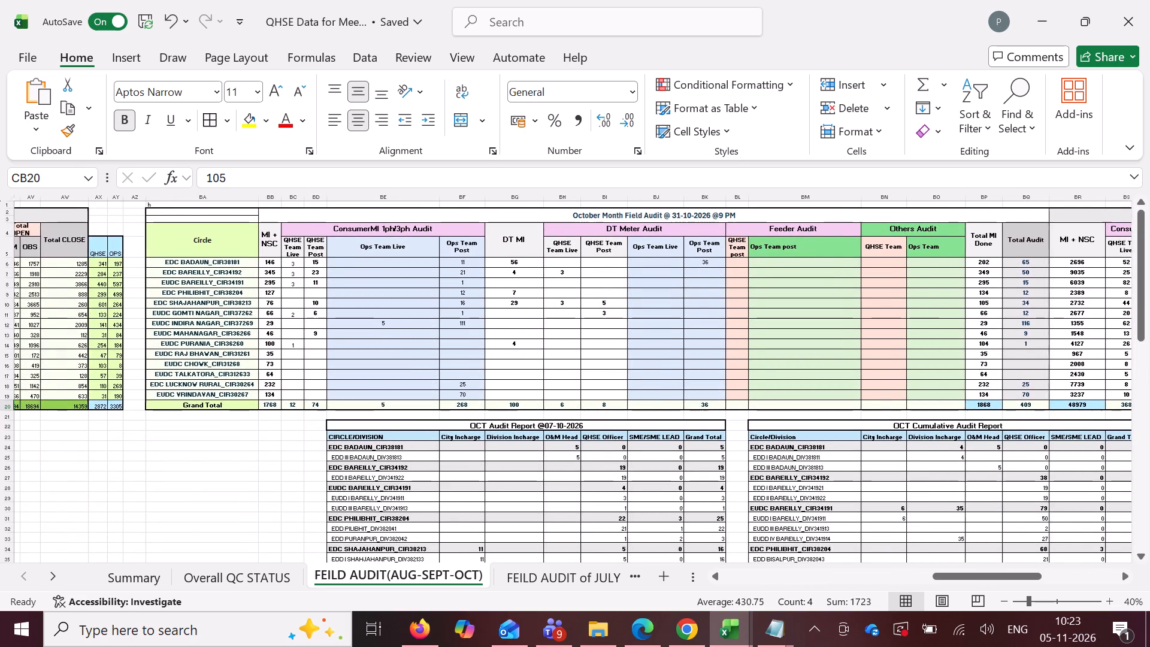
scroll(528, 261, left, 4)
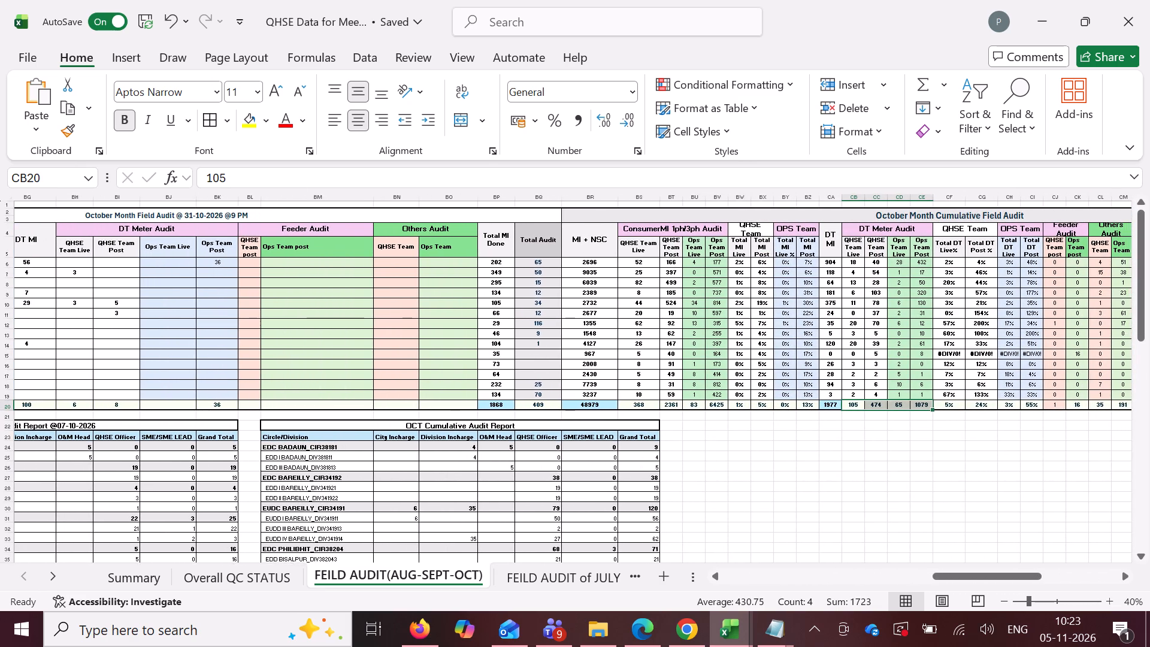
scroll(528, 261, left, 3)
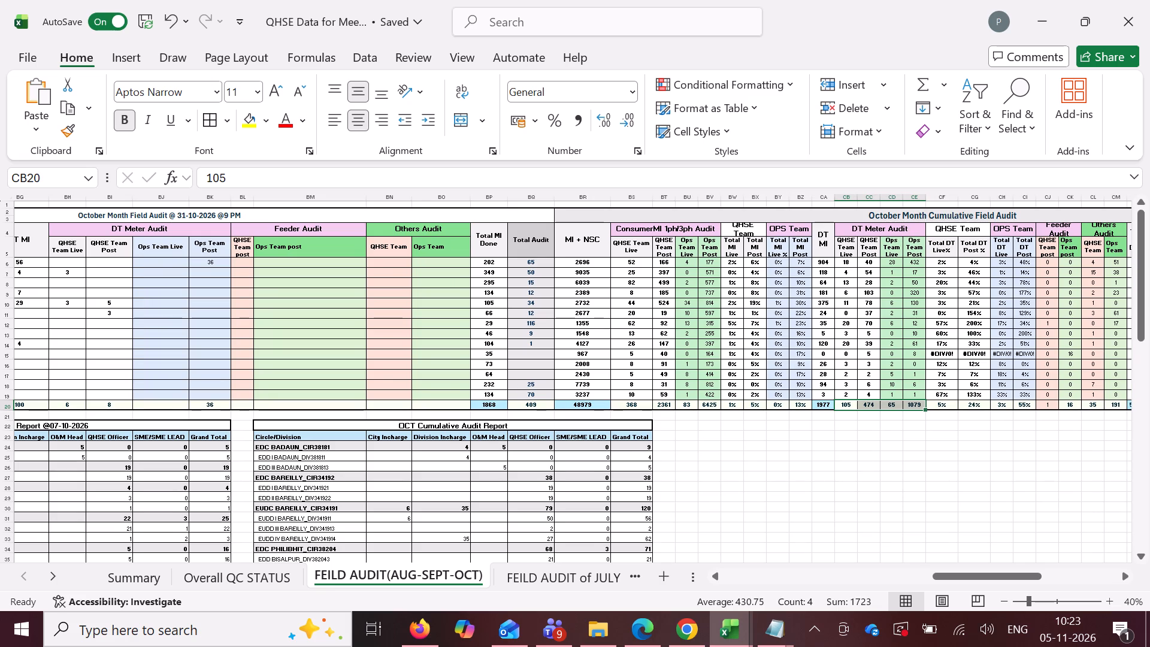
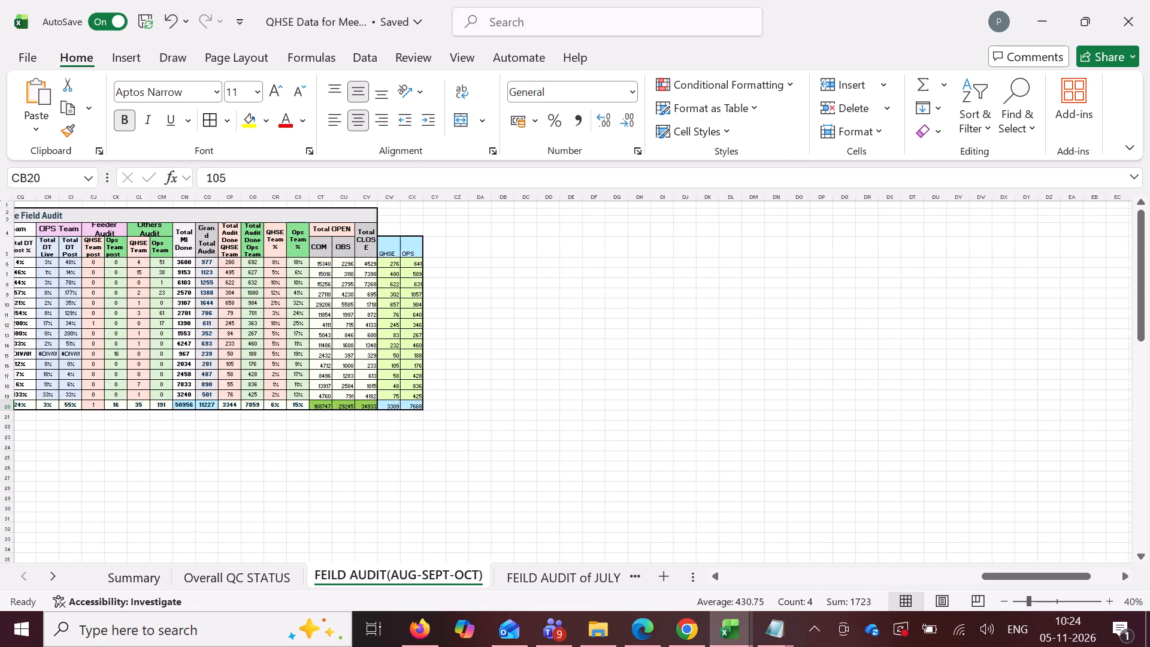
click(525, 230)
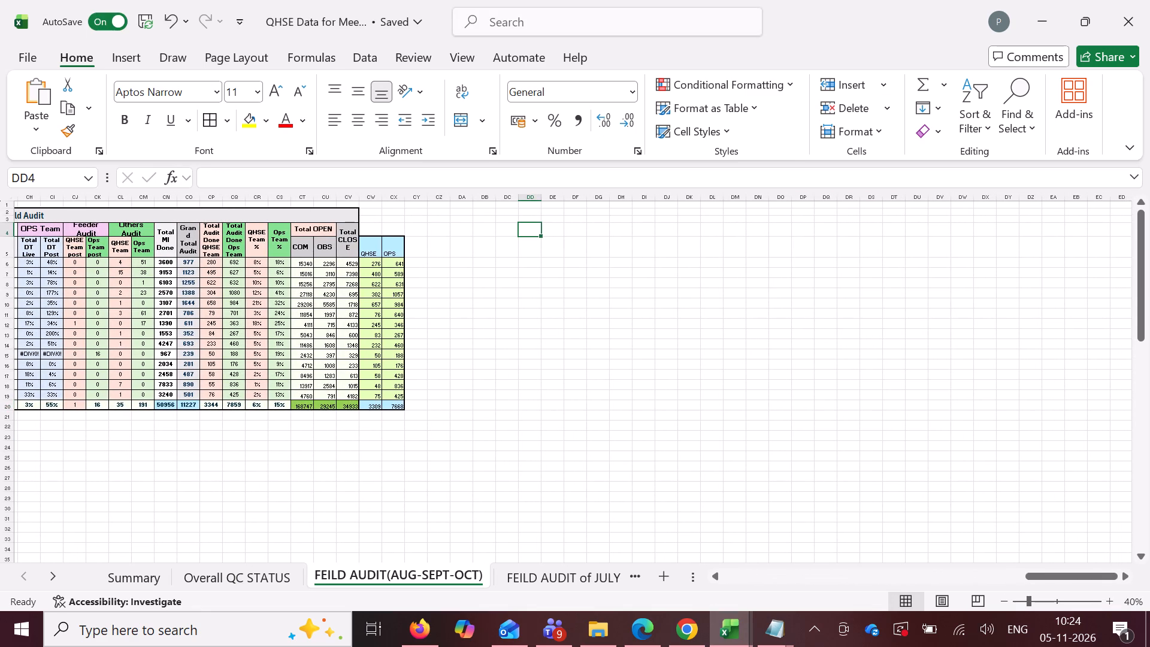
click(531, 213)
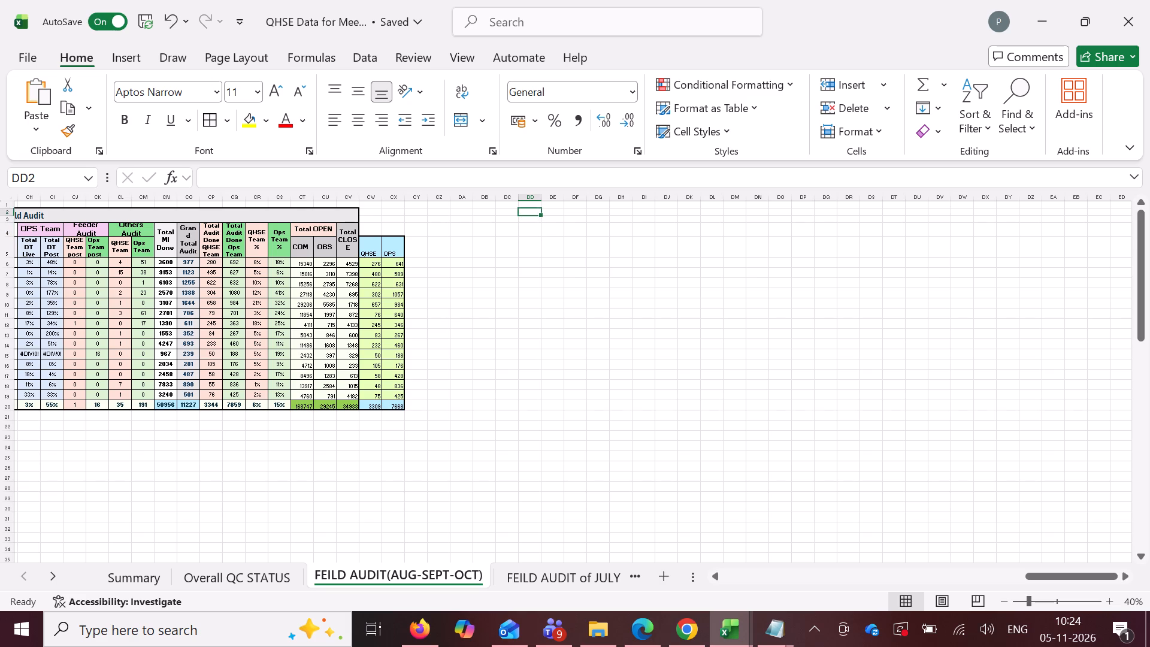
key(ctrl+v)
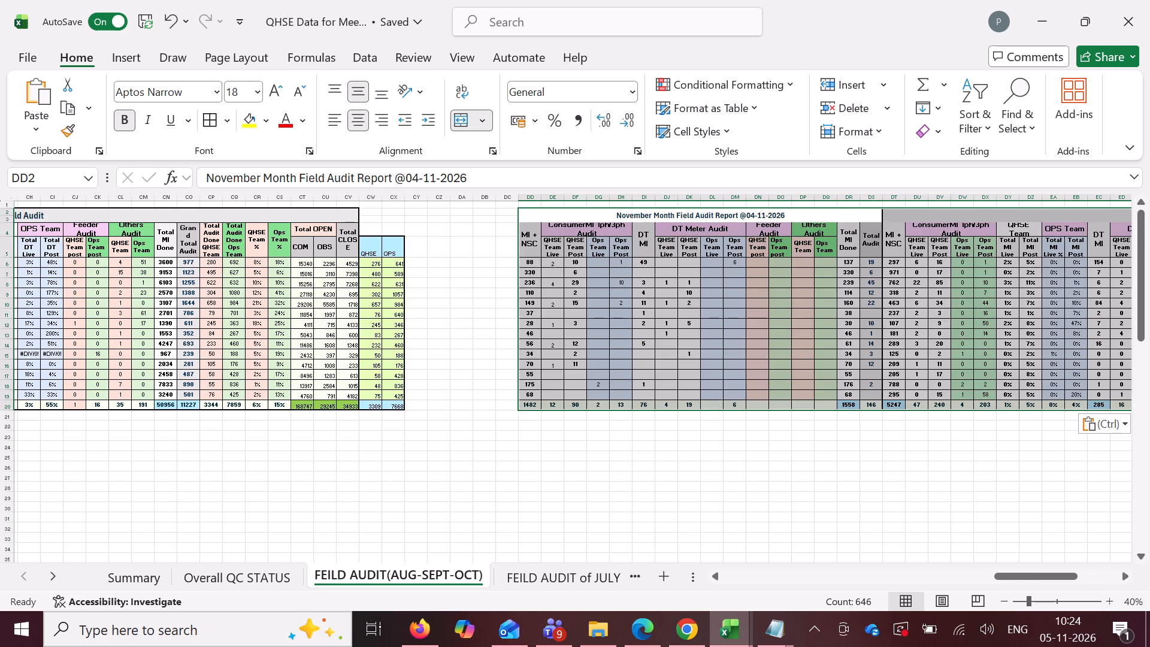
scroll(671, 253, left, 4)
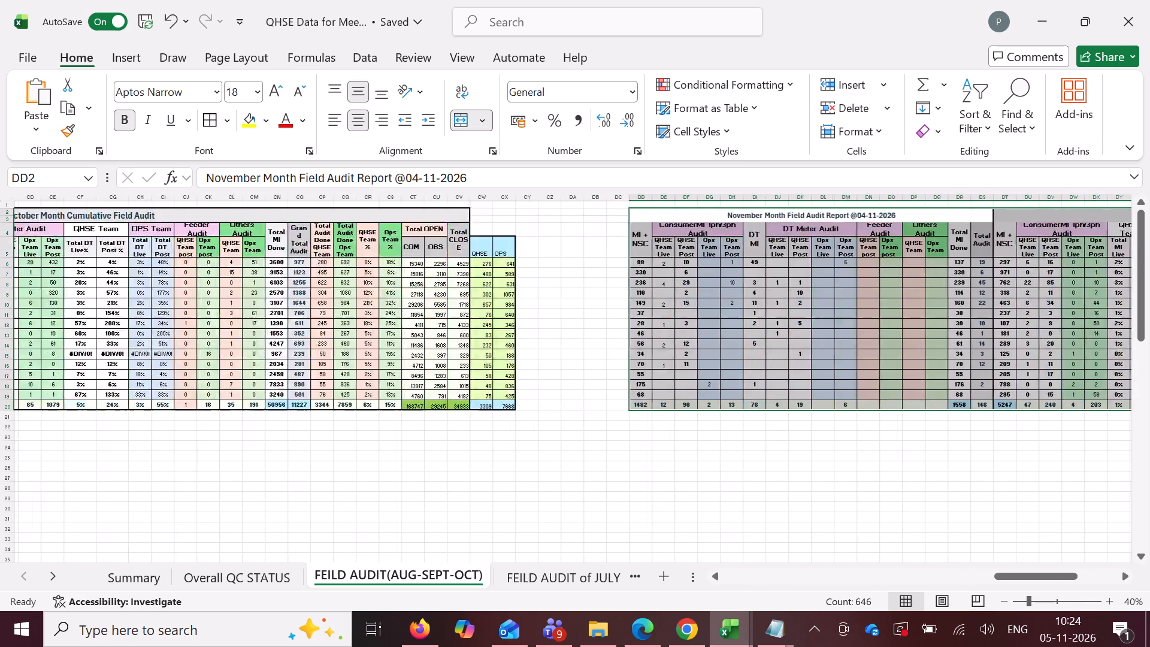
scroll(671, 253, right, 5)
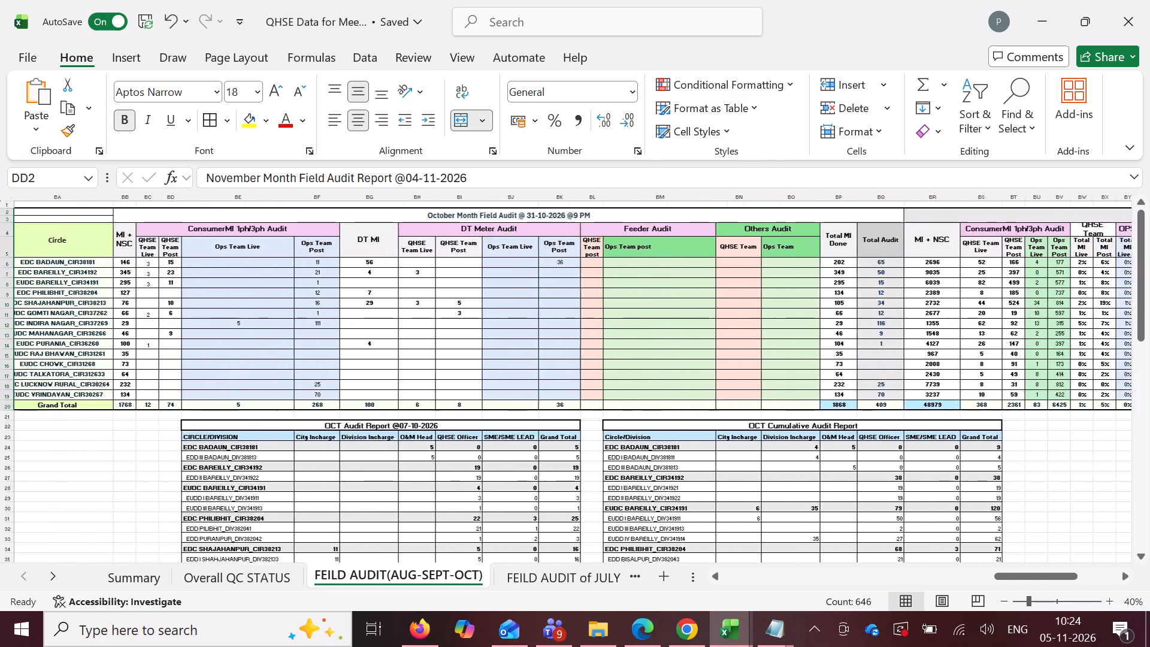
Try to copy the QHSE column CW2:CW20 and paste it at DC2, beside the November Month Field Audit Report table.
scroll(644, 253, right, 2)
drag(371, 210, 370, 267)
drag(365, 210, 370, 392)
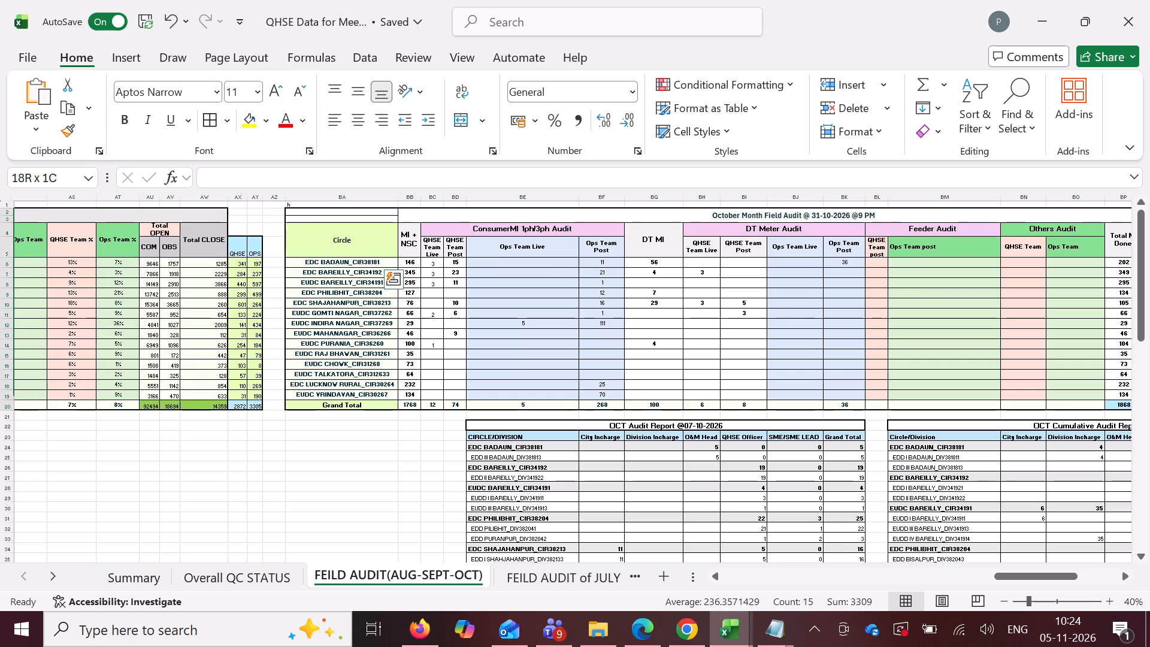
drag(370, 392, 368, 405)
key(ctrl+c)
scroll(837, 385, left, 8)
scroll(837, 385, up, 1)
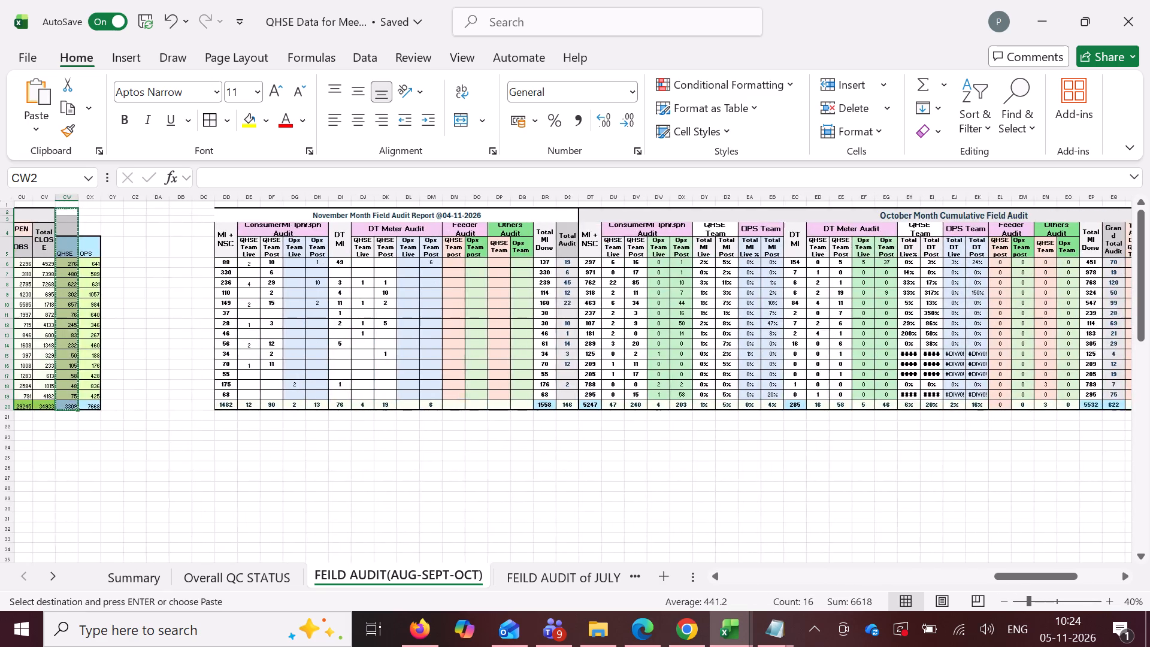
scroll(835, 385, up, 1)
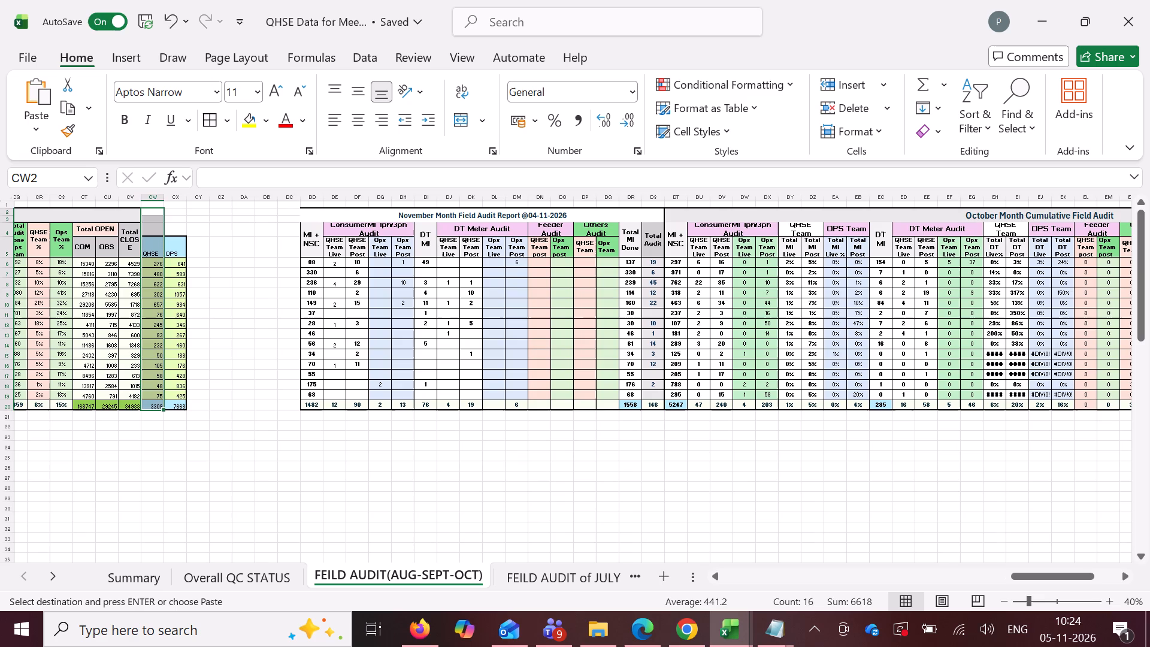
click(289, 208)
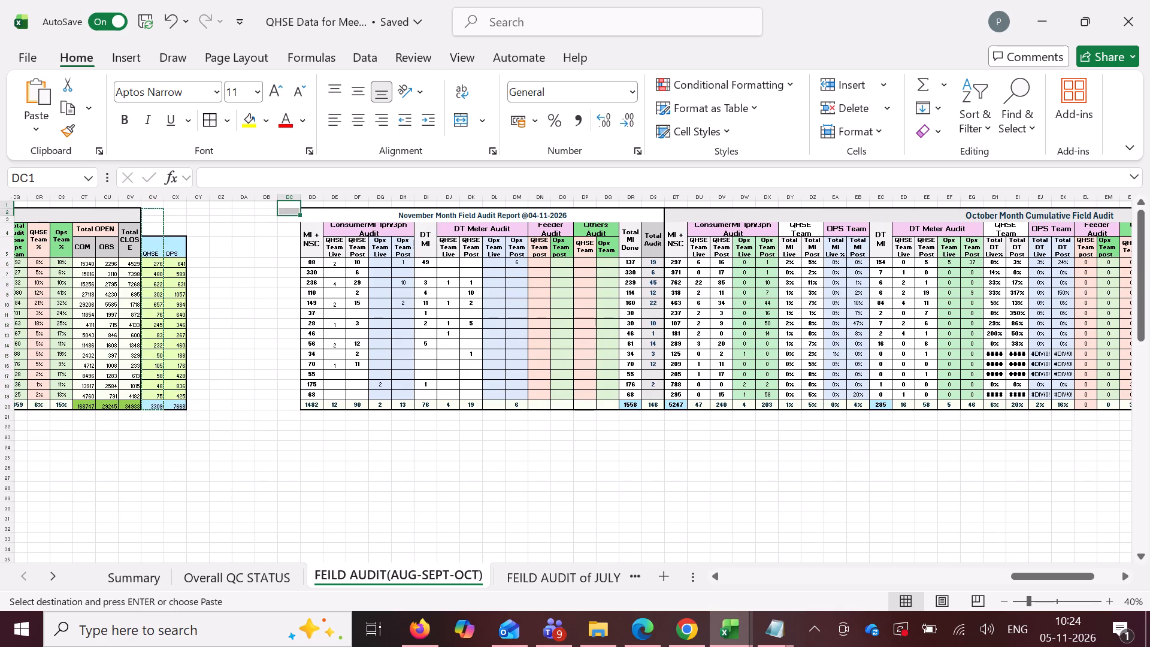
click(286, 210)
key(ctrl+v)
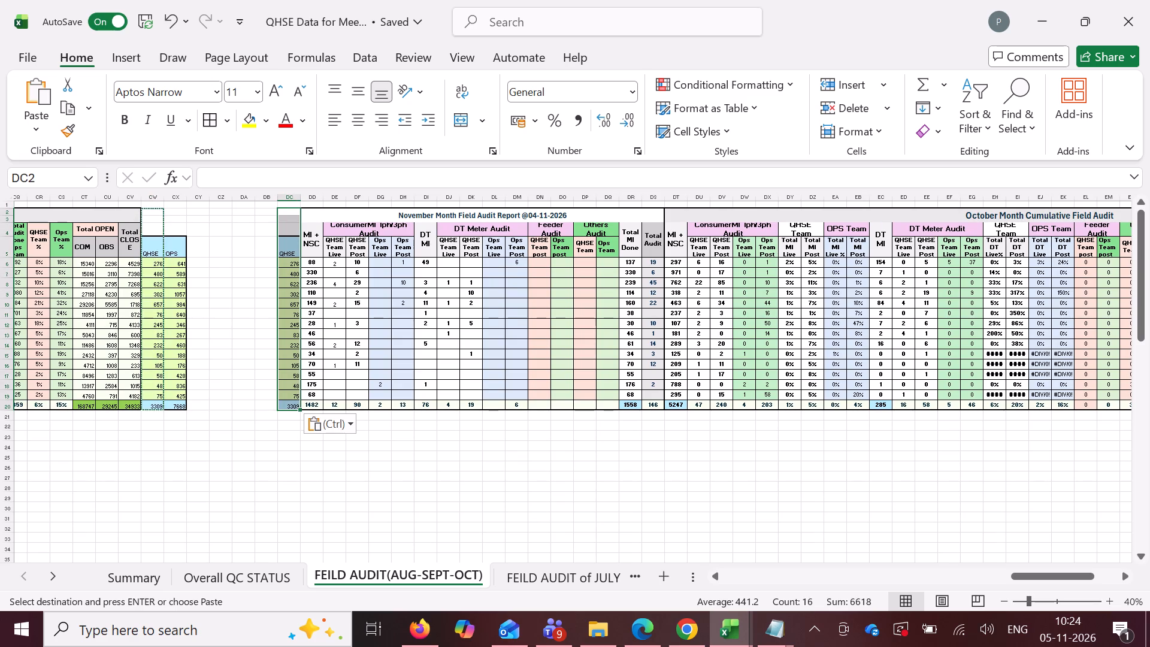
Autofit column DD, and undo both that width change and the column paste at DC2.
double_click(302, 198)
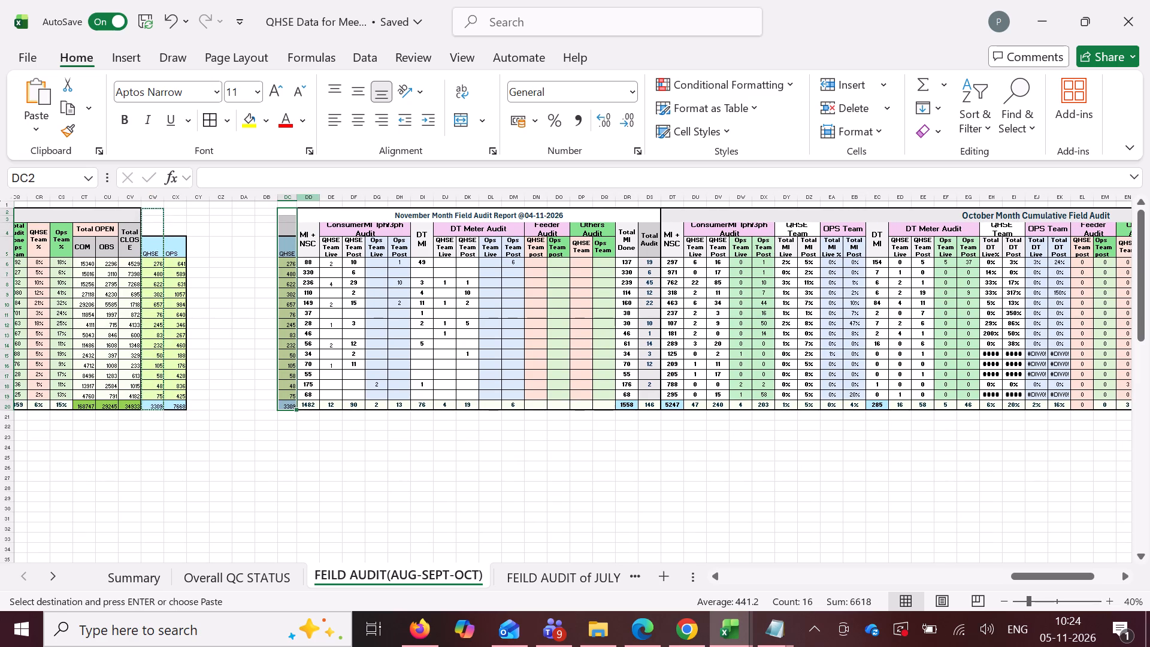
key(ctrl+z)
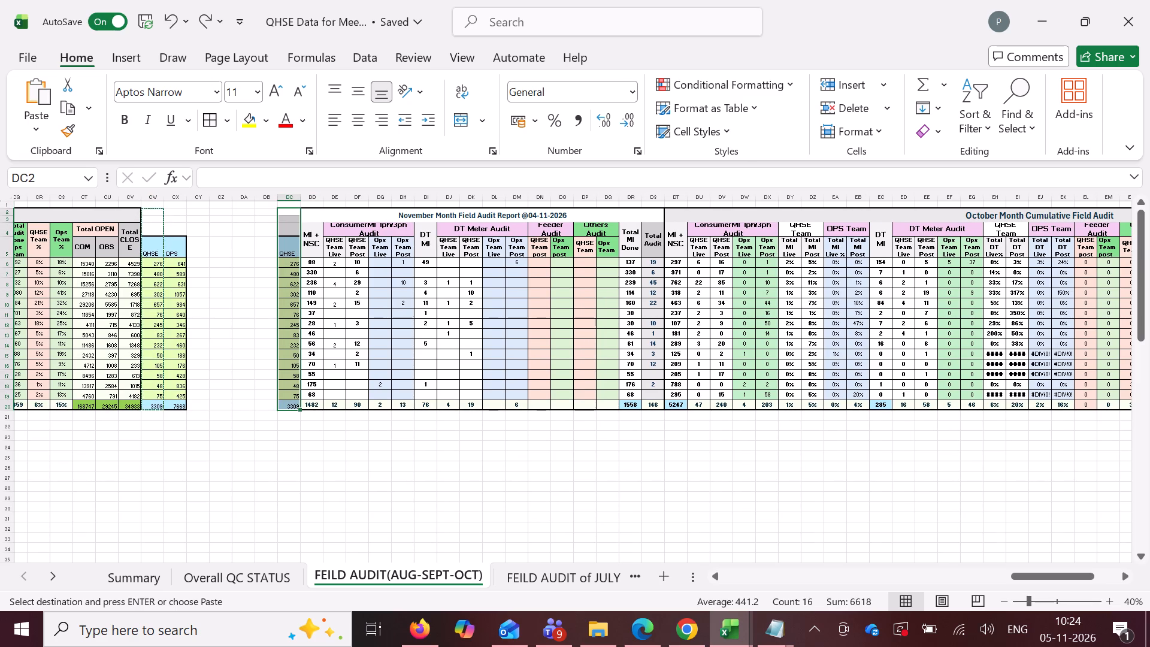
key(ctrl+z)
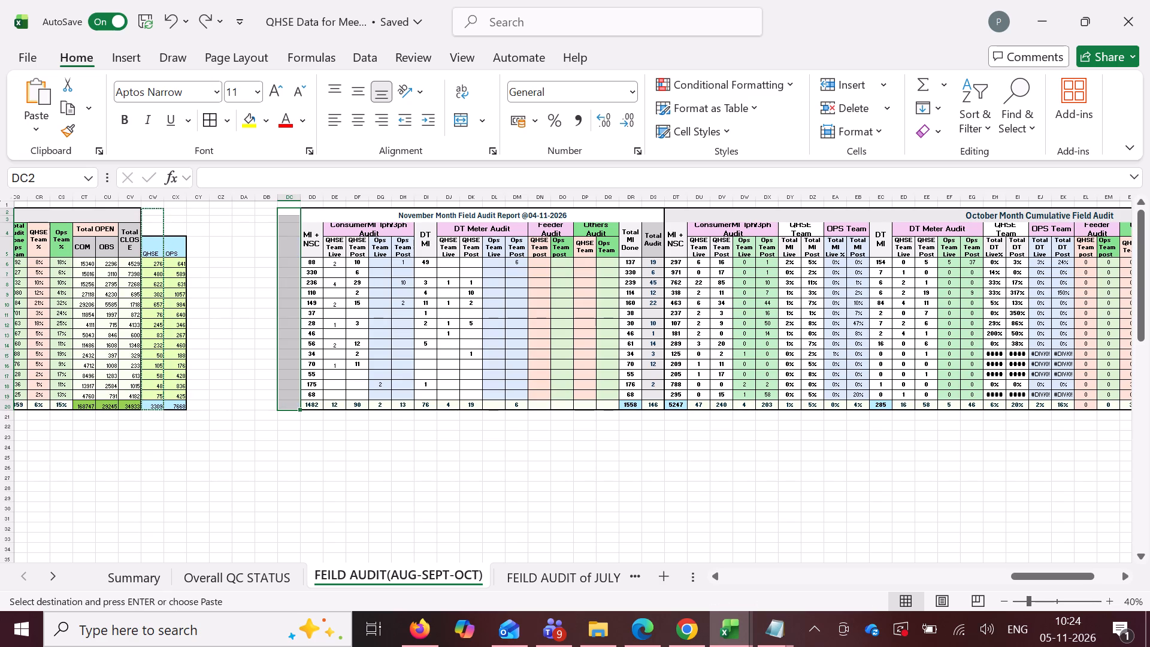
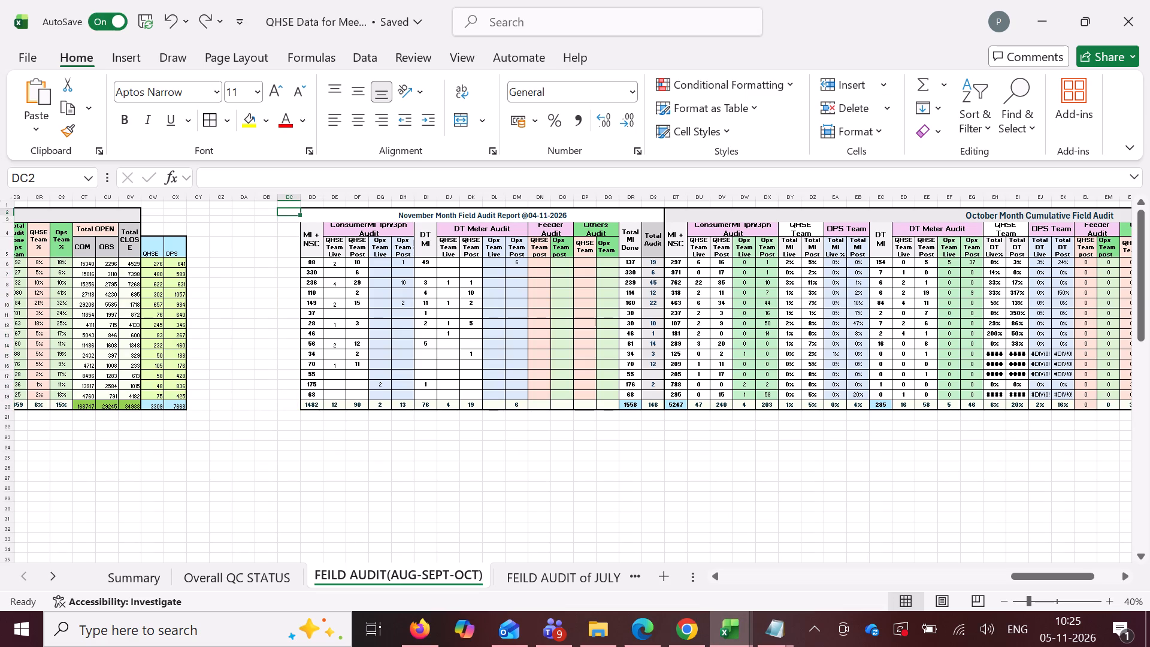
Paste the copied Circle column at DC2 beside the November Month Field Audit Report and autofit column DC to its circle names.
key(ctrl+v)
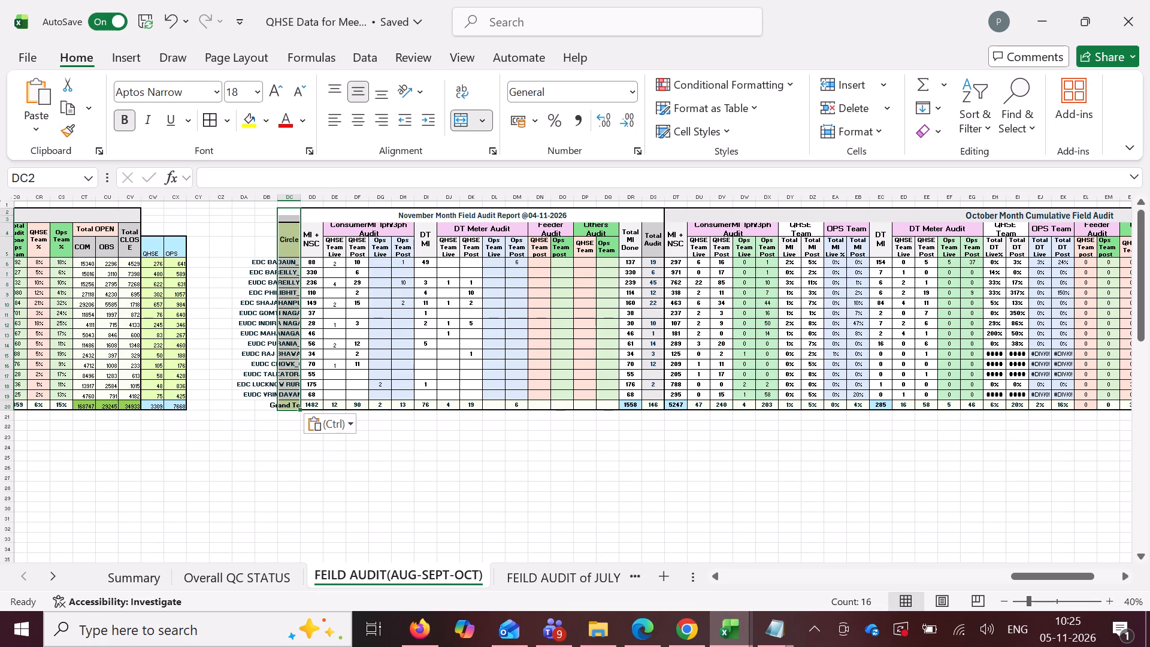
double_click(300, 200)
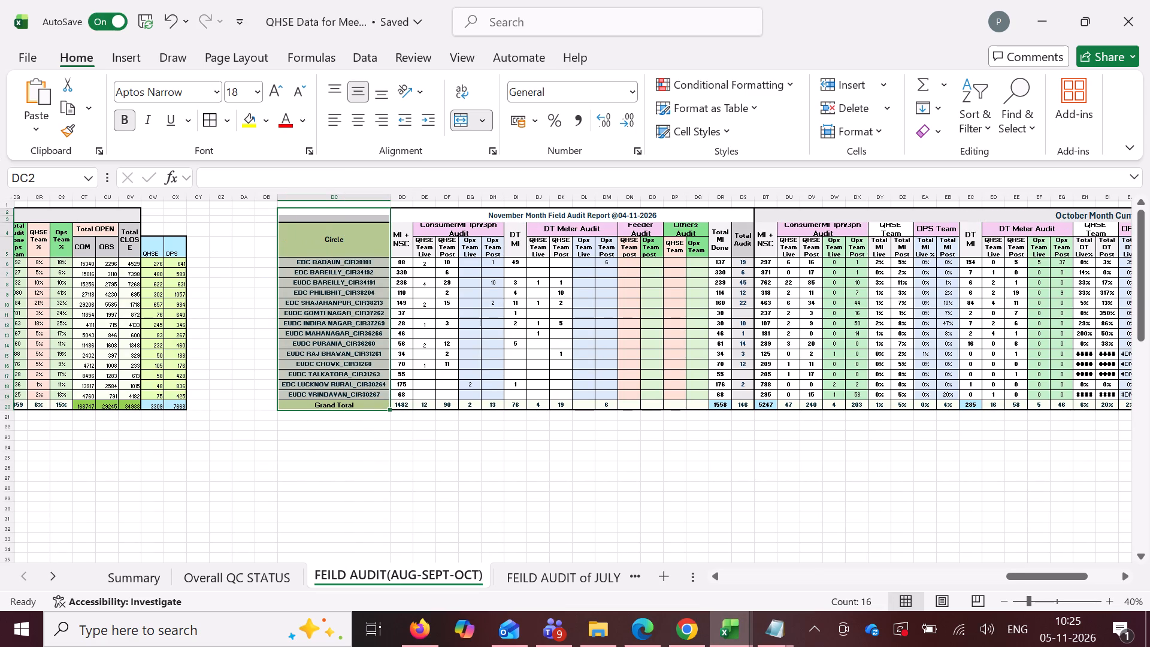
click(370, 214)
scroll(604, 338, left, 1)
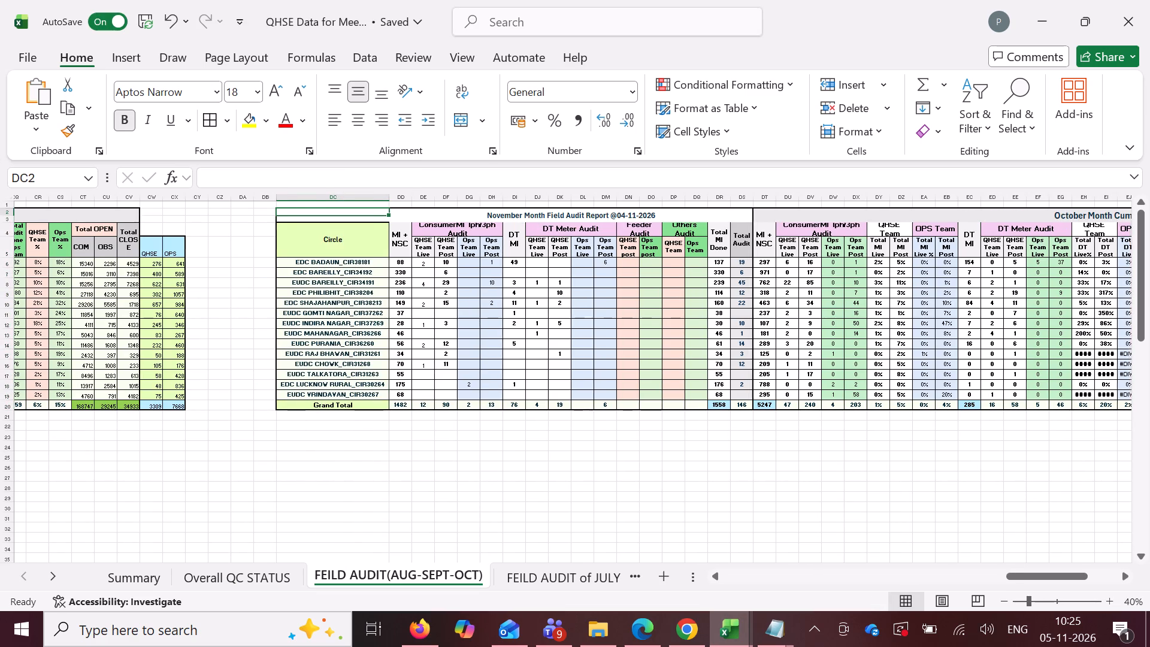
scroll(604, 338, left, 3)
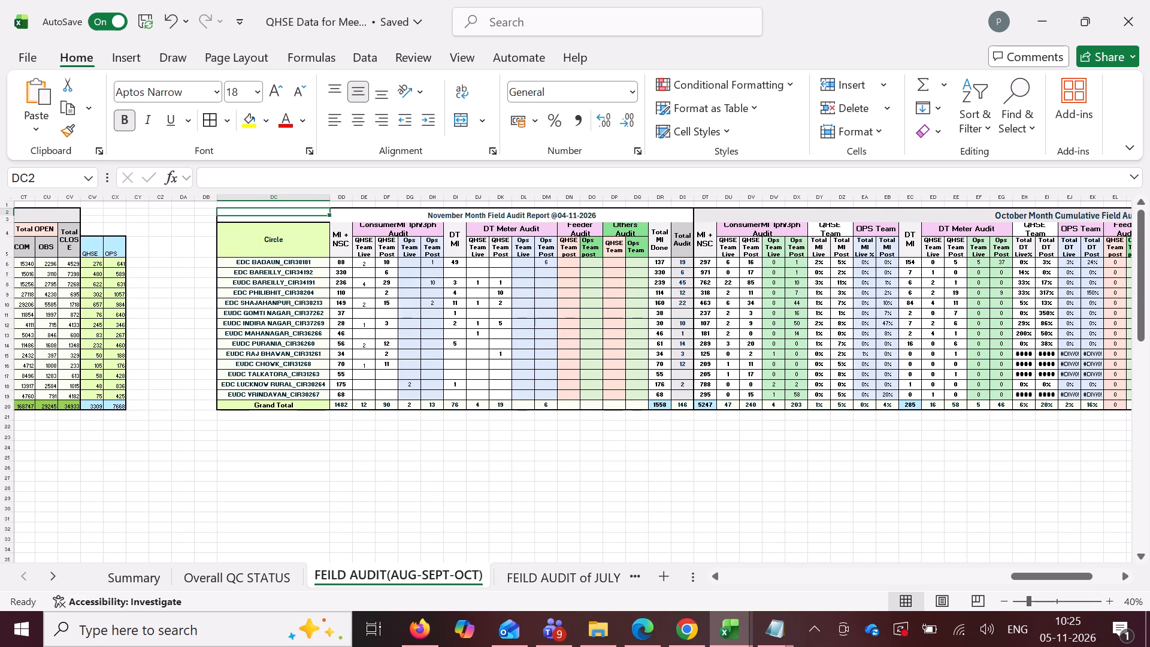
Apply borders to the November and October field audit tables, from DC2 through column EZ and row 20.
drag(318, 212, 1135, 404)
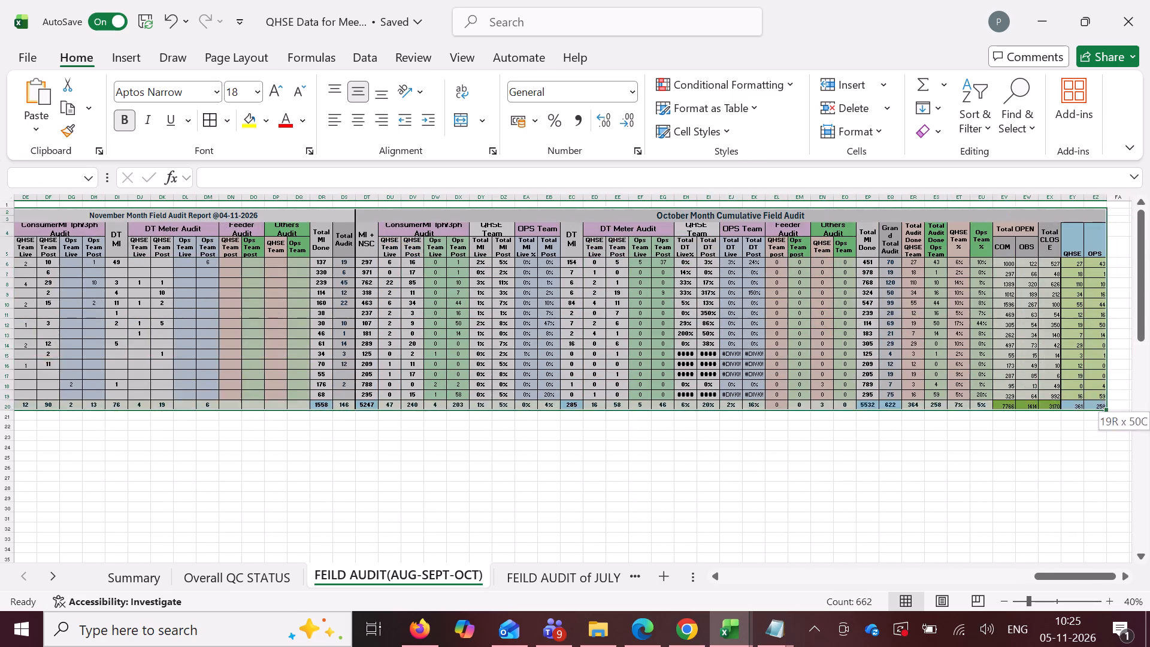
drag(1135, 404, 1035, 400)
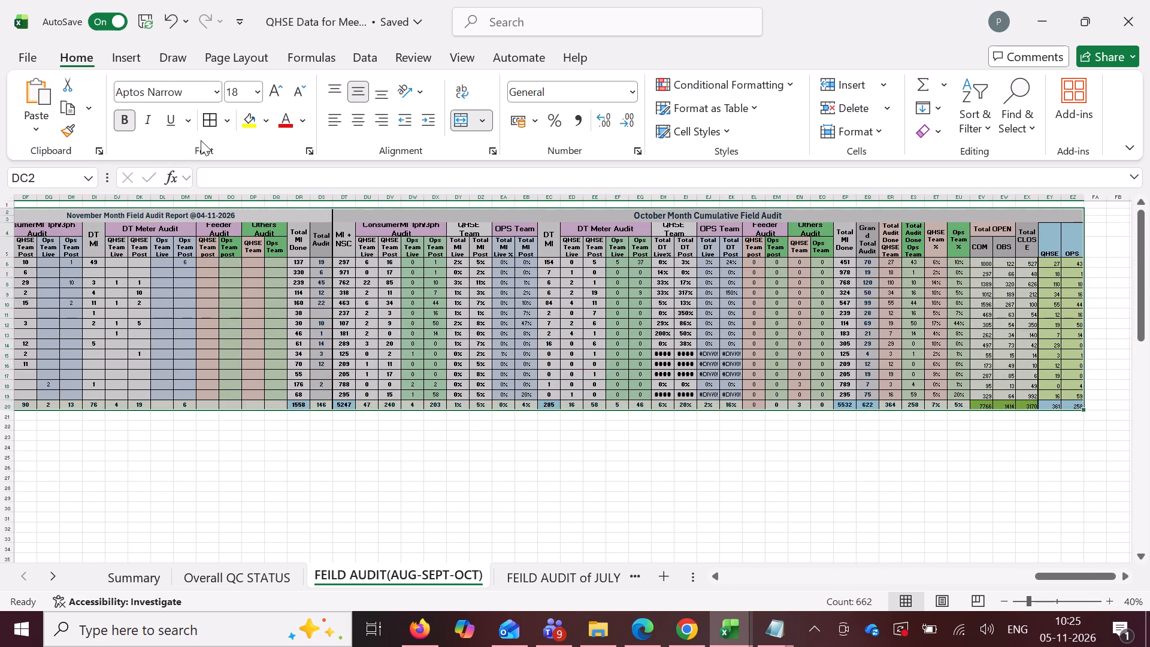
click(210, 122)
click(725, 253)
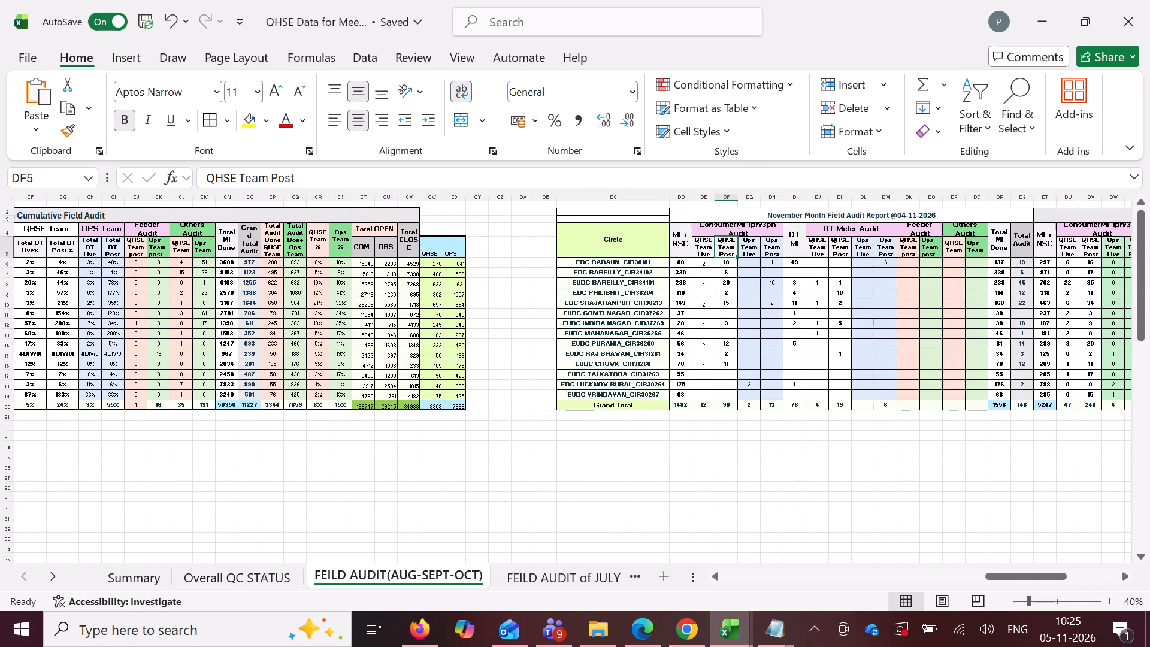
scroll(860, 353, left, 2)
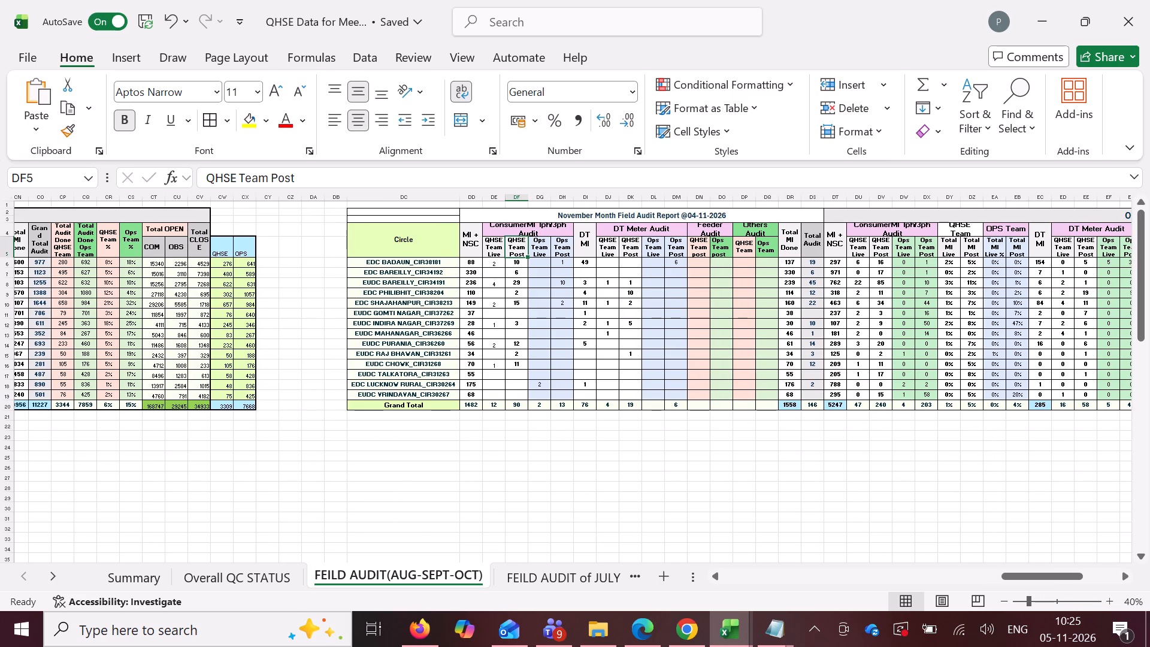
Bring up the Overall QC STATUS sheet, then switch to Edge and open Circle Wise Summary in the MI QC Status workbook.
click(249, 575)
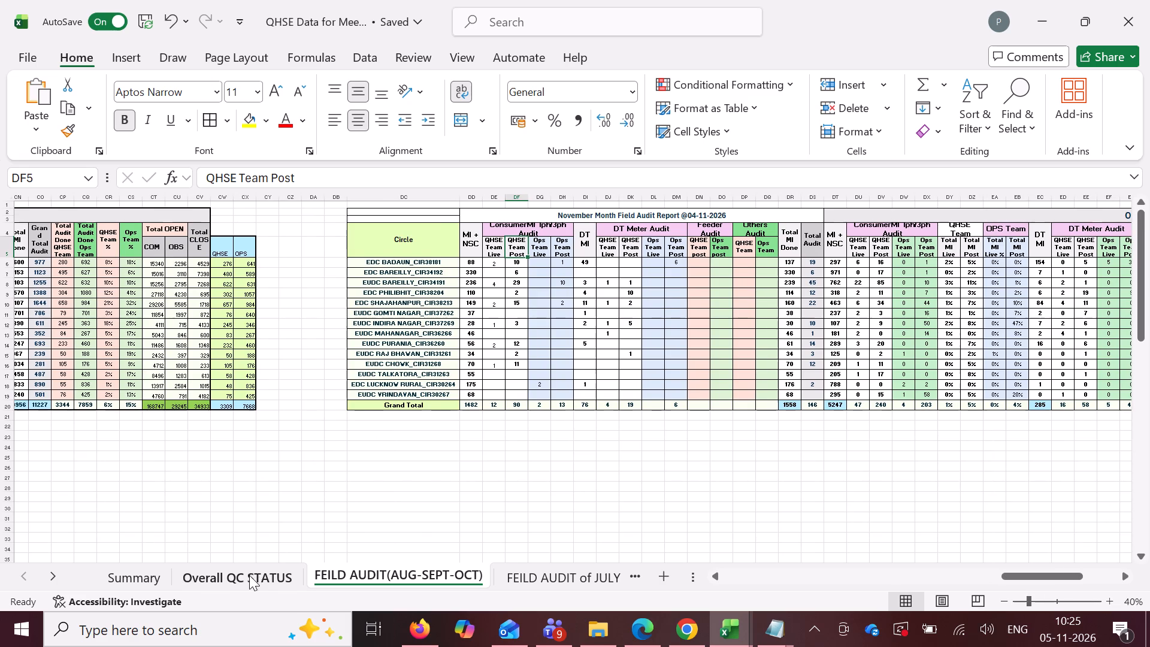
click(649, 634)
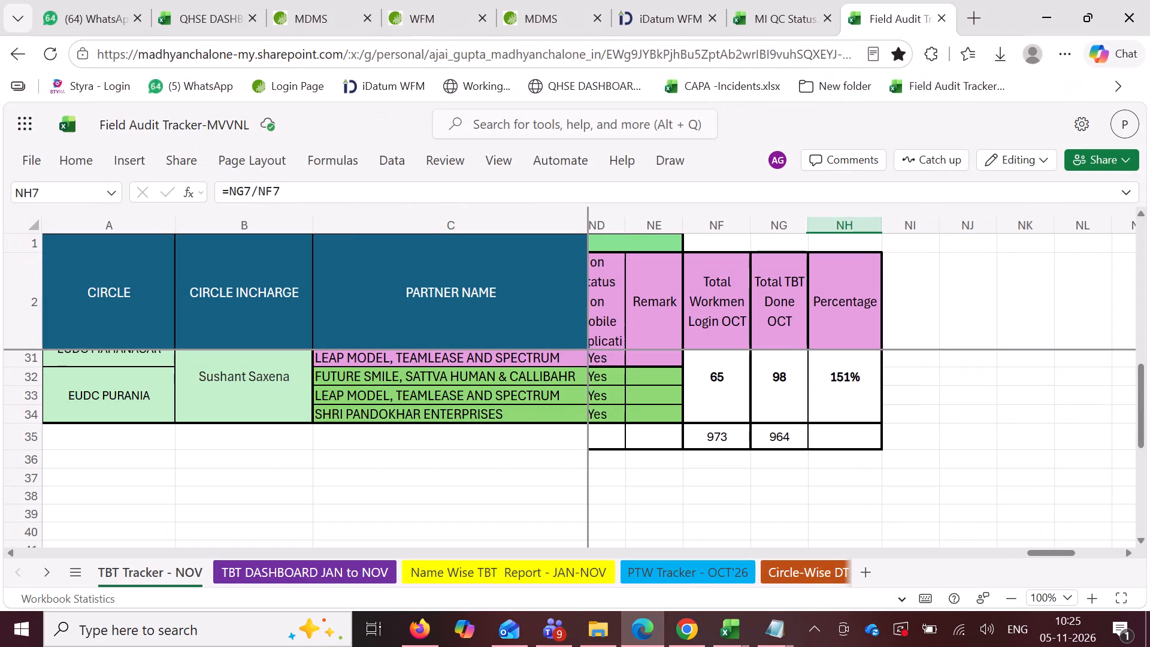
click(805, 11)
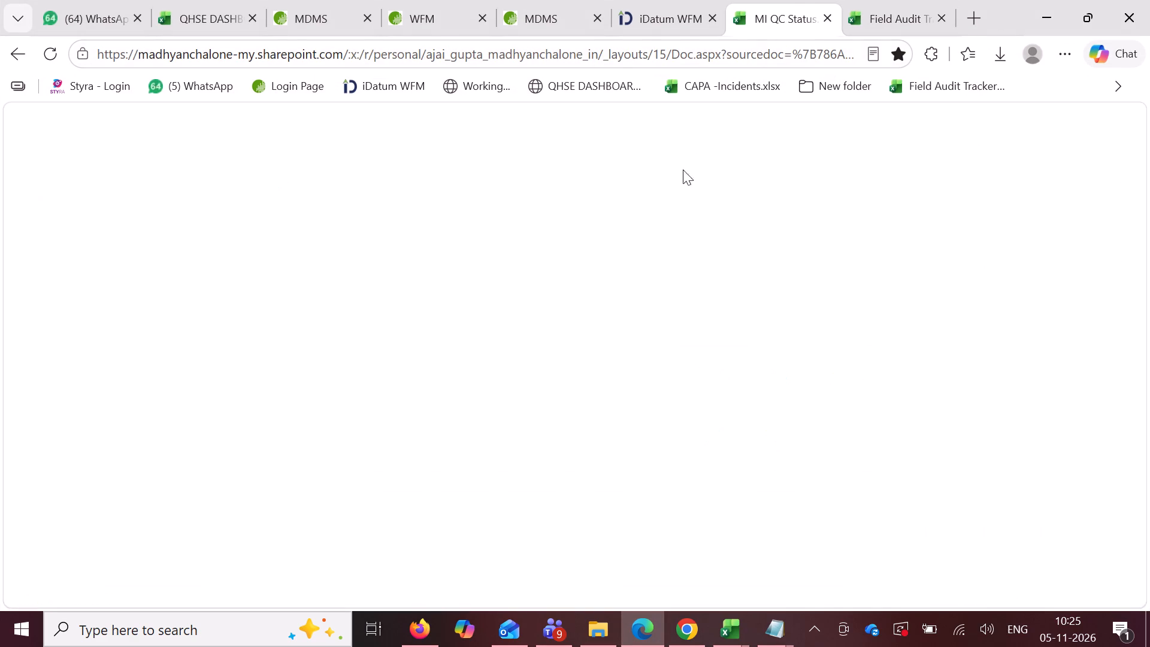
click(446, 581)
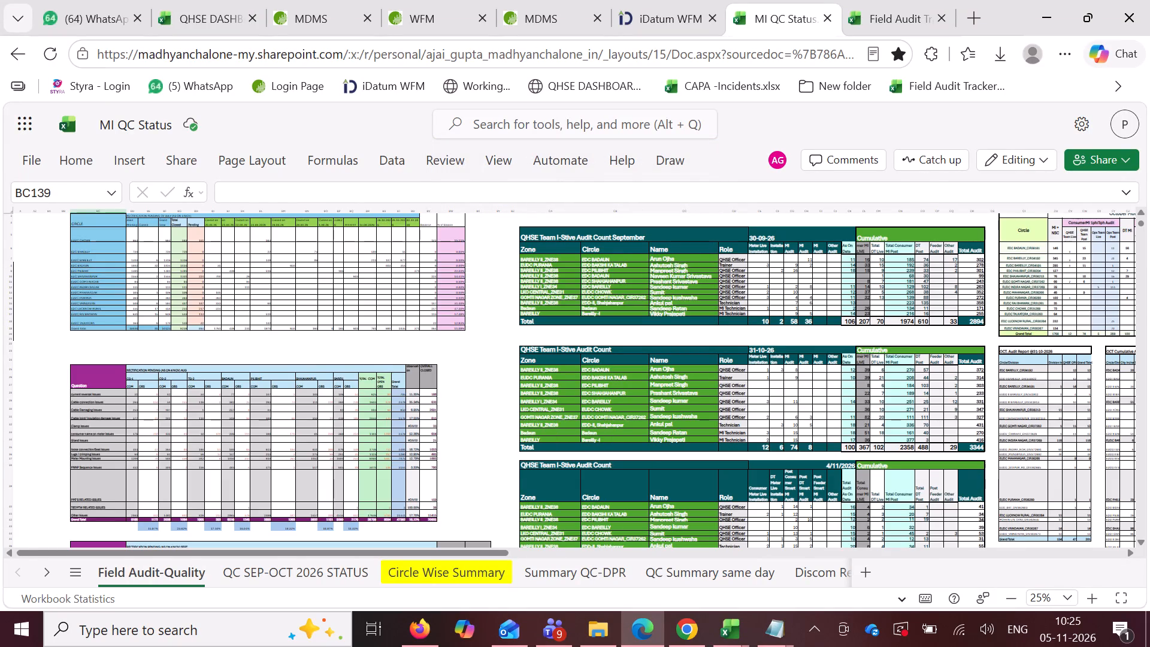
click(478, 585)
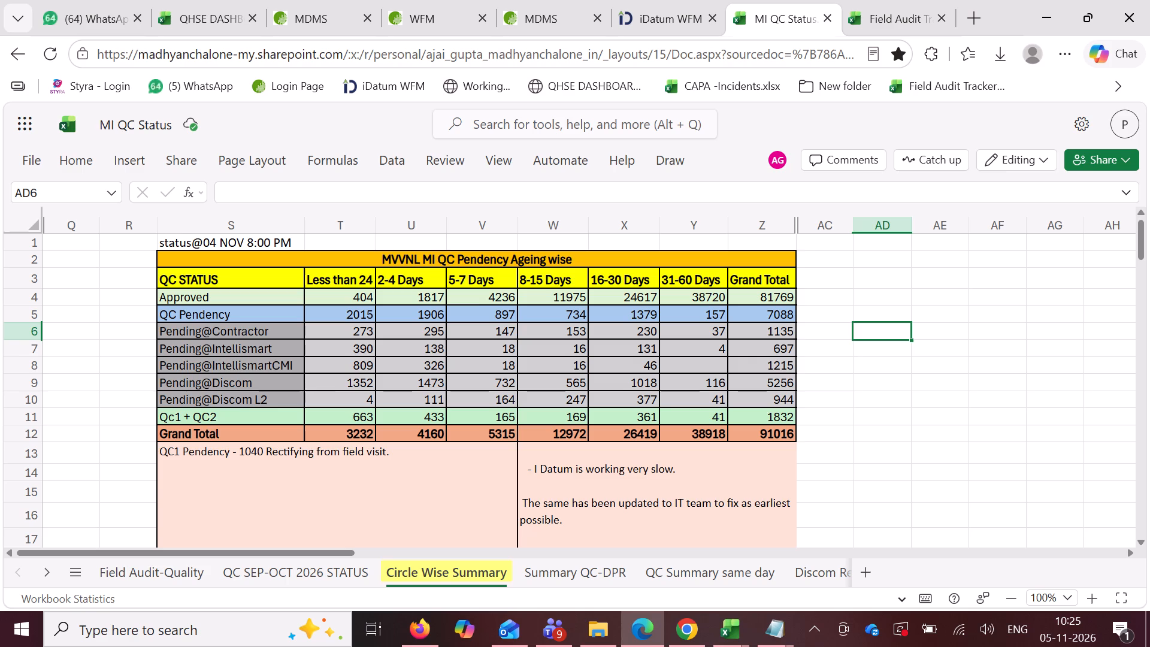
Update the QC1 Pendency remark in S13 to 1135, keeping "Rectifying from field visit.".
click(249, 451)
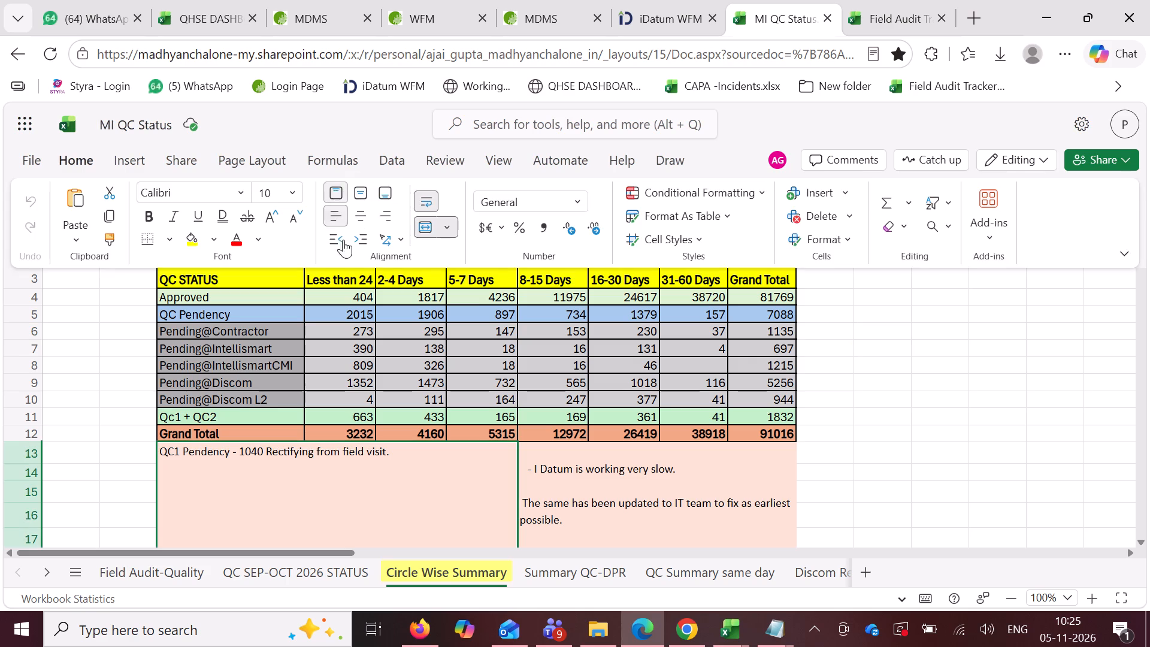
click(336, 189)
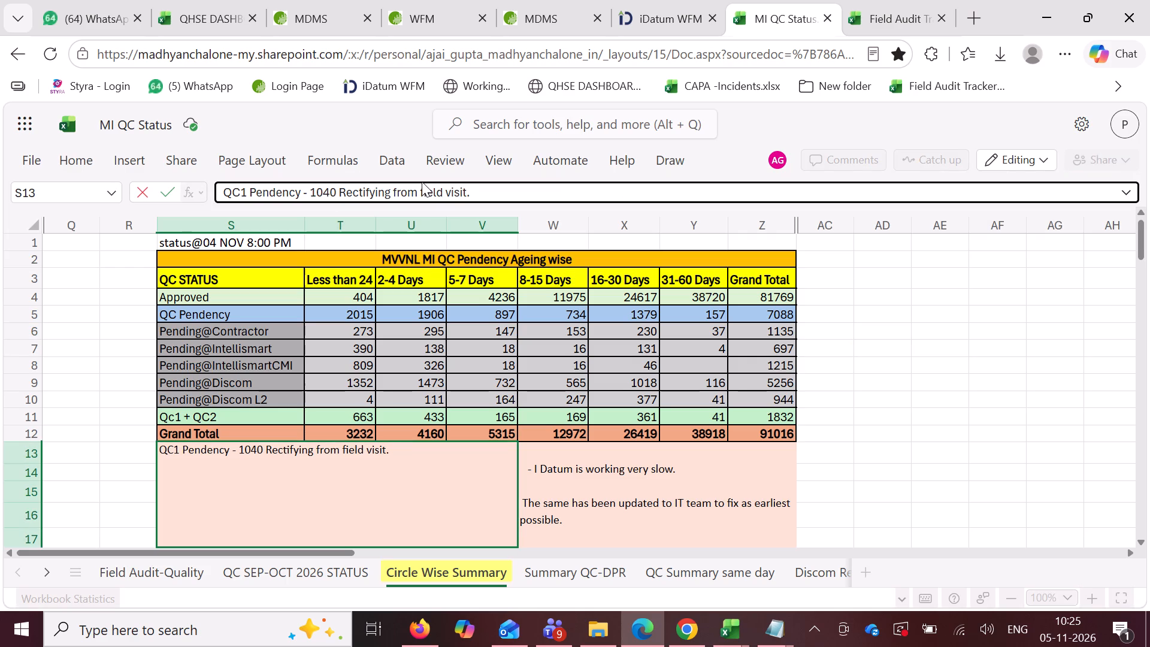
key(BackSpace)
key(BackSpace)
key(BackSpace)
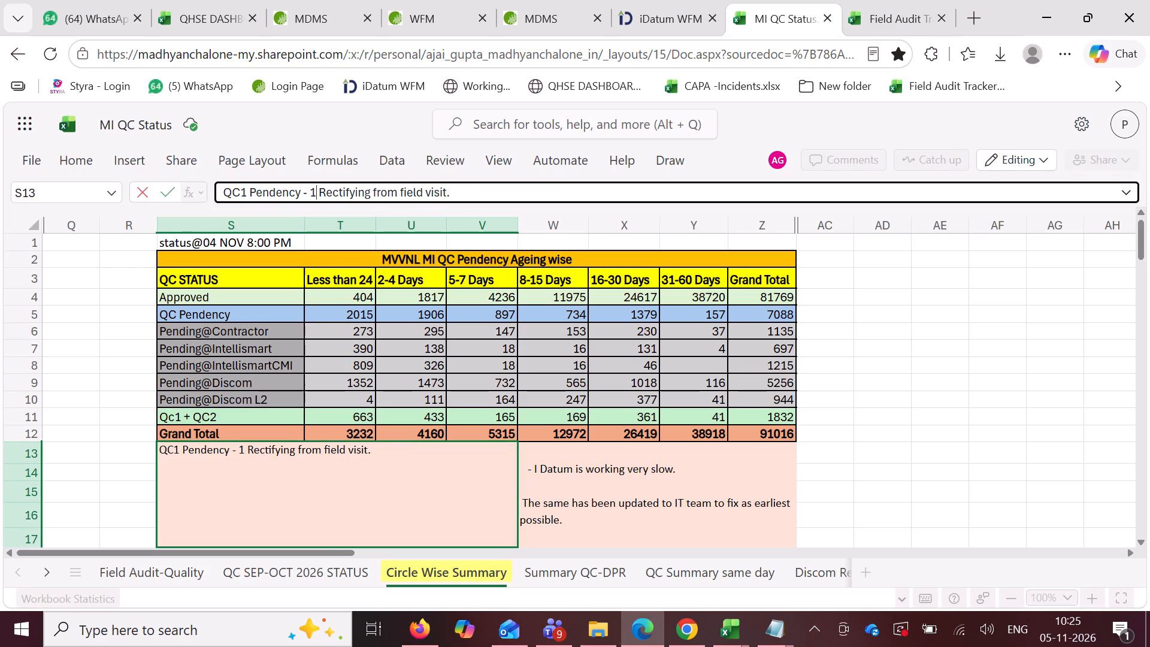
text(11)
key(BackSpace)
text(35)
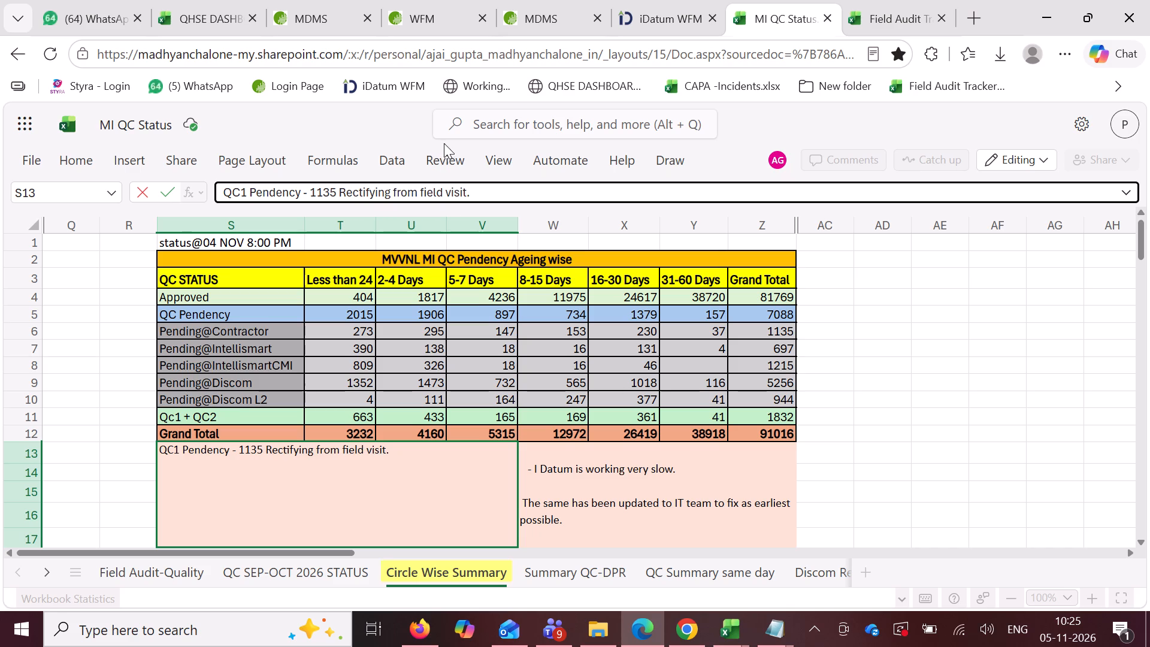
Set the QC2 Pendency number in S18 to 697, matching the Pending@Intellismart grand total.
scroll(459, 408, down, 2)
click(248, 381)
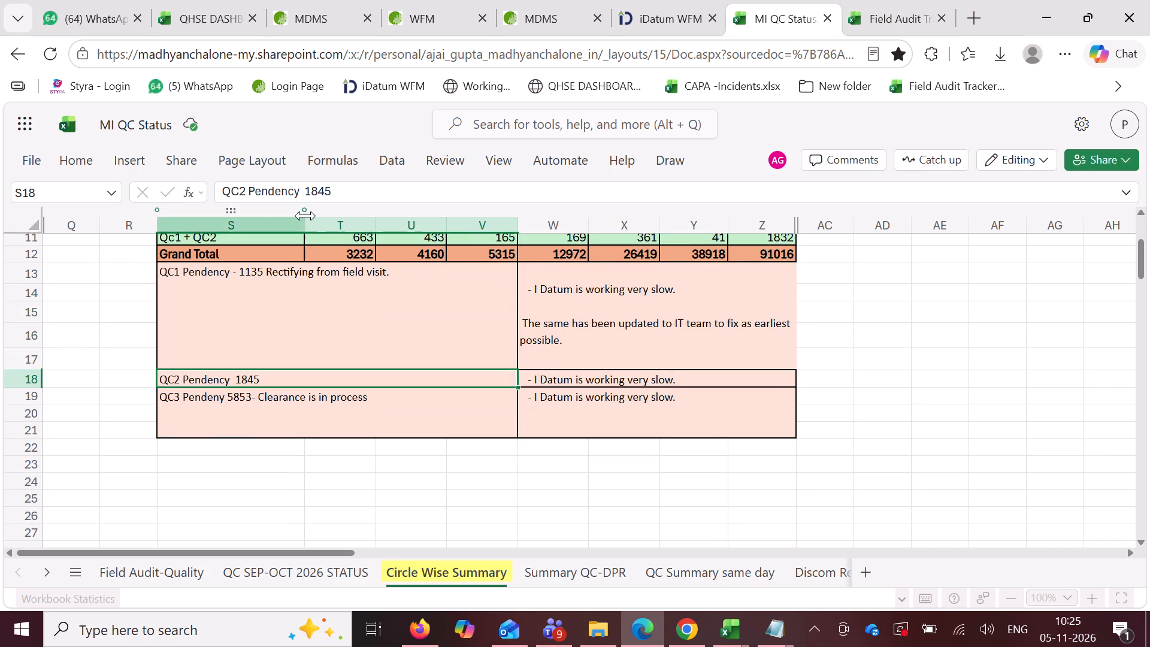
drag(334, 187, 307, 185)
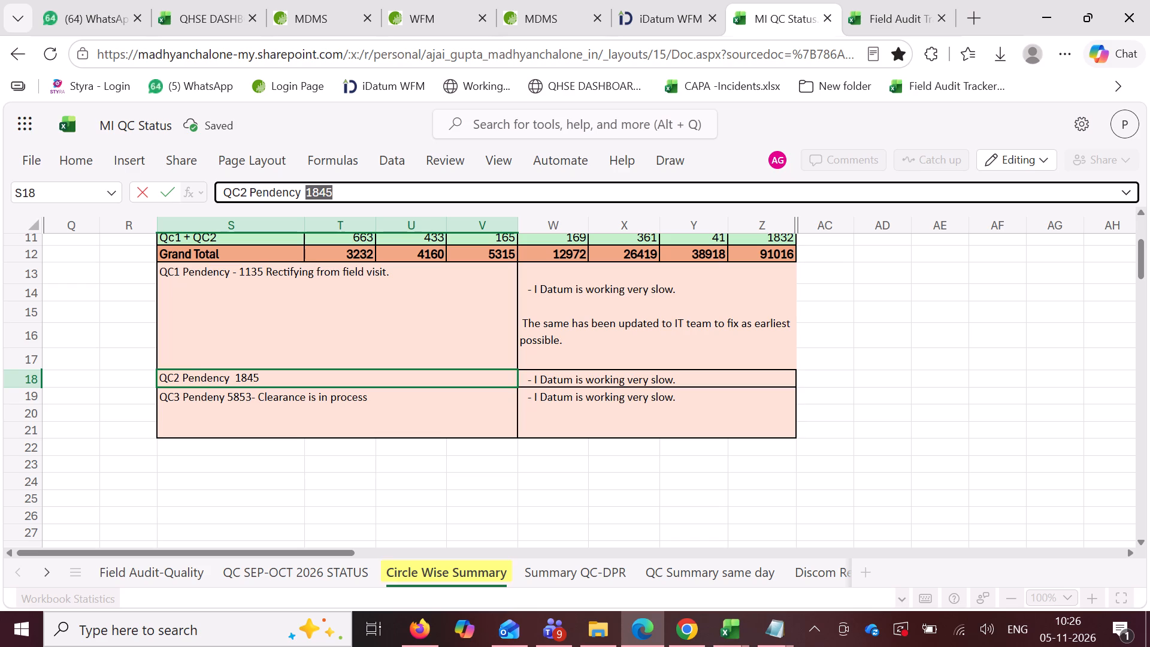
shift+click(307, 185)
key(6)
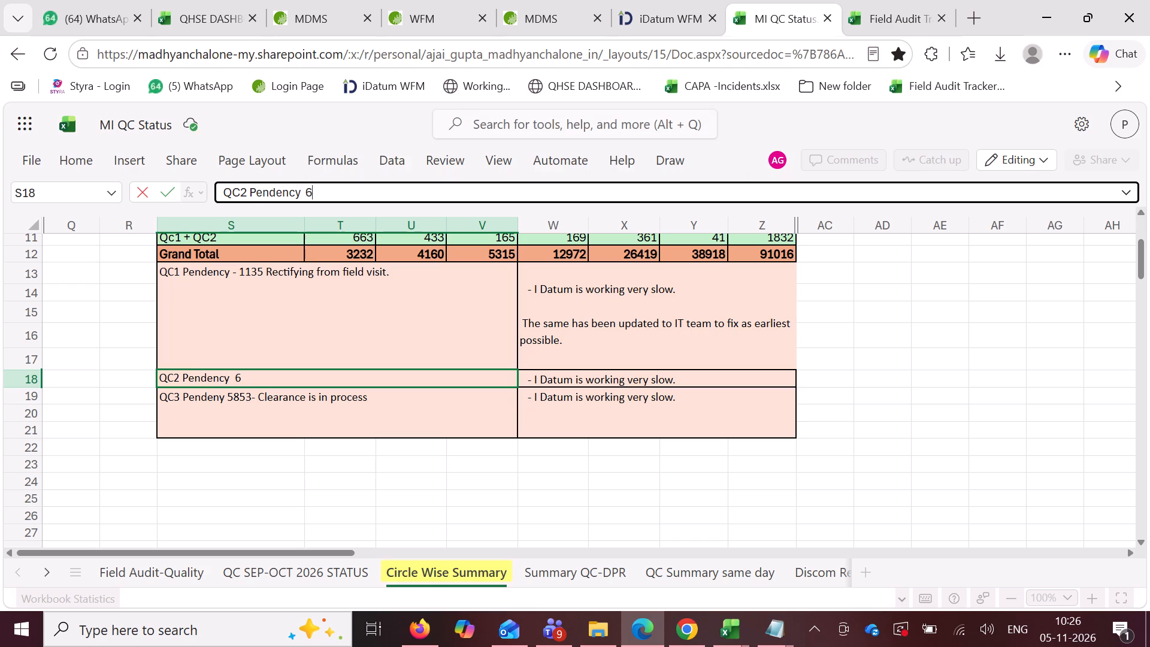
key(8)
key(7)
scroll(419, 267, up, 2)
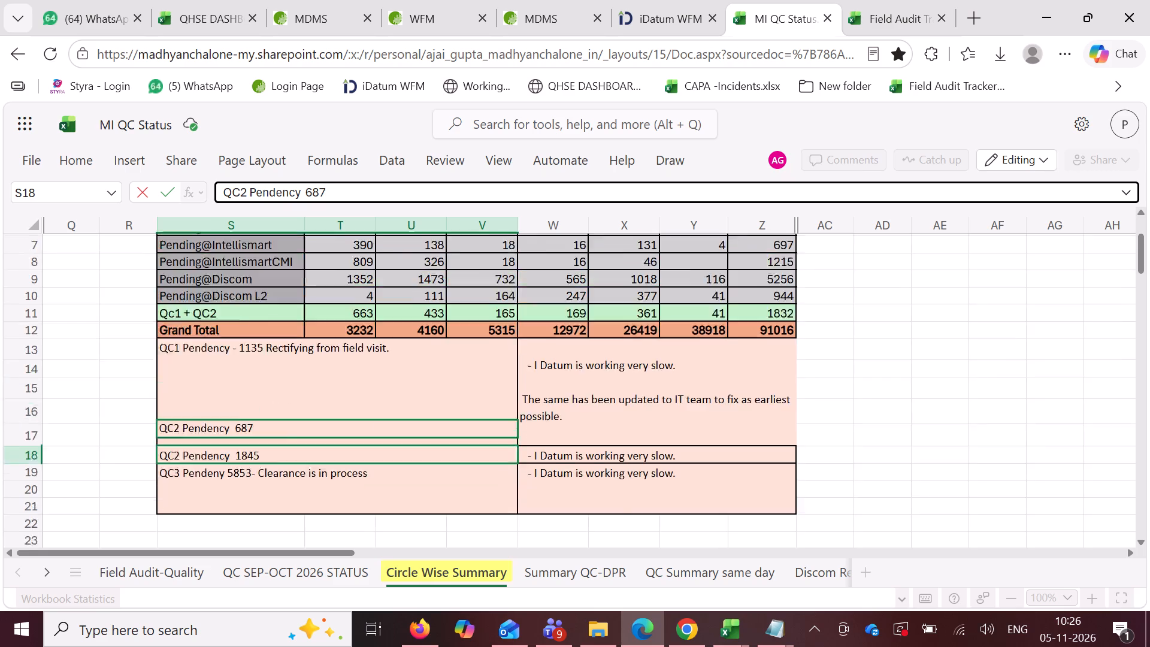
click(320, 192)
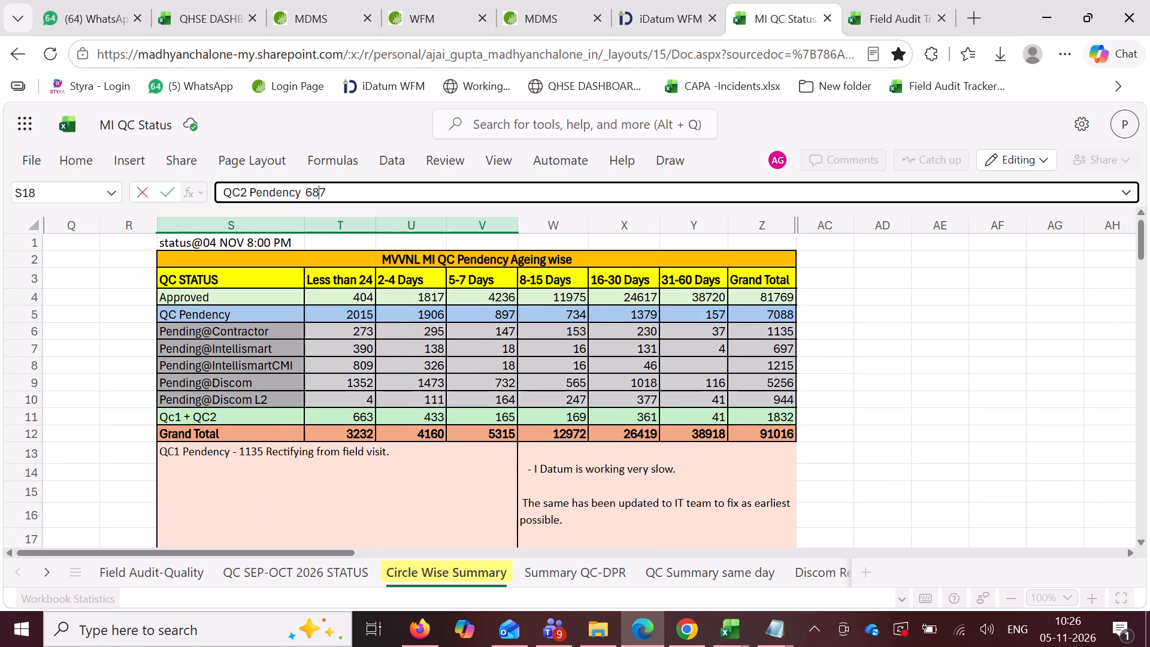
key(BackSpace)
key(9)
scroll(392, 249, down, 1)
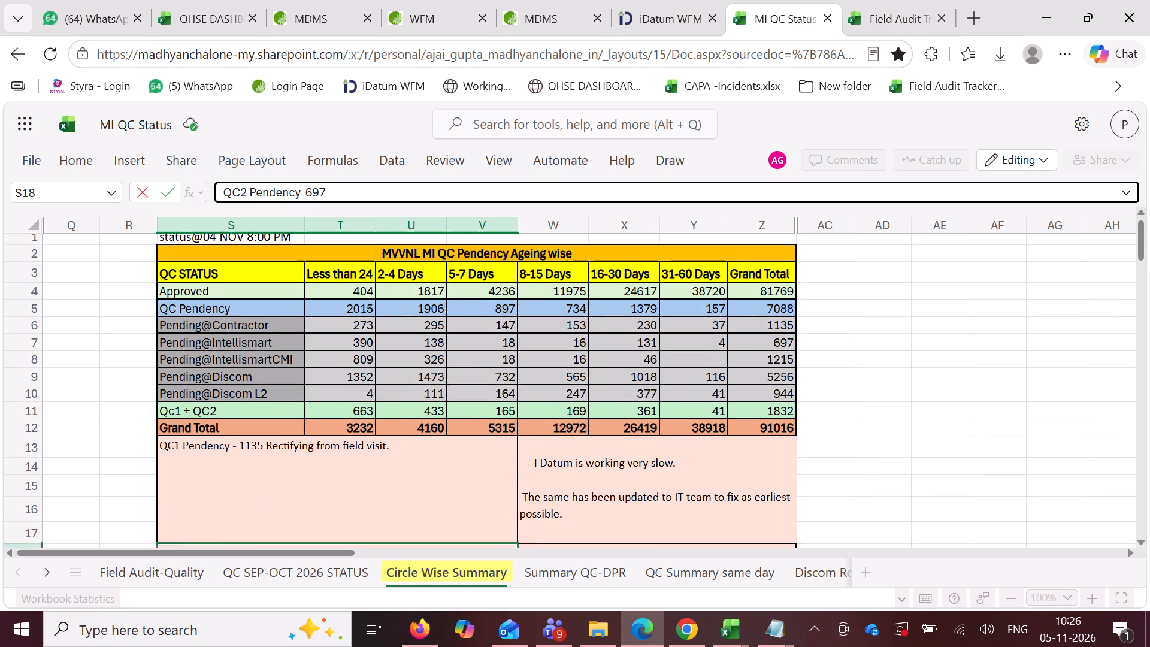
Set the QC3 pendency number in S19 to 5256, matching the Pending@Discom grand total and keeping the clearance wording.
click(261, 495)
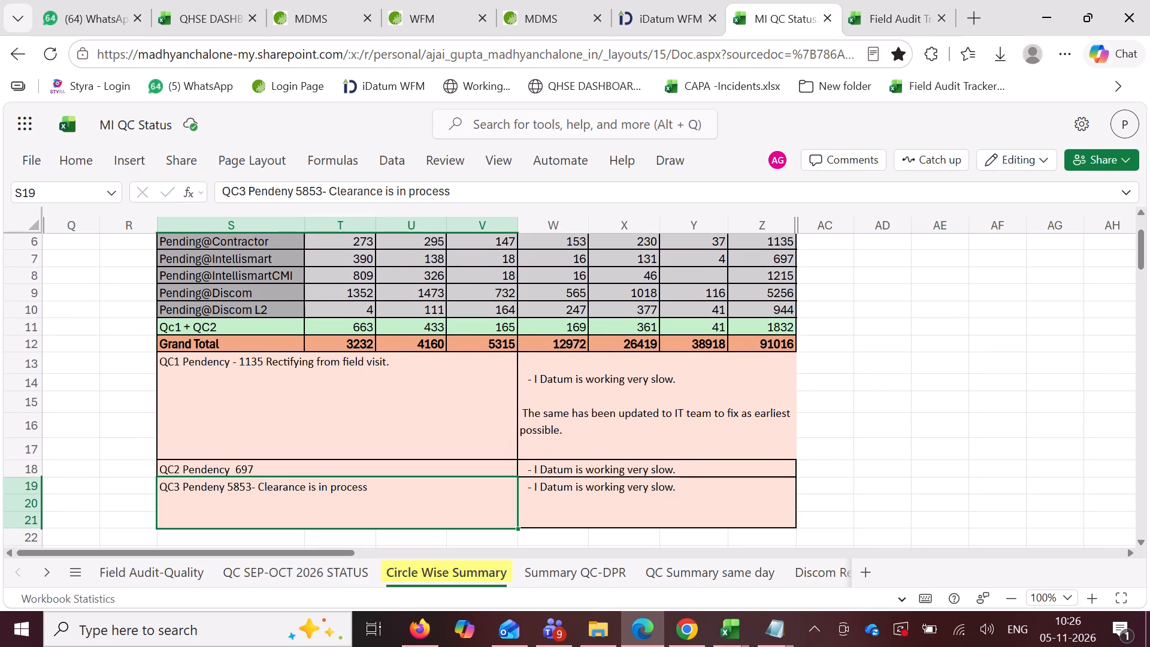
click(326, 190)
click(320, 187)
scroll(418, 292, up, 2)
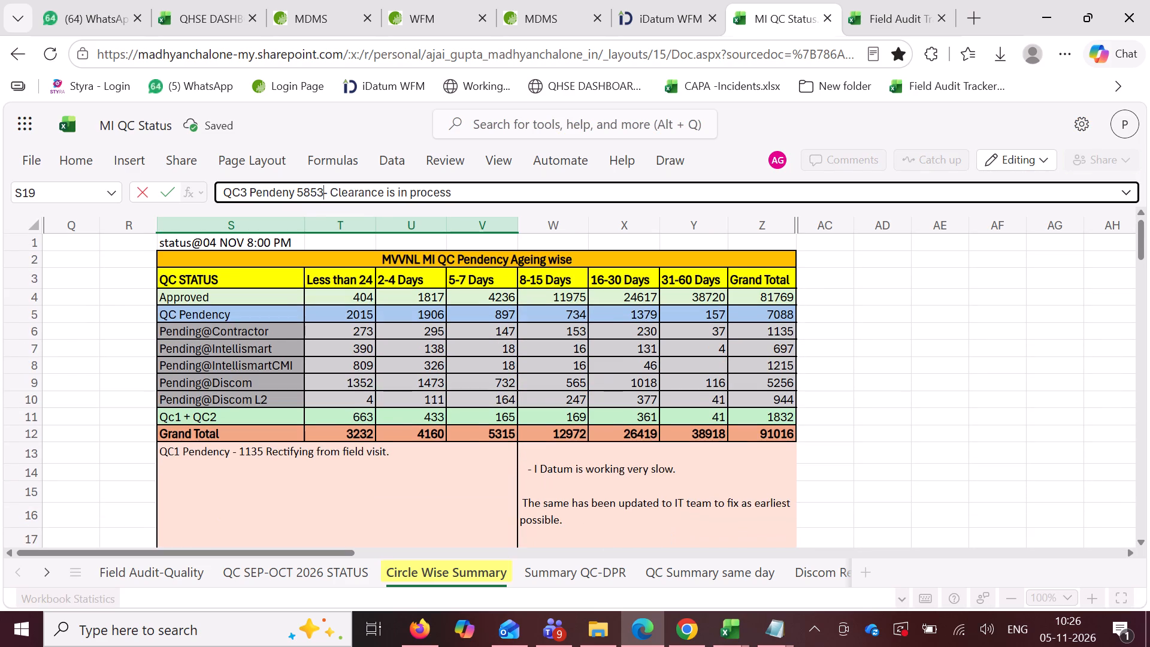
key(BackSpace)
key(BackSpace)
key(BackSpace)
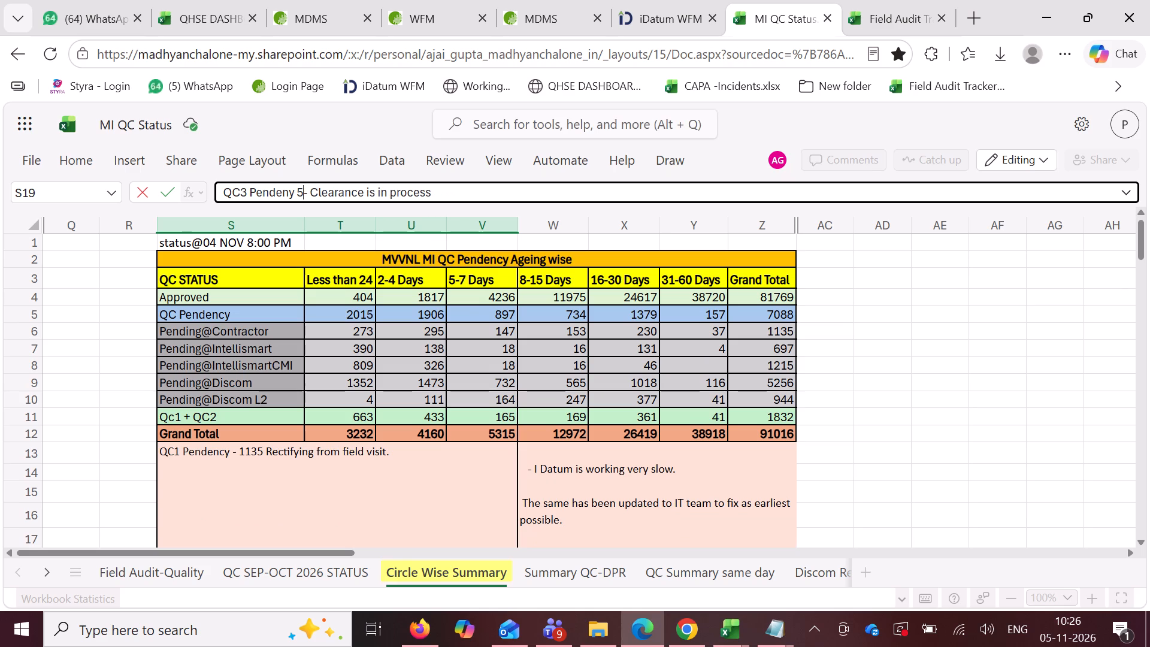
key(BackSpace)
key(2)
text(56)
key(Left)
key(Left)
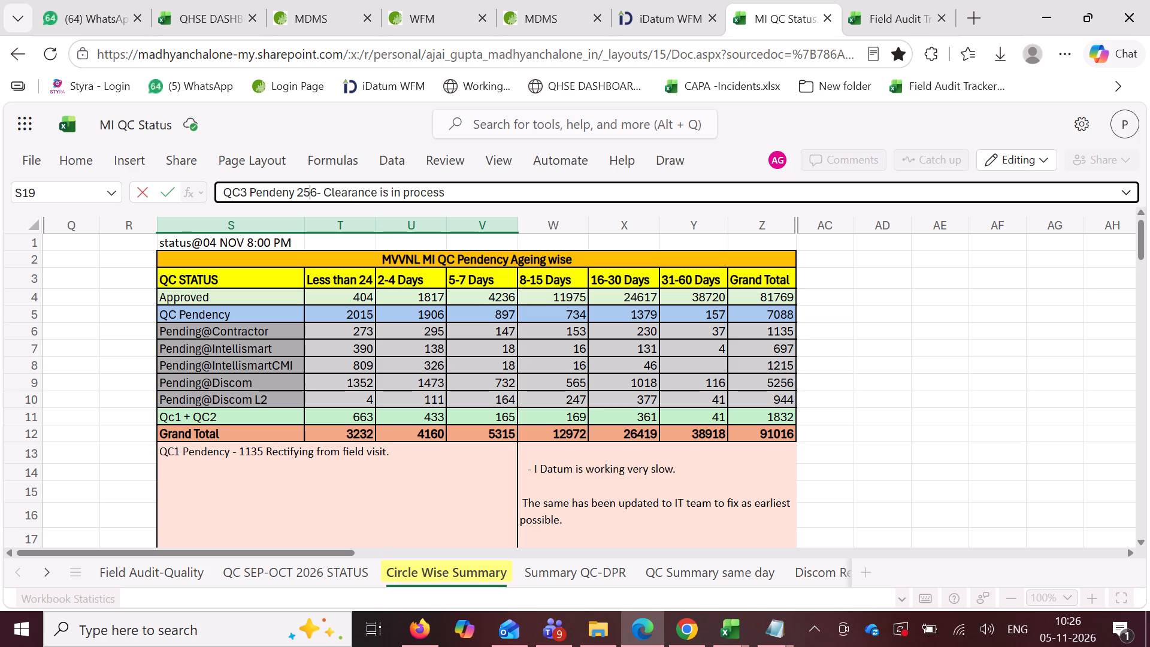
key(Left)
key(5)
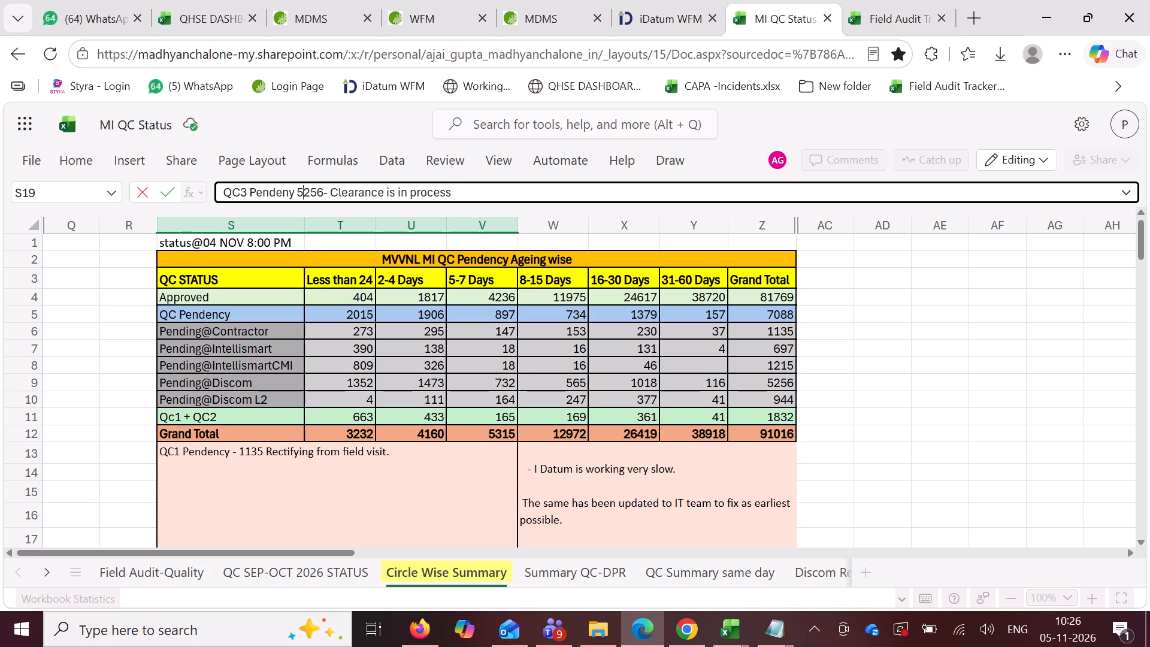
click(952, 418)
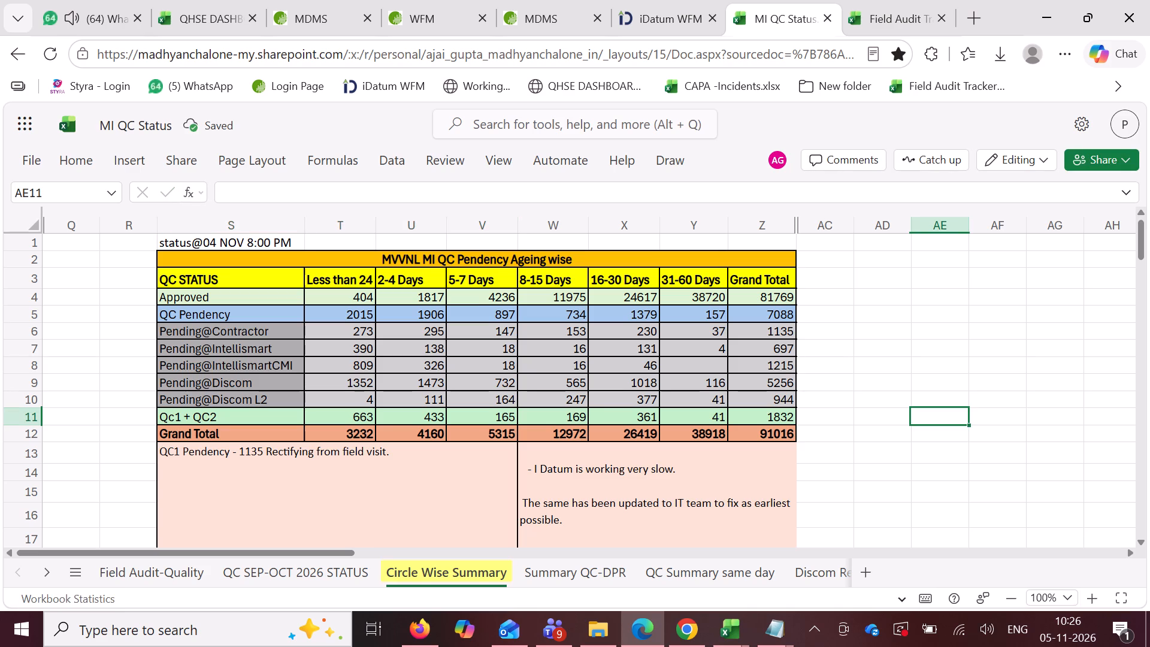
Copy the 04 NOV MVVNL MI QC Pendency Ageing wise table, S1:Z12, and paste it at A1 of Overall QC STATUS in desktop Excel.
click(271, 242)
drag(279, 238, 740, 418)
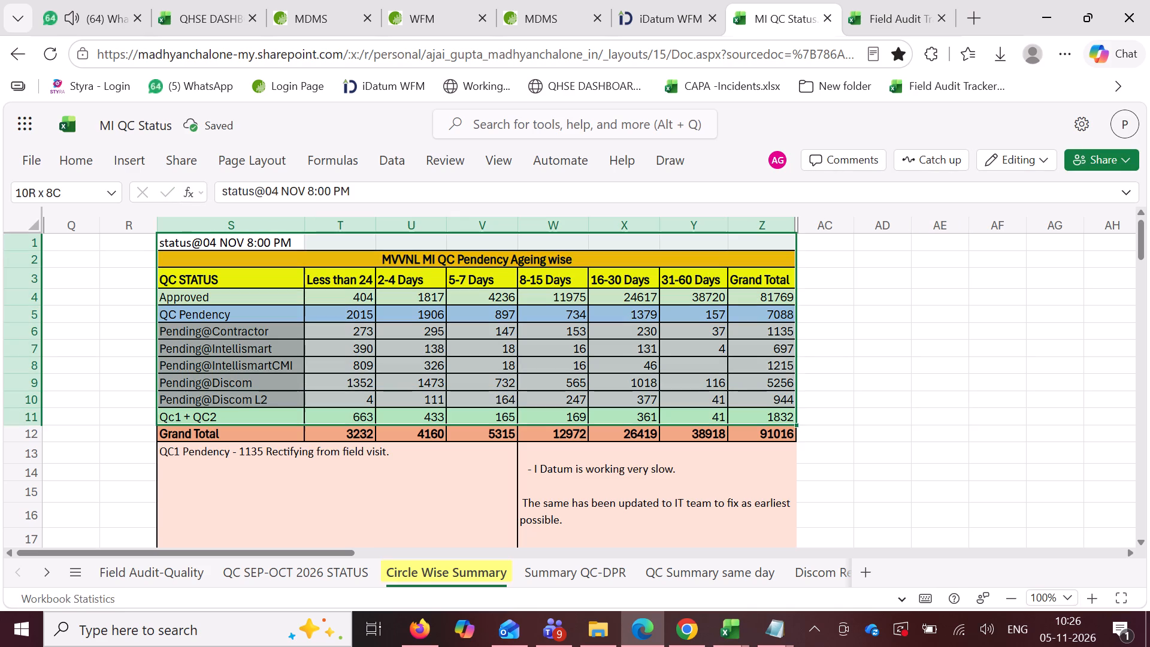
drag(740, 418, 741, 428)
key(ctrl+c)
click(646, 633)
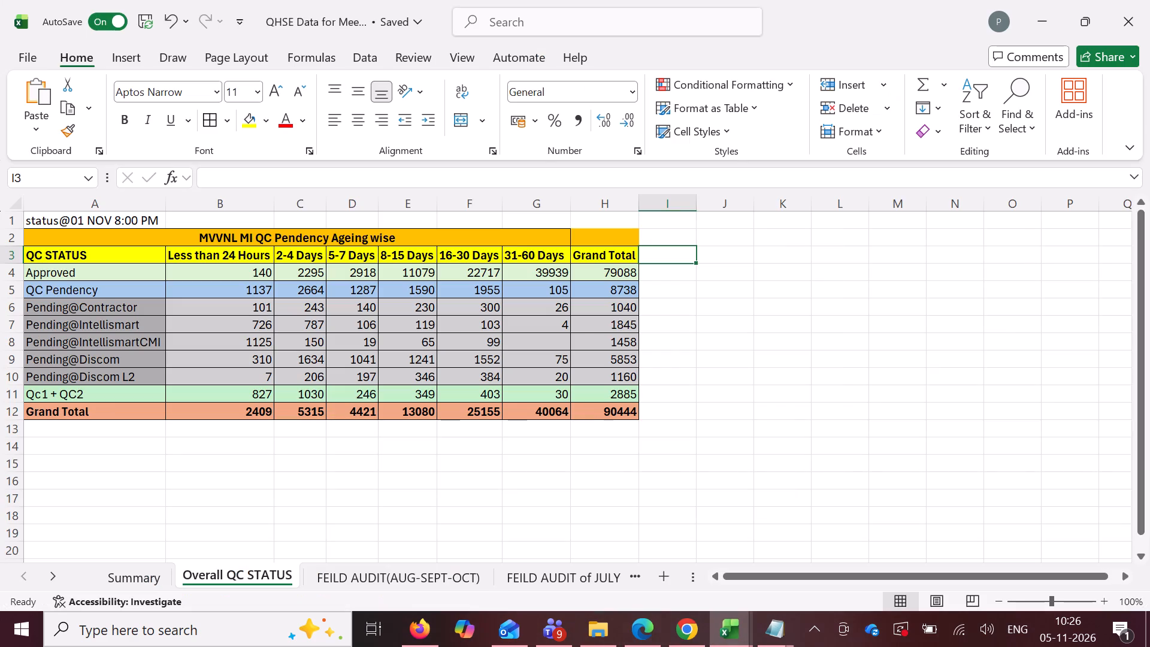
click(155, 225)
key(ctrl+v)
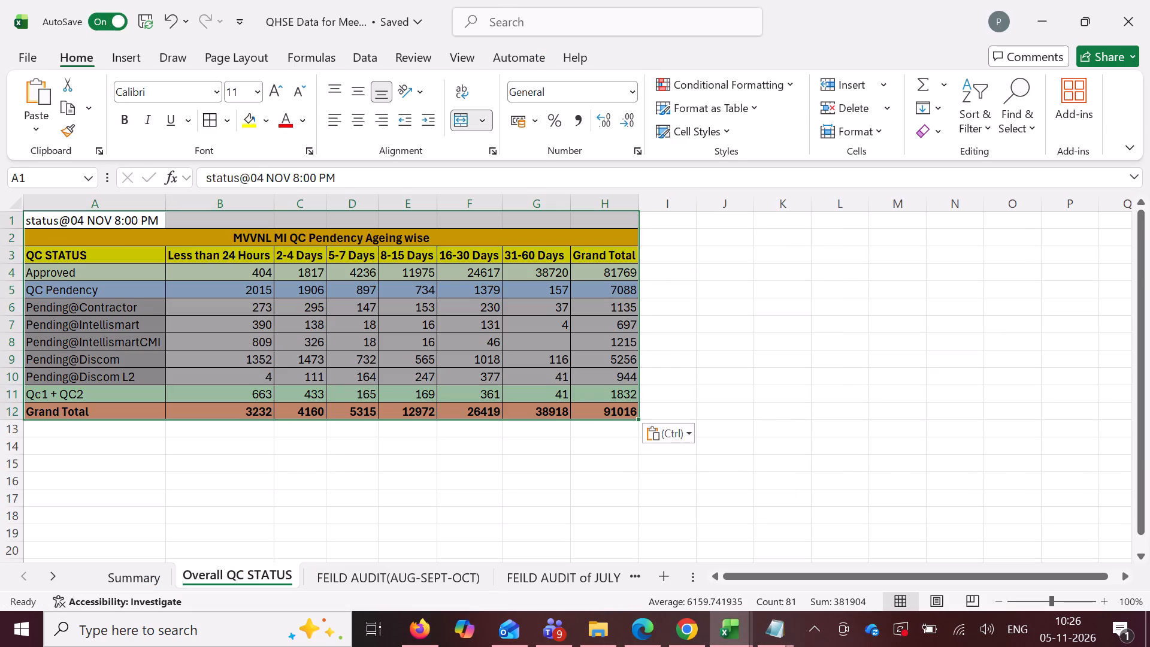
click(758, 315)
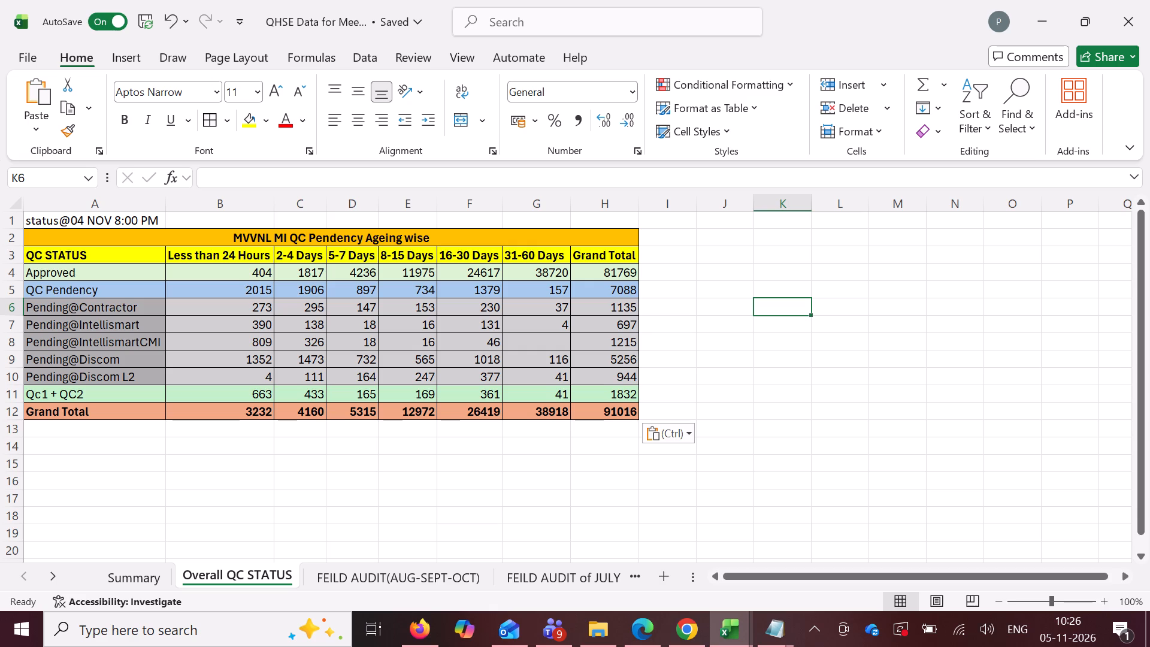
Duplicate the OCT'26 block, B2:E11, on the Summary sheet by inserting its copied cells with existing cells shifted right.
click(135, 578)
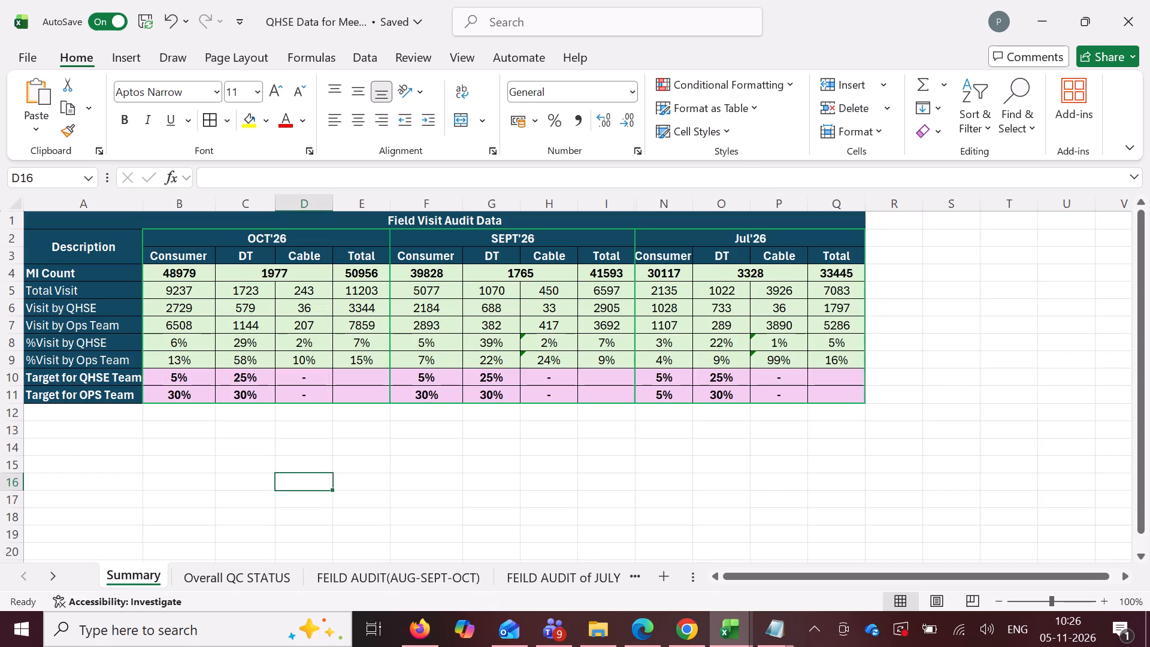
drag(240, 238, 274, 404)
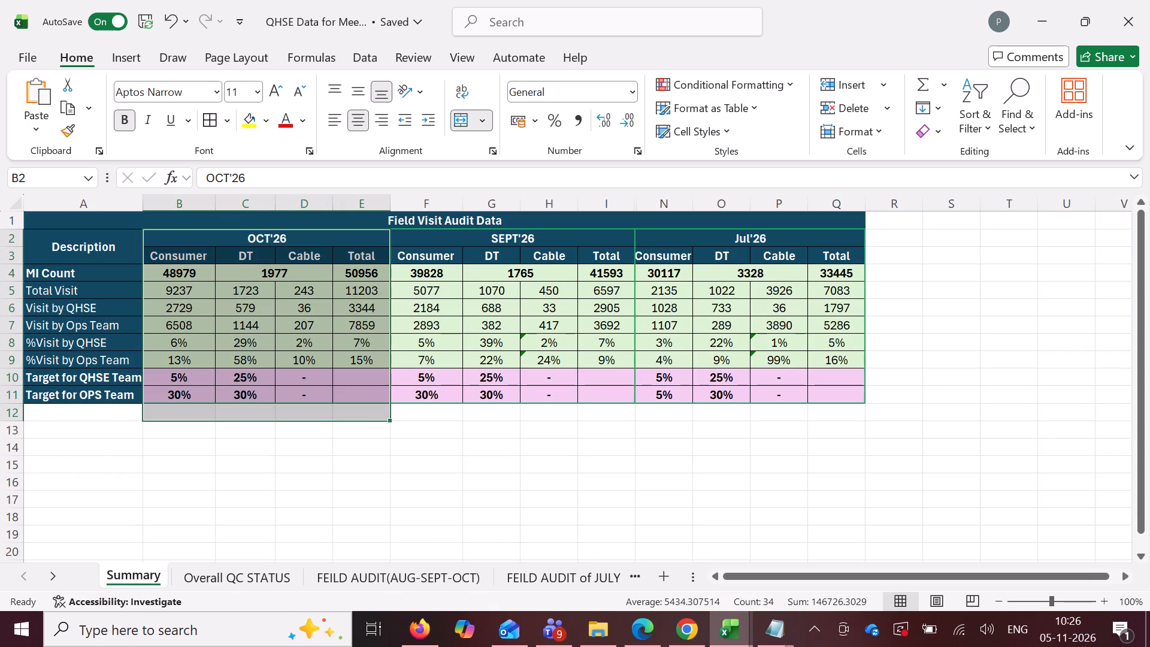
key(shift+Up)
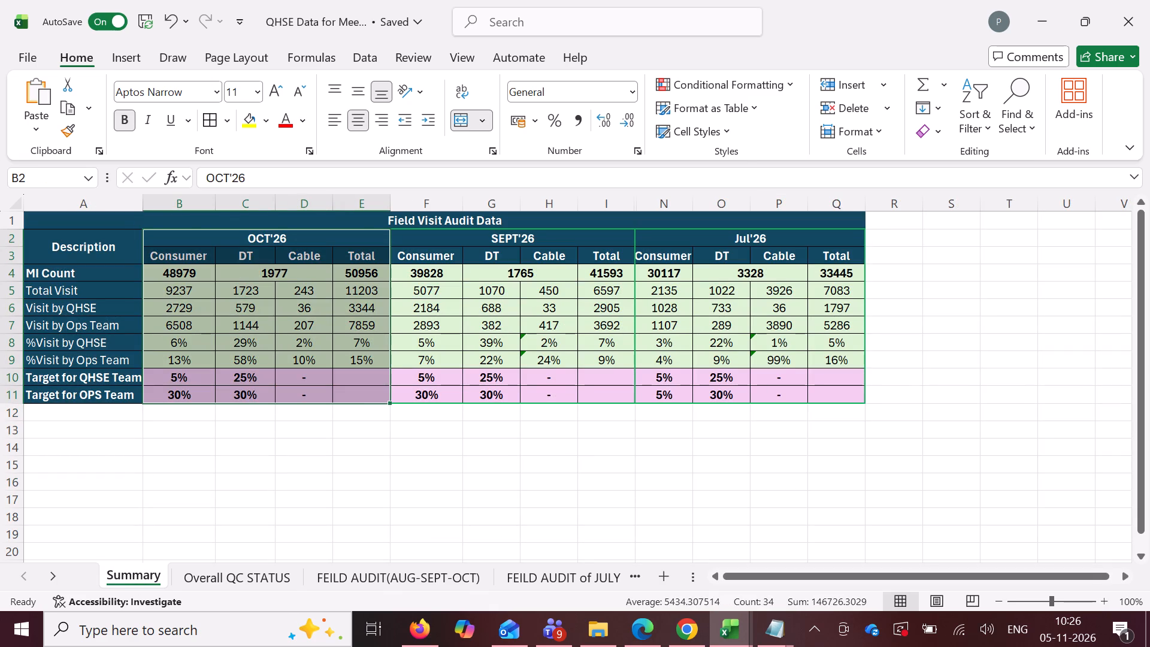
key(ctrl+c)
right_click(293, 235)
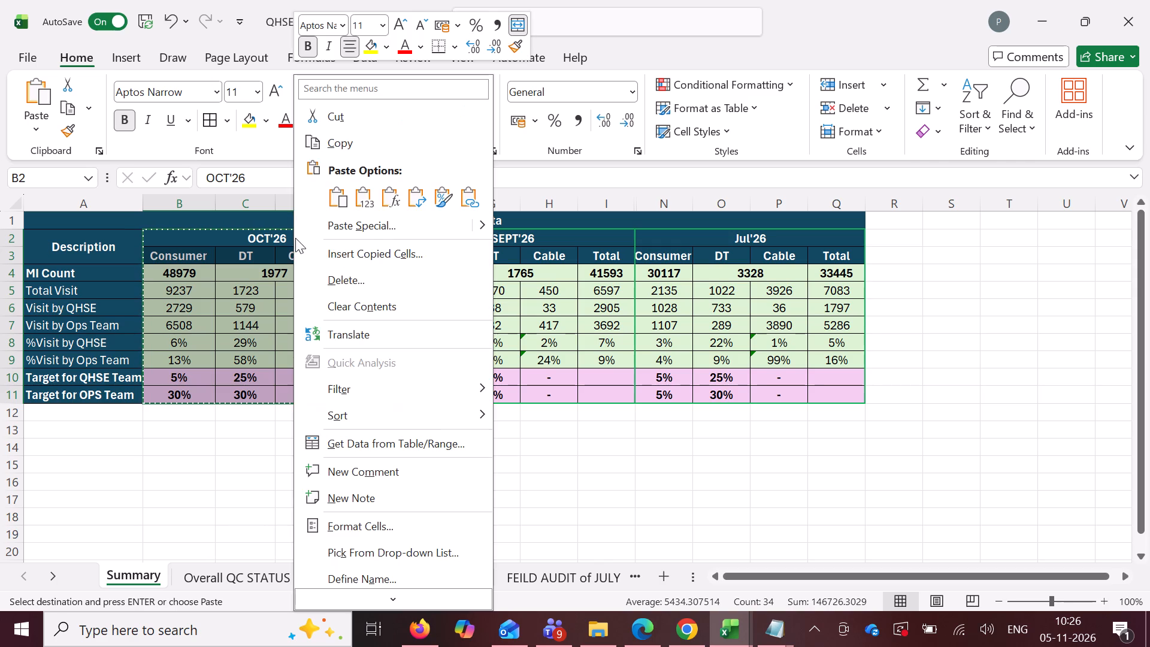
click(374, 253)
click(350, 310)
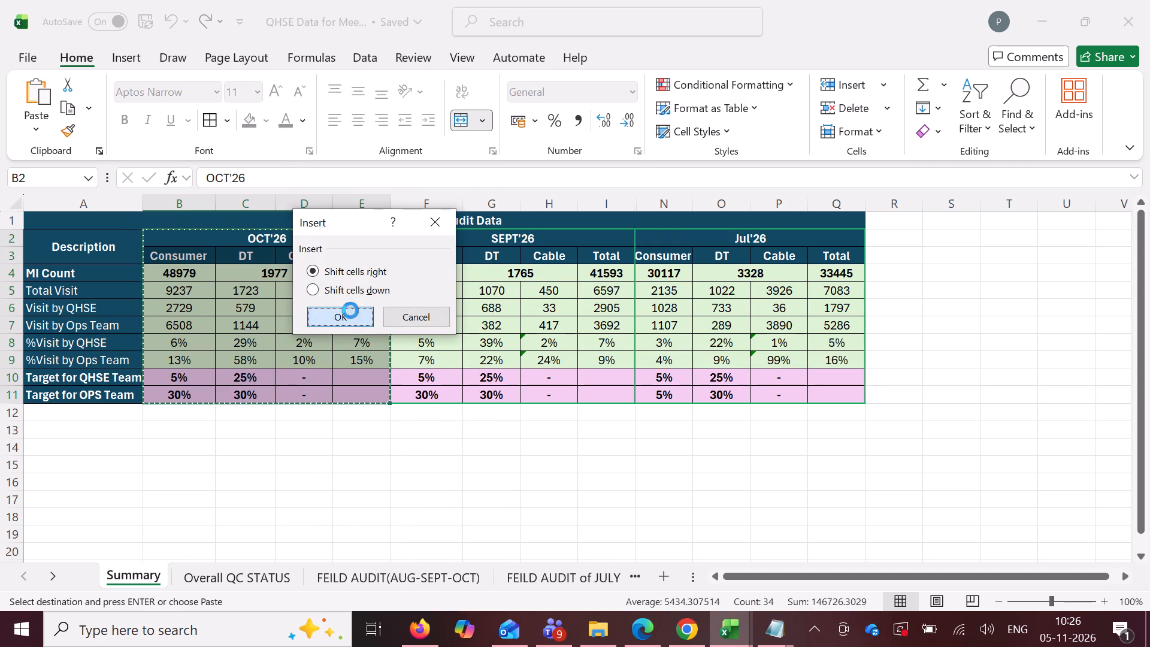
Extend the merged Field Visit Audit Data title across A1:U1 so it spans all month blocks.
drag(523, 221, 795, 216)
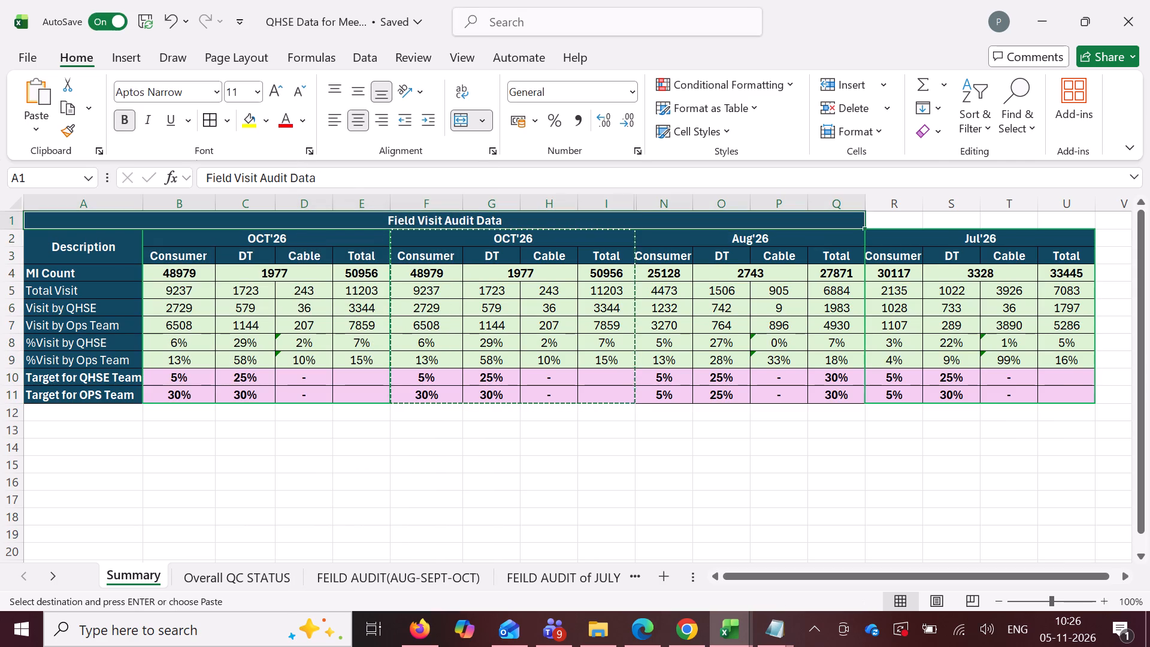
drag(795, 216, 1061, 217)
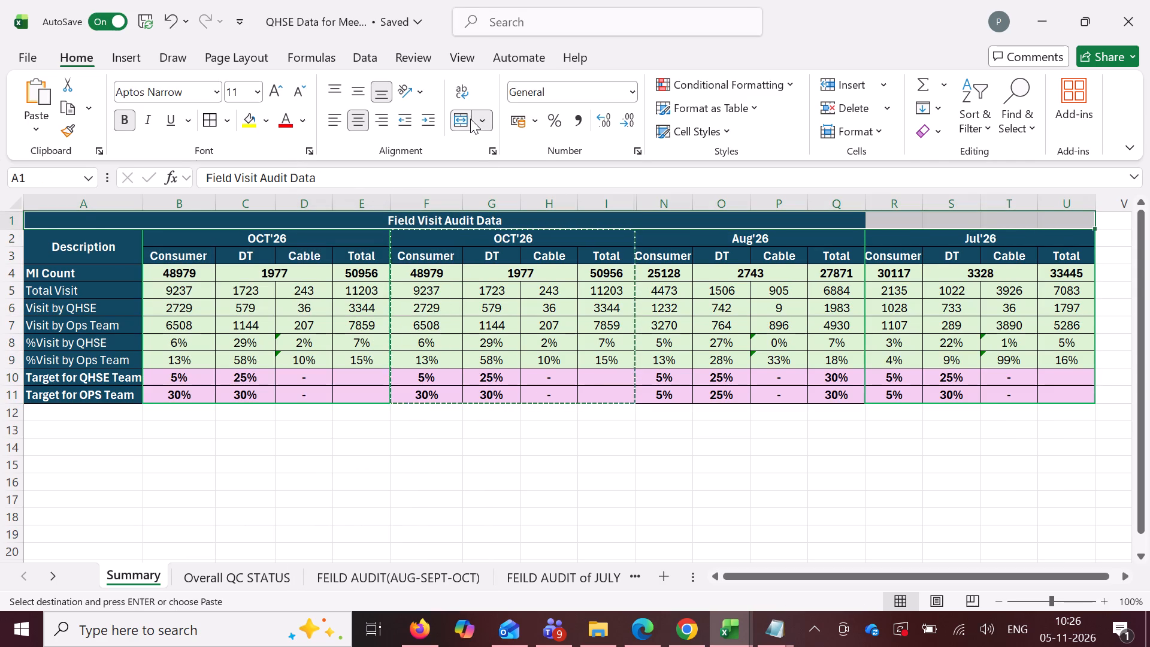
click(468, 120)
click(468, 120)
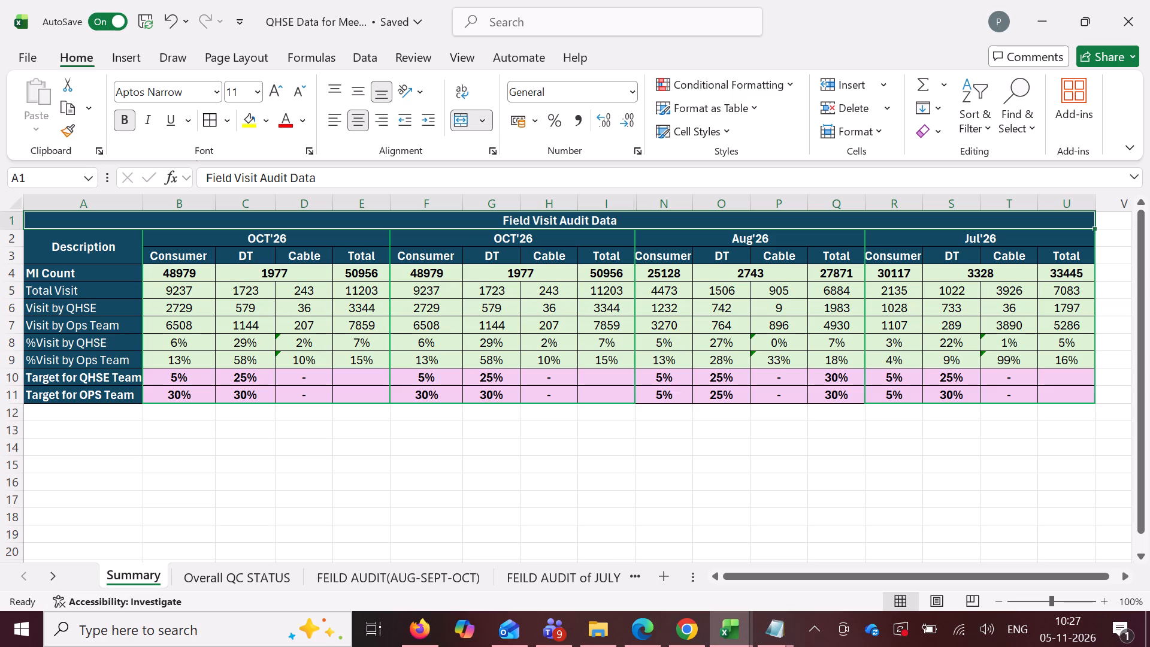
Copy the October cumulative MI + NSC grand total, 5247, from FEILD AUDIT(AUG-SEPT-OCT) and paste its value into Summary B4.
click(184, 271)
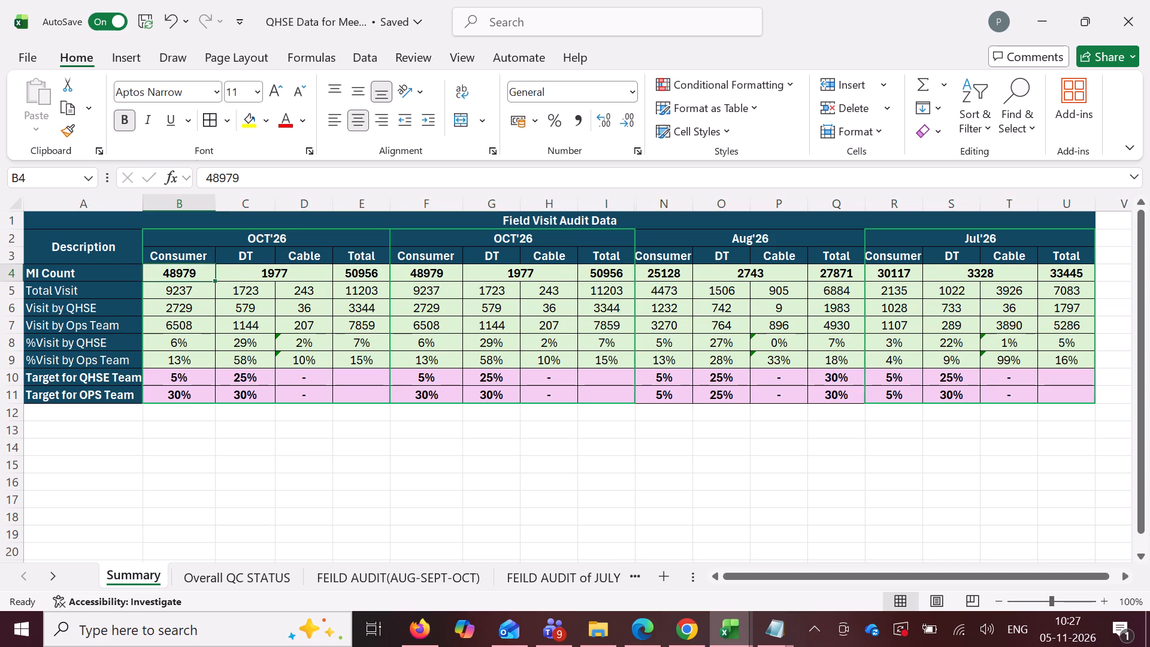
click(389, 579)
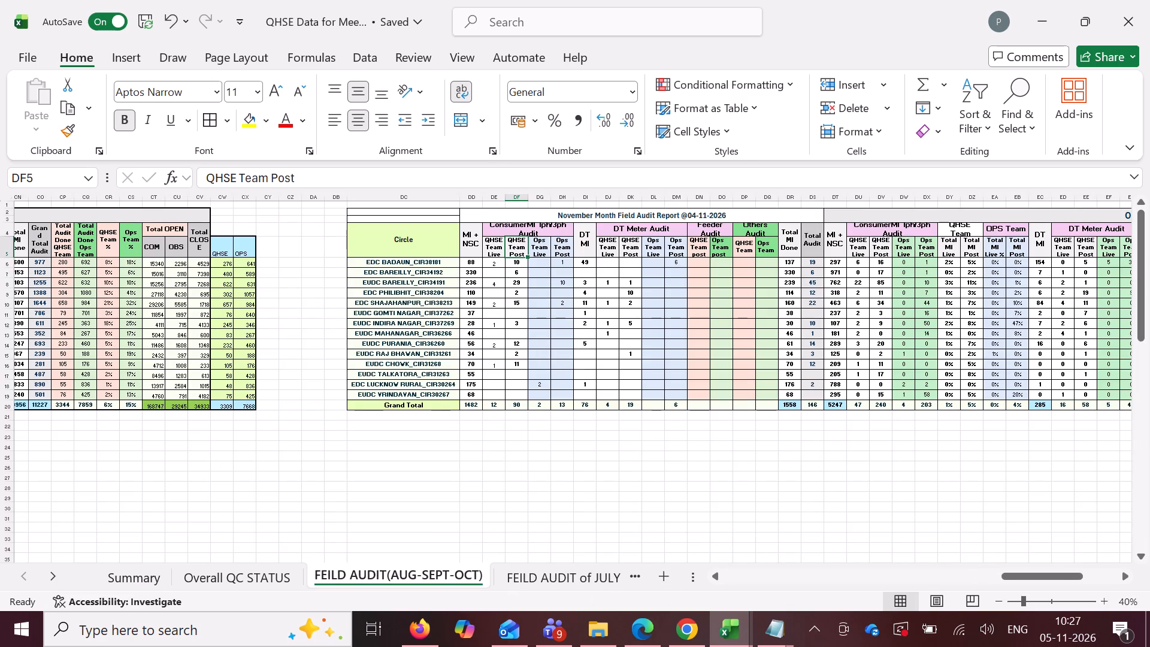
click(471, 404)
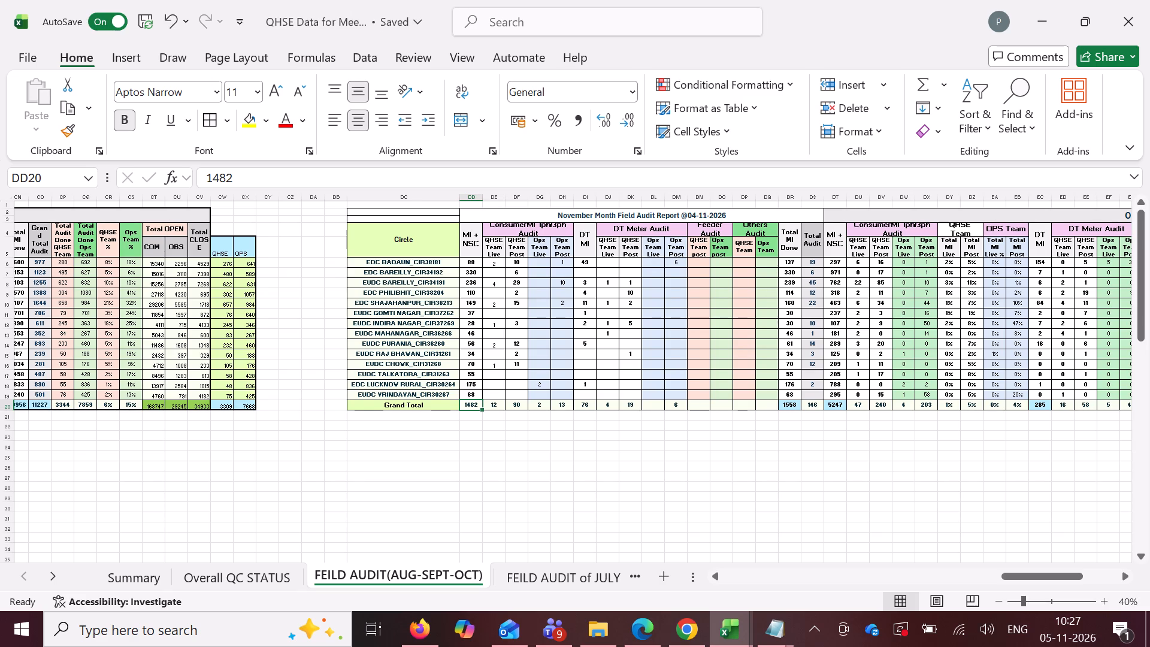
scroll(840, 463, left, 2)
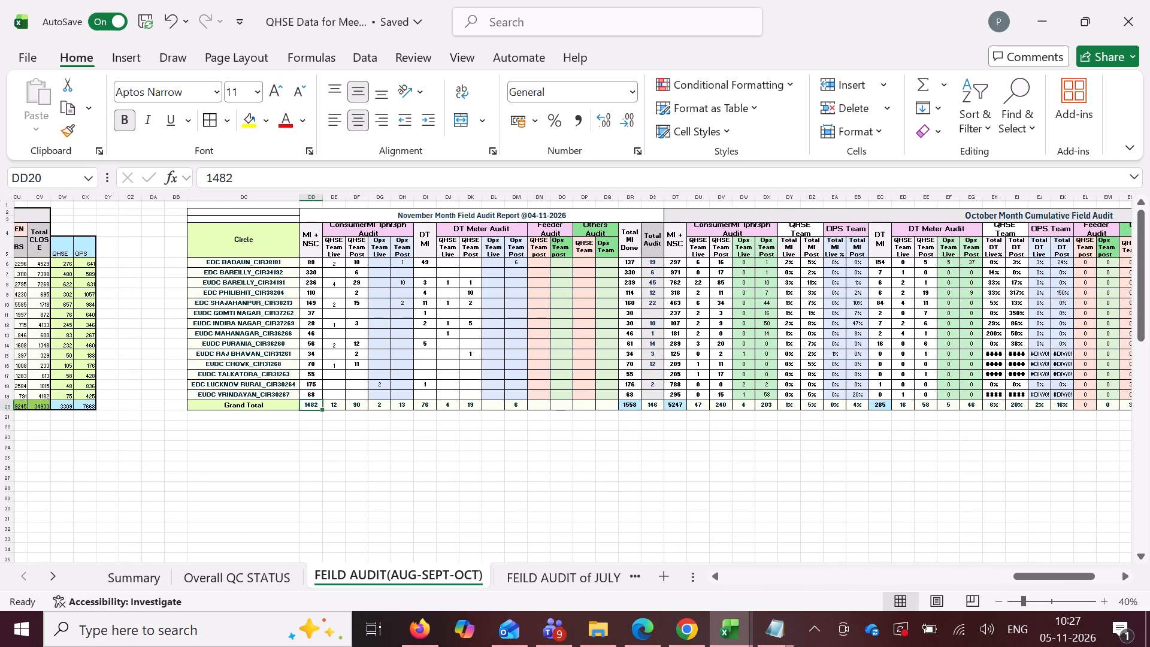
click(678, 403)
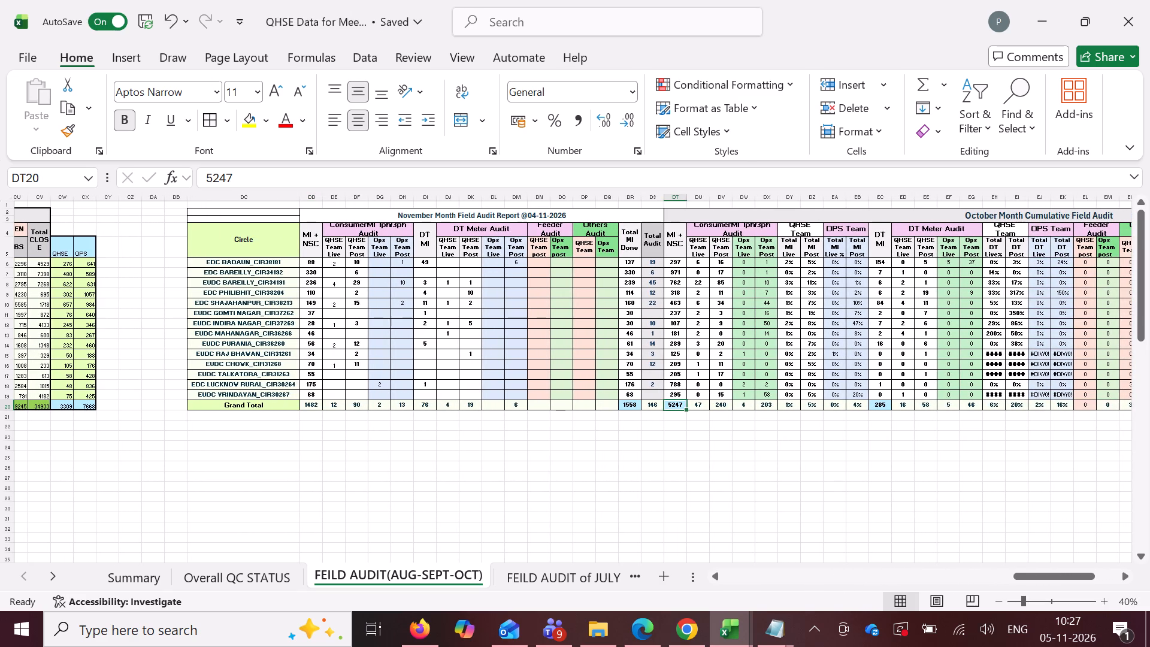
ctrl+click(879, 404)
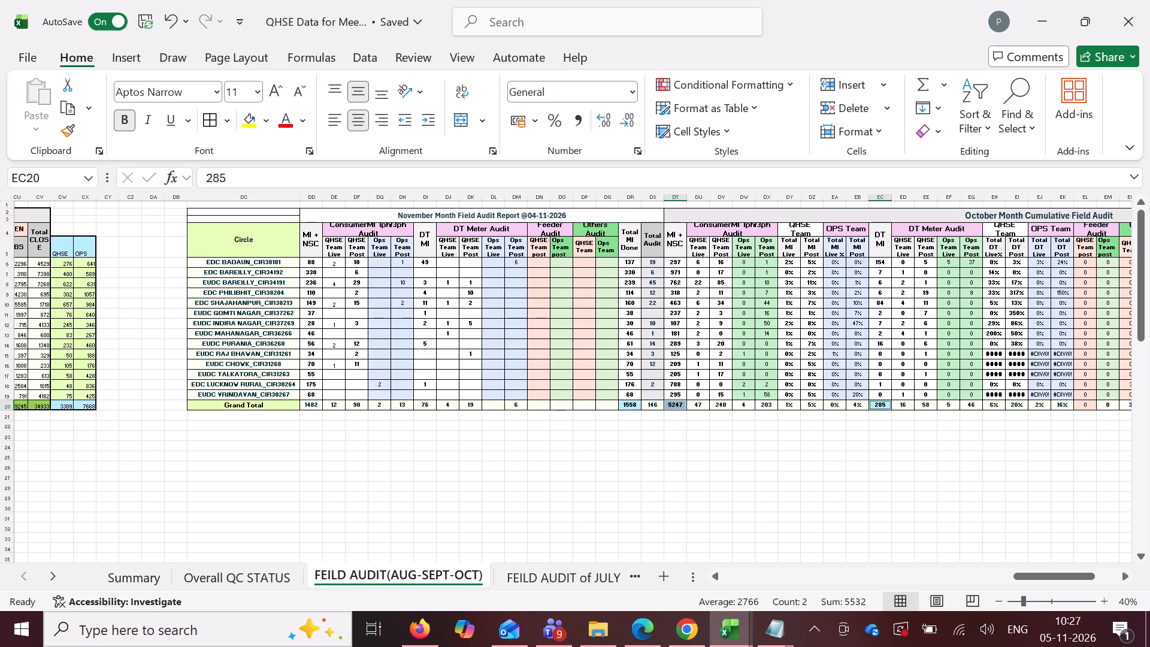
click(675, 404)
key(ctrl+c)
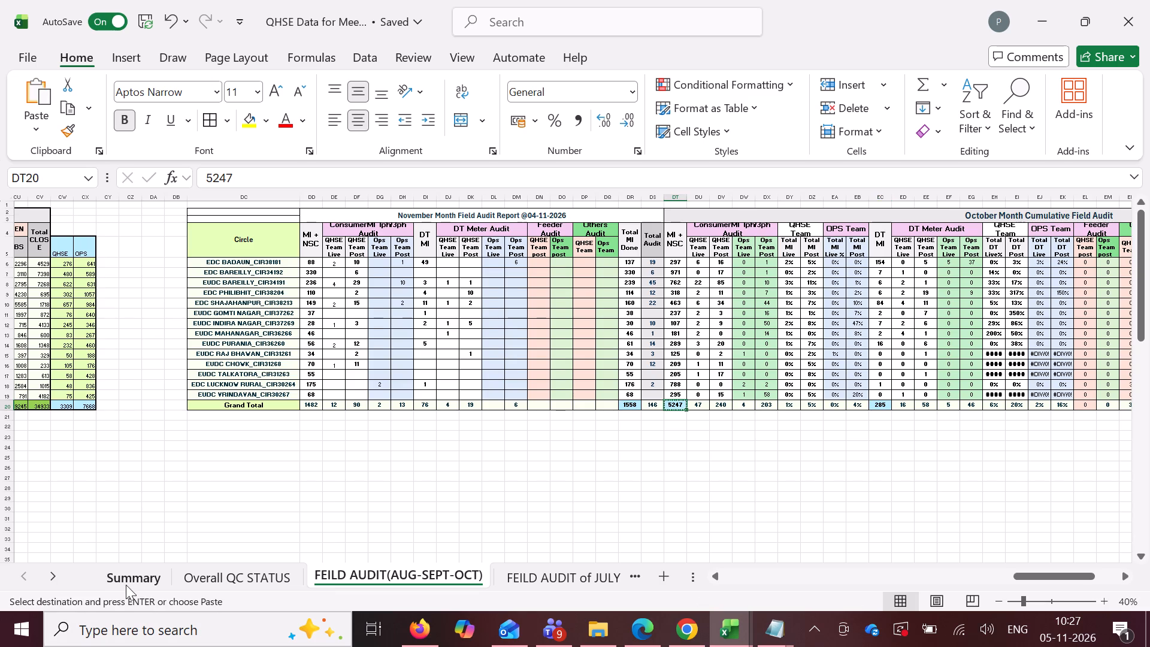
click(132, 583)
click(190, 262)
ctrl+click(192, 276)
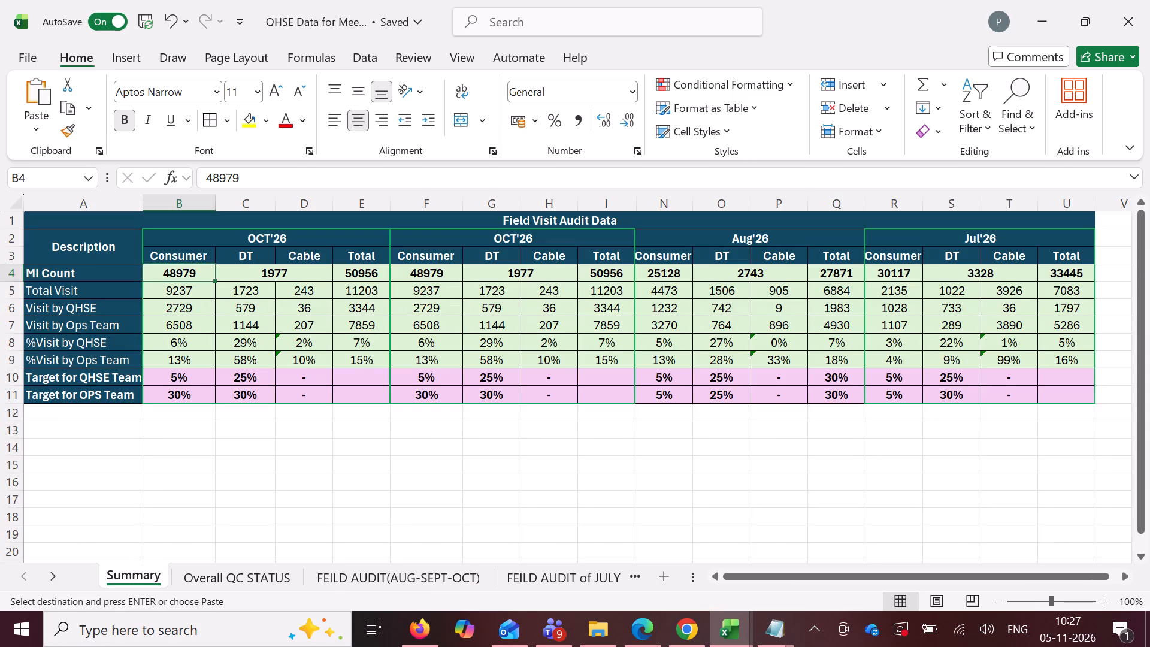
key(ctrl+shift+v)
Set the Cable Total Visit in Summary D5 to 3, using the combined Feeder and Others Audit grand totals of the cumulative table.
click(222, 578)
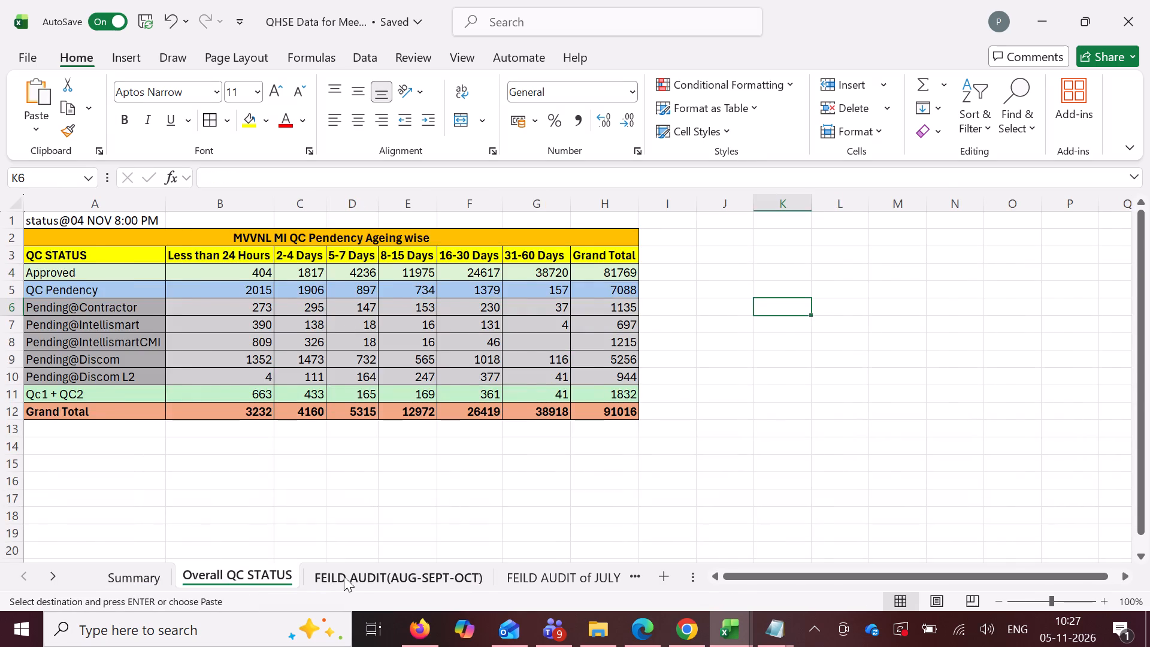
click(344, 576)
click(883, 401)
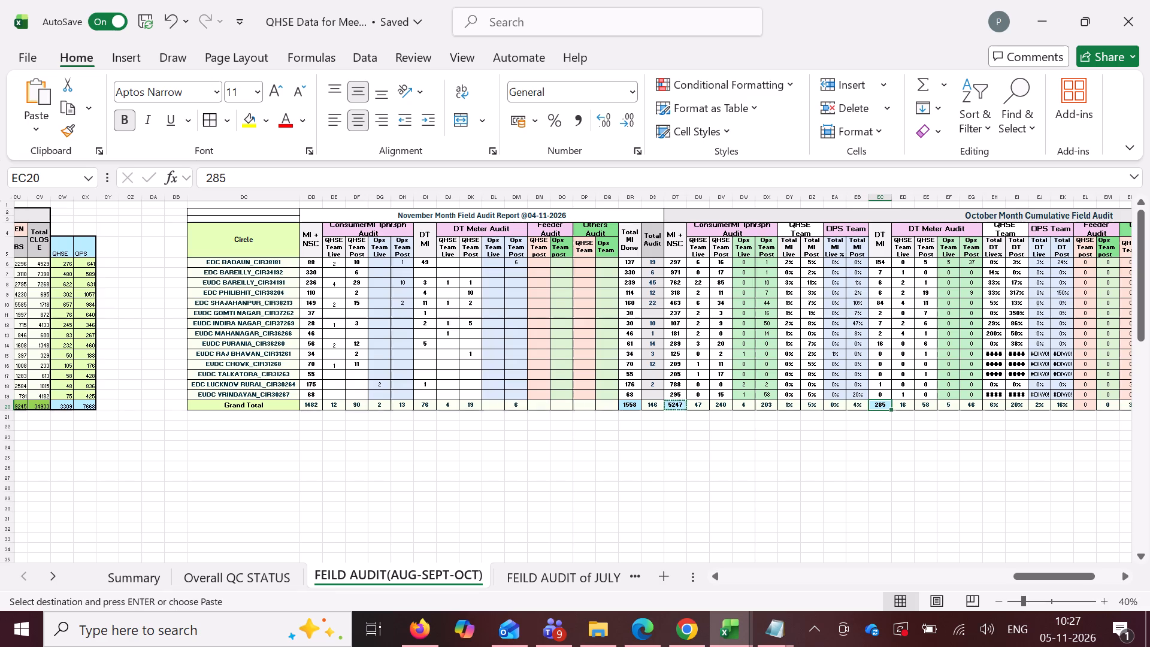
scroll(1067, 442, left, 1)
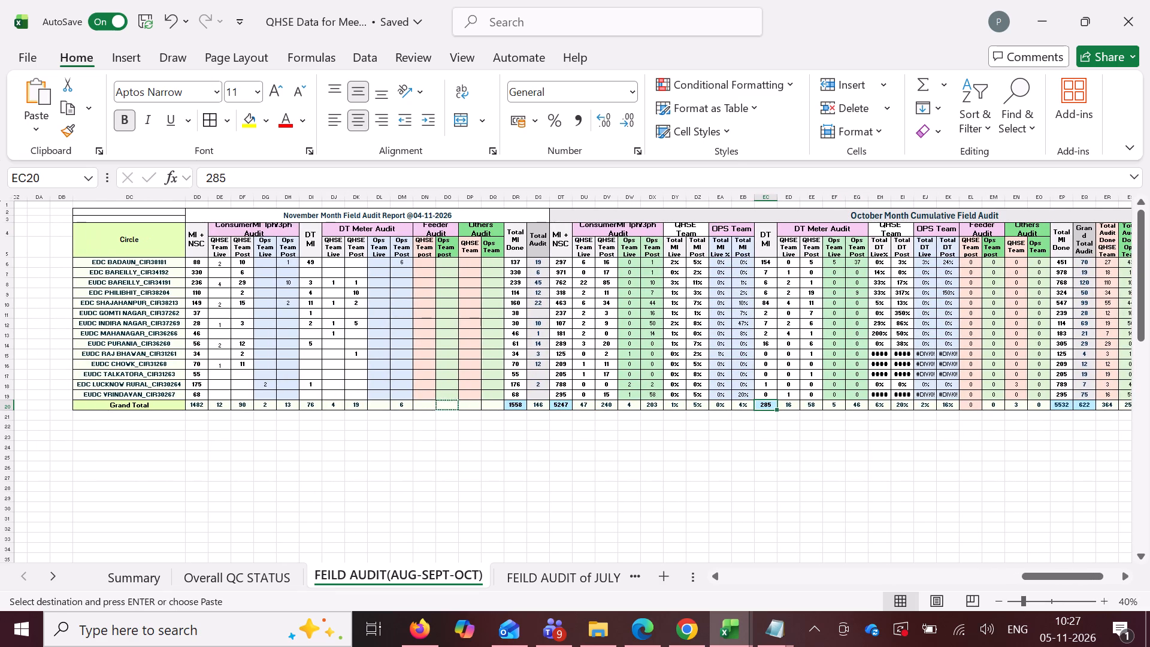
drag(977, 404, 978, 404)
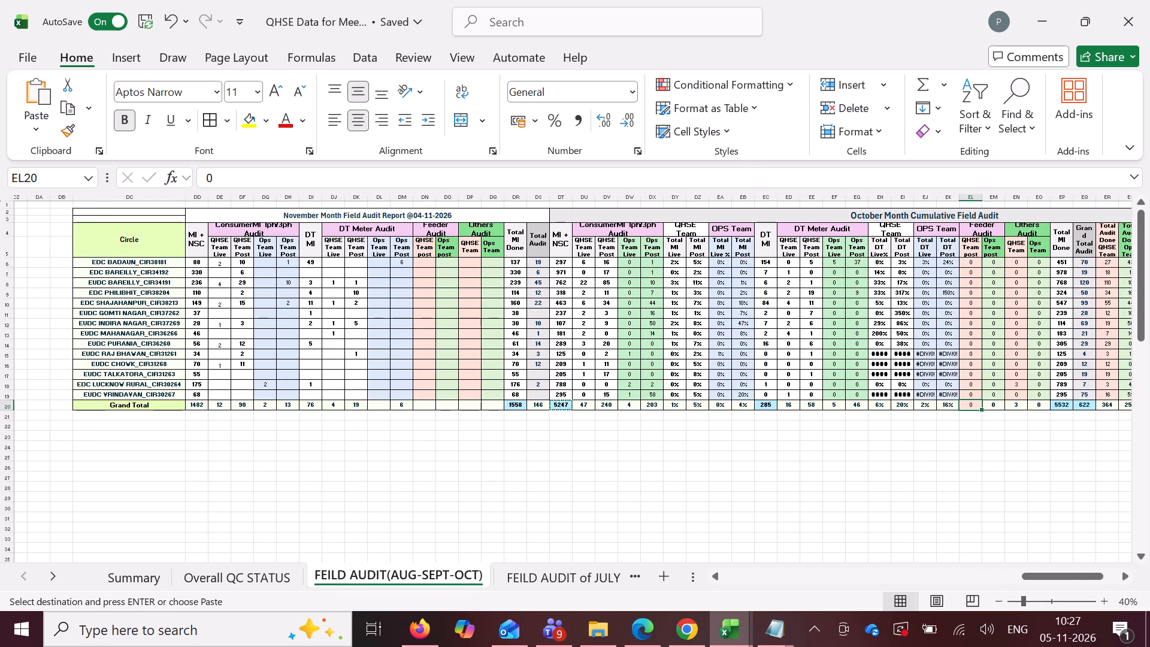
drag(978, 404, 1040, 406)
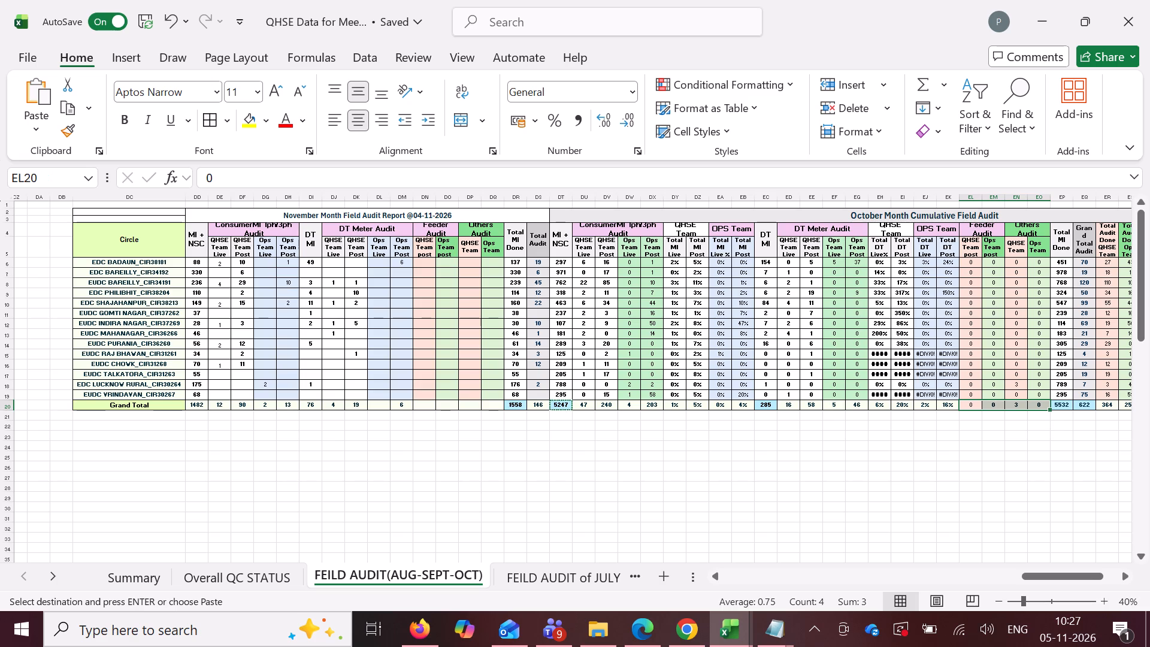
click(164, 585)
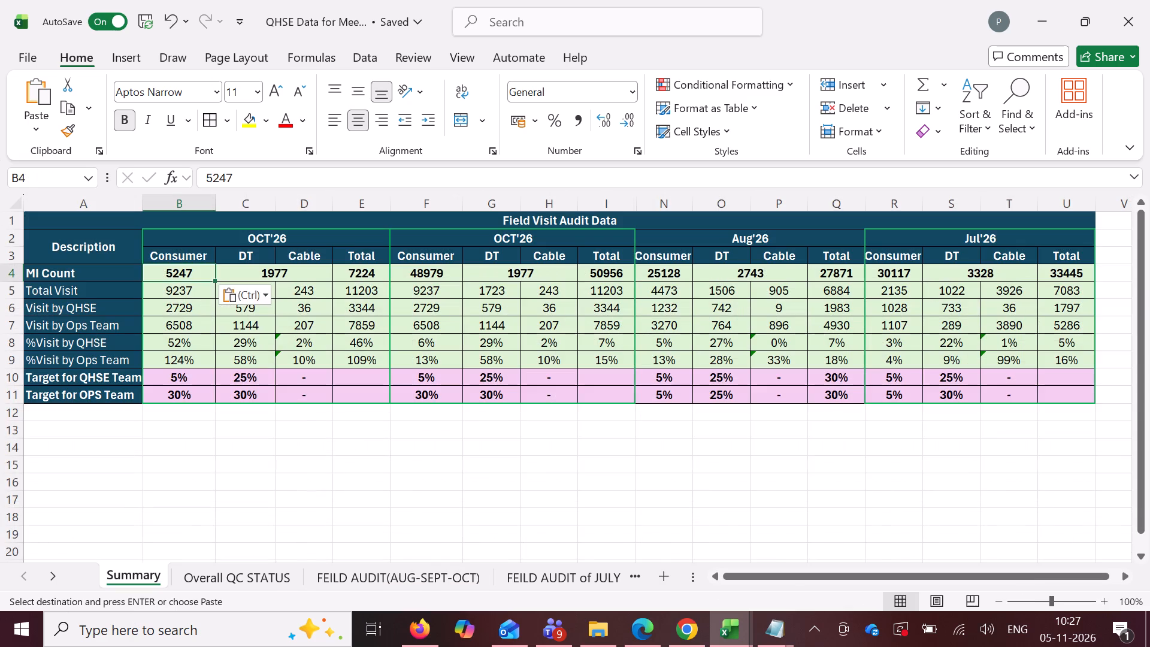
click(311, 290)
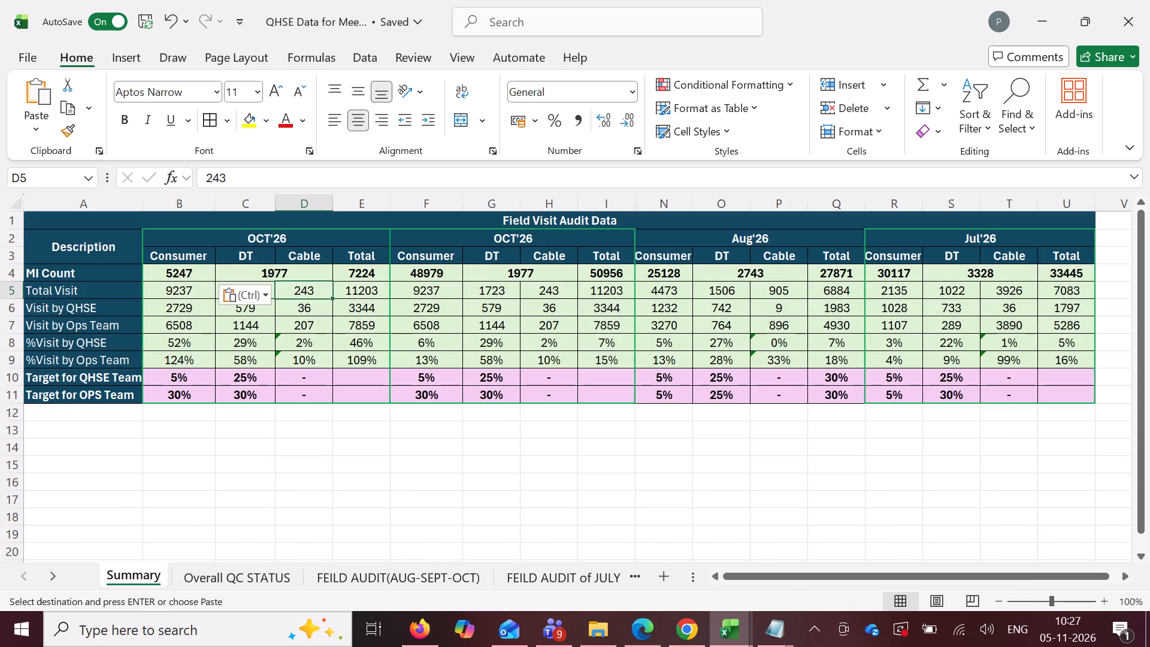
key(3)
click(241, 291)
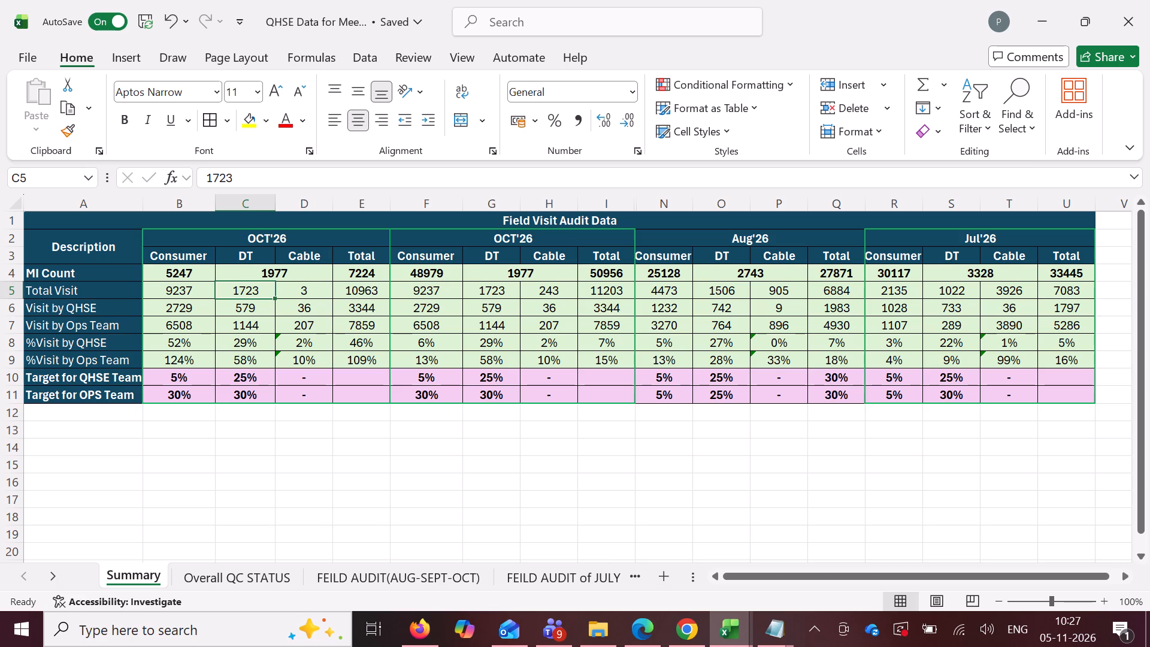
Set the merged DT and Cable MI Count in Summary C4 to 288, combining the cumulative DT MI, Feeder and Others Audit grand totals.
click(285, 273)
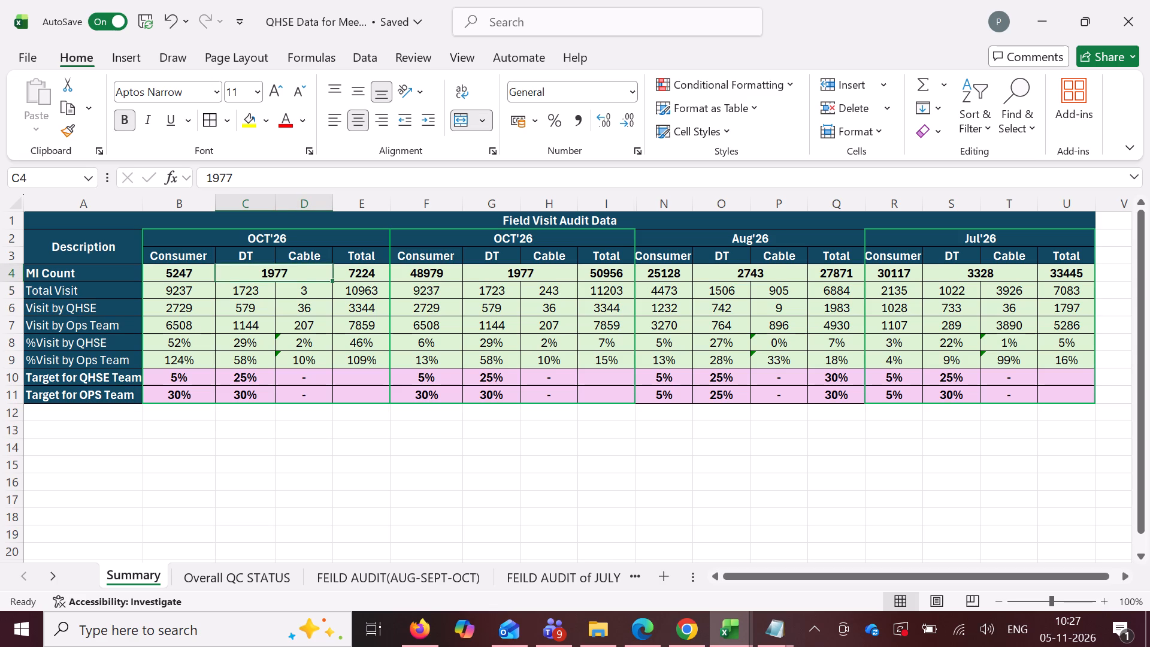
click(271, 570)
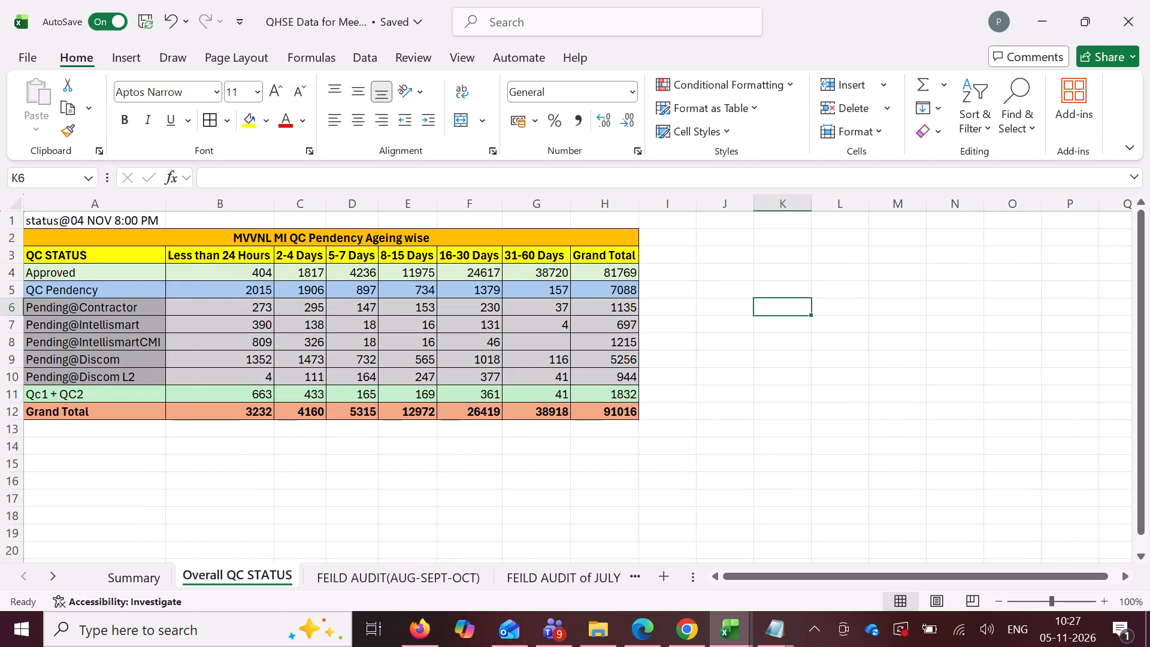
click(423, 575)
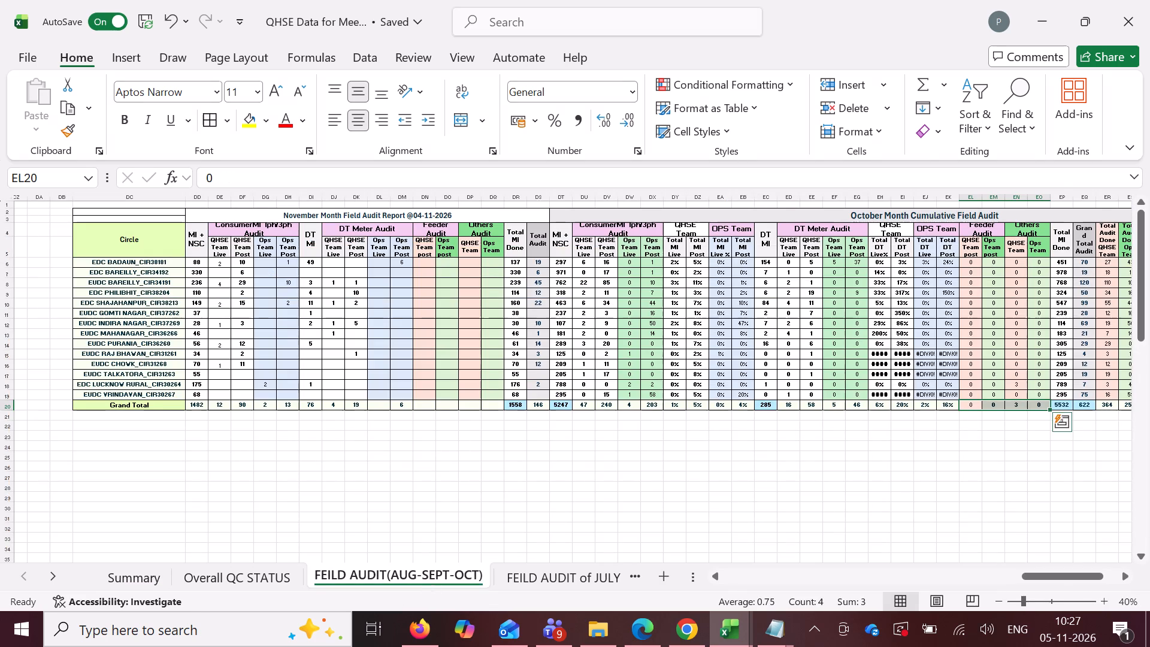
click(764, 393)
click(773, 403)
click(770, 405)
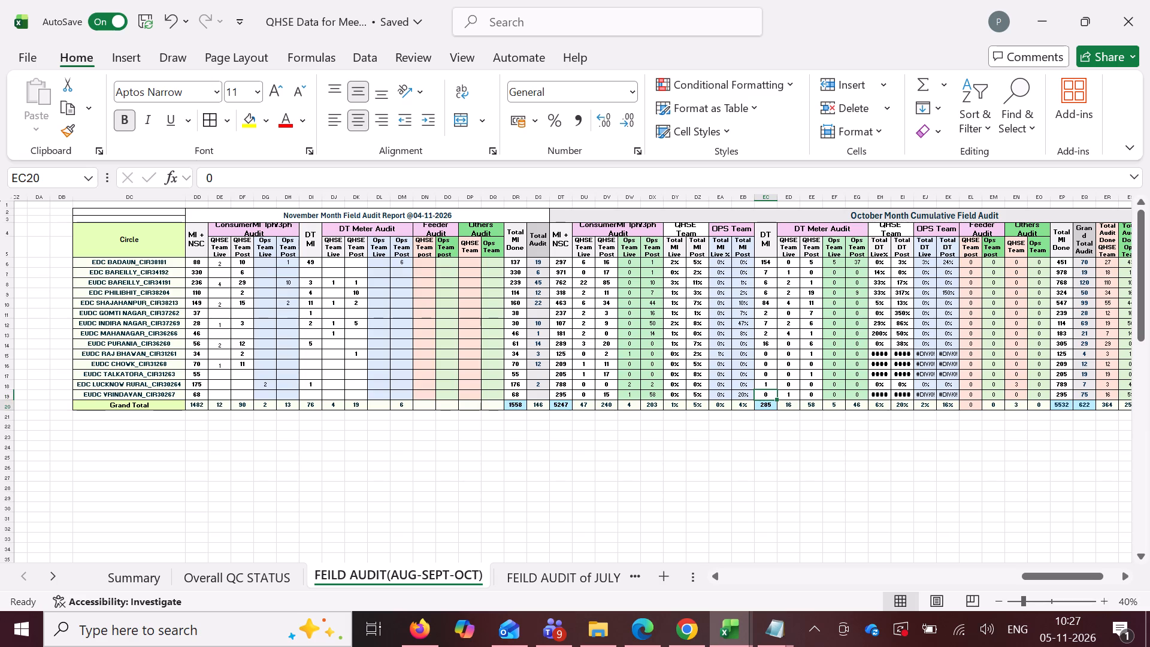
scroll(1064, 427, left, 2)
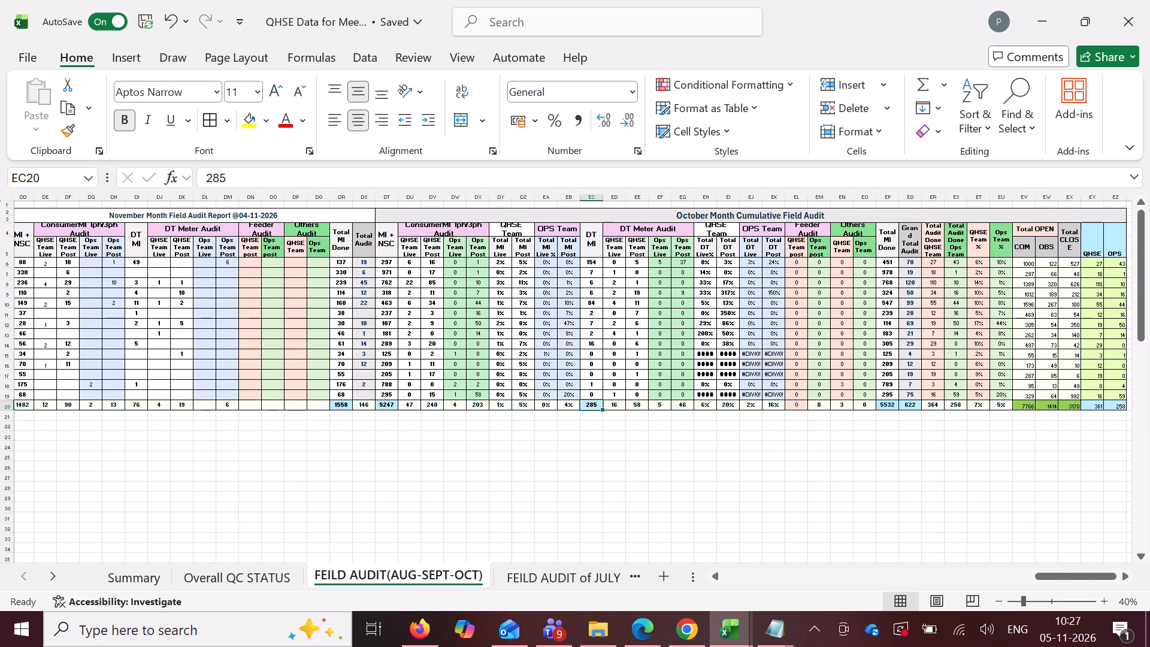
ctrl+drag(795, 405, 864, 404)
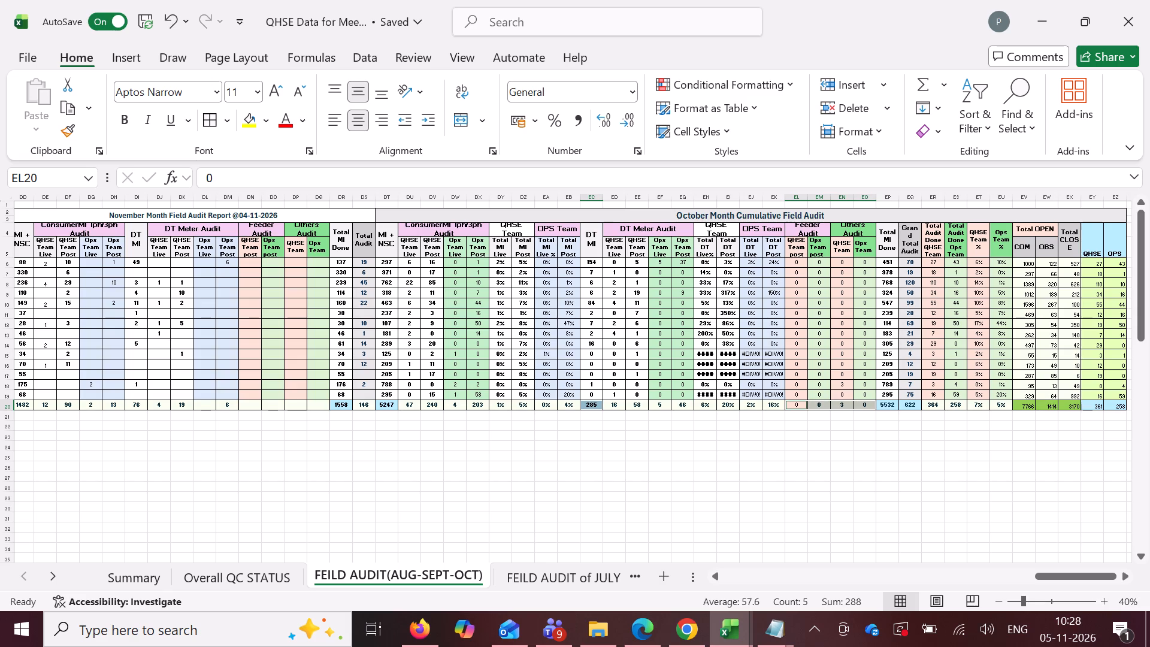
click(122, 577)
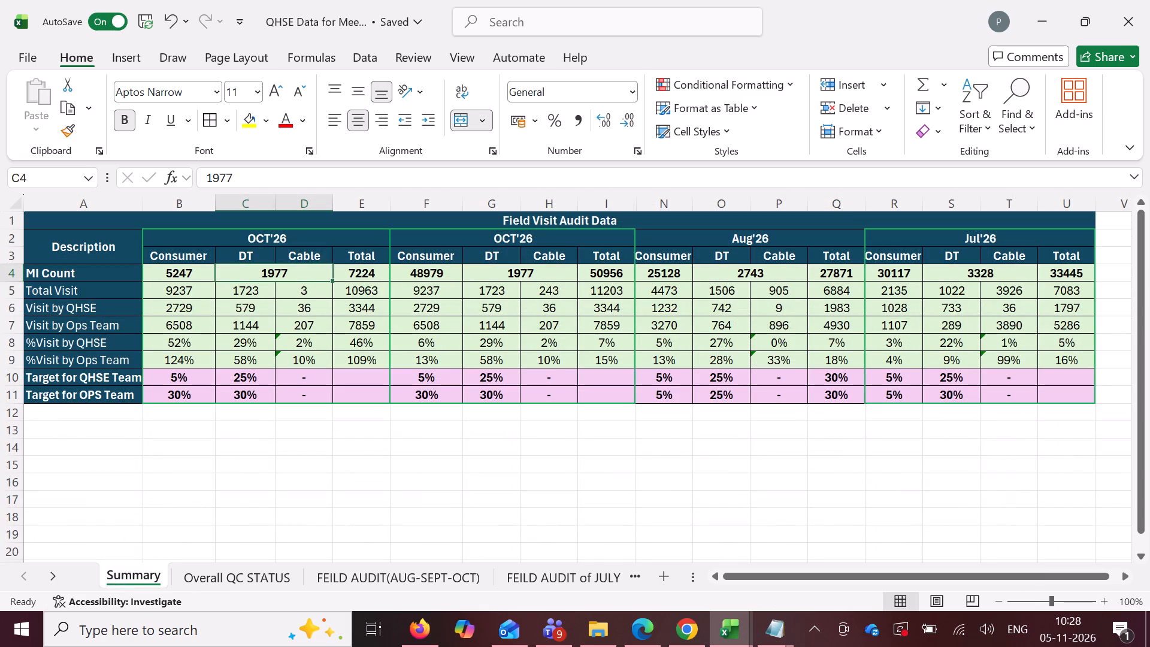
key(2)
text(88)
click(343, 488)
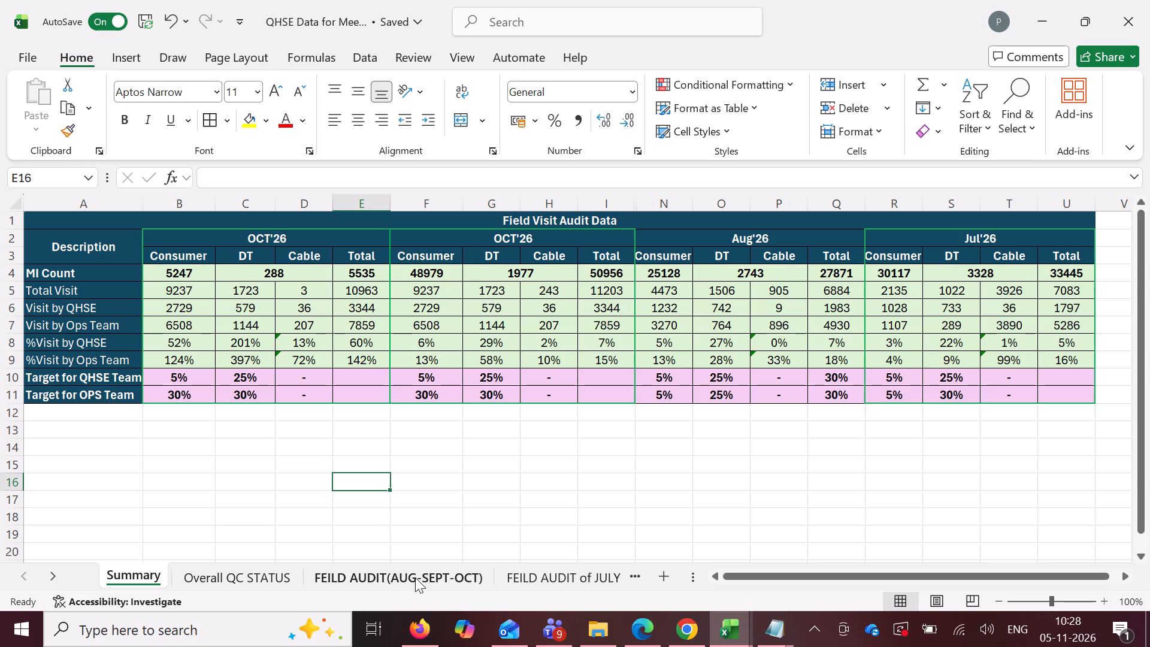
Set the Consumer Total Visit in Summary B5 to 494, using the combined October cumulative Consumer Audit grand totals in FEILD AUDIT(AUG-SEPT-OCT).
click(268, 575)
click(348, 582)
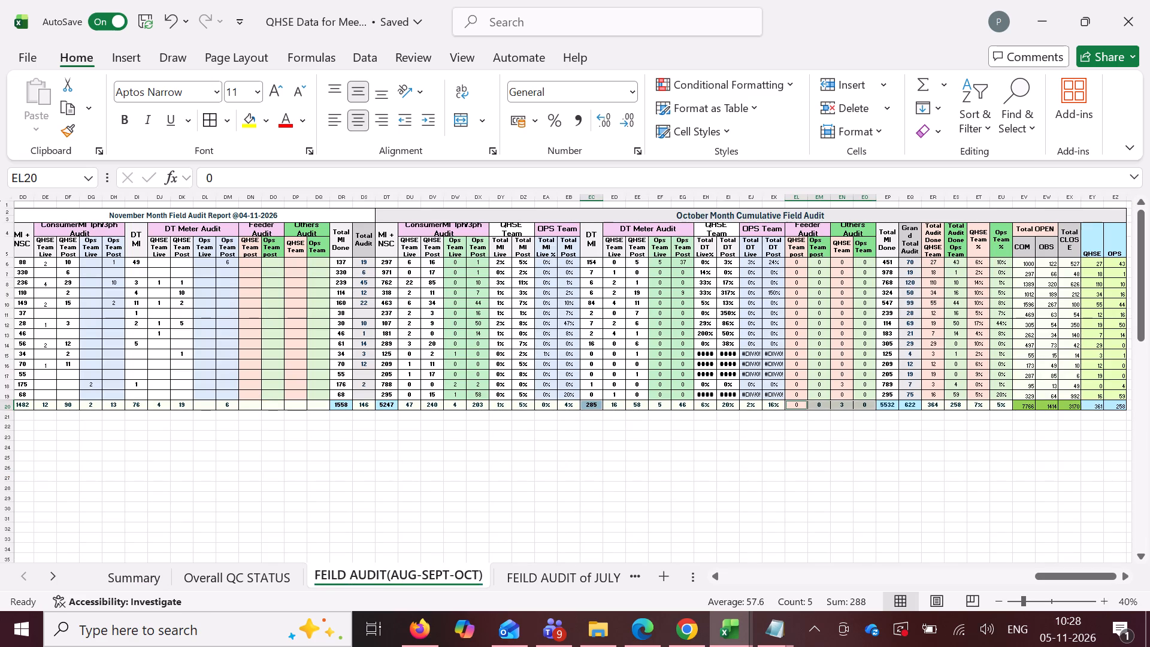
drag(410, 407, 479, 402)
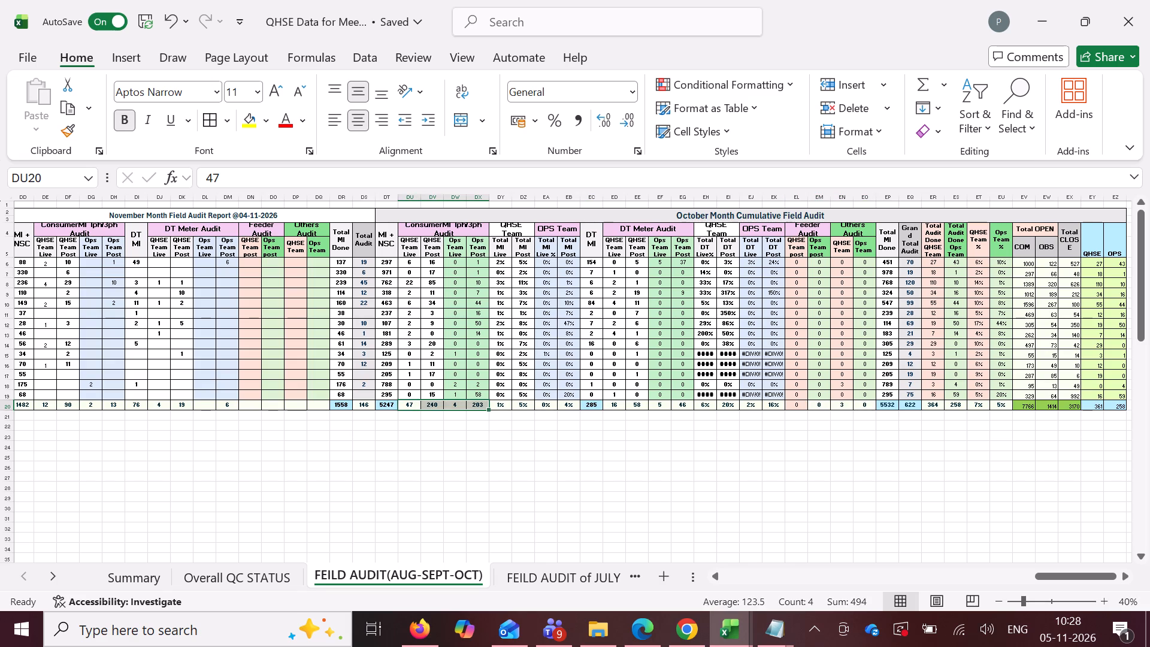
ctrl+drag(615, 405, 678, 411)
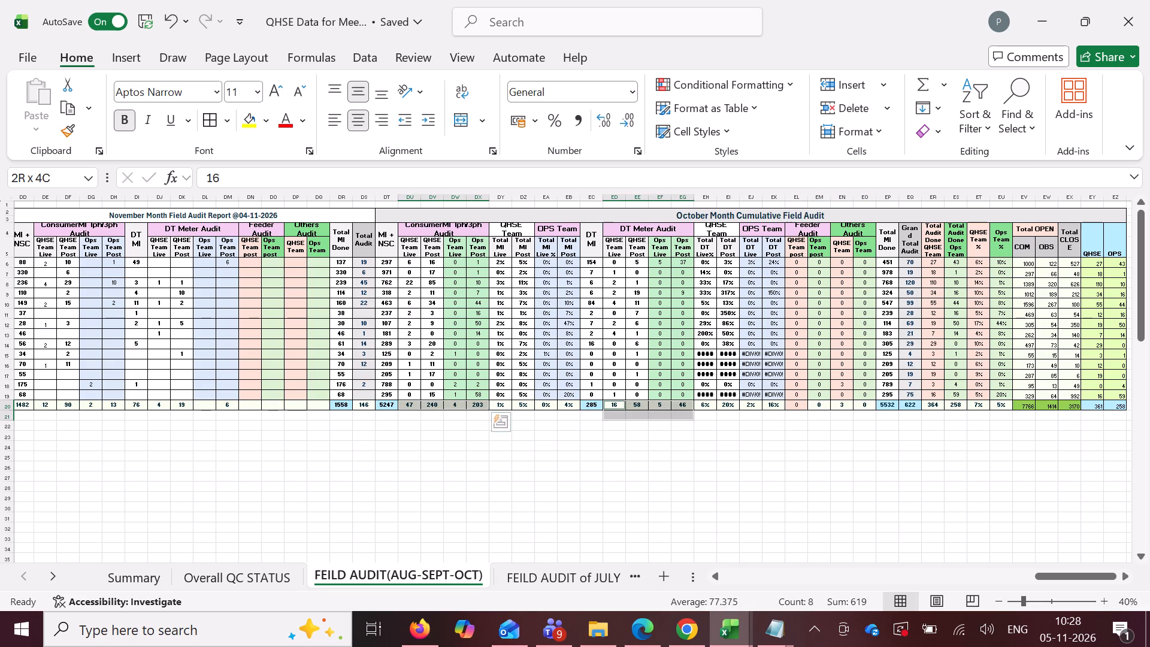
ctrl+drag(678, 411, 680, 403)
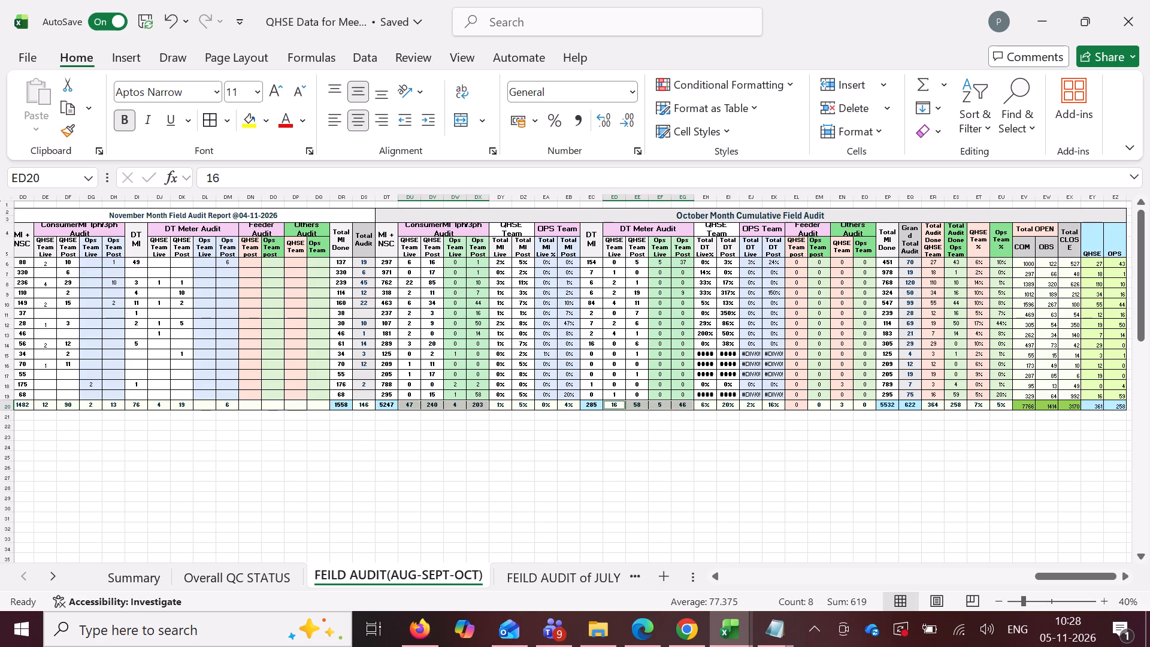
ctrl+drag(617, 404, 686, 409)
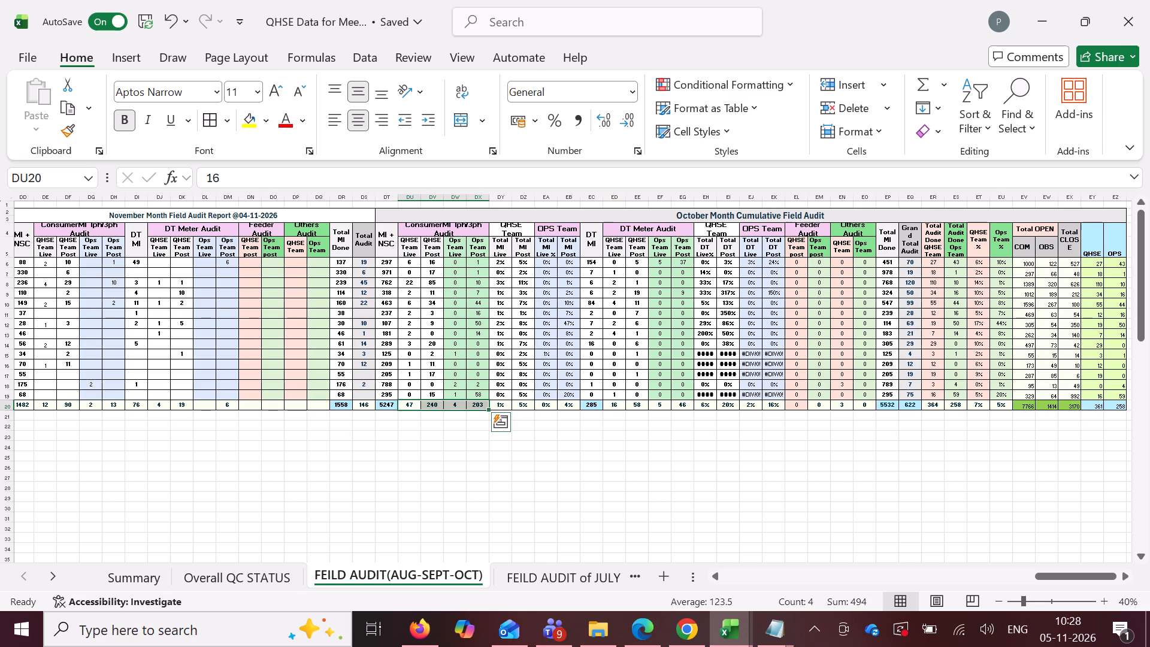
drag(613, 405, 675, 406)
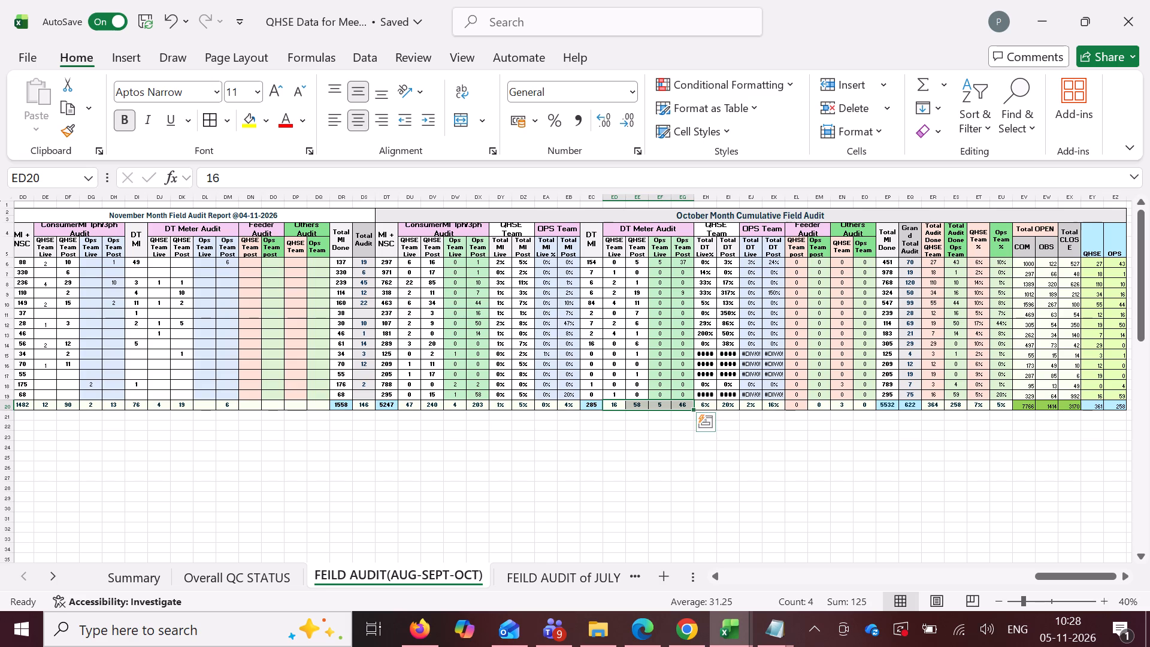
click(131, 570)
click(201, 292)
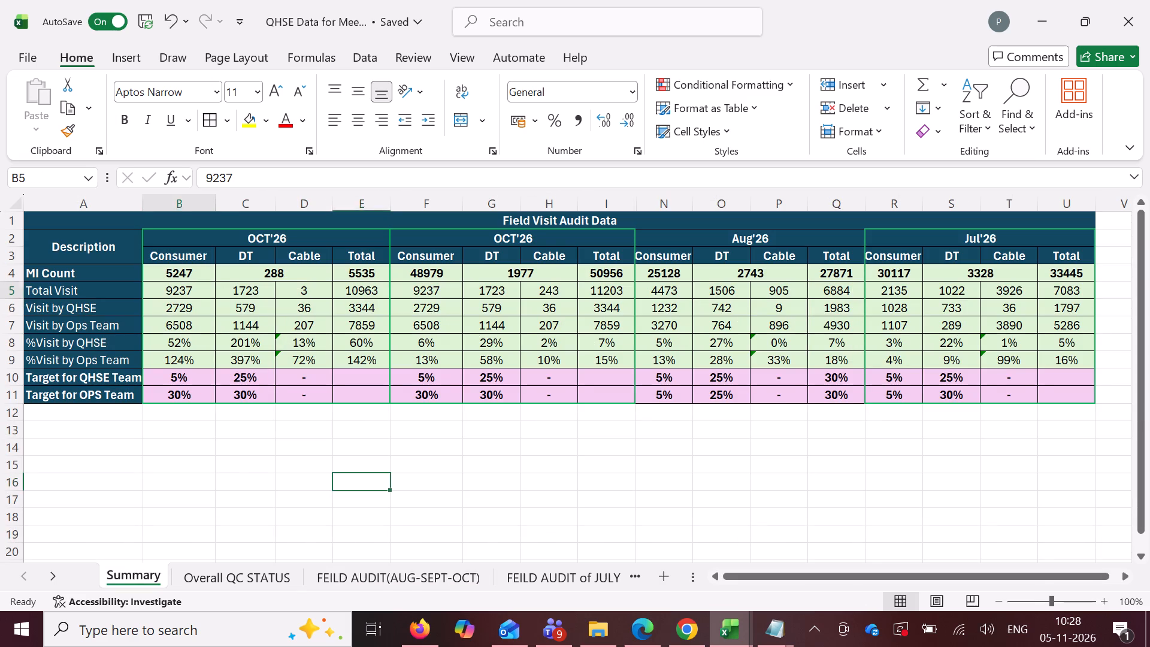
key(4)
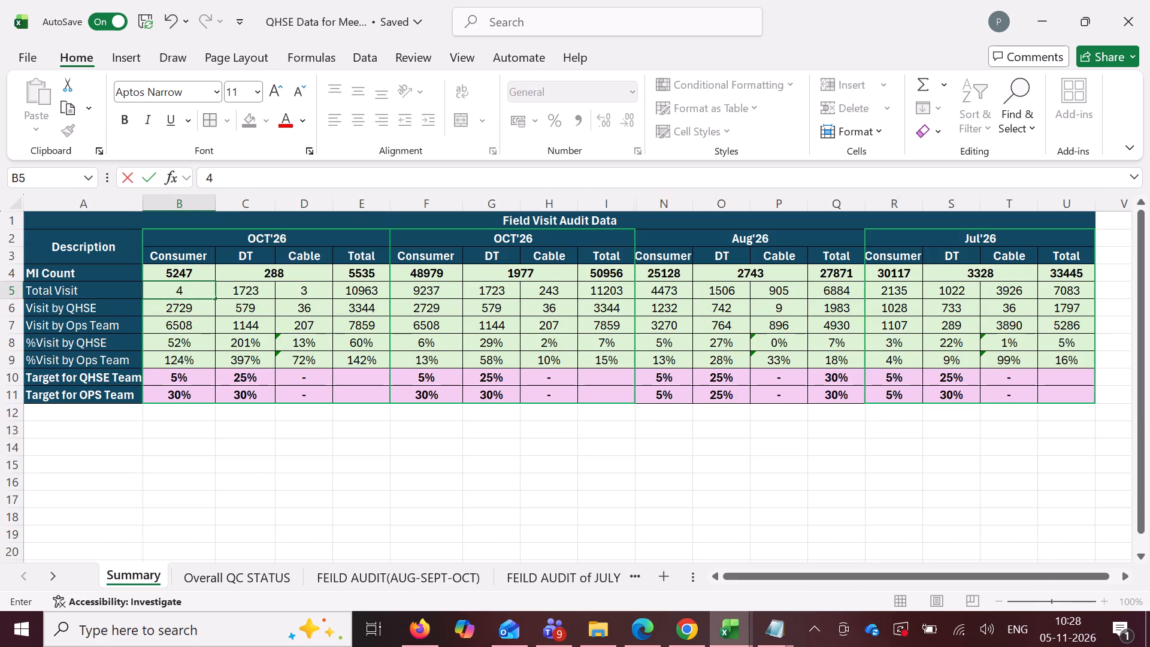
key(9)
drag(231, 597, 162, 614)
key(4)
Set the DT Total Visit in Summary C5 to 125, the combined cumulative DT Meter Audit grand total.
click(264, 292)
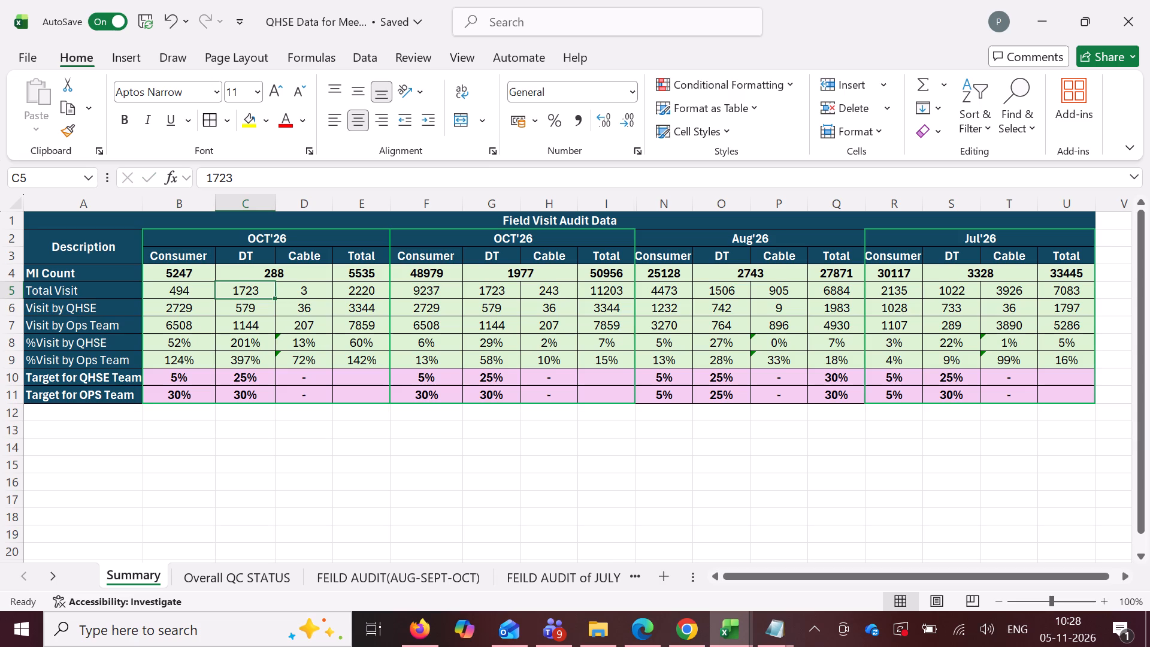
key(1)
text(25)
click(258, 428)
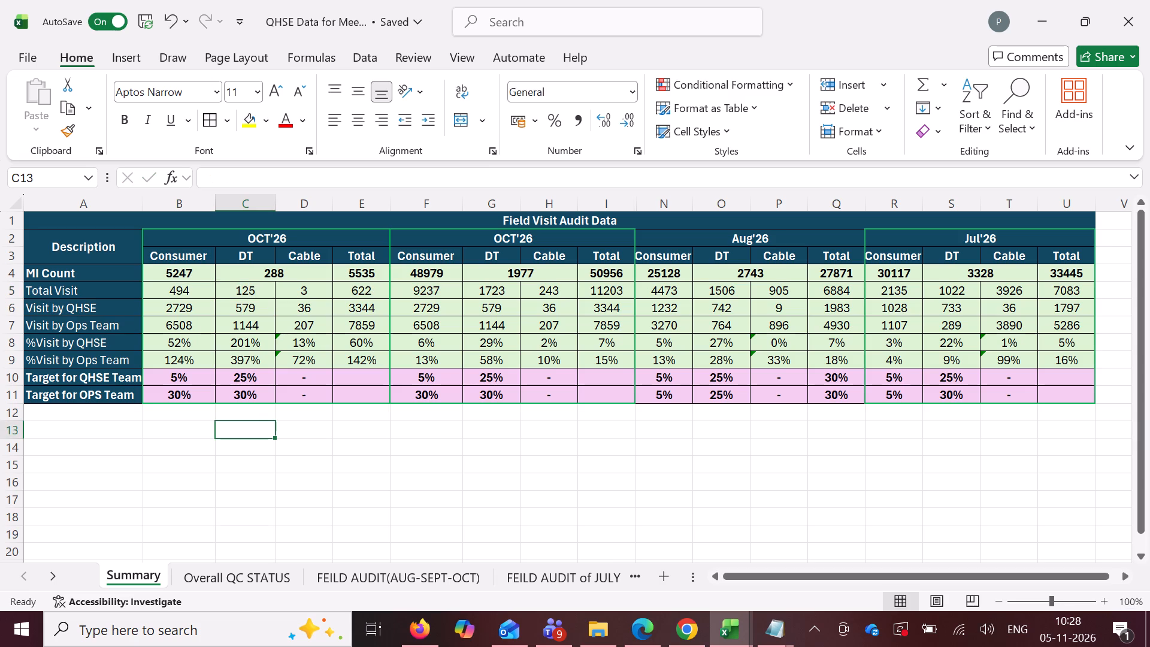
Fill the Consumer visits from the cumulative team totals: Visit by QHSE in Summary B6 as 287 and Visit by Ops Team in B7 as 207.
click(370, 584)
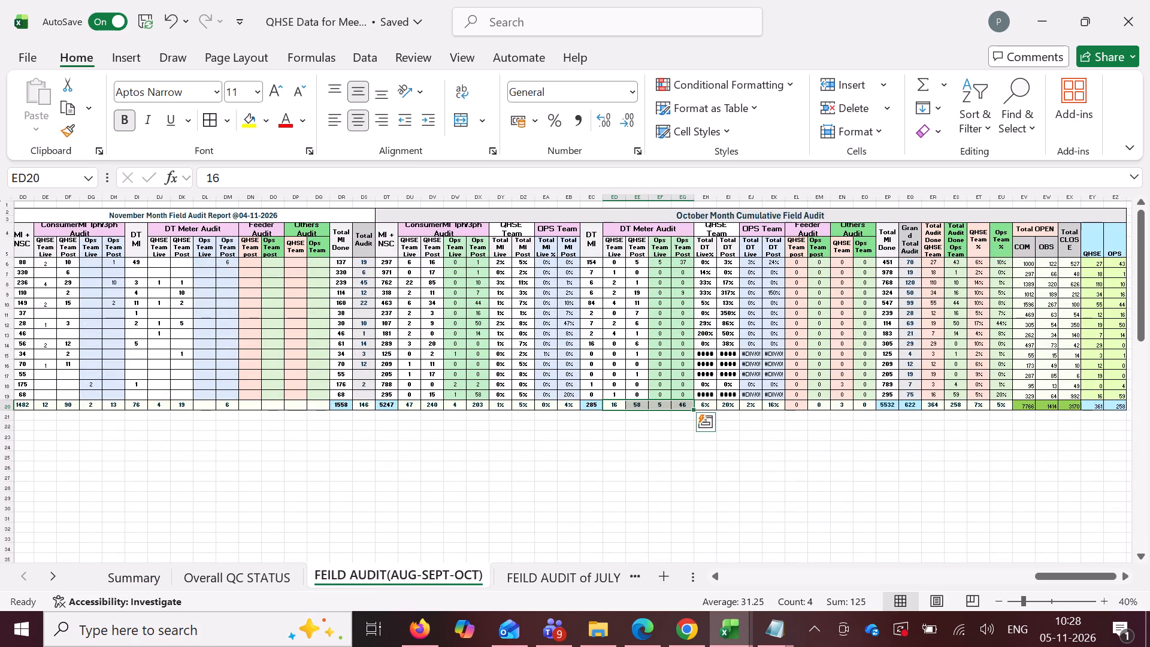
click(403, 406)
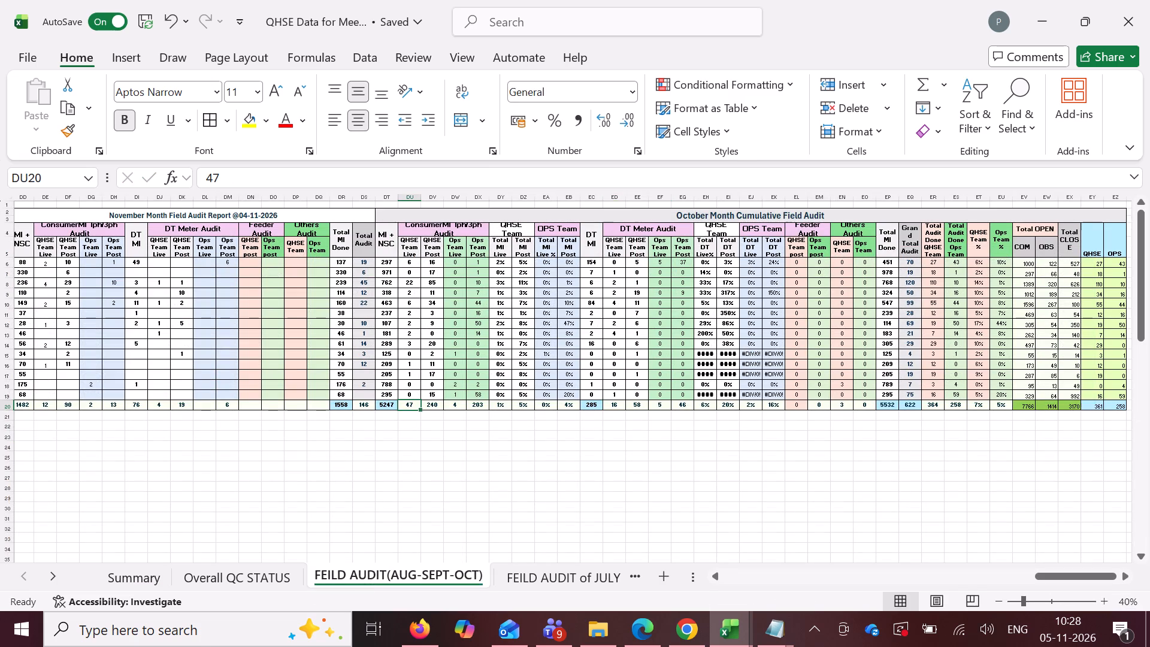
ctrl+click(452, 406)
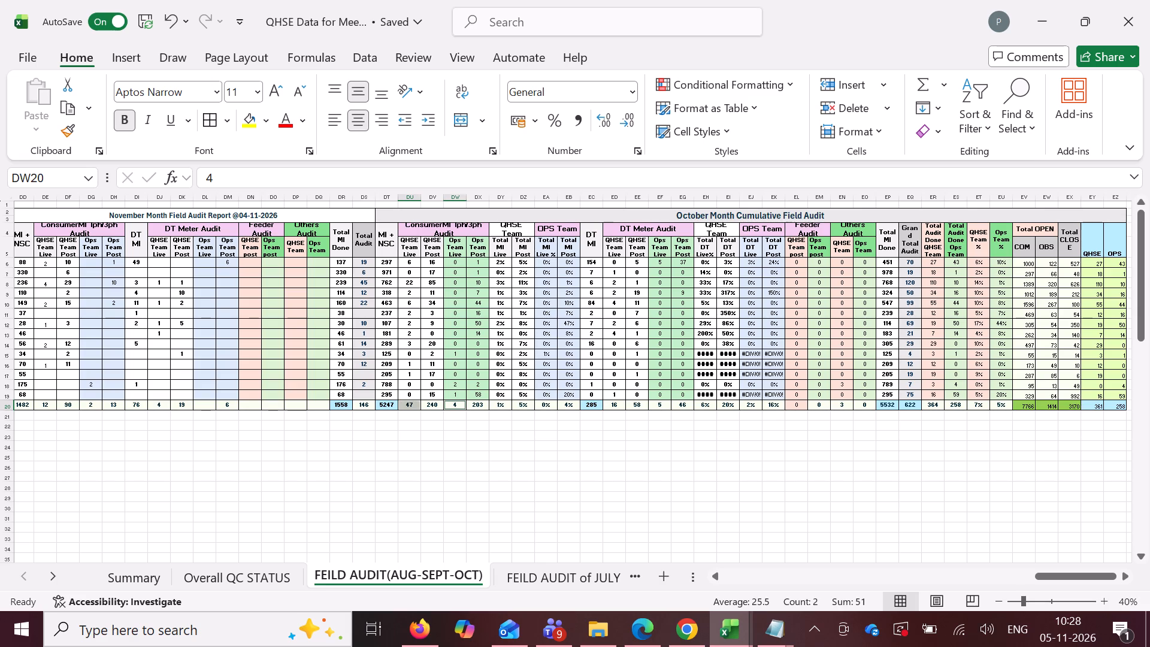
drag(407, 407, 424, 405)
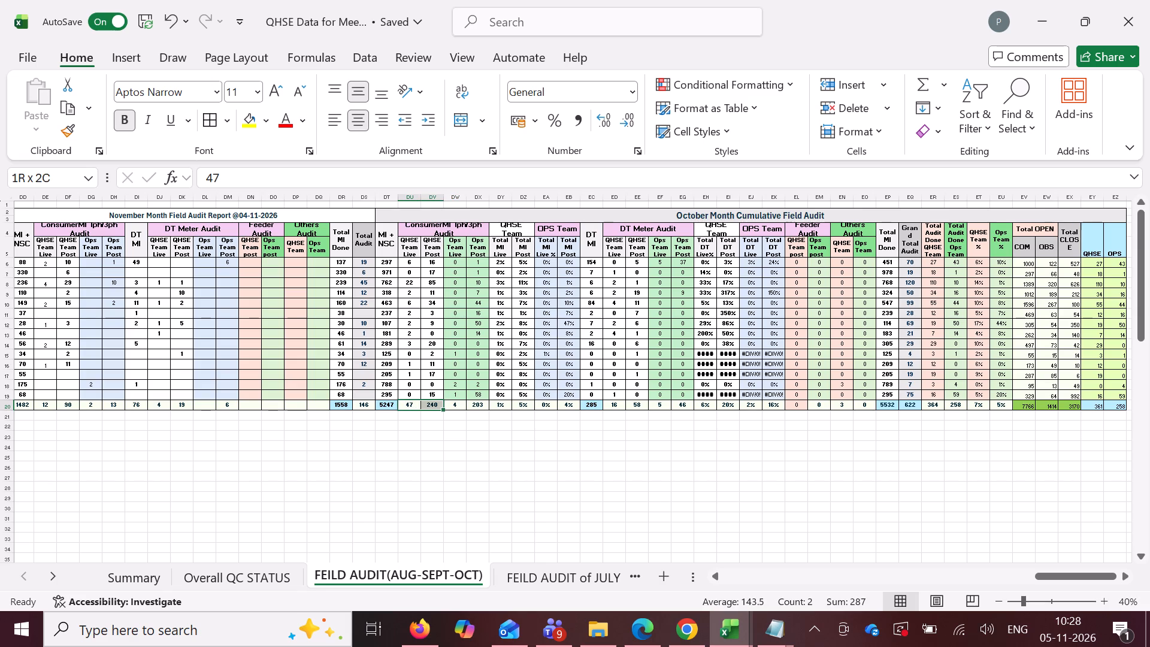
drag(424, 405, 427, 405)
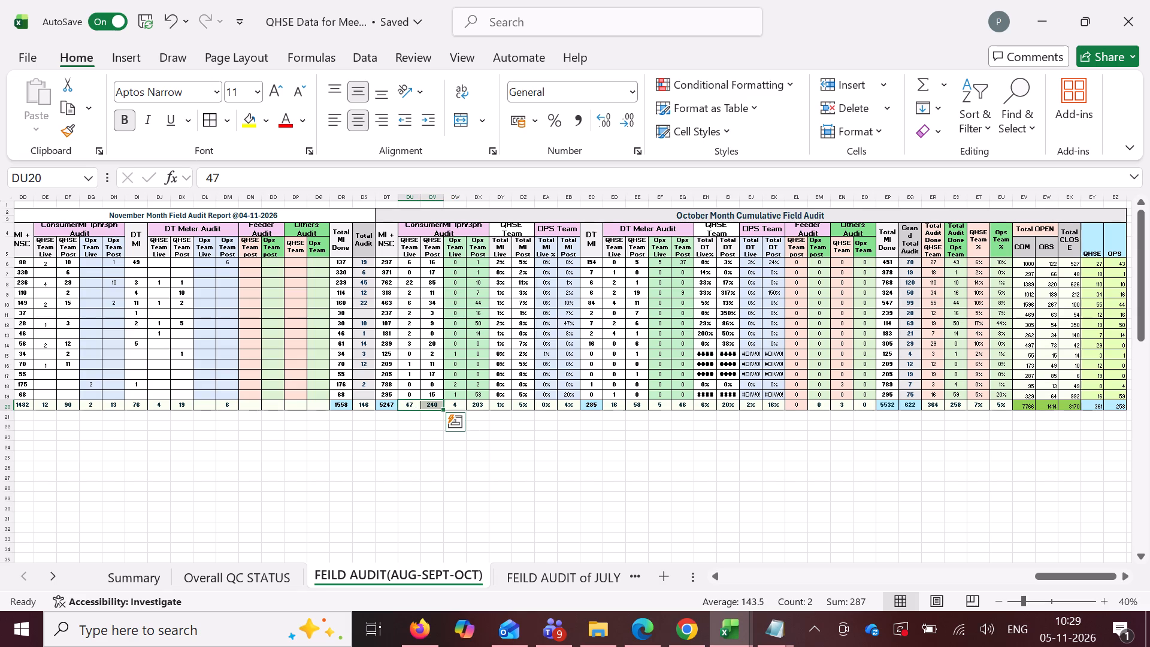
drag(452, 403, 472, 405)
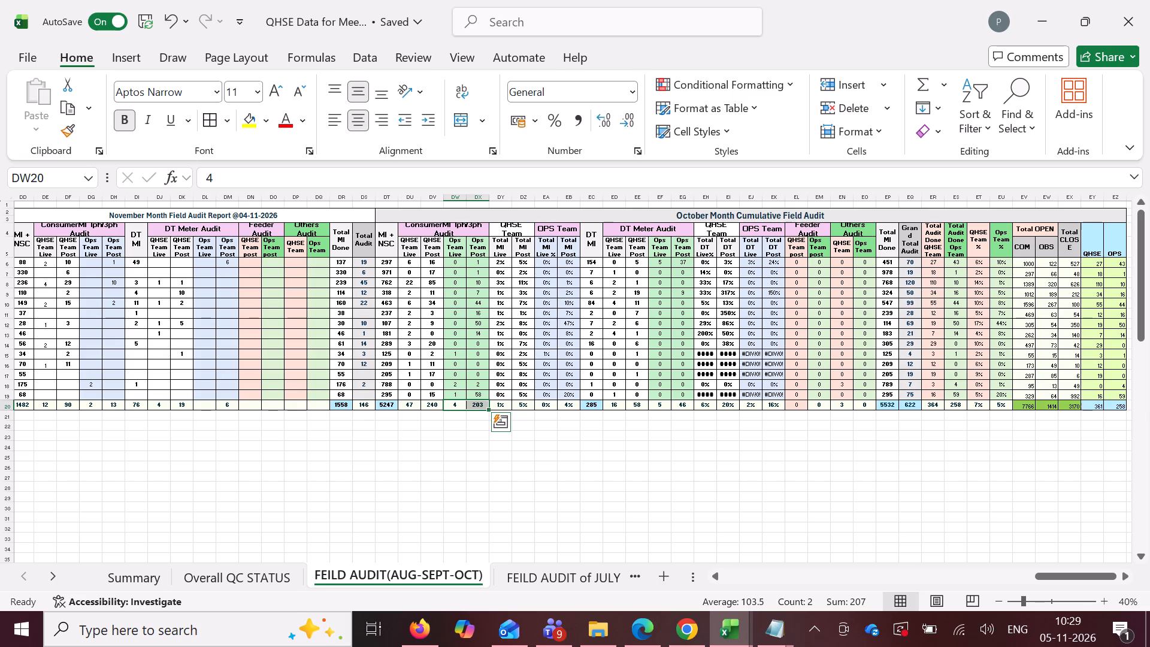
click(137, 578)
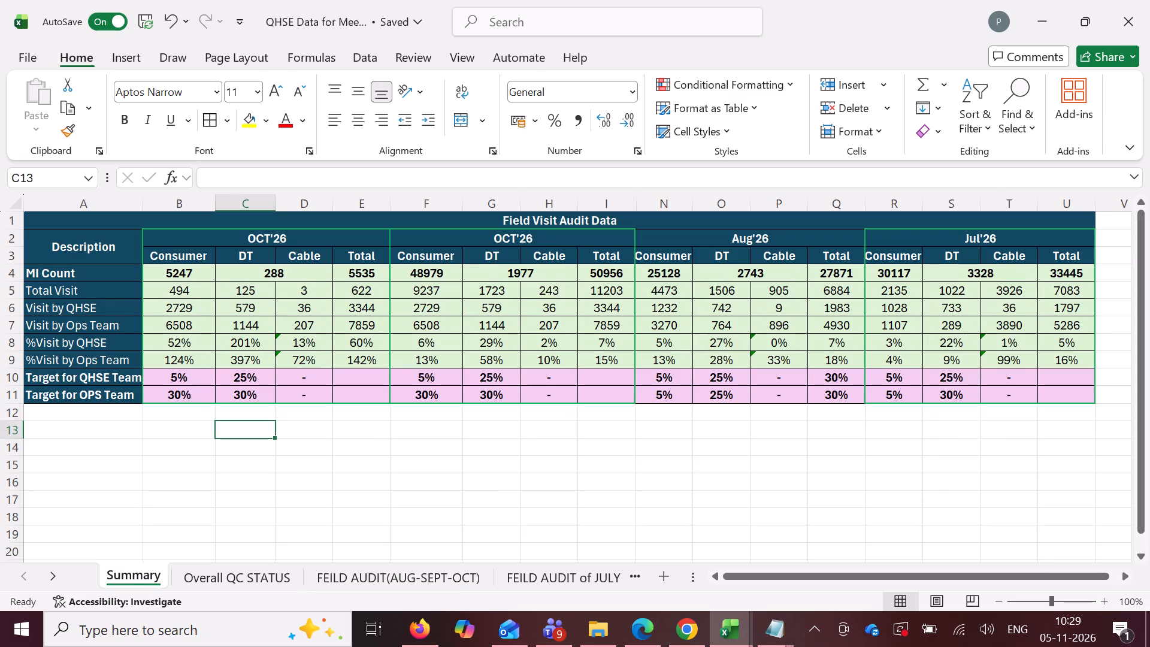
click(188, 312)
key(2)
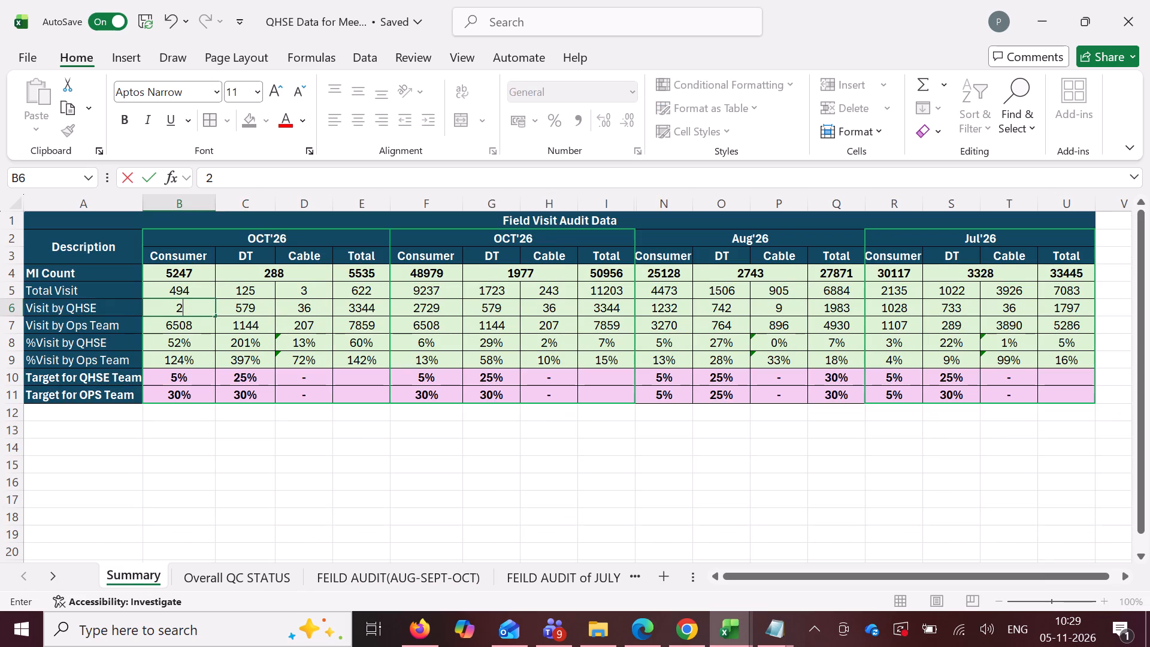
text(87)
click(179, 329)
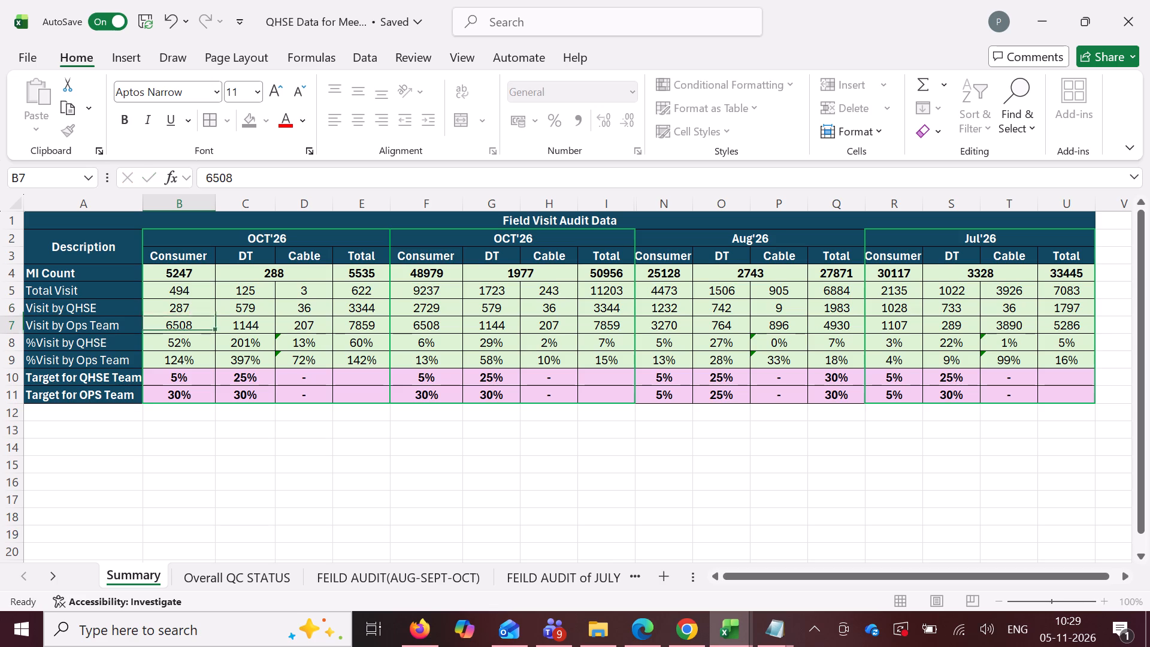
key(2)
key(0)
key(7)
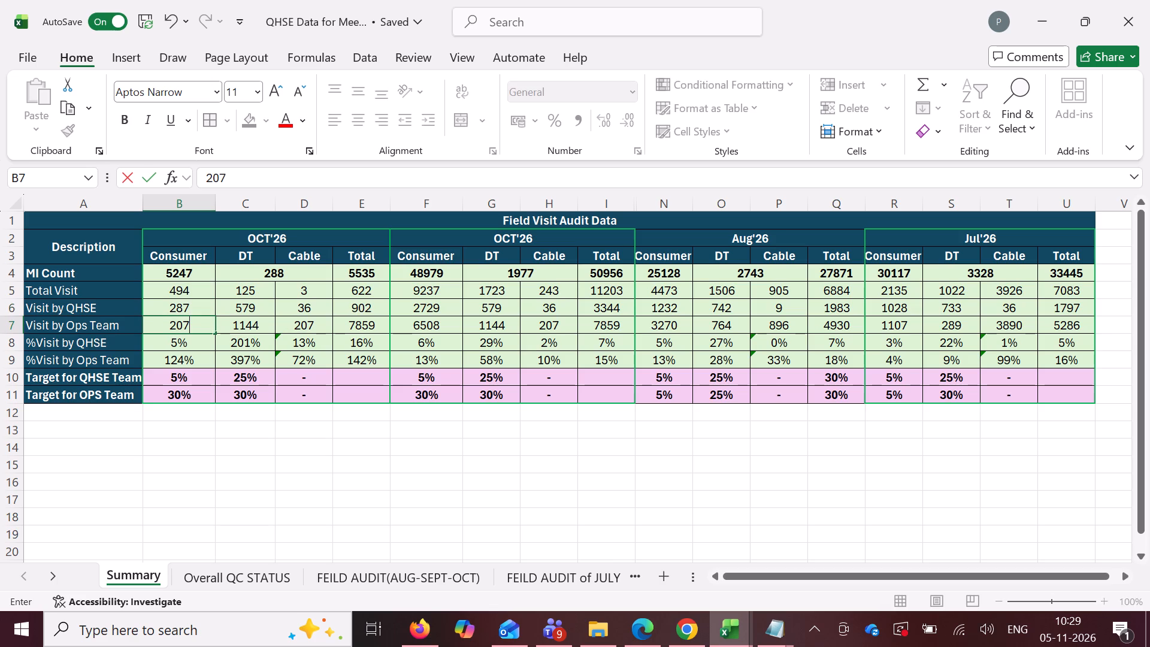
click(307, 455)
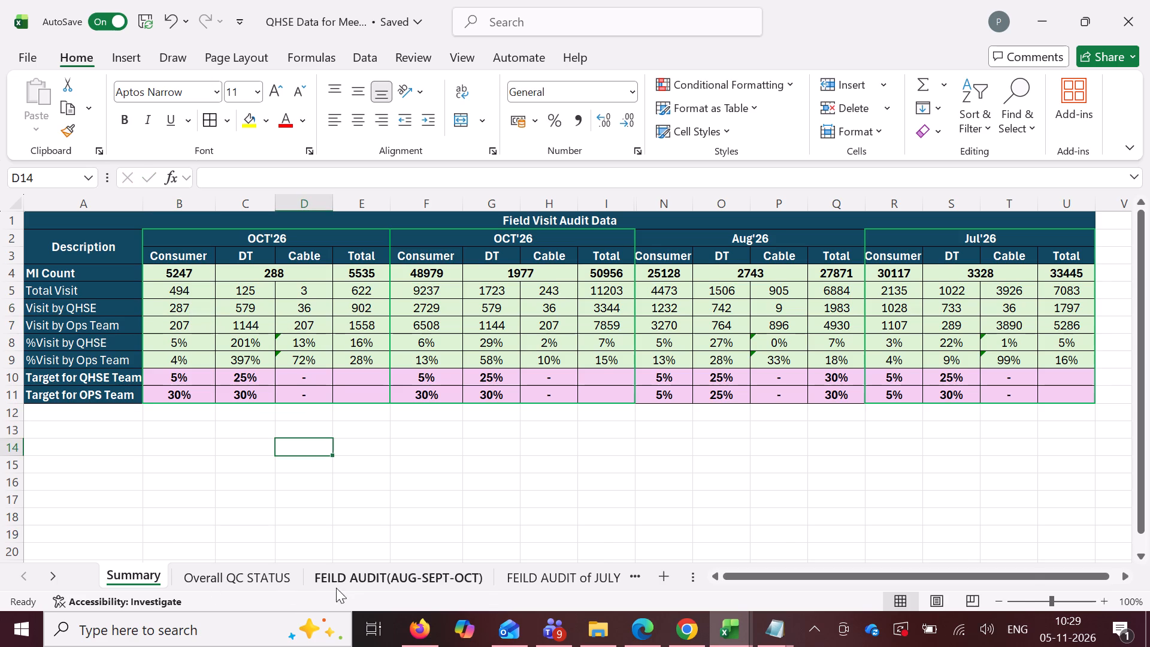
Sum the cumulative DT Meter Audit grand totals separately for the QHSE Team and the Ops Team in FEILD AUDIT(AUG-SEPT-OCT).
click(338, 589)
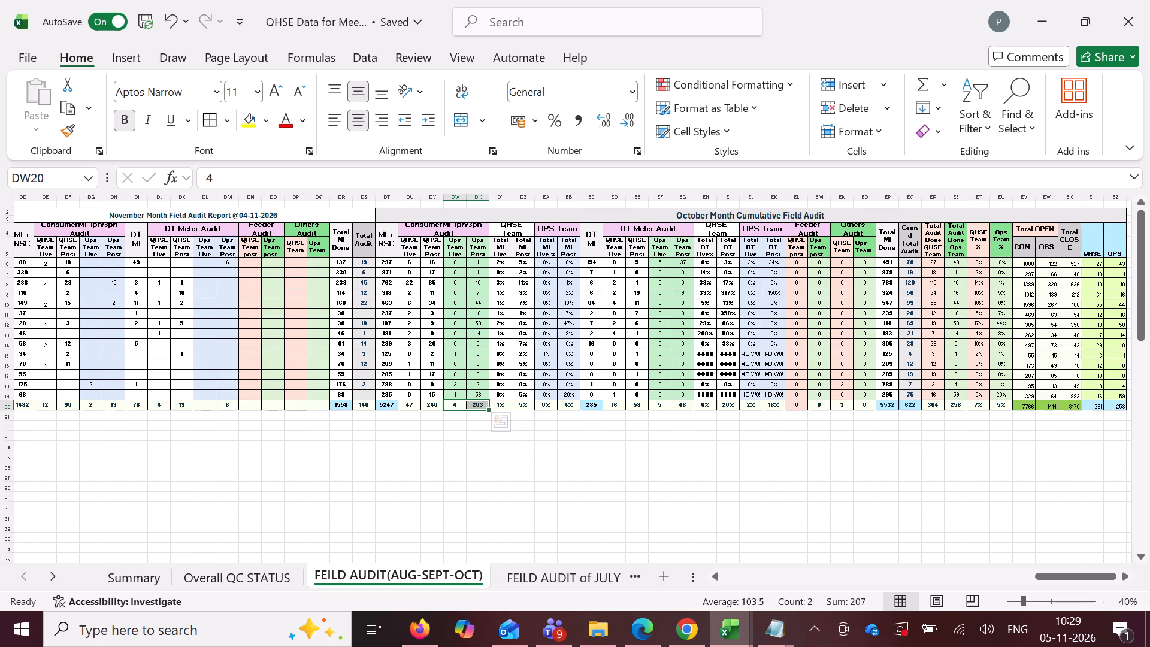
drag(616, 404, 631, 404)
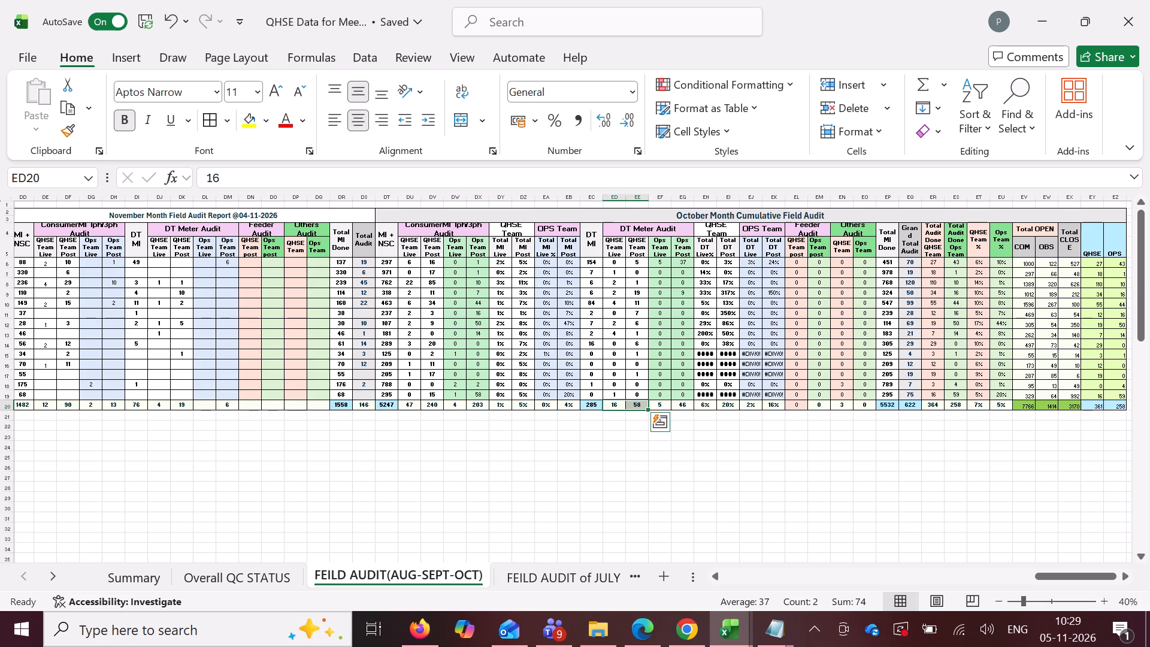
drag(664, 403, 677, 404)
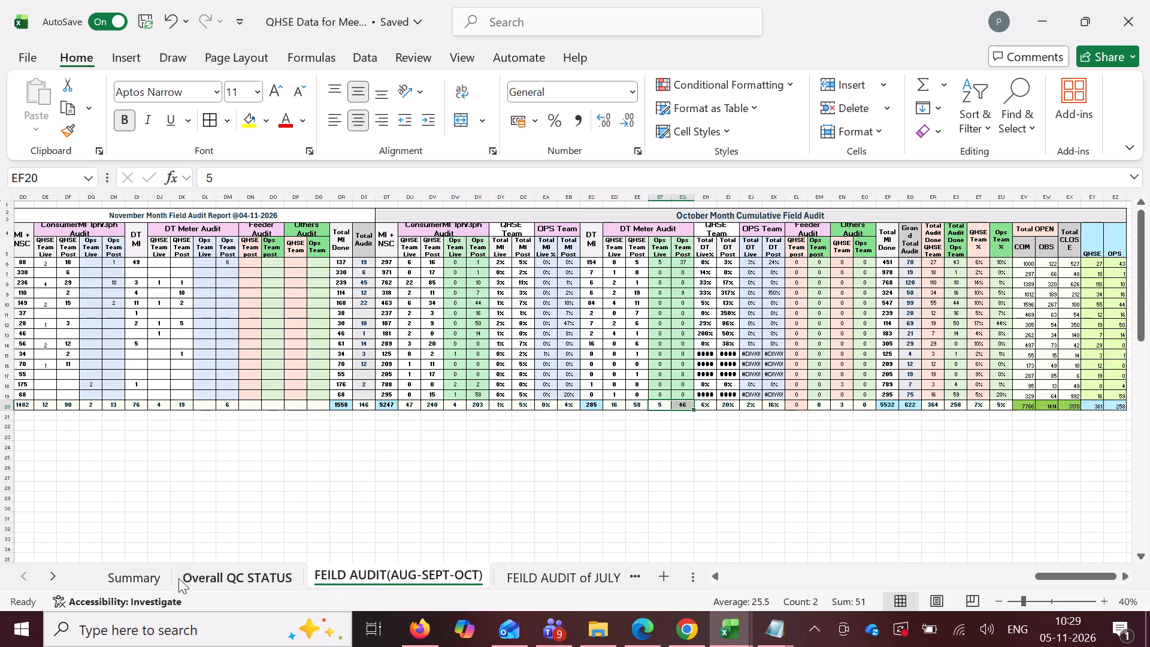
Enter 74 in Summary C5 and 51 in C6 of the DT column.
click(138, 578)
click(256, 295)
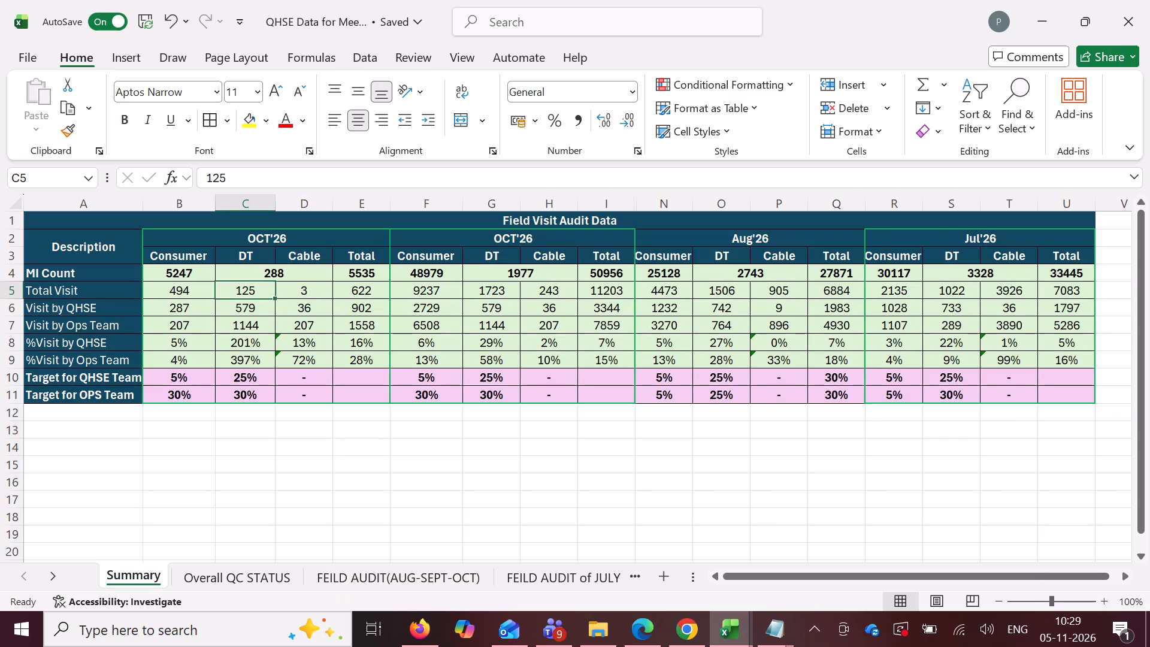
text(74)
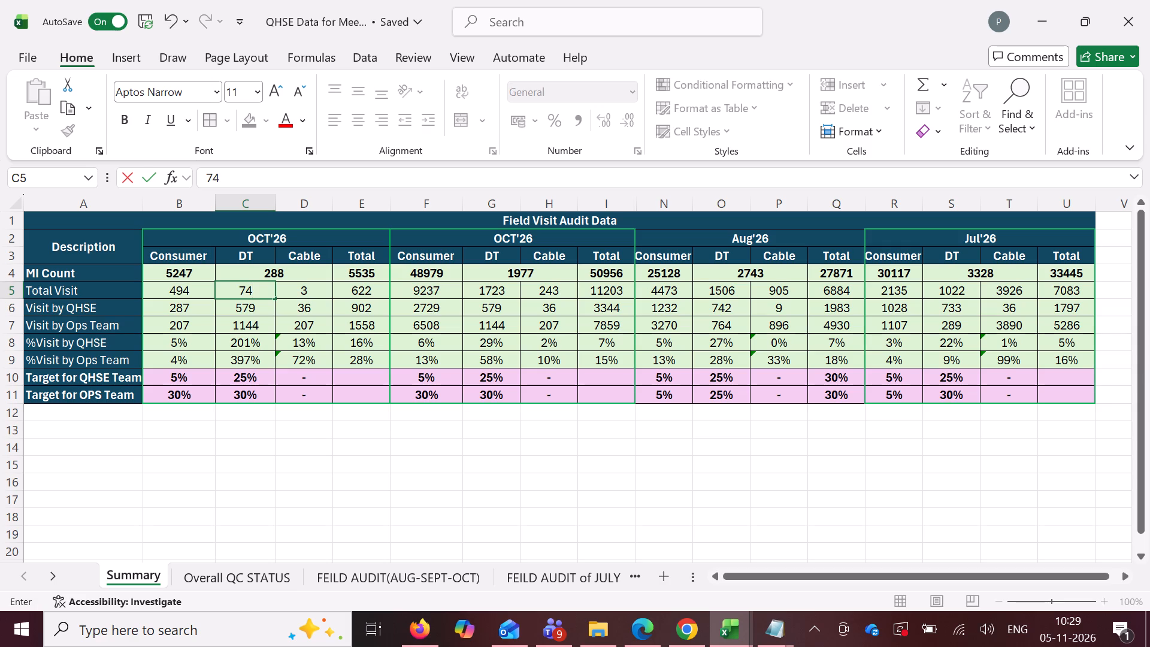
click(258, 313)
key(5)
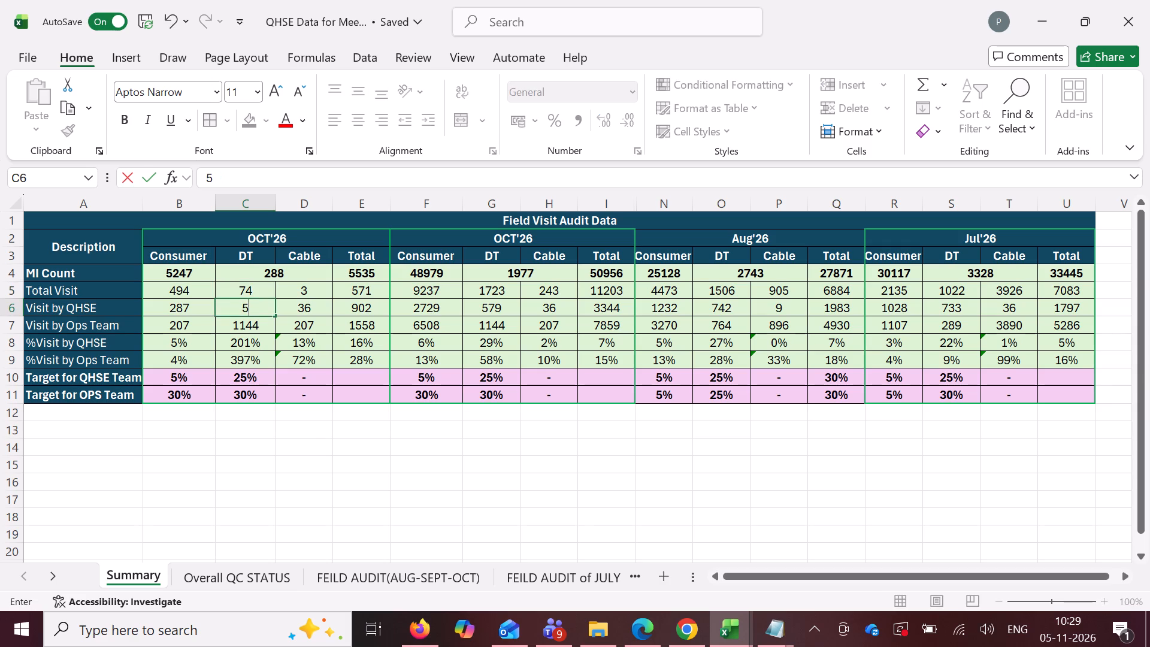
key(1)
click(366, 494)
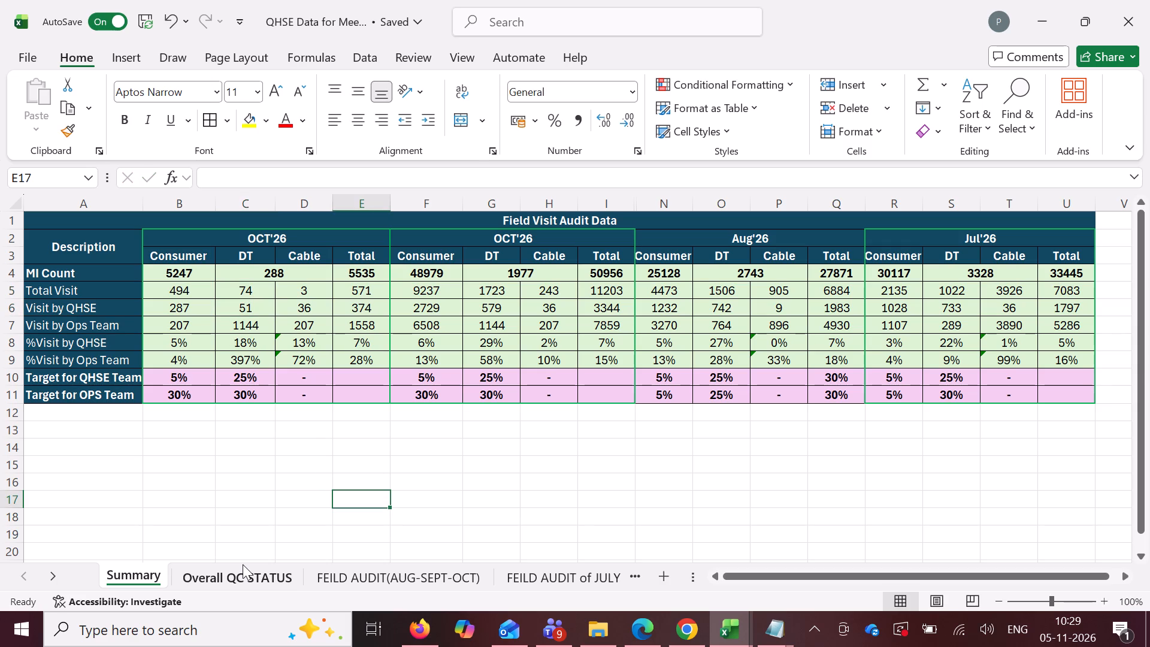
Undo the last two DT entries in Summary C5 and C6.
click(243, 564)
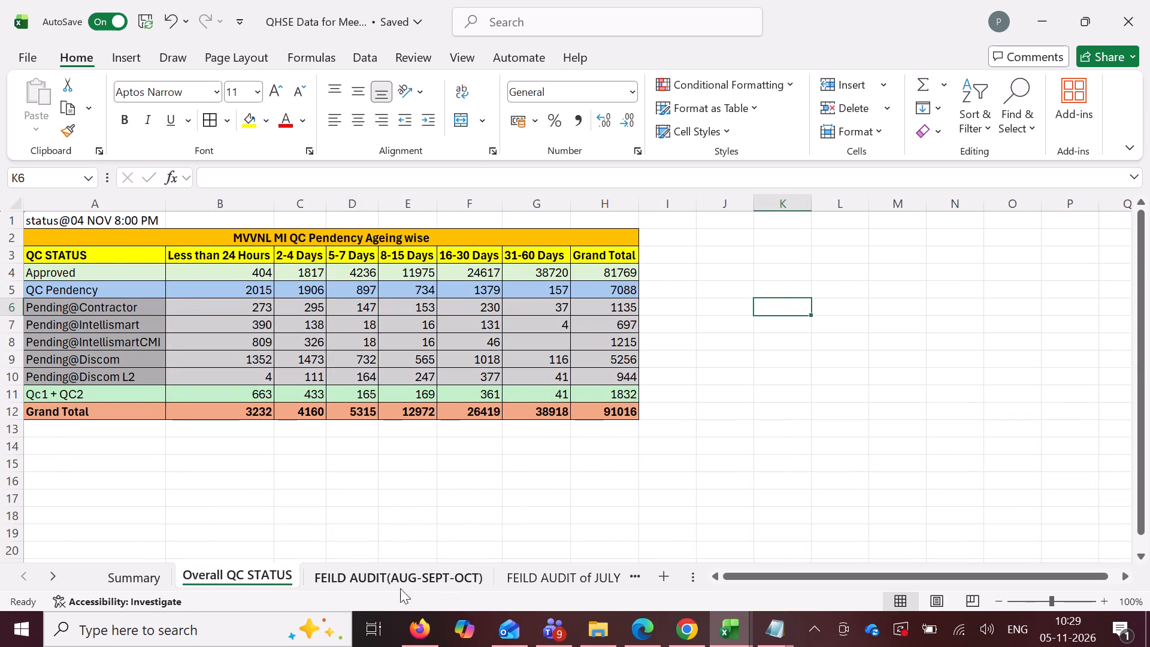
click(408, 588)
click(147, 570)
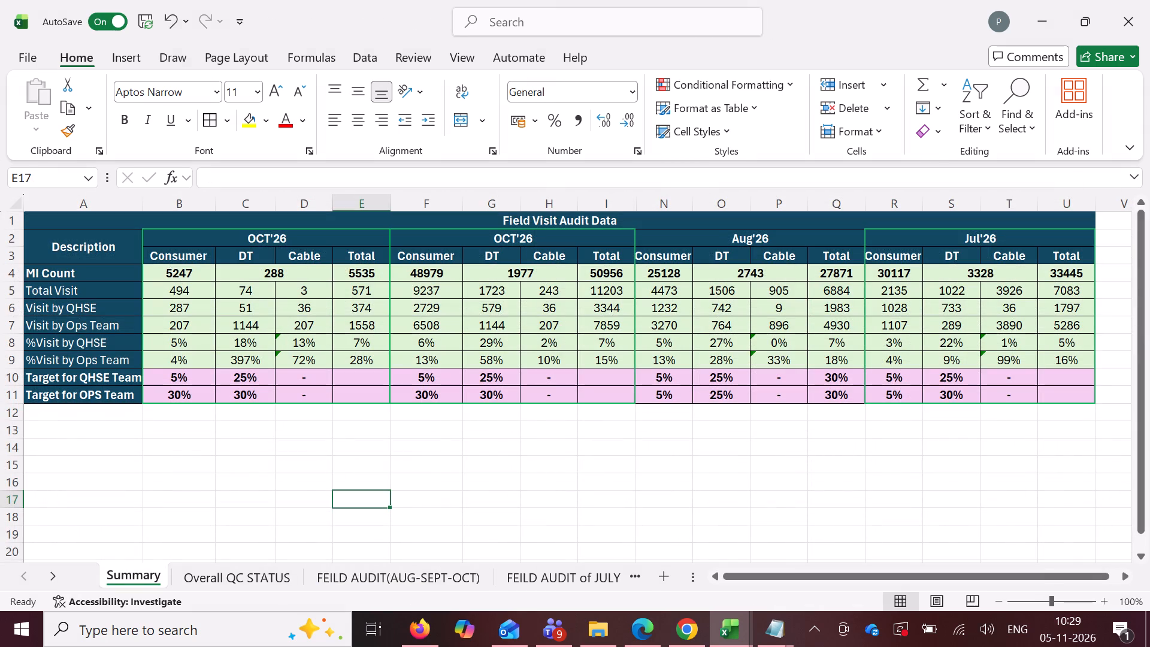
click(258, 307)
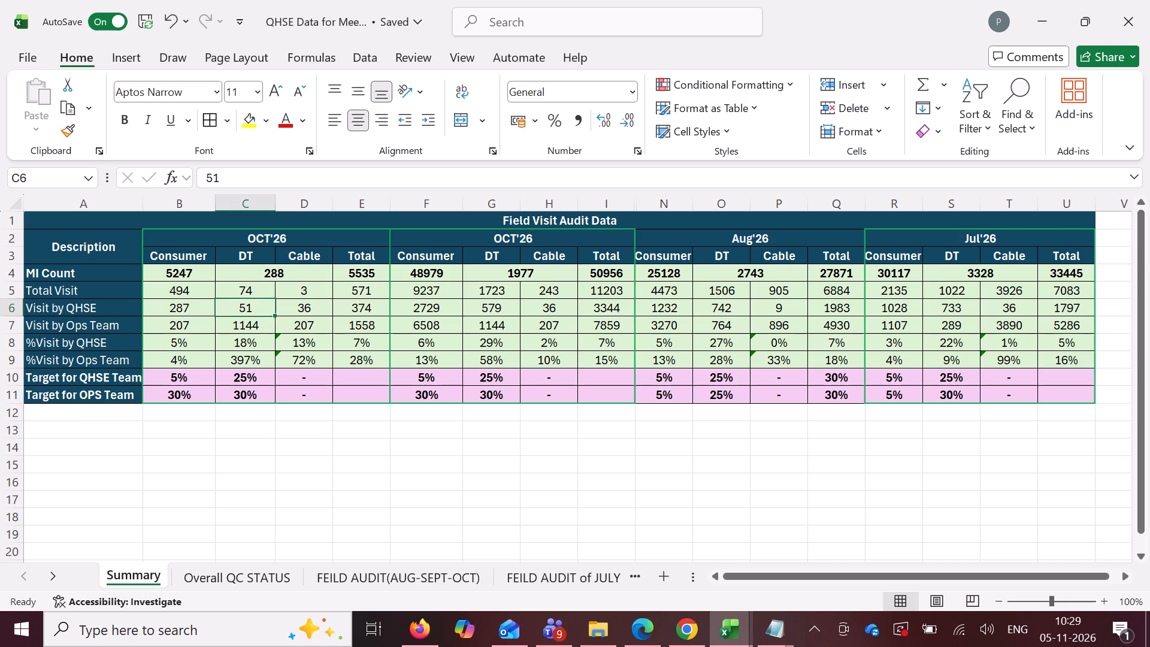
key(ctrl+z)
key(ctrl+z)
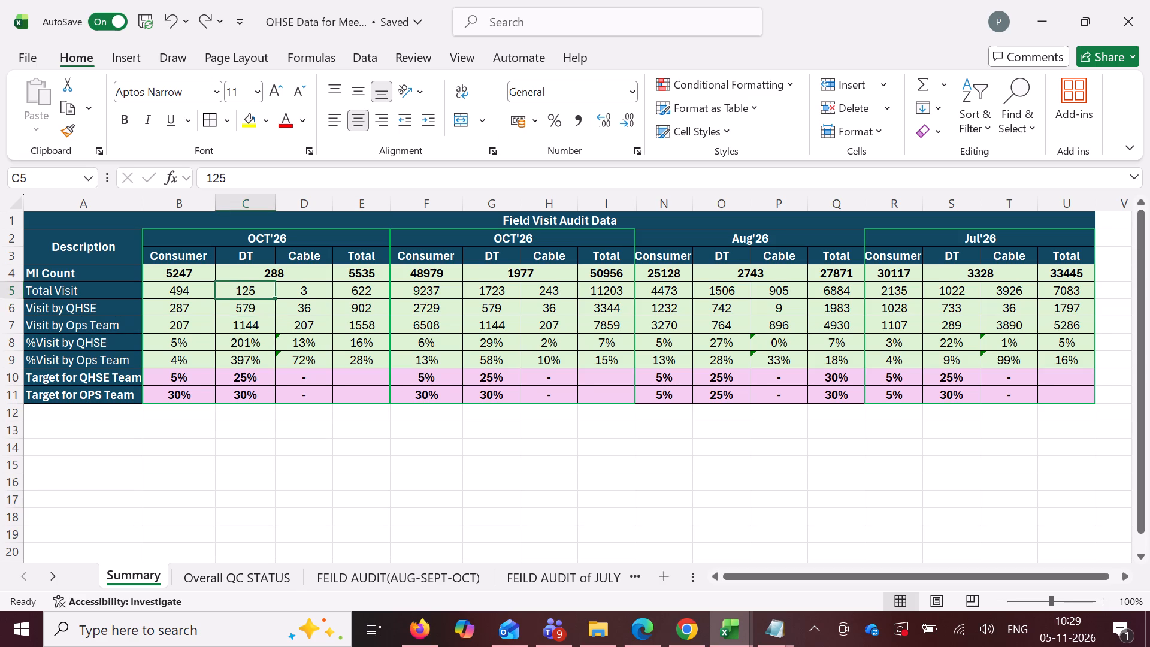
Set the DT Visit by QHSE in Summary C6 to 74.
click(254, 308)
key(7)
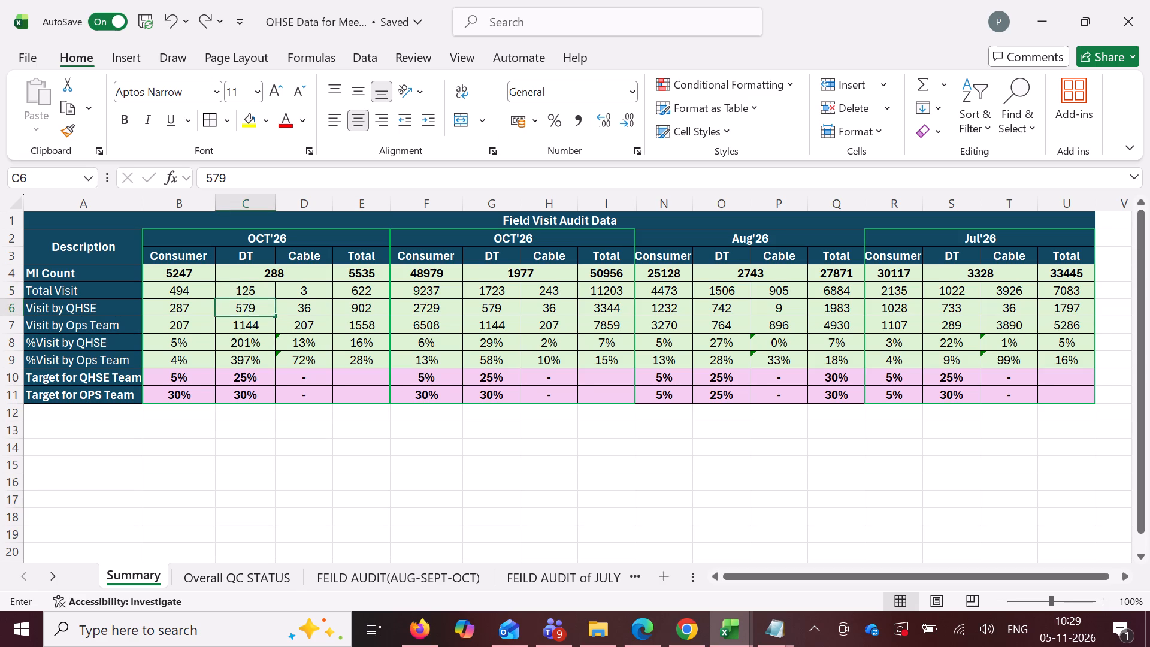
key(4)
click(244, 332)
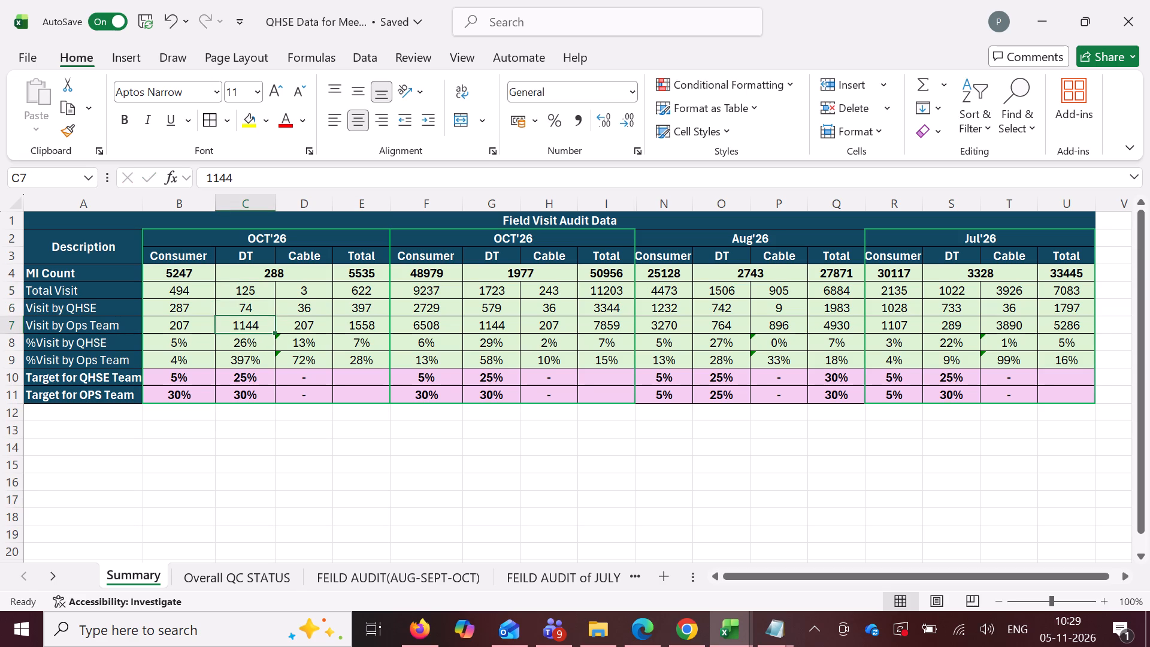
Set the DT Visit by Ops Team in Summary C7 to 51.
key(5)
key(1)
click(356, 450)
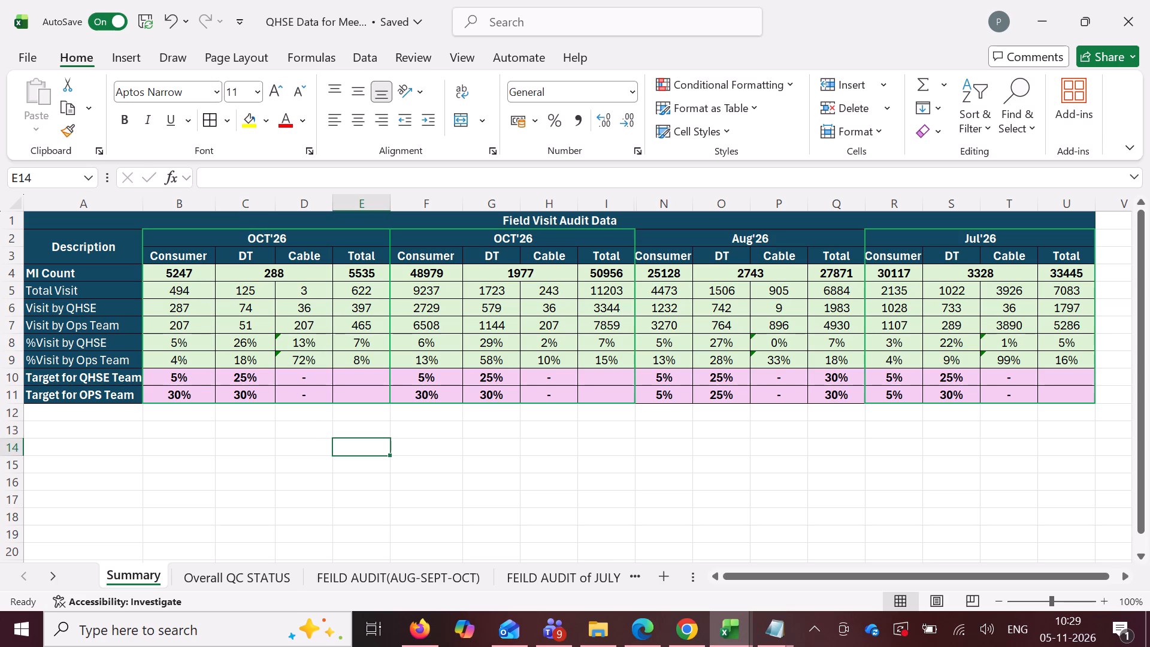
Using the cumulative Others Audit grand totals in FEILD AUDIT(AUG-SEPT-OCT), set the Summary Cable visits to 3 for QHSE (D6) and 0 for Ops Team (D7).
click(358, 598)
click(369, 585)
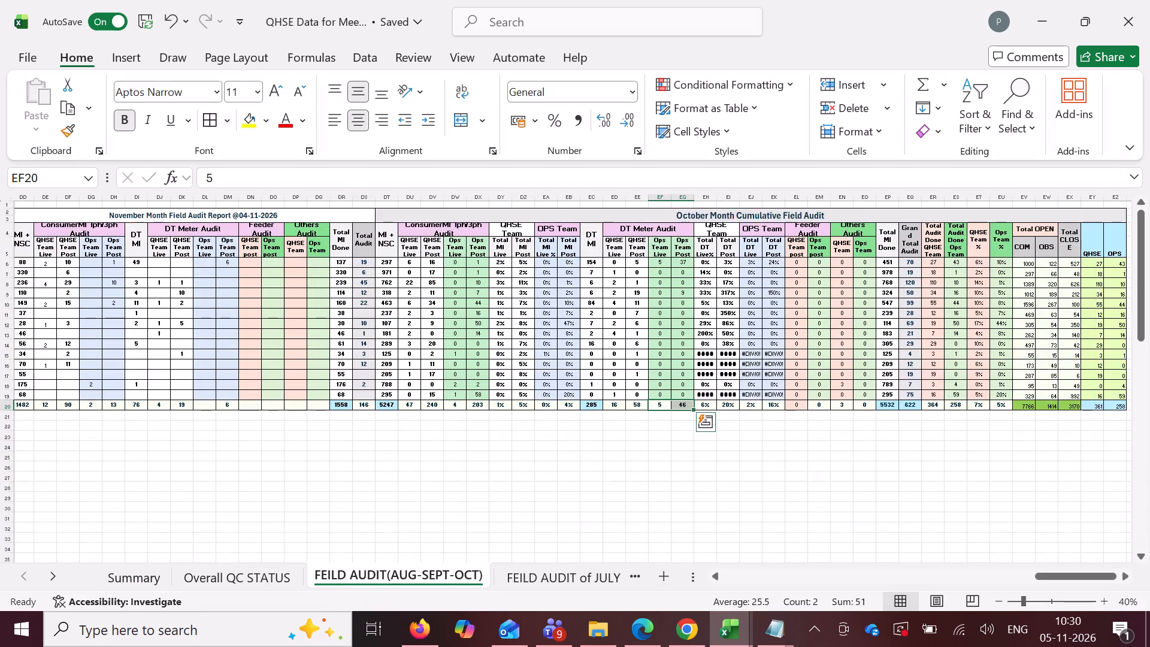
click(837, 406)
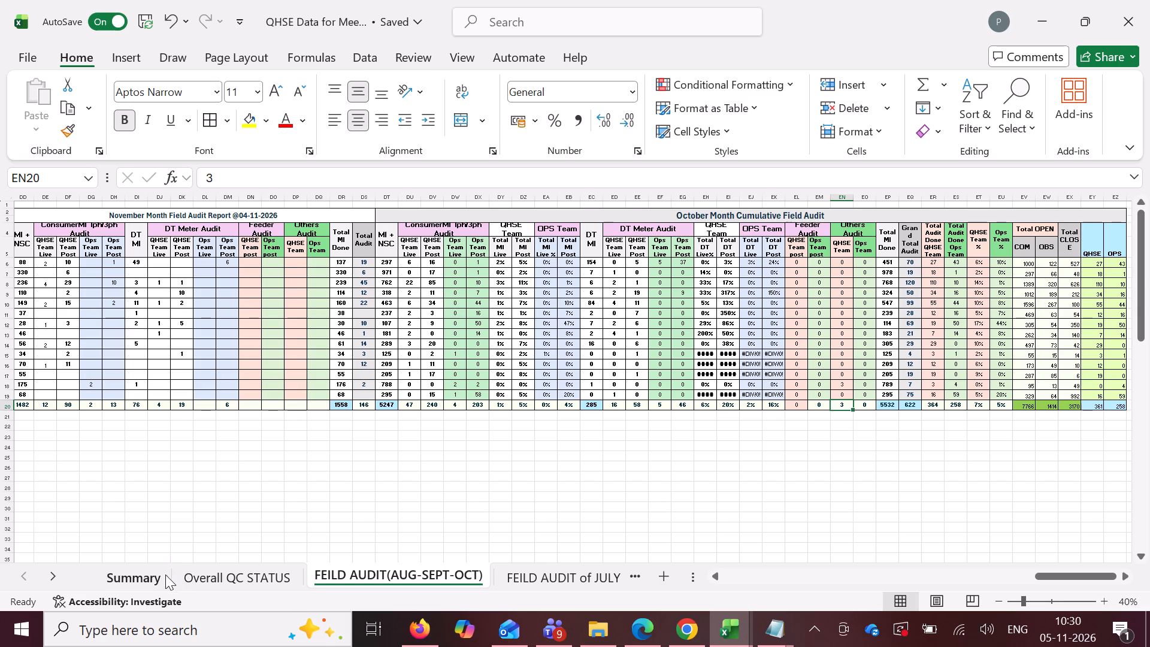
click(165, 575)
click(305, 303)
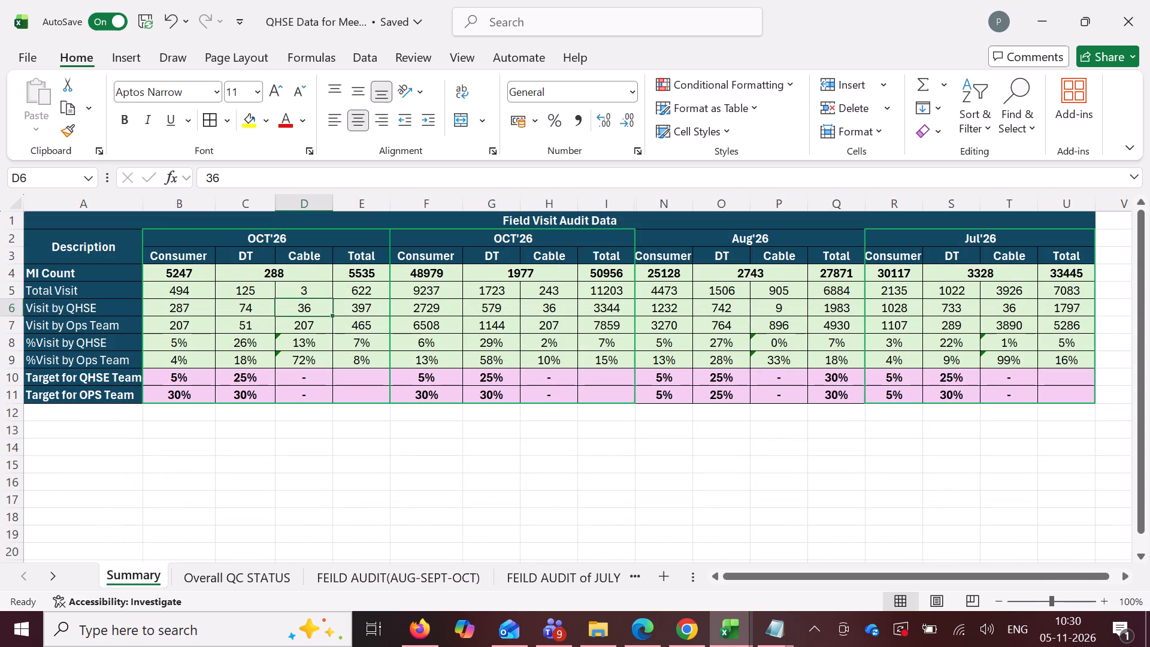
key(3)
click(314, 329)
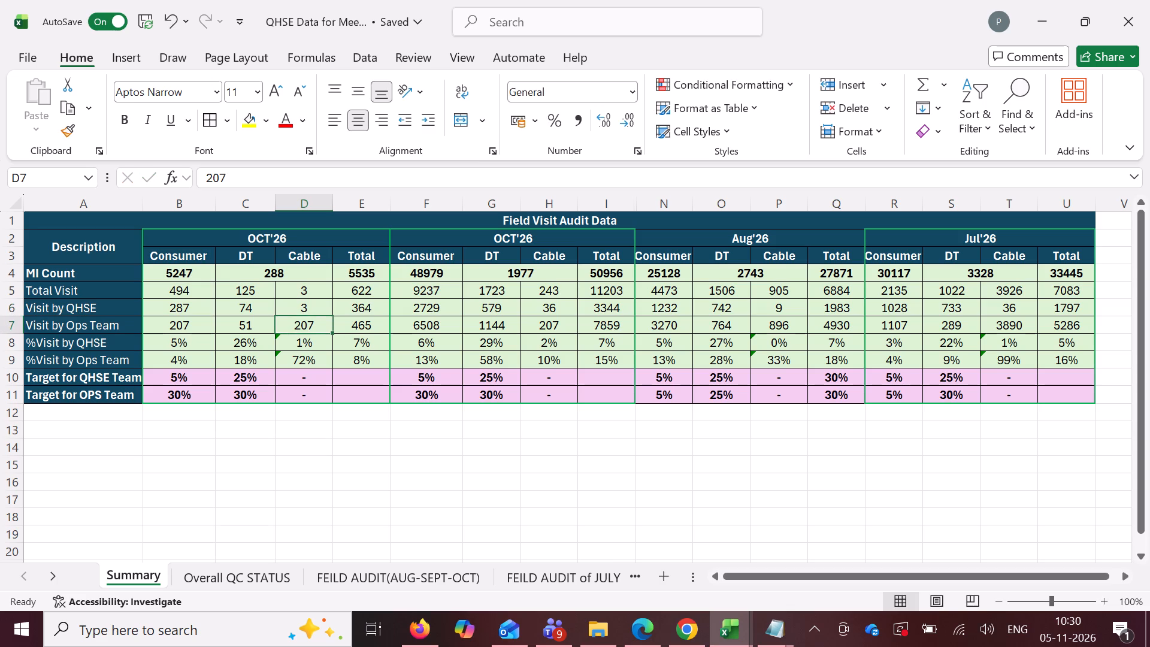
key(0)
click(356, 470)
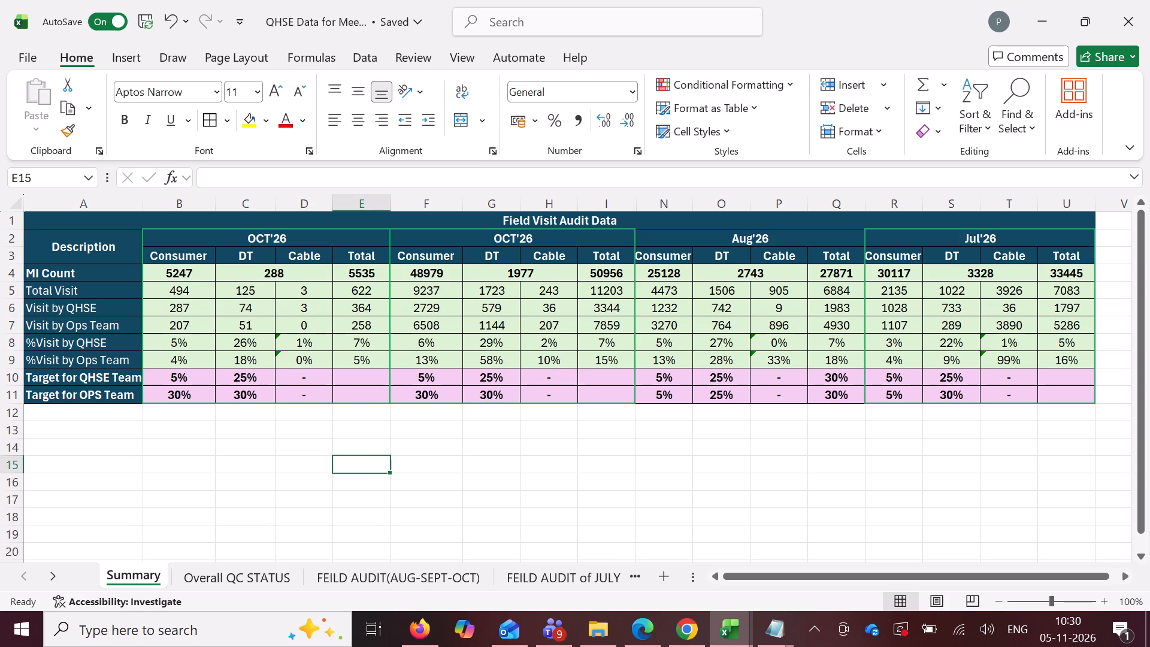
Check the formula behind the total MI Count in Summary E4.
click(366, 273)
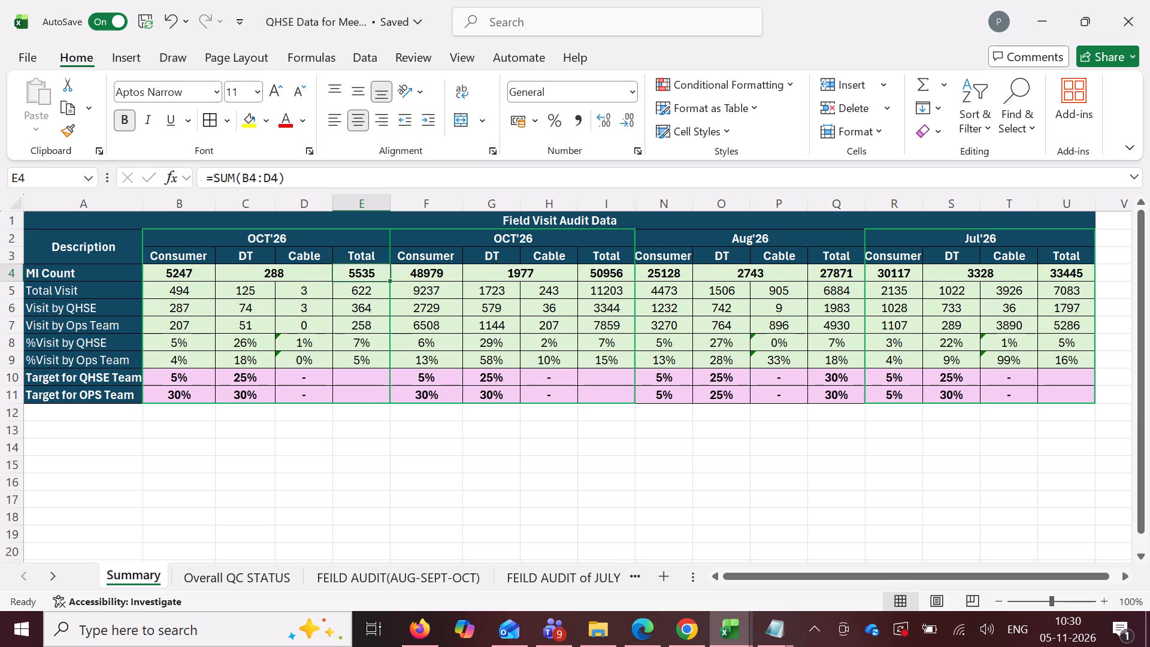
Change the month header above the first Consumer, DT, Cable and Total block in Summary B2 to NOV'26.
click(366, 291)
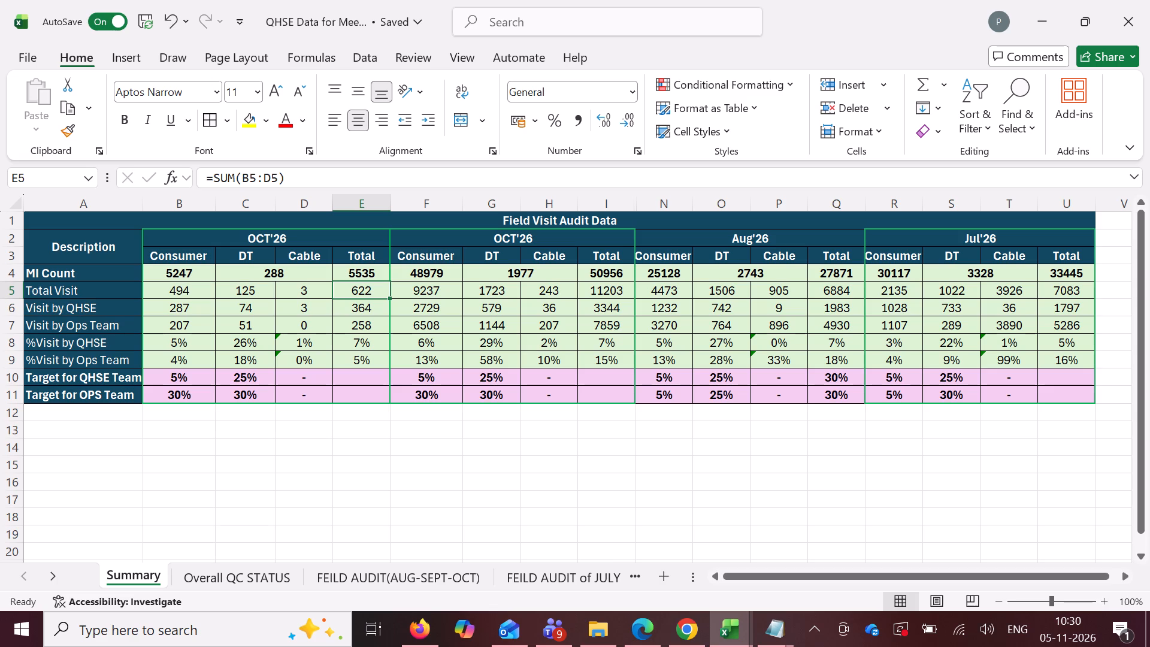
click(282, 241)
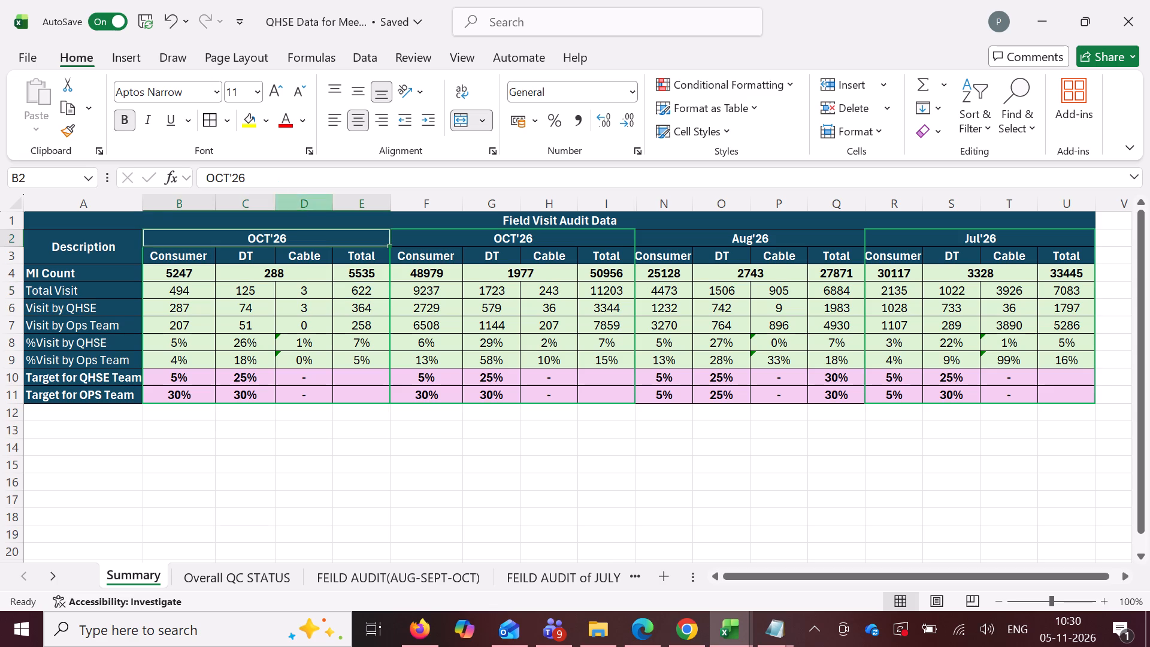
click(229, 173)
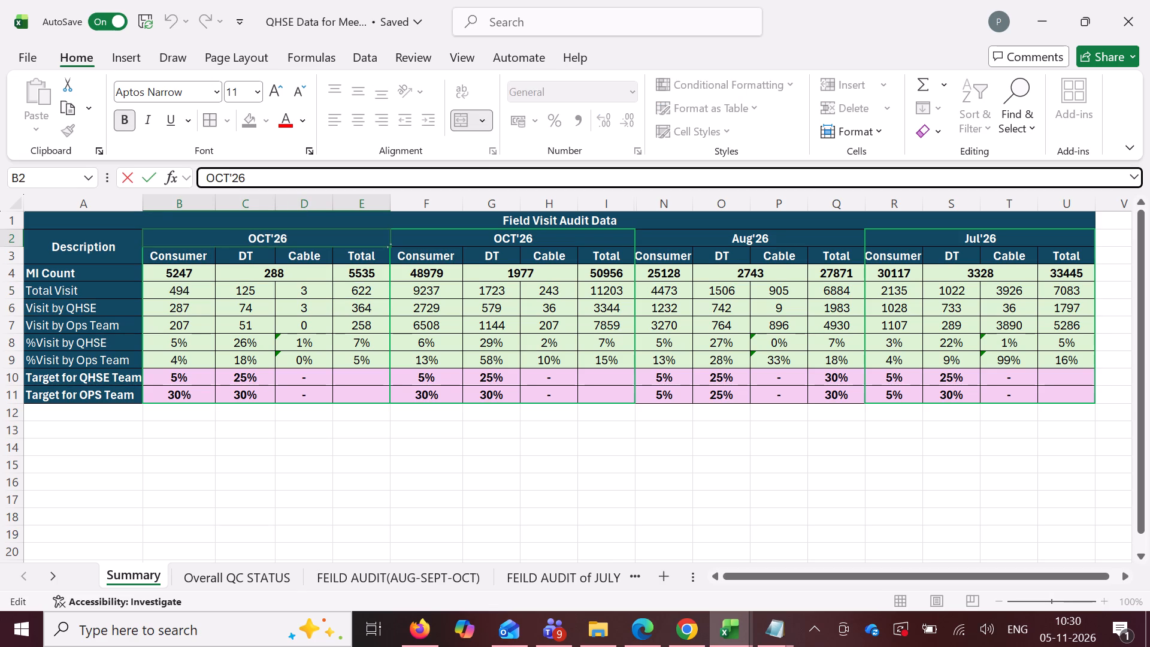
key(BackSpace)
key(BackSpace)
key(BackSpace)
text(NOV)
click(376, 457)
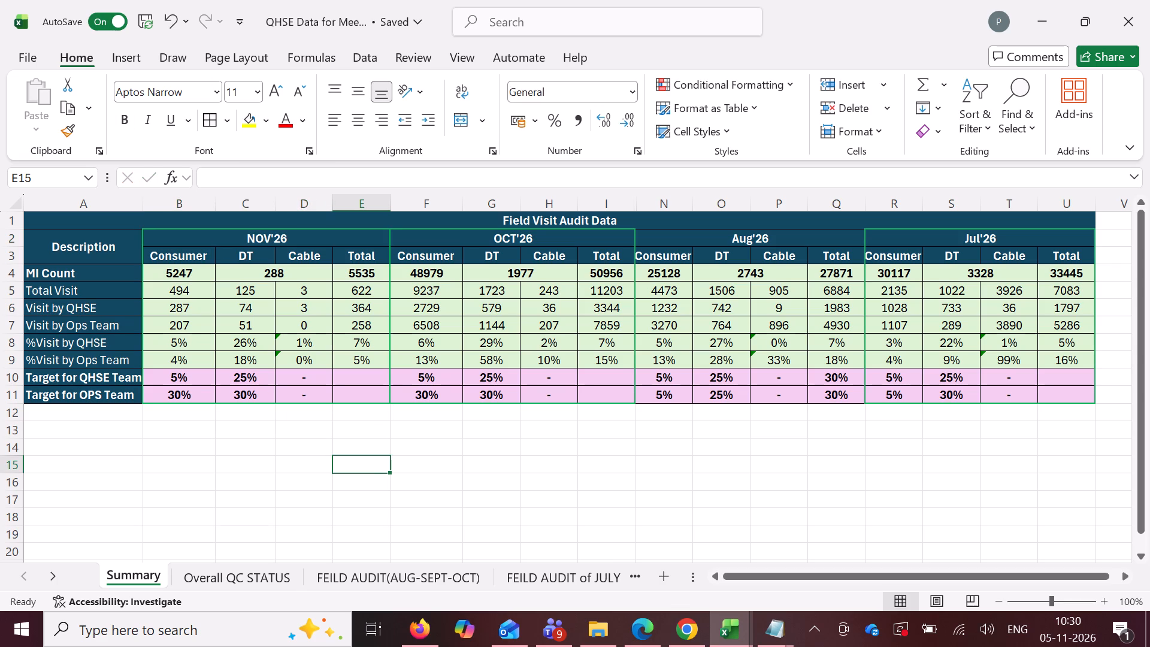
Select the merged Aug'26 month header in Summary N2.
click(677, 237)
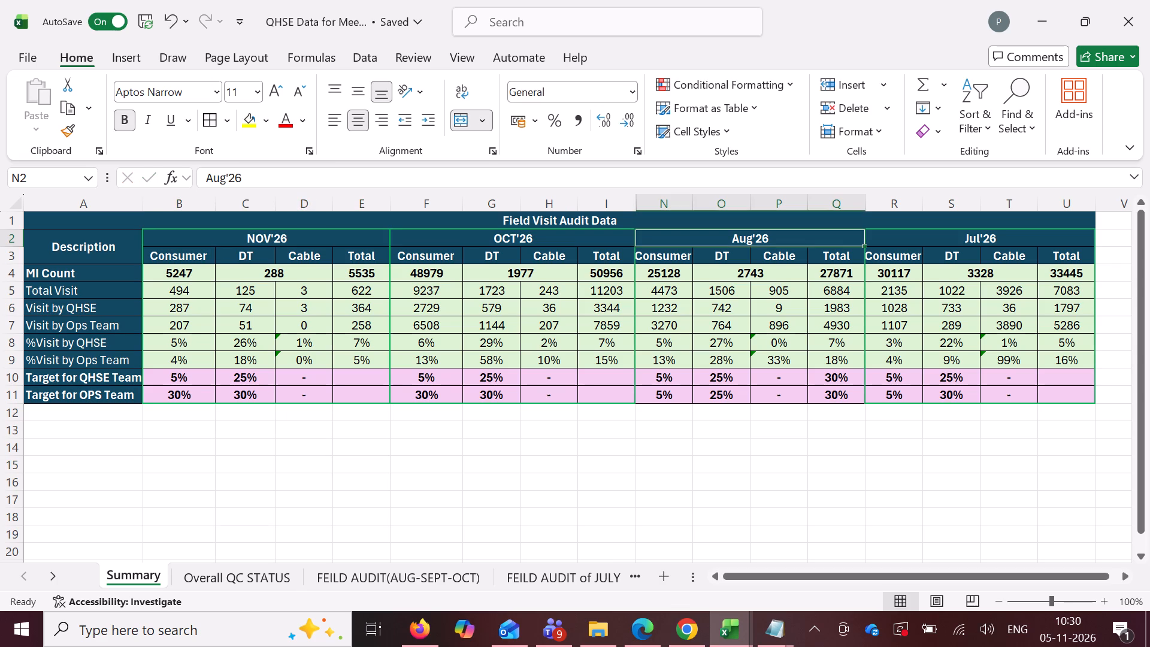
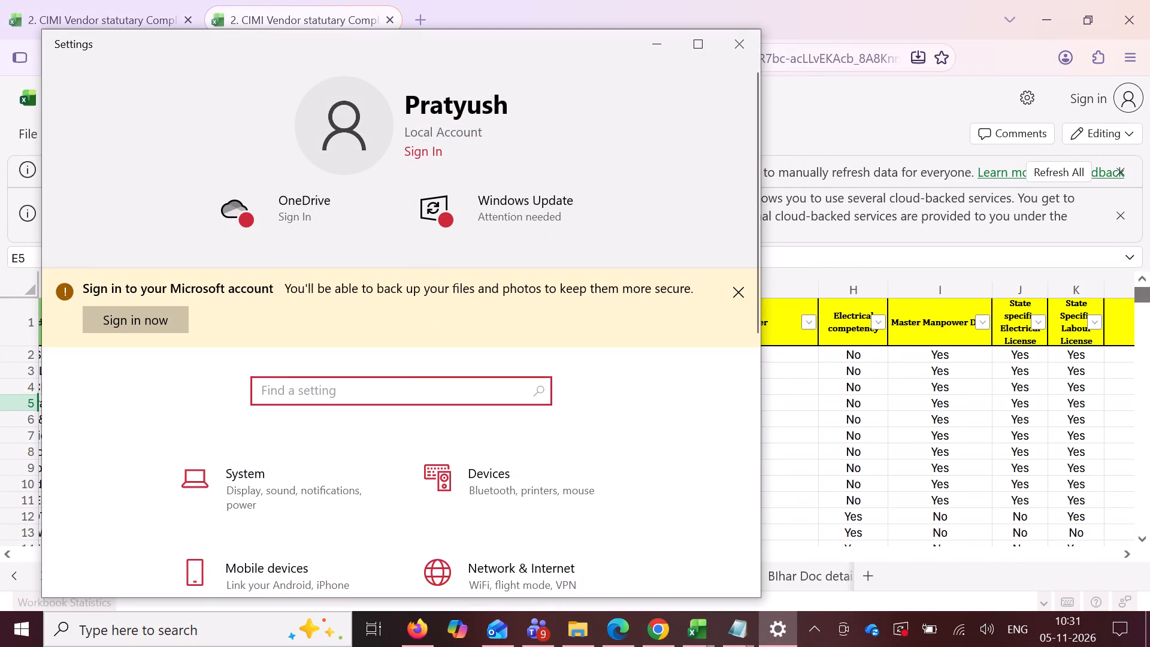
Find the default web browser setting in Windows Settings, set it to Microsoft Edge, and close Settings.
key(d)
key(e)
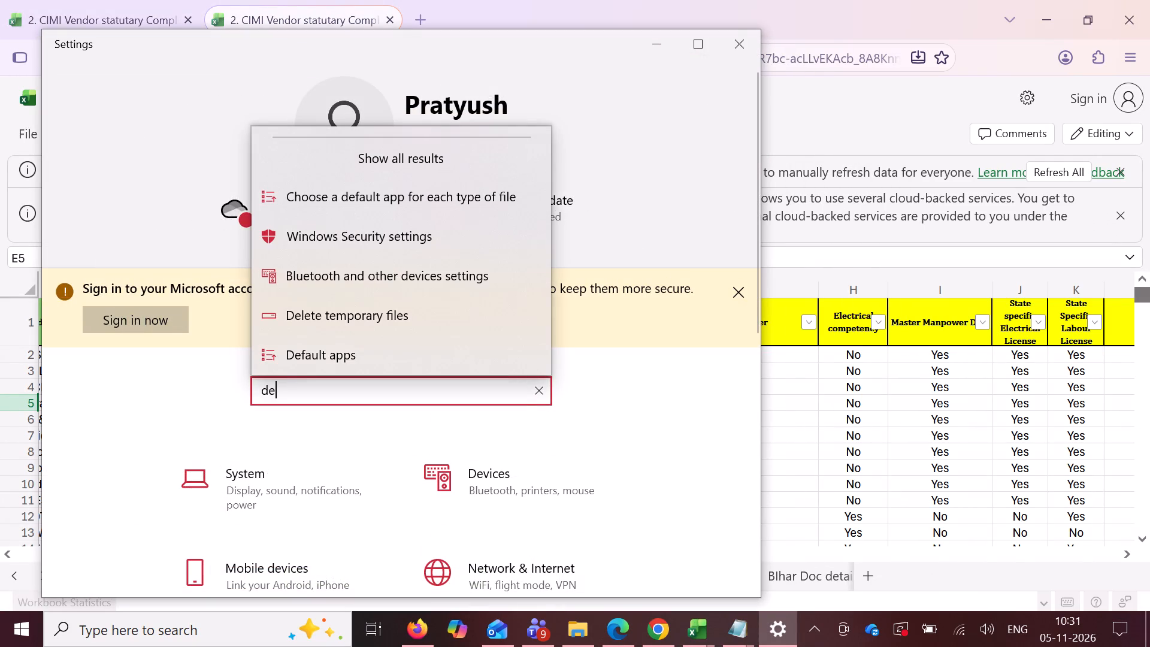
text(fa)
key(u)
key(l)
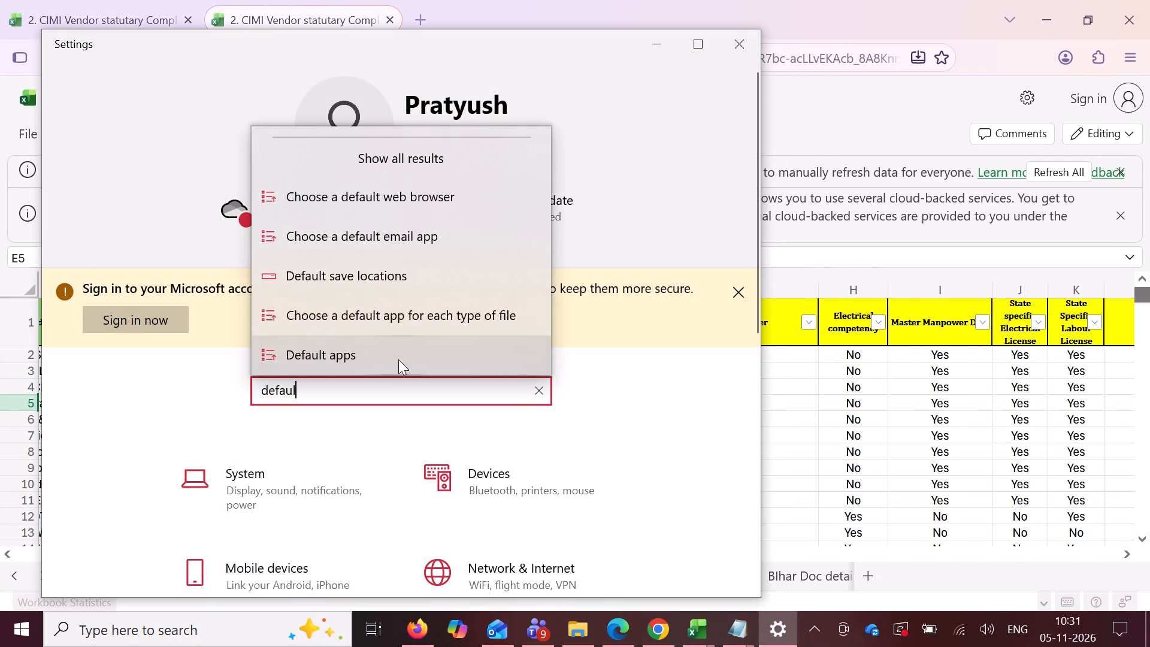
click(416, 199)
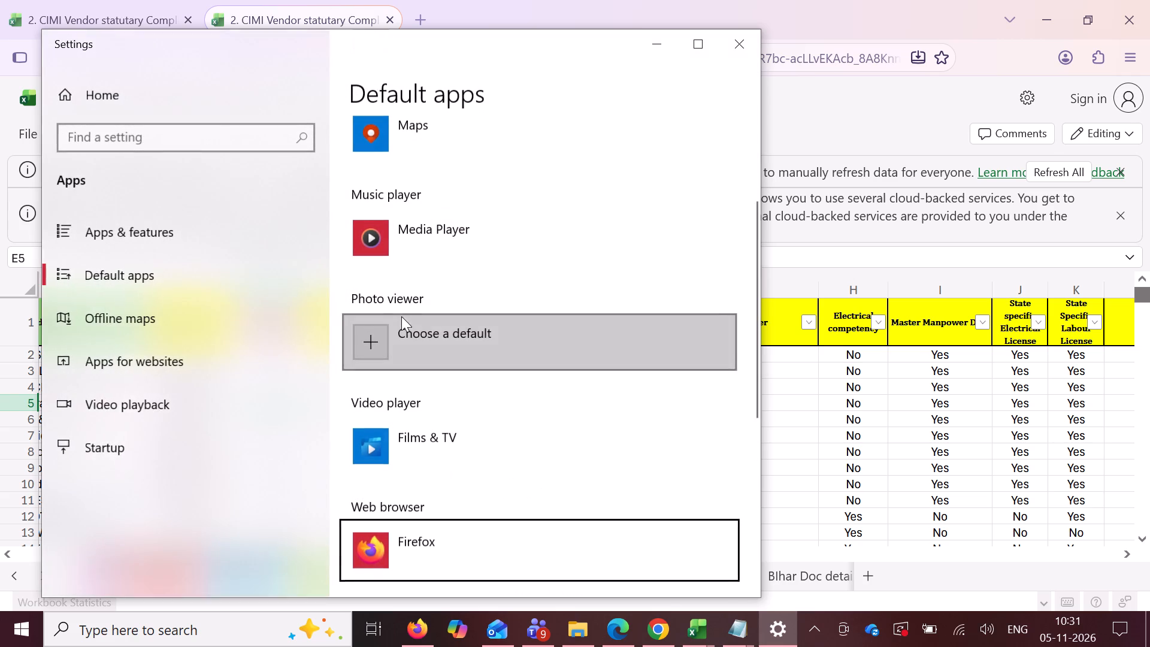
click(420, 550)
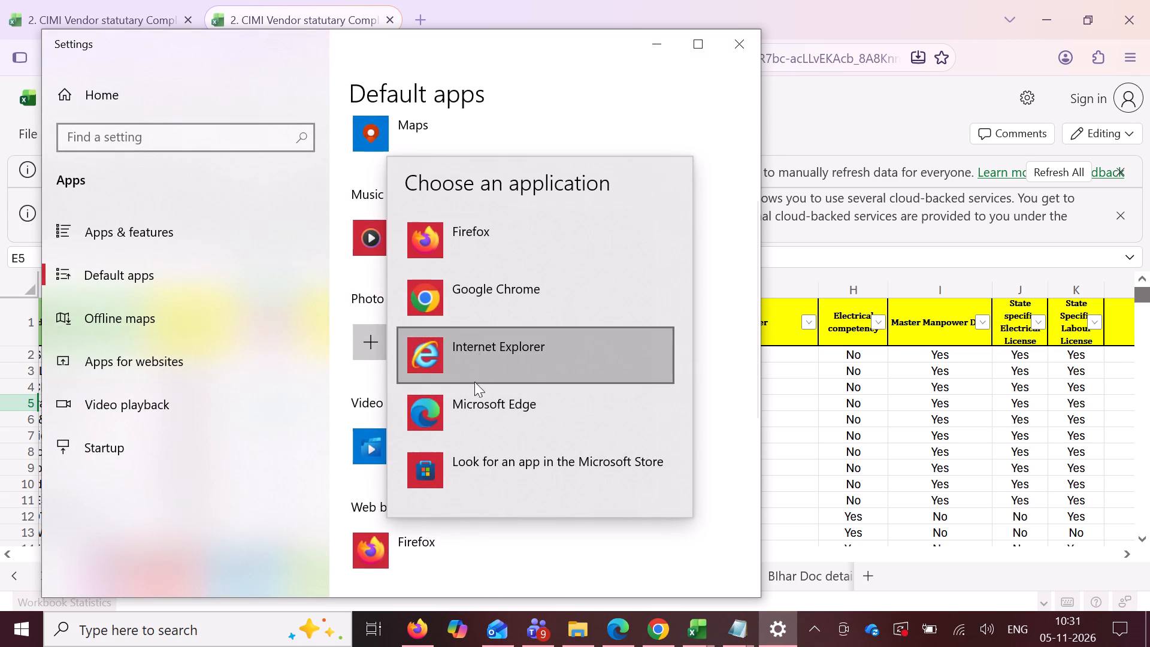
click(481, 406)
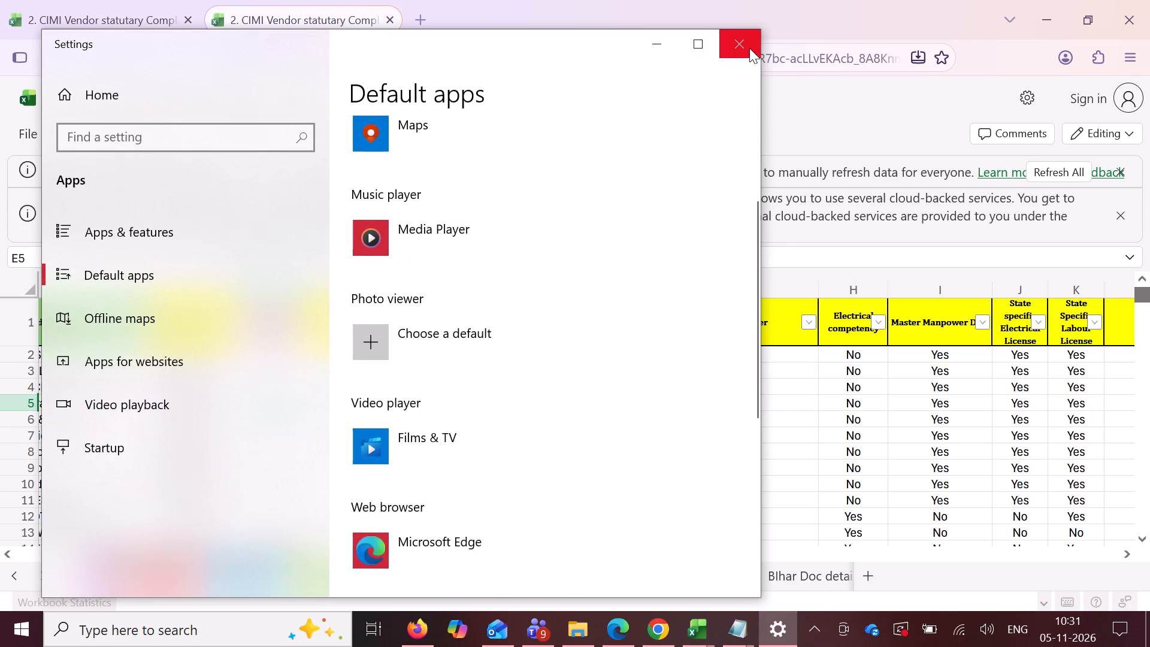
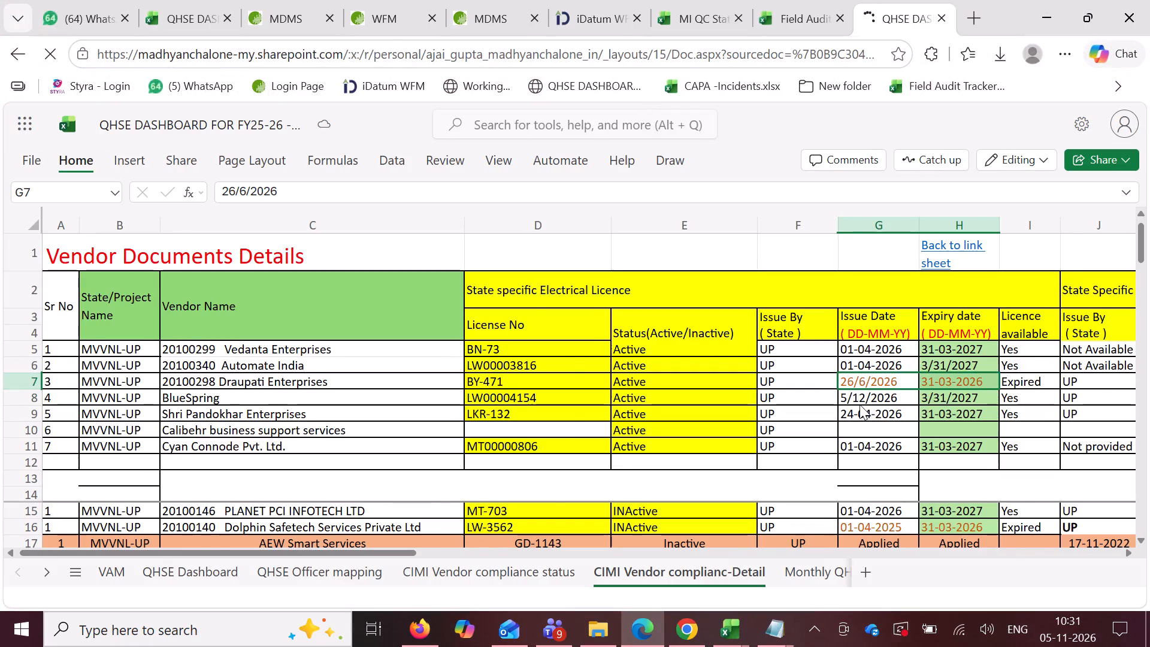
Examine the vendors' state-specific electrical and labour licence details on the CIMI Vendor complianc-Detail sheet.
scroll(860, 404, left, 2)
scroll(810, 367, left, 1)
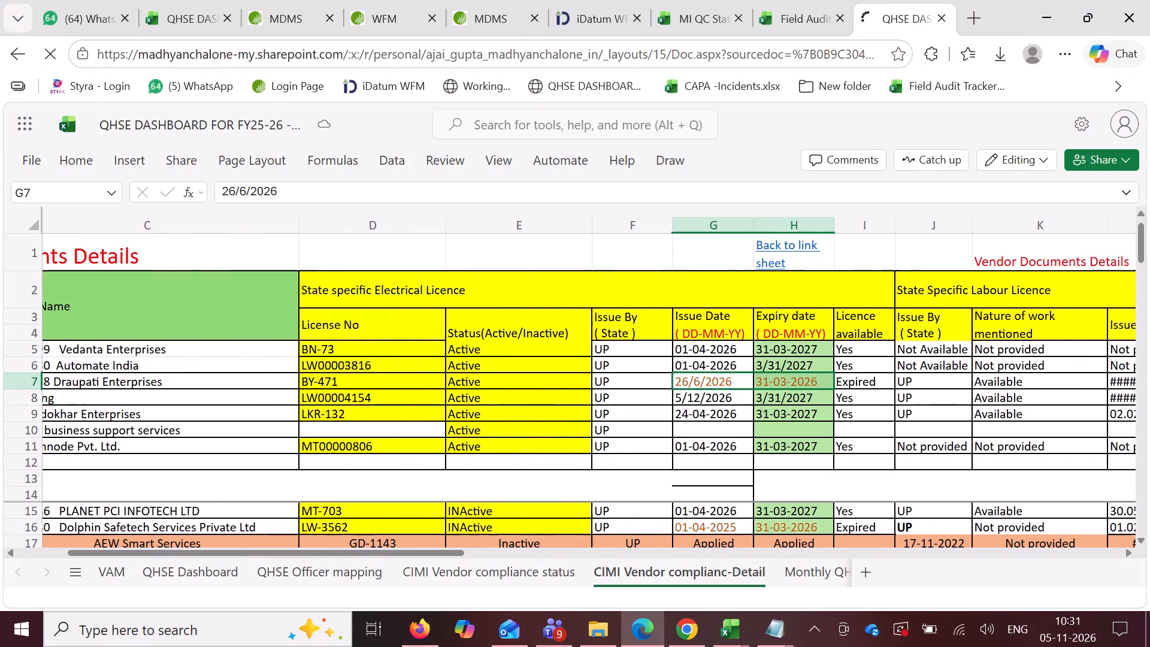
scroll(810, 367, left, 2)
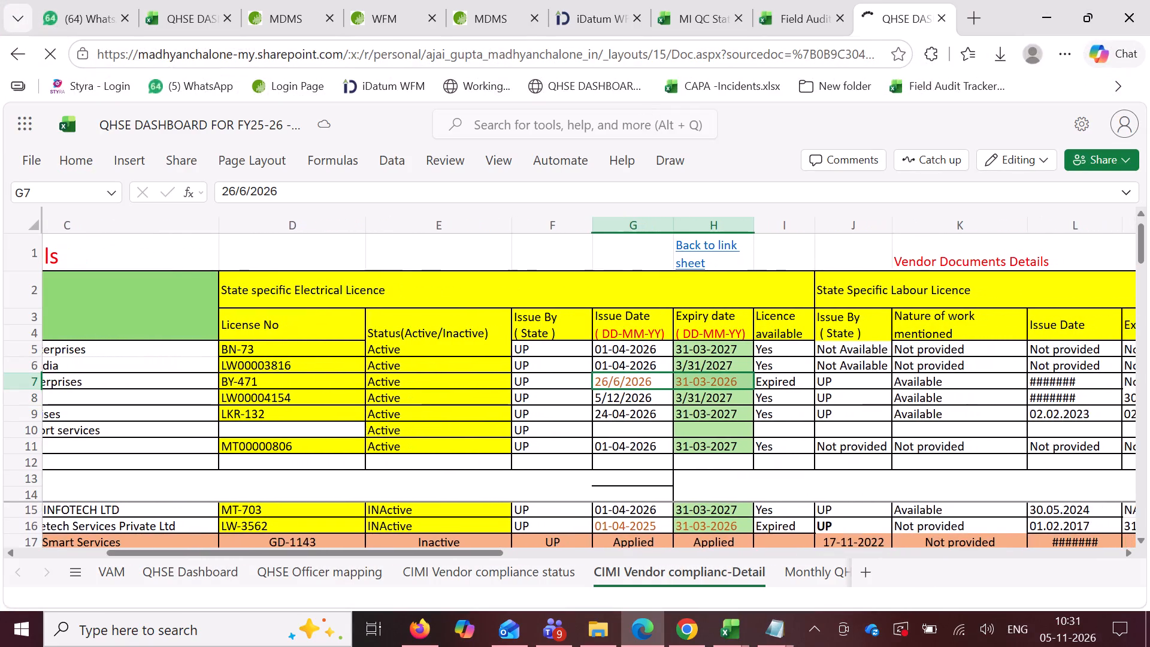
scroll(810, 368, left, 1)
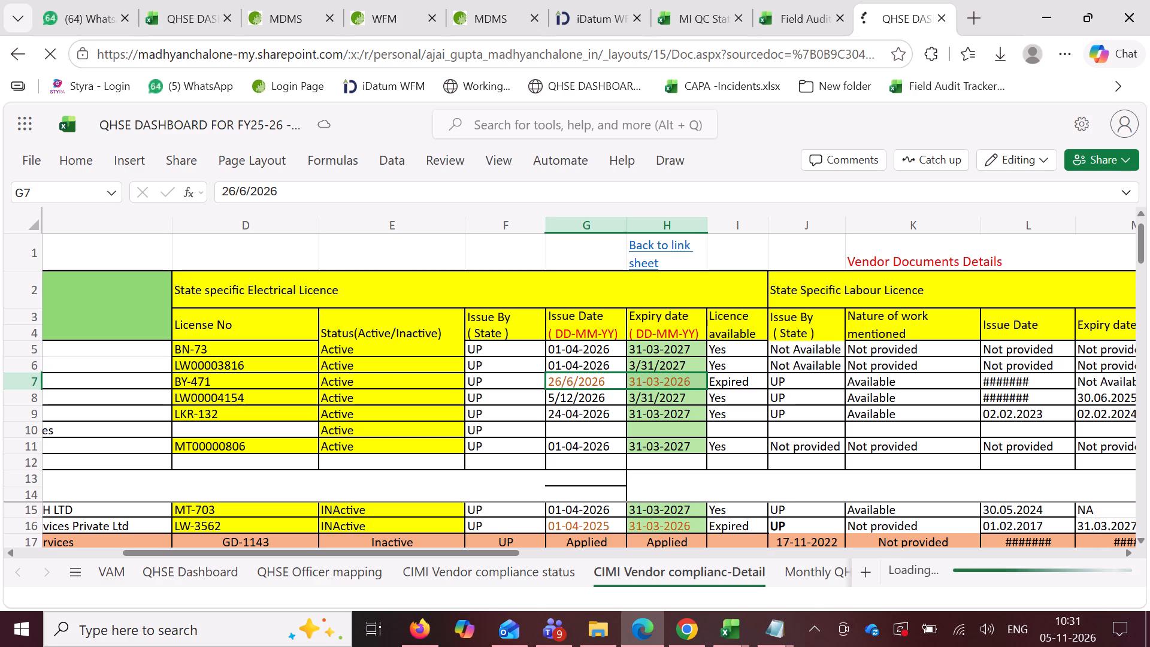
scroll(810, 368, left, 1)
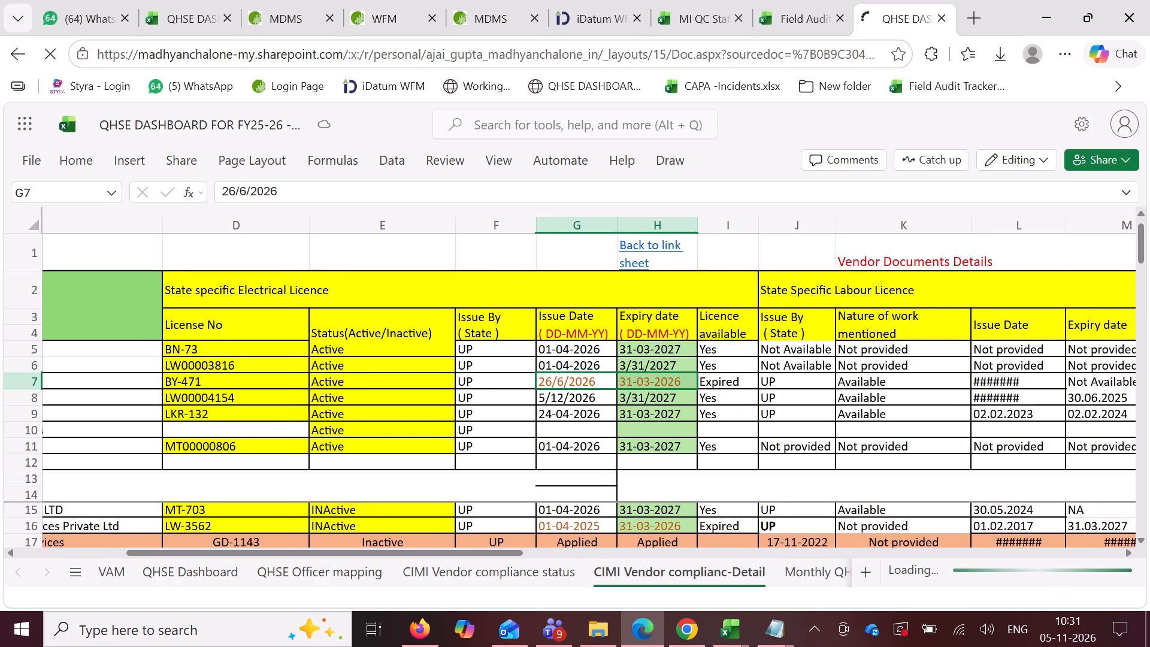
scroll(810, 368, left, 1)
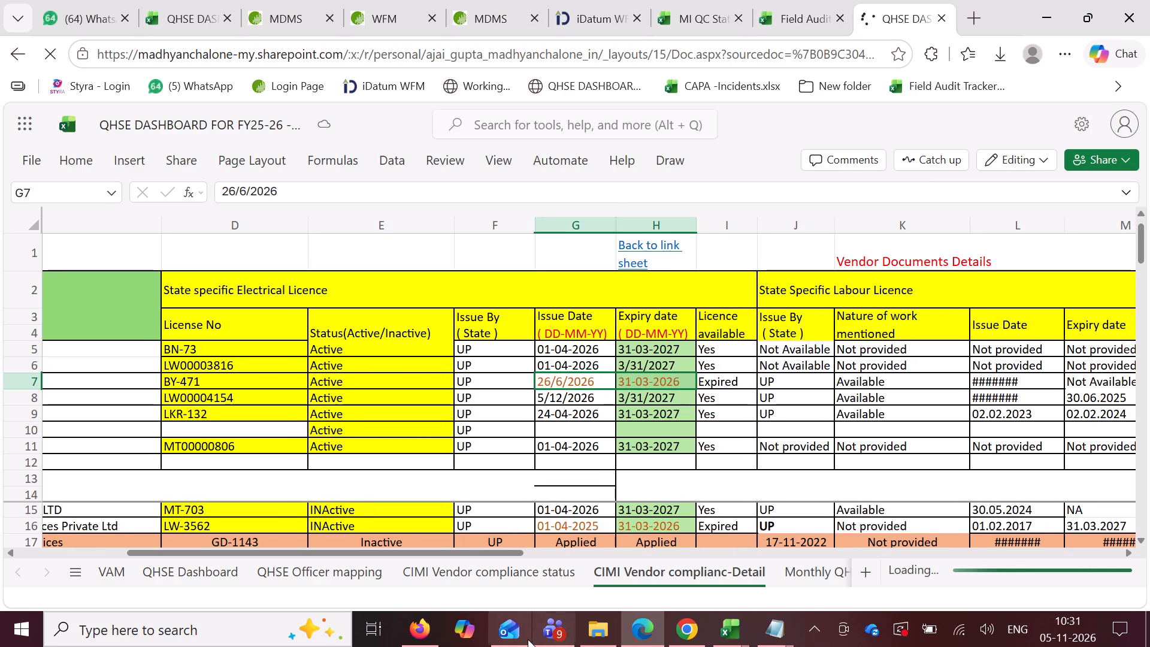
Switch to Firefox, where the CIMI Vendor statutary Compliance workbook is open.
click(438, 644)
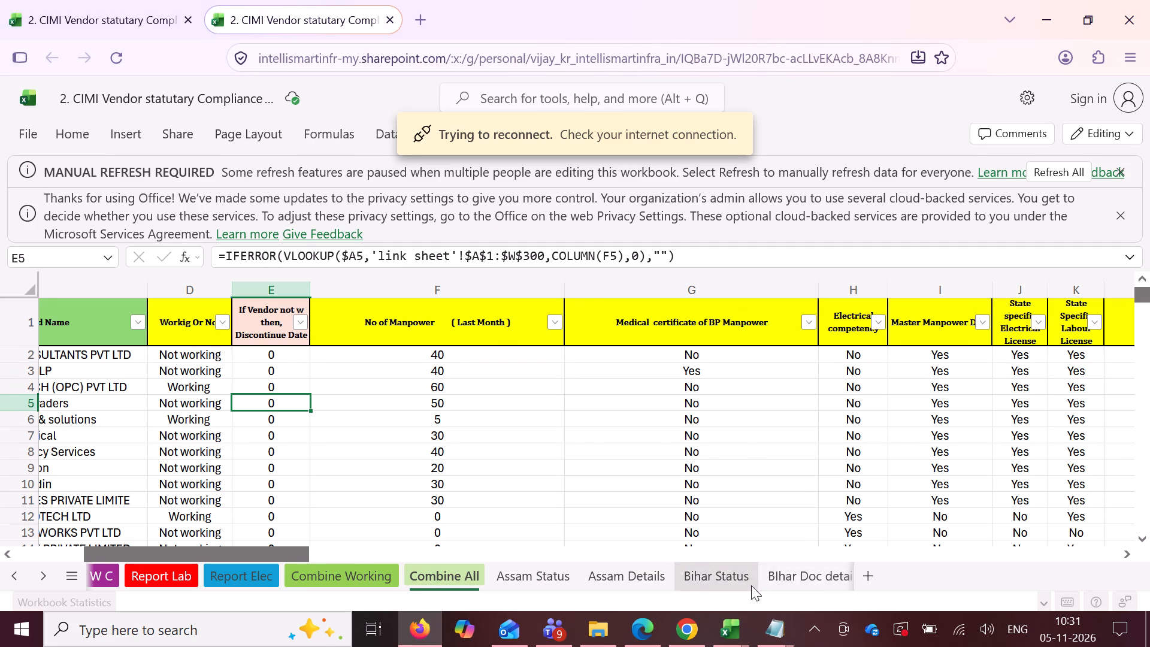
Examine the vendor licence details on the MVVNL Doc detail sheet of the CIMI Vendor statutary Compliance workbook.
scroll(750, 585, left, 4)
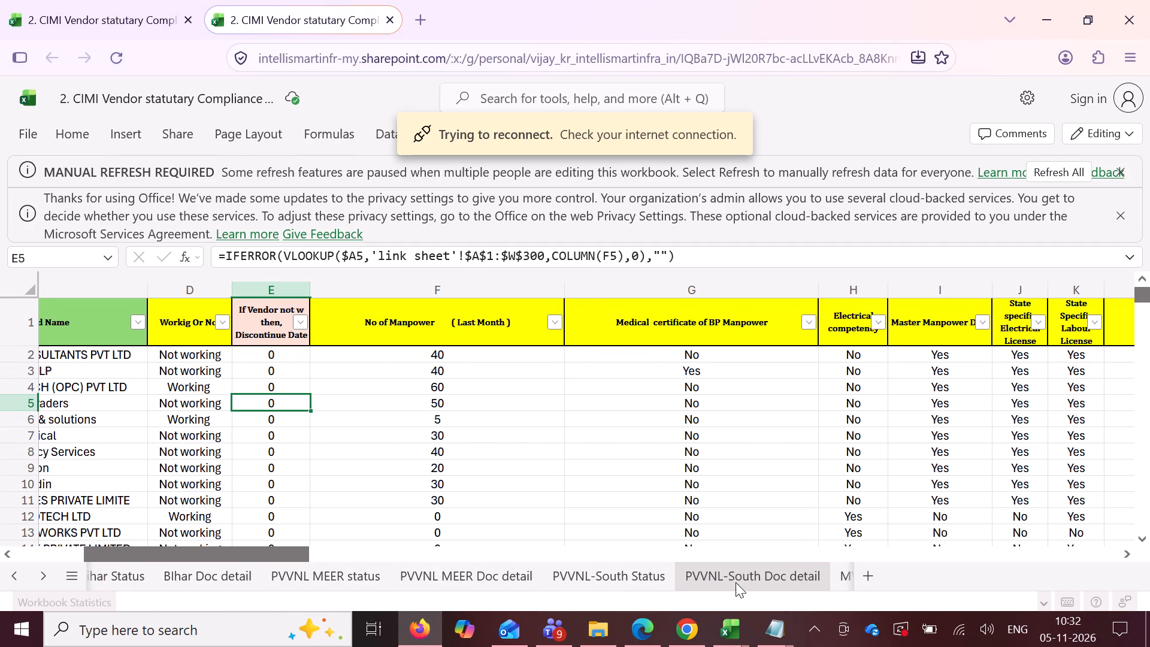
scroll(735, 581, left, 1)
click(690, 566)
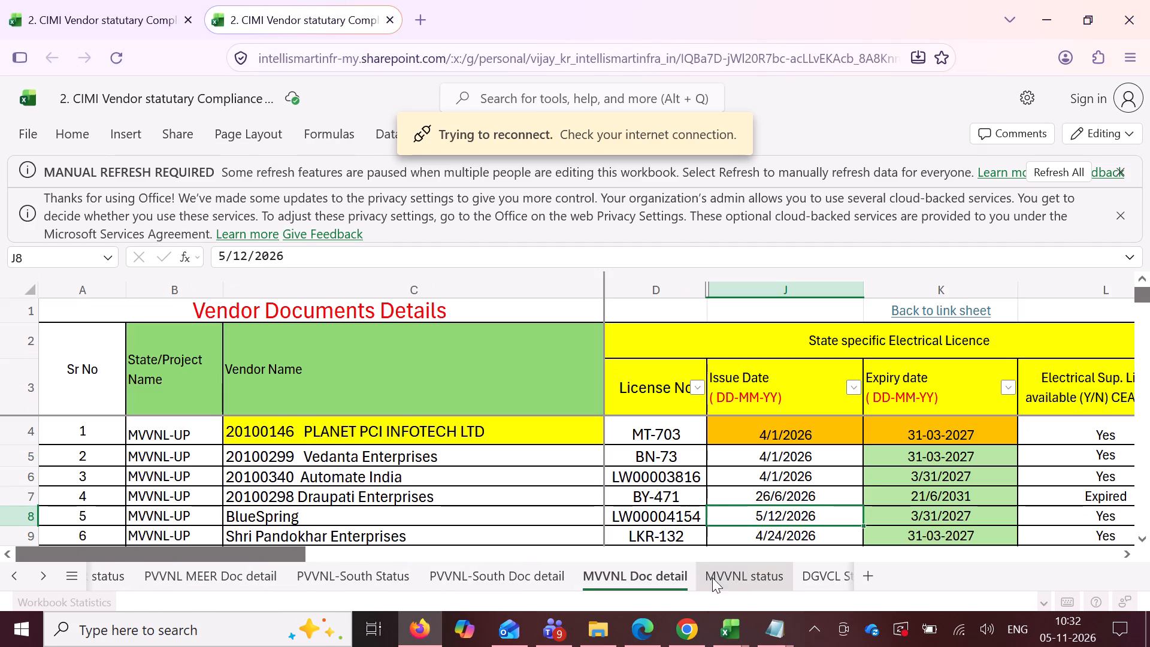
scroll(720, 570, left, 1)
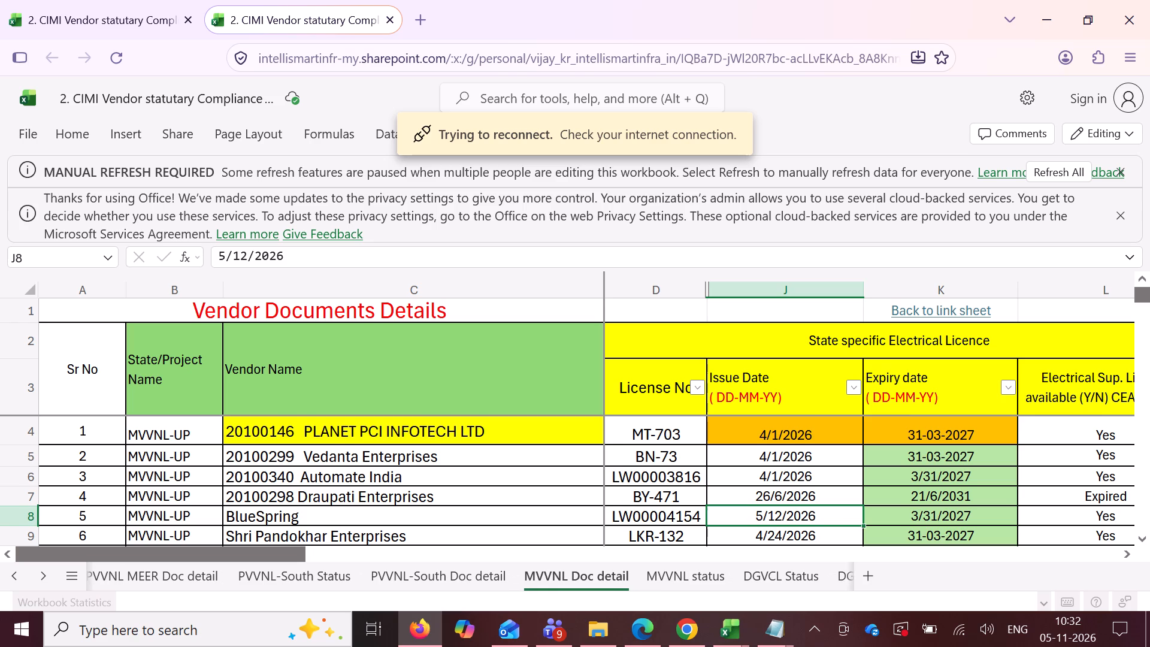
scroll(683, 413, down, 1)
scroll(684, 418, up, 1)
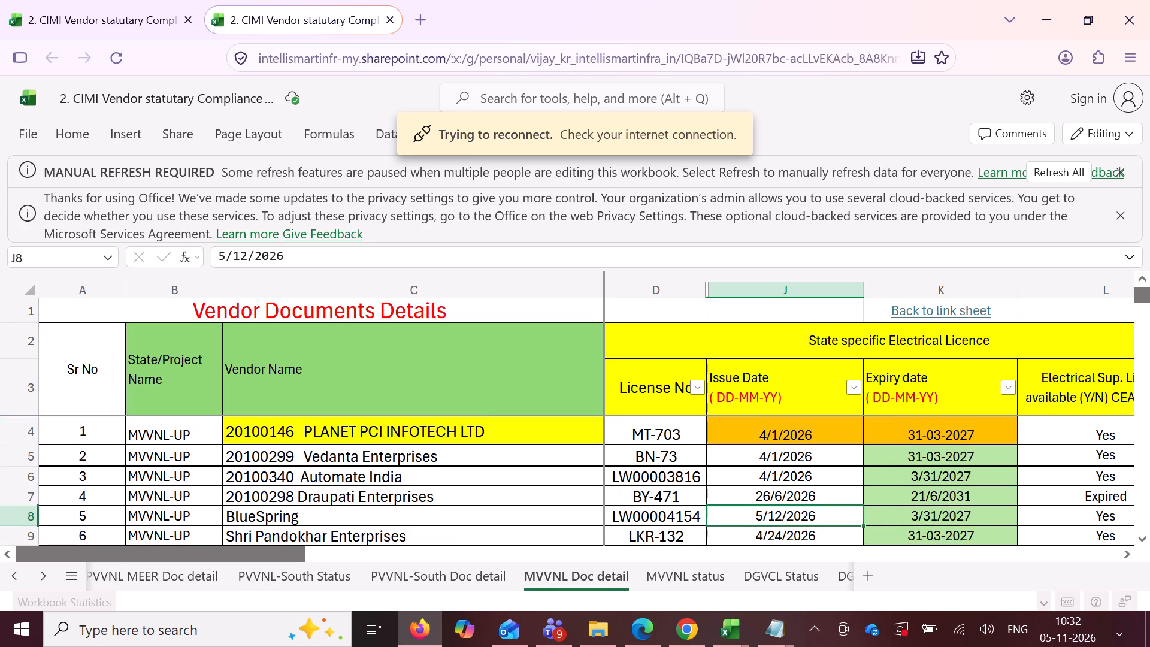
scroll(603, 425, down, 1)
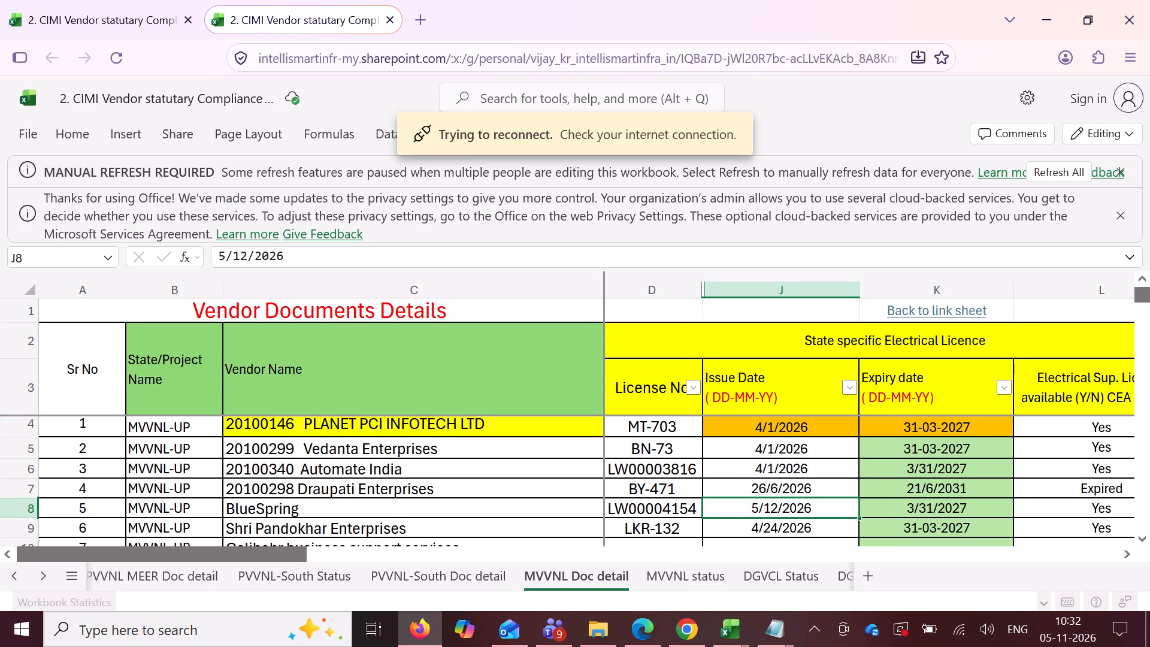
scroll(598, 433, down, 1)
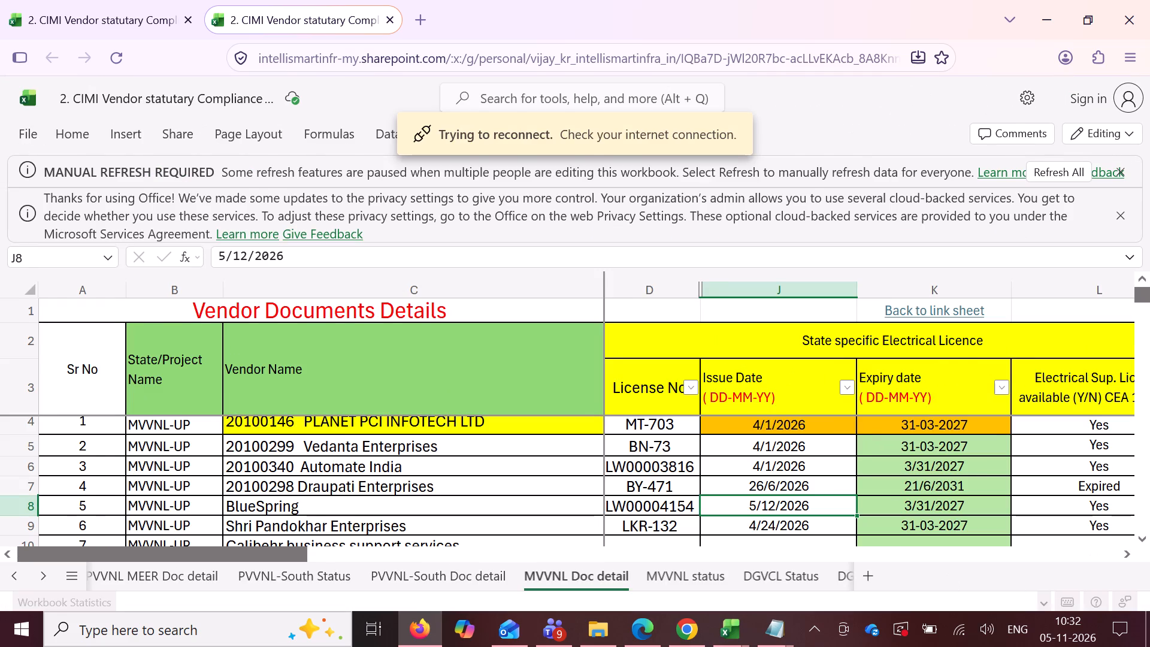
ctrl+scroll(802, 442, down, 1)
ctrl+scroll(725, 428, down, 1)
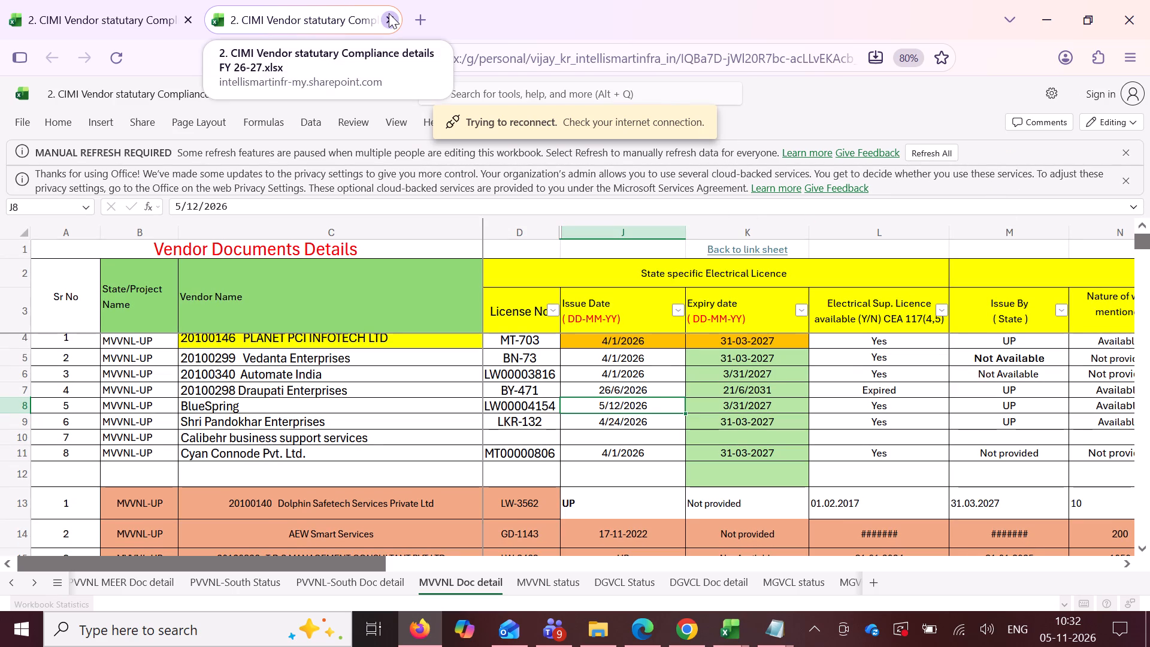
click(144, 12)
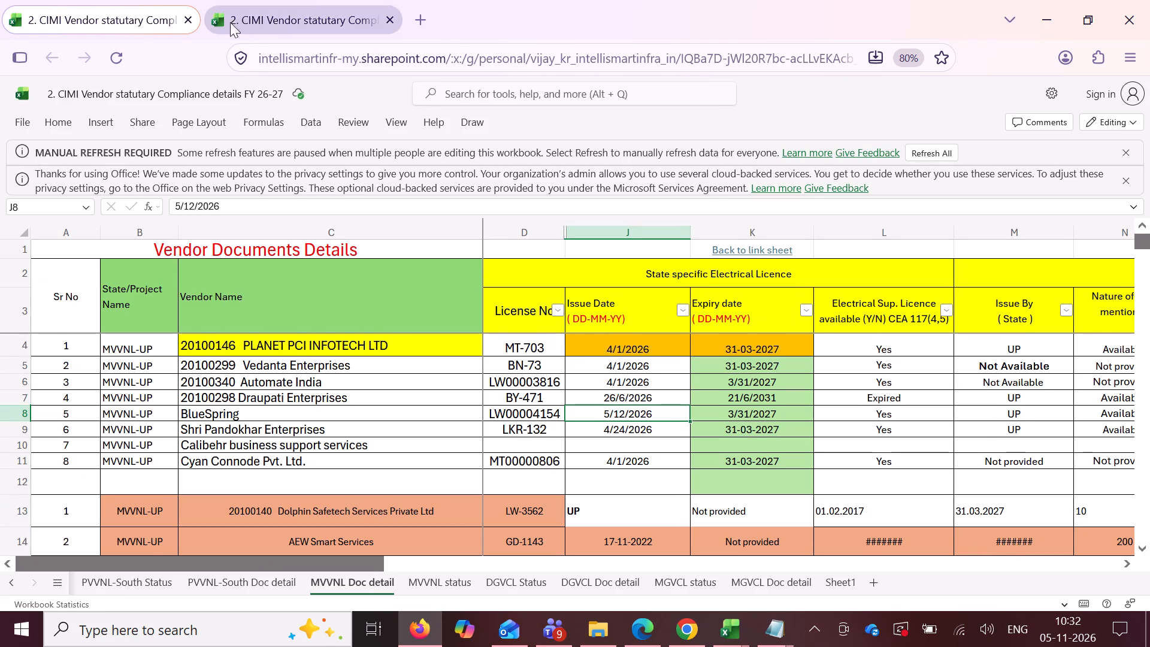
click(276, 25)
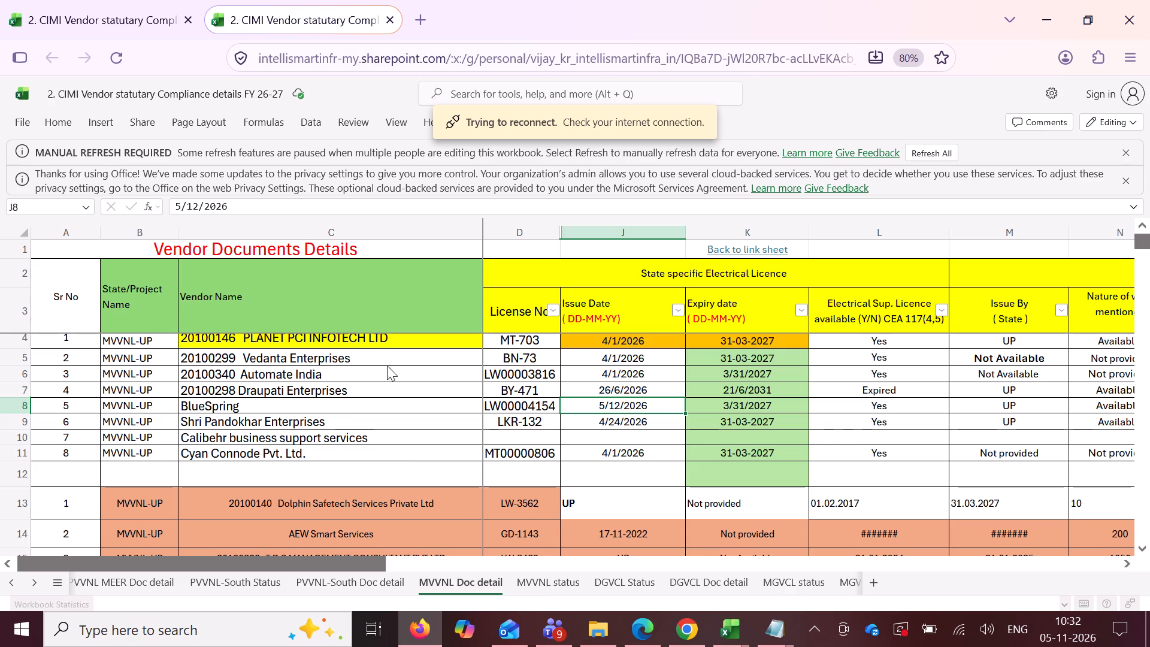
Switch to Edge and open the bookmarked CIMI Vendor statutary Compliance details workbook in a new browser tab.
click(649, 634)
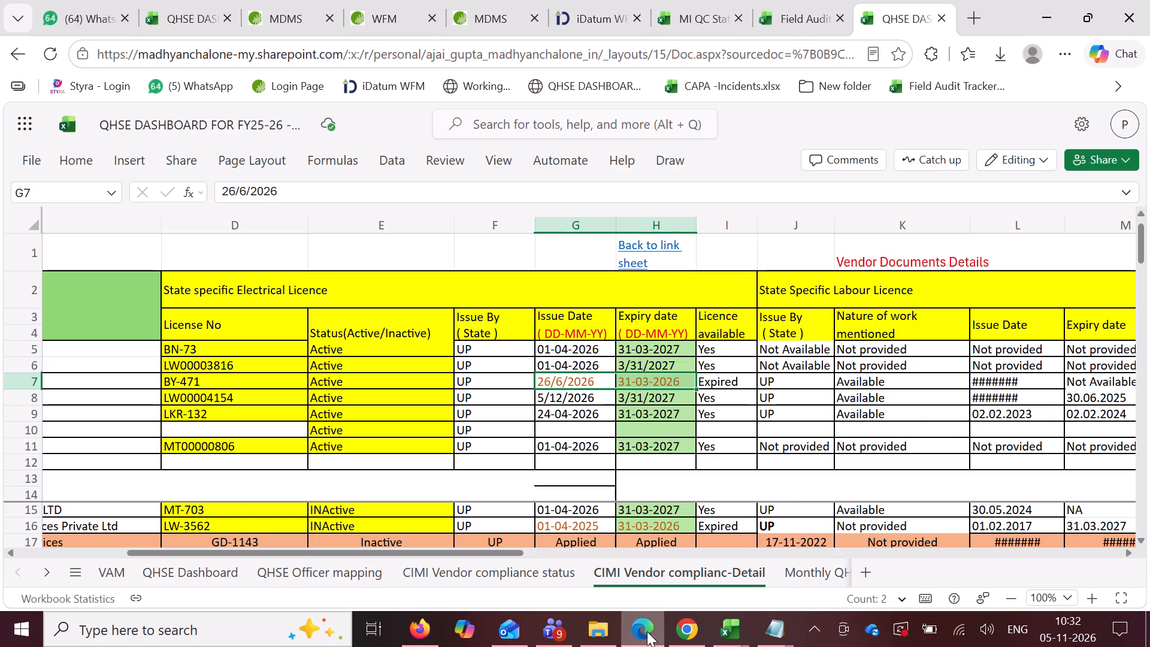
click(1116, 77)
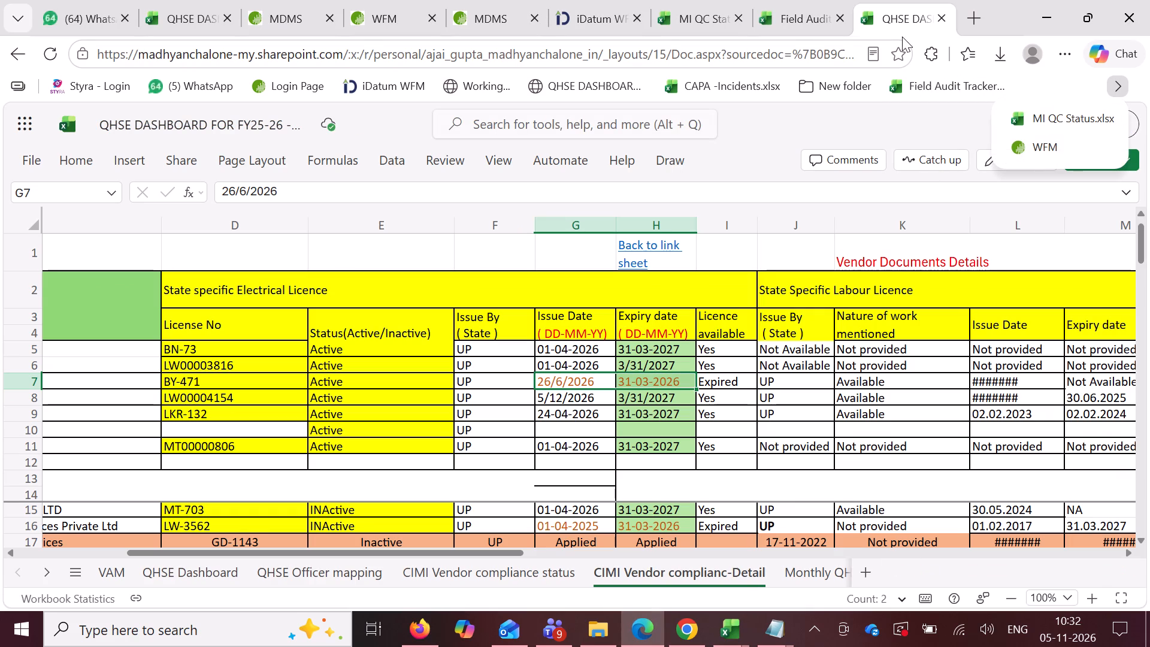
click(857, 88)
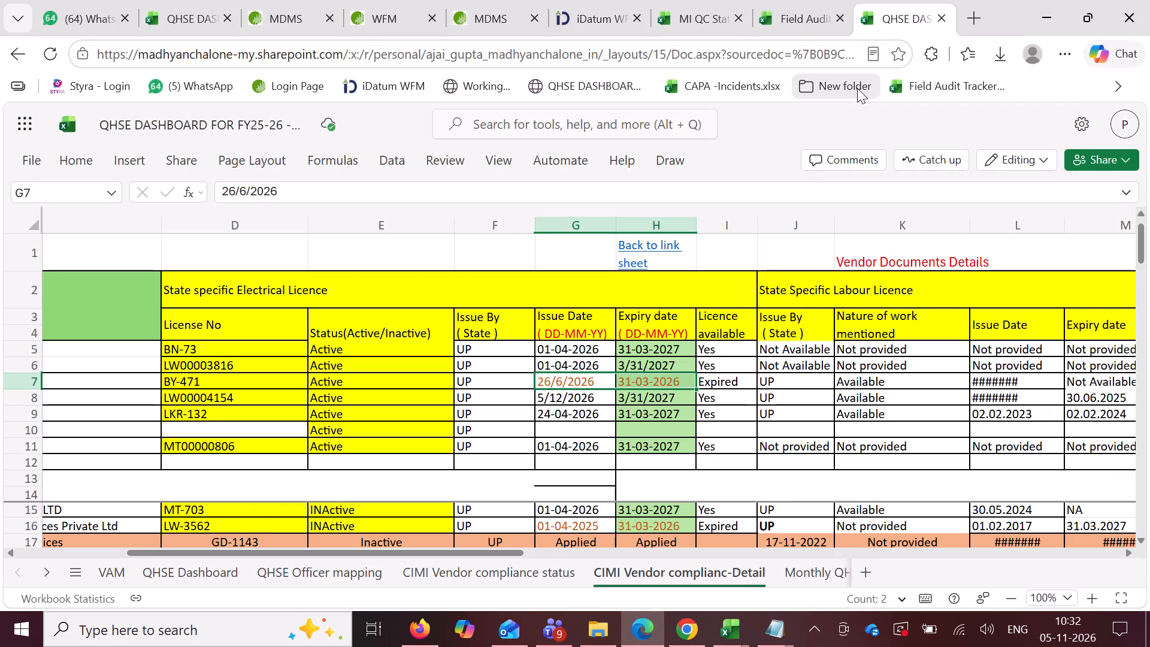
click(871, 90)
click(982, 23)
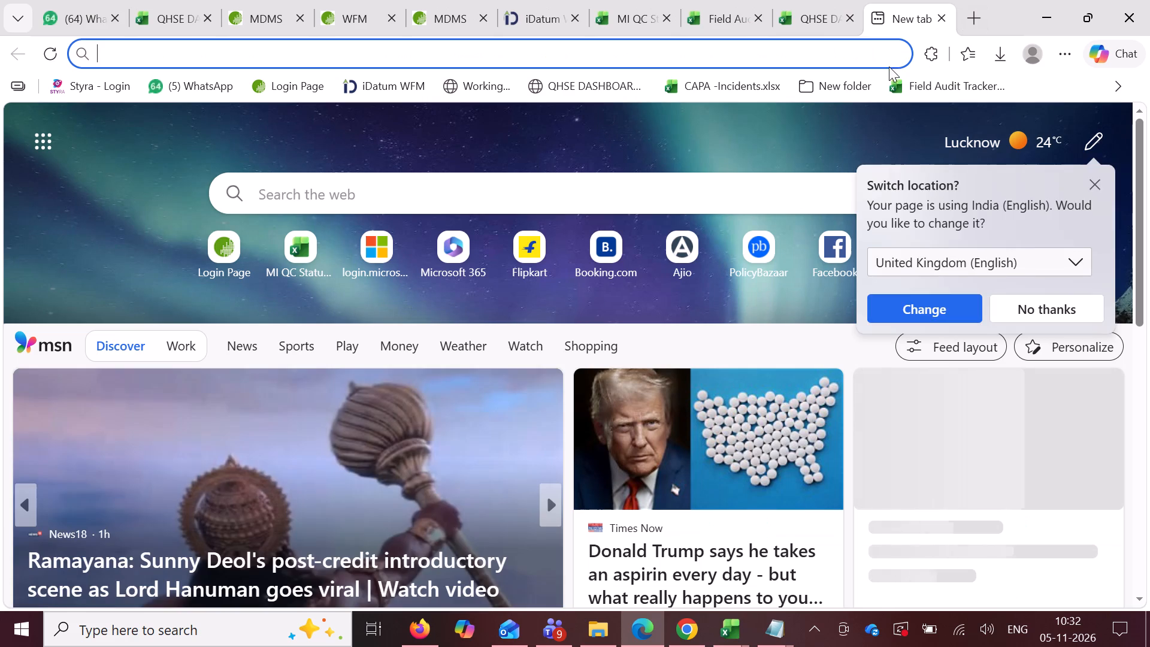
click(868, 86)
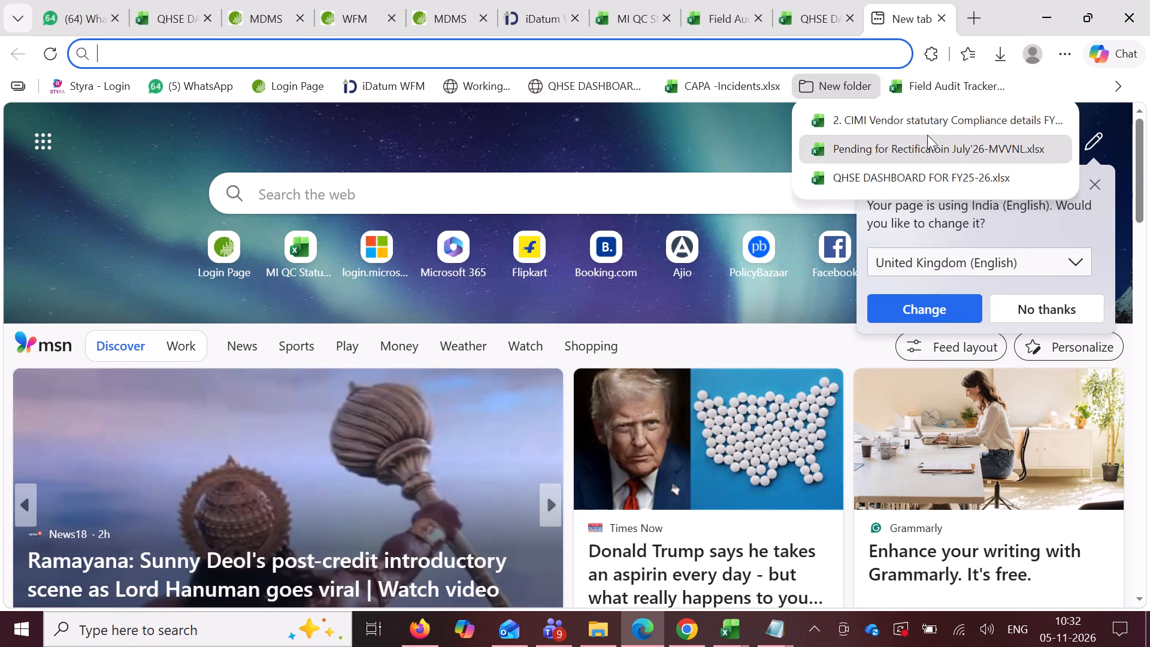
click(933, 124)
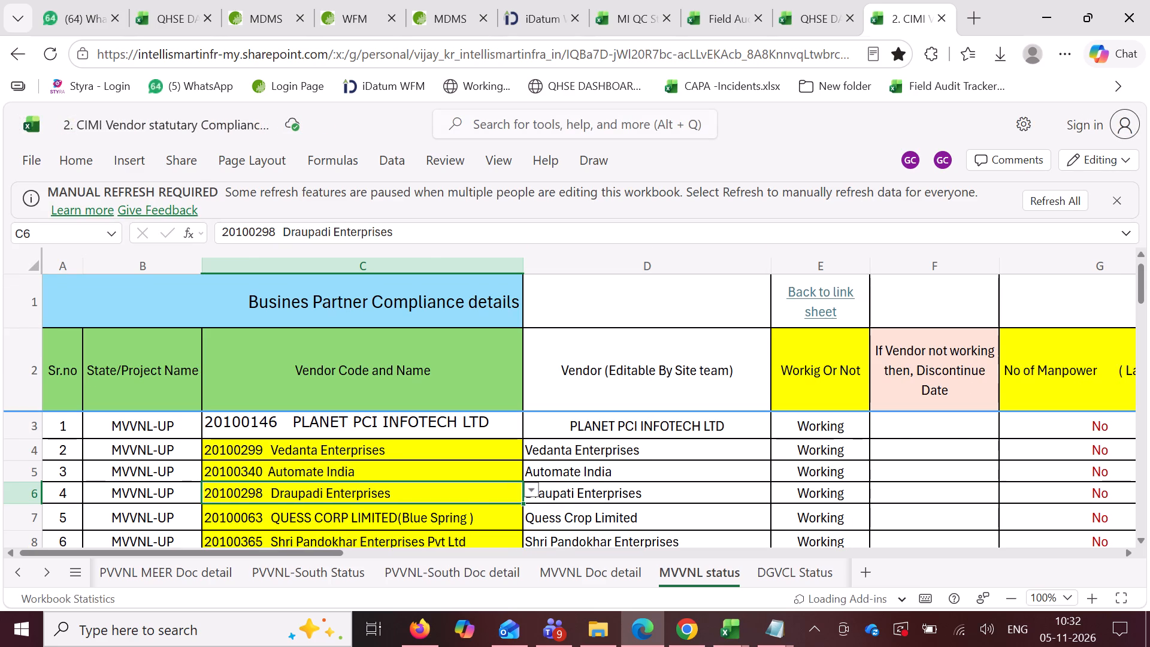
Review the MVVNL vendors' electrical licence numbers, issue dates and expiry dates on the MVVNL Doc detail sheet.
click(598, 575)
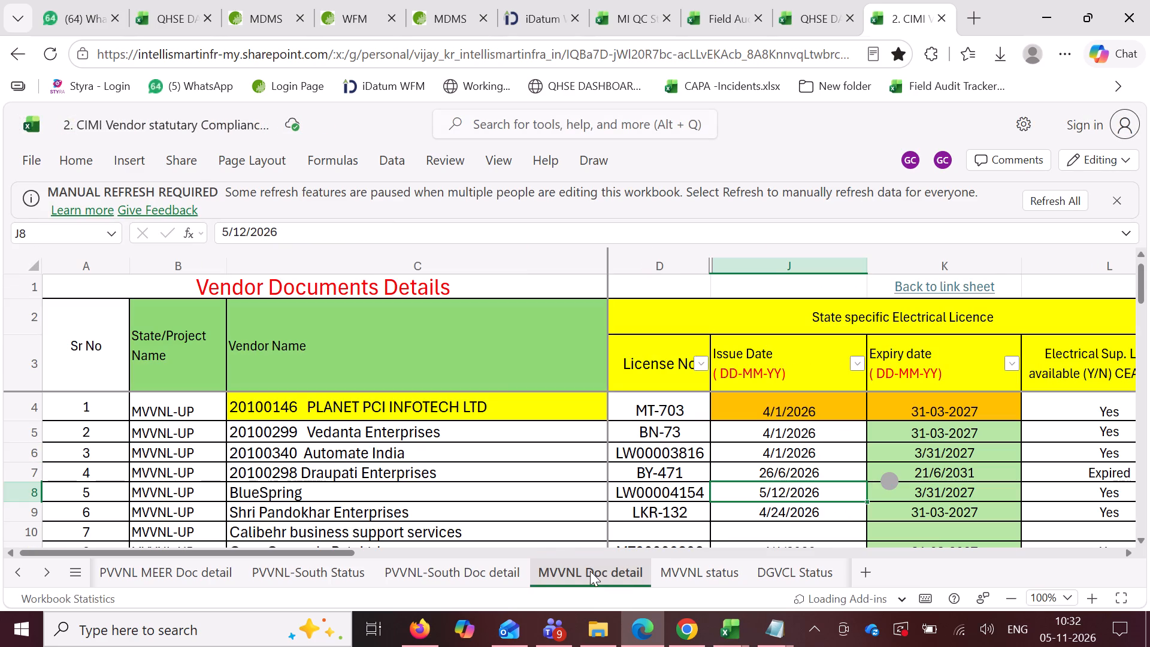
scroll(507, 400, down, 1)
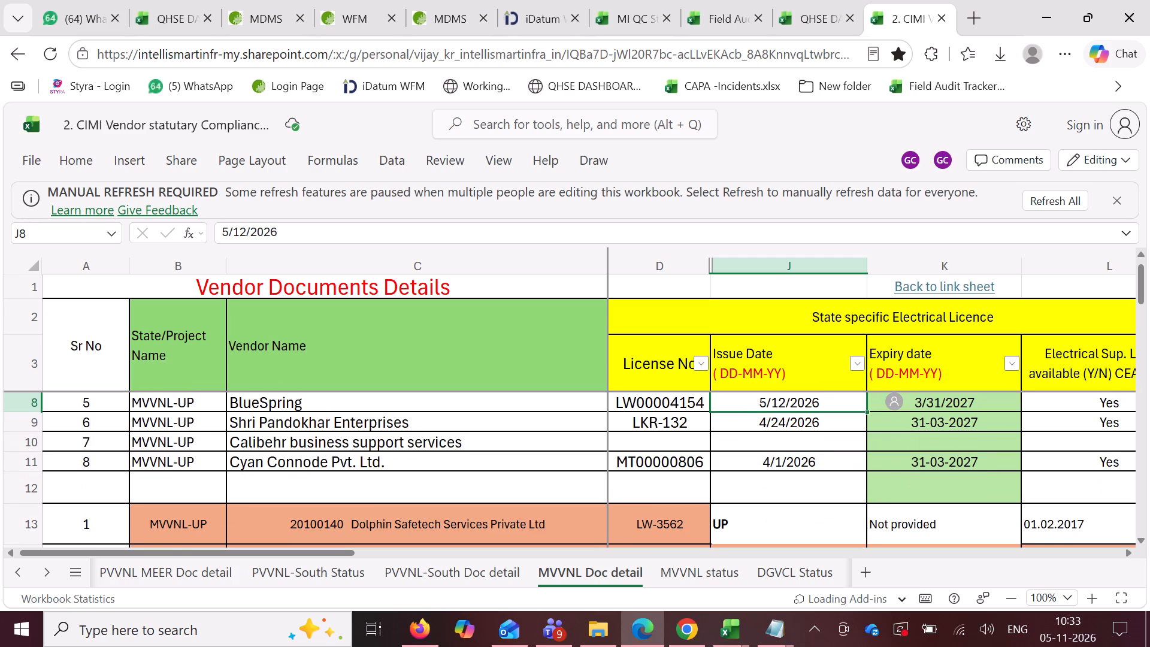
scroll(549, 422, up, 3)
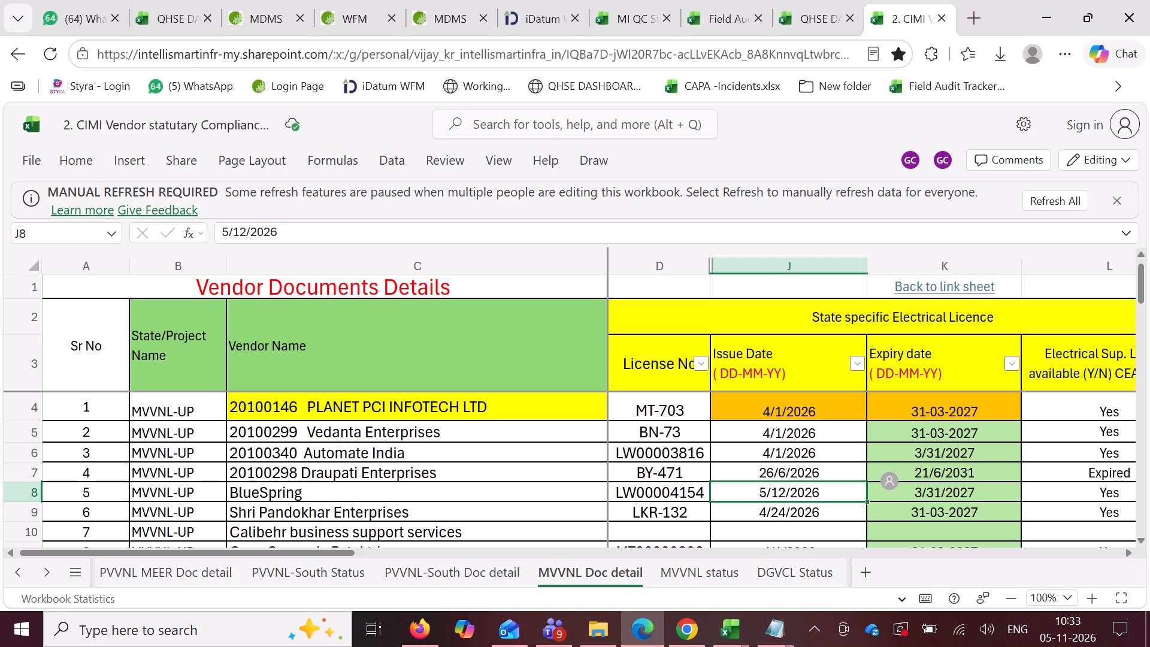
click(16, 411)
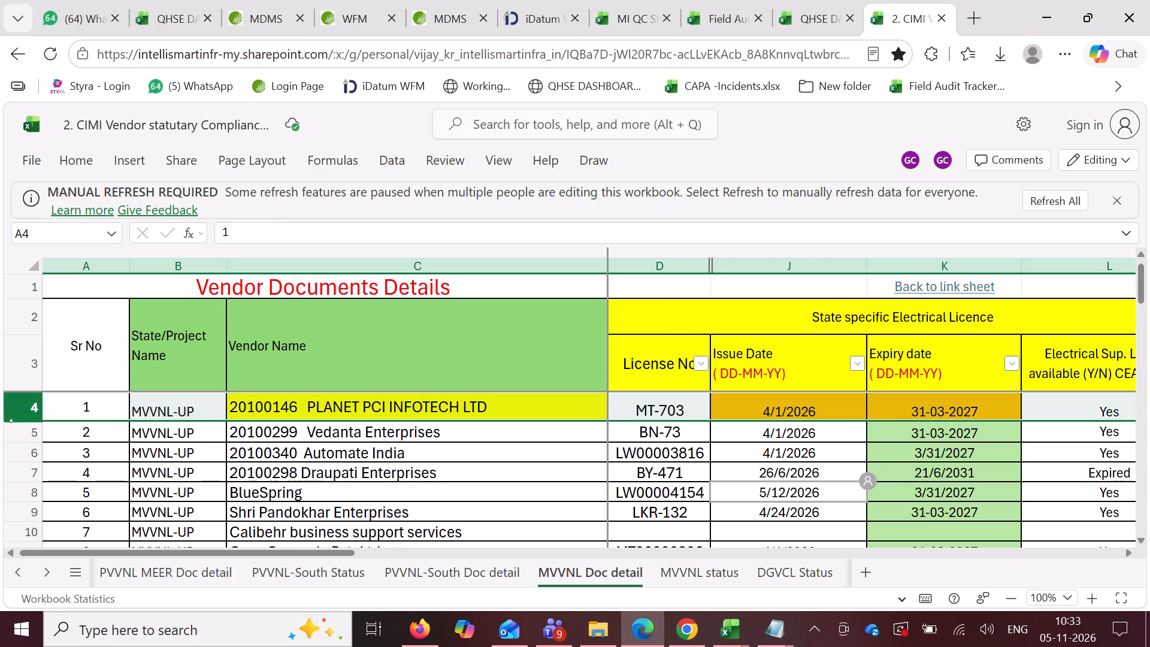
scroll(360, 364, down, 2)
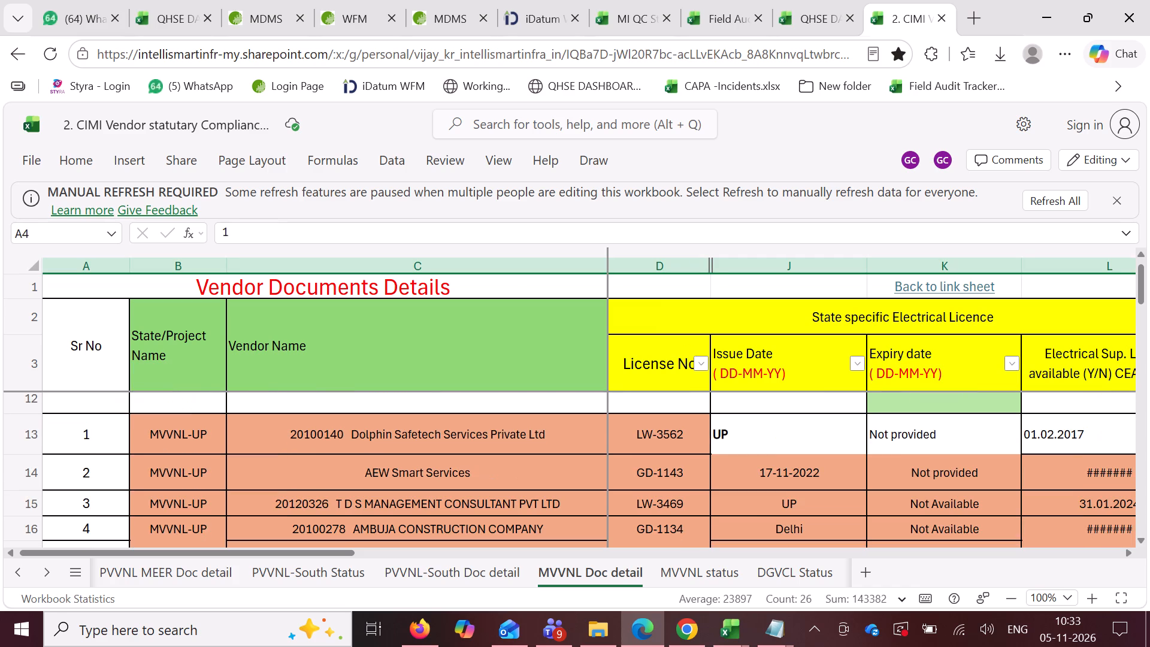
scroll(393, 399, up, 2)
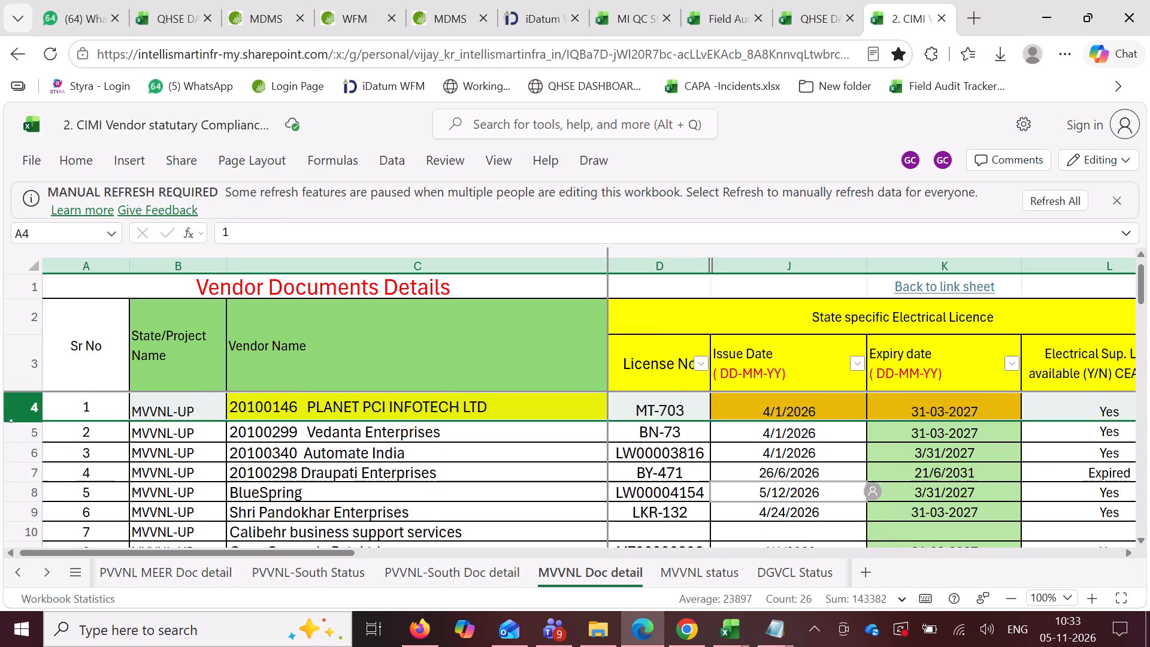
scroll(394, 395, up, 1)
scroll(359, 383, down, 1)
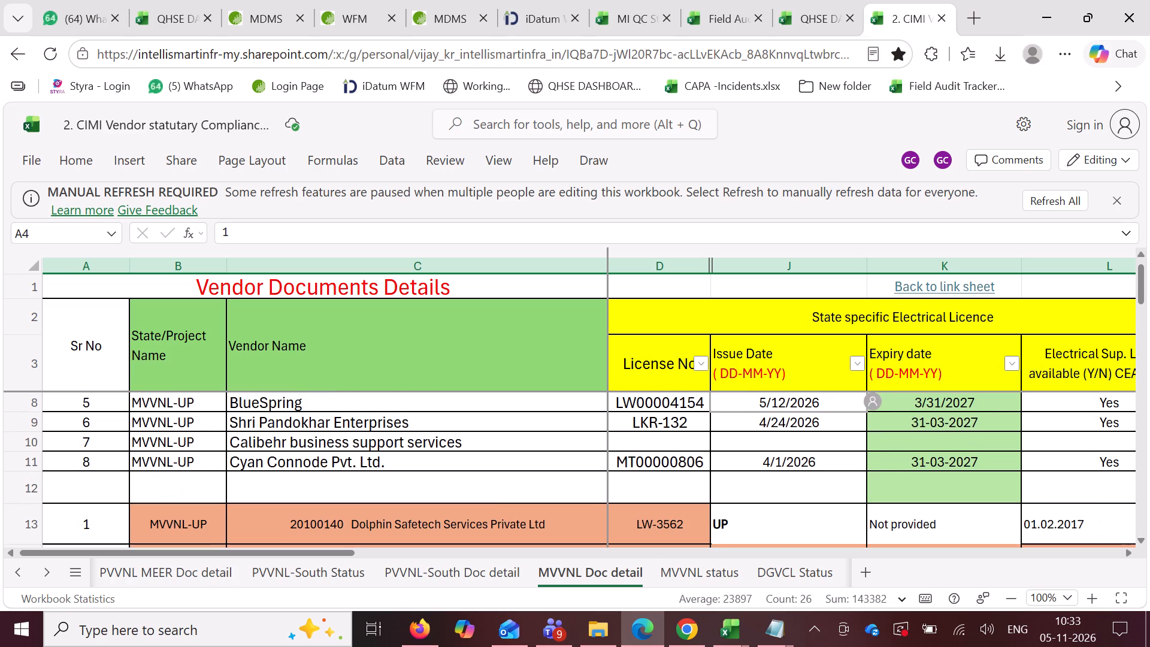
scroll(359, 383, up, 2)
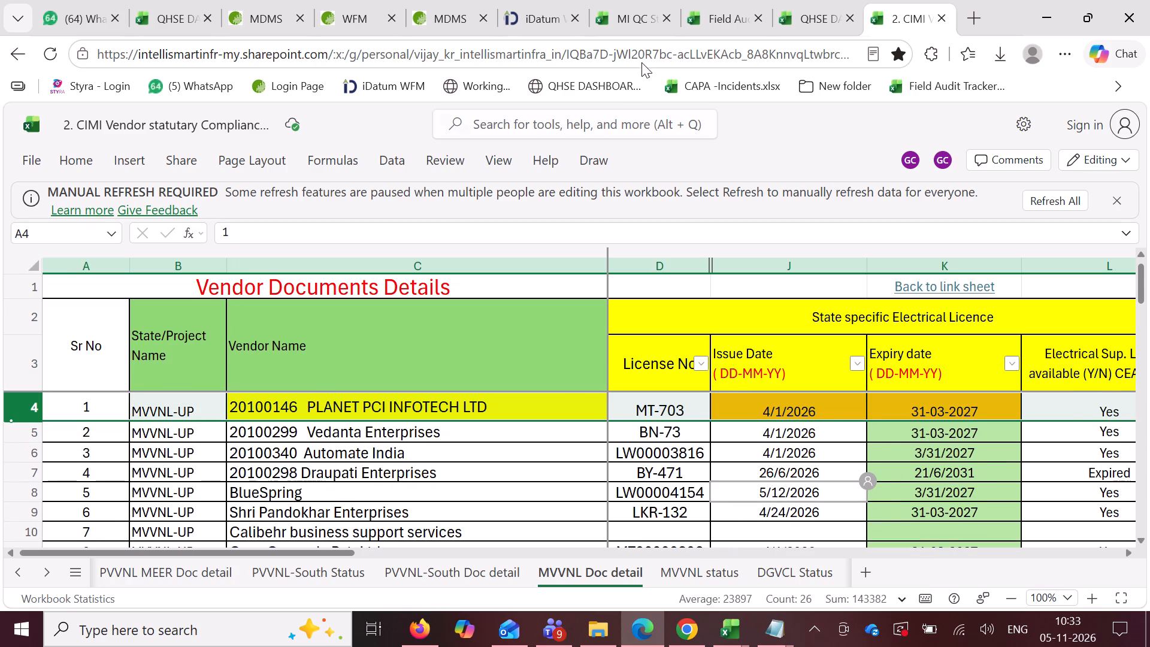
In the QHSE Dashboard's CIMI Vendor complianc-Detail sheet, set Draupati Enterprises' electrical licence expiry date in H7 to 26-06-2031.
click(809, 8)
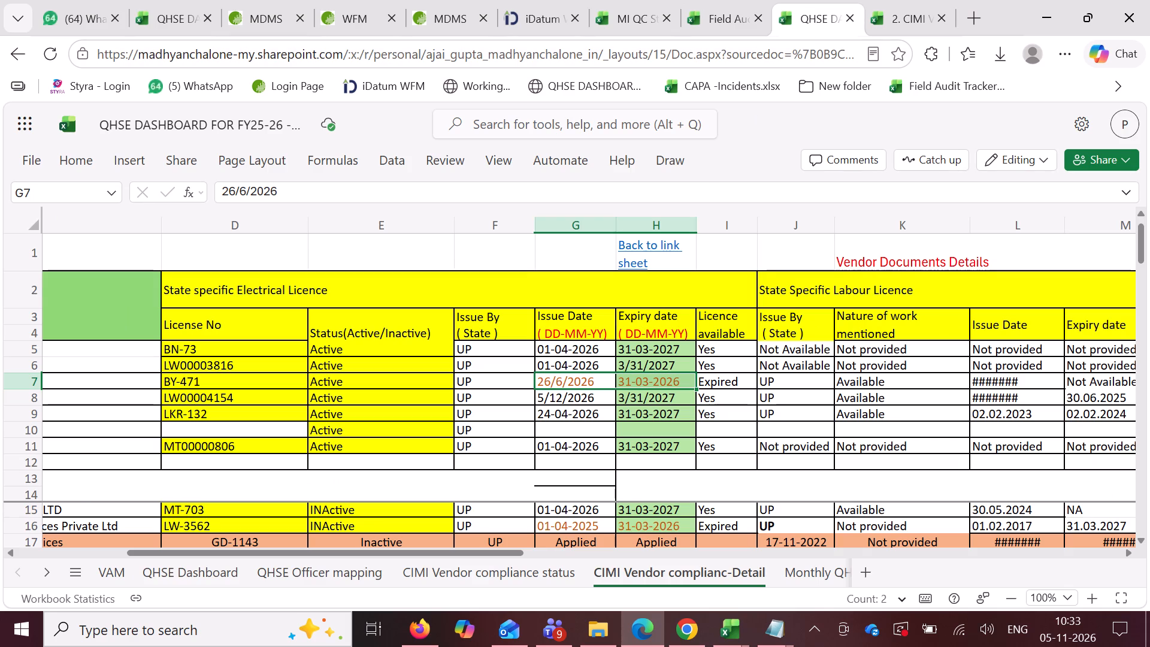
drag(309, 549, 138, 555)
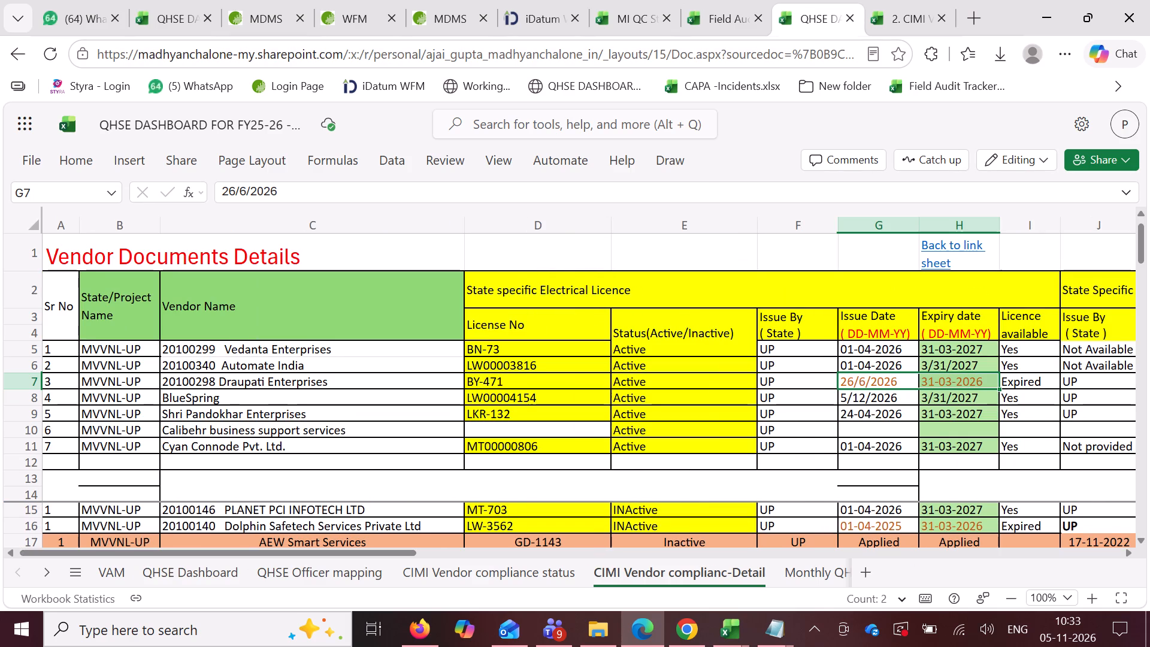
click(976, 376)
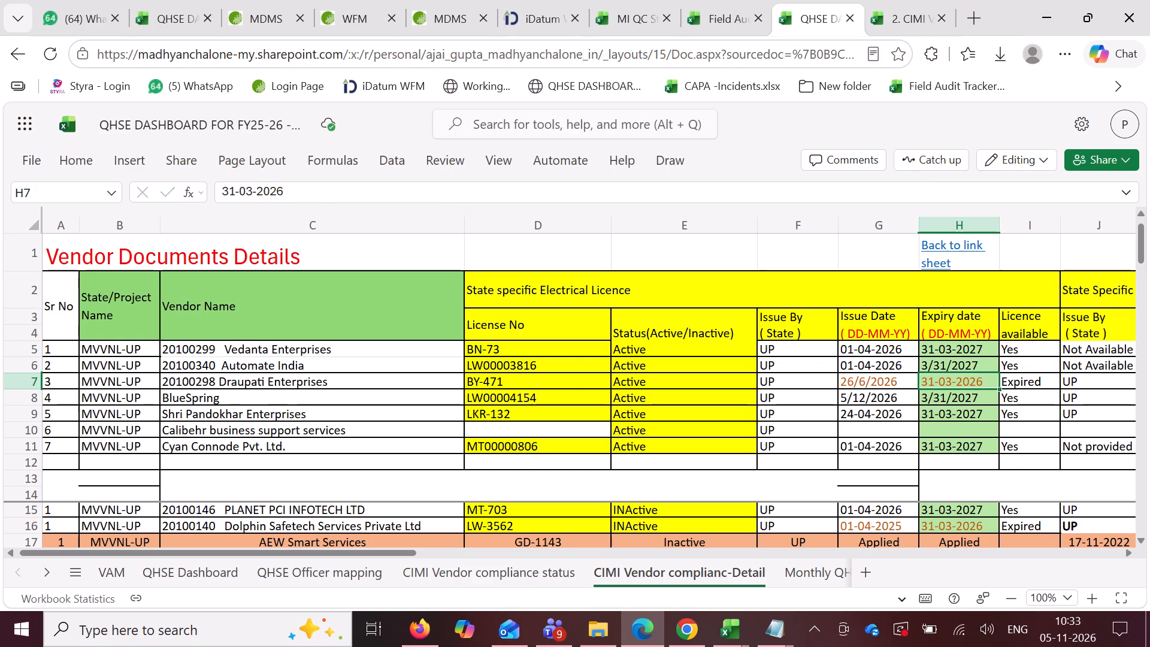
click(233, 188)
key(BackSpace)
key(BackSpace)
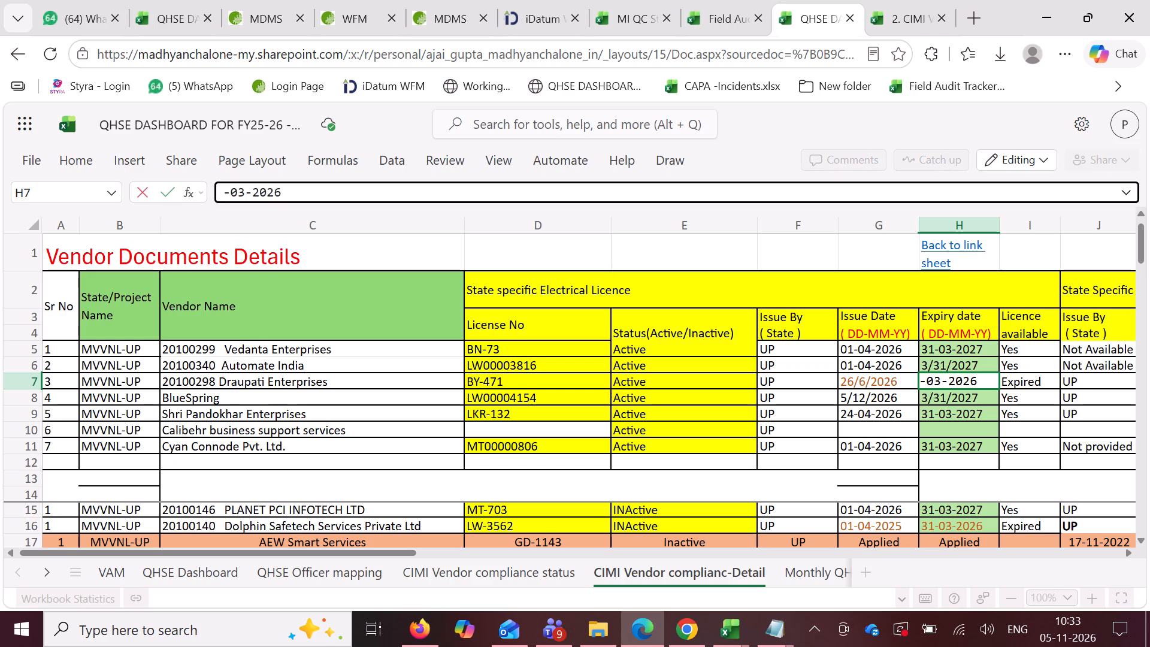
key(2)
key(6)
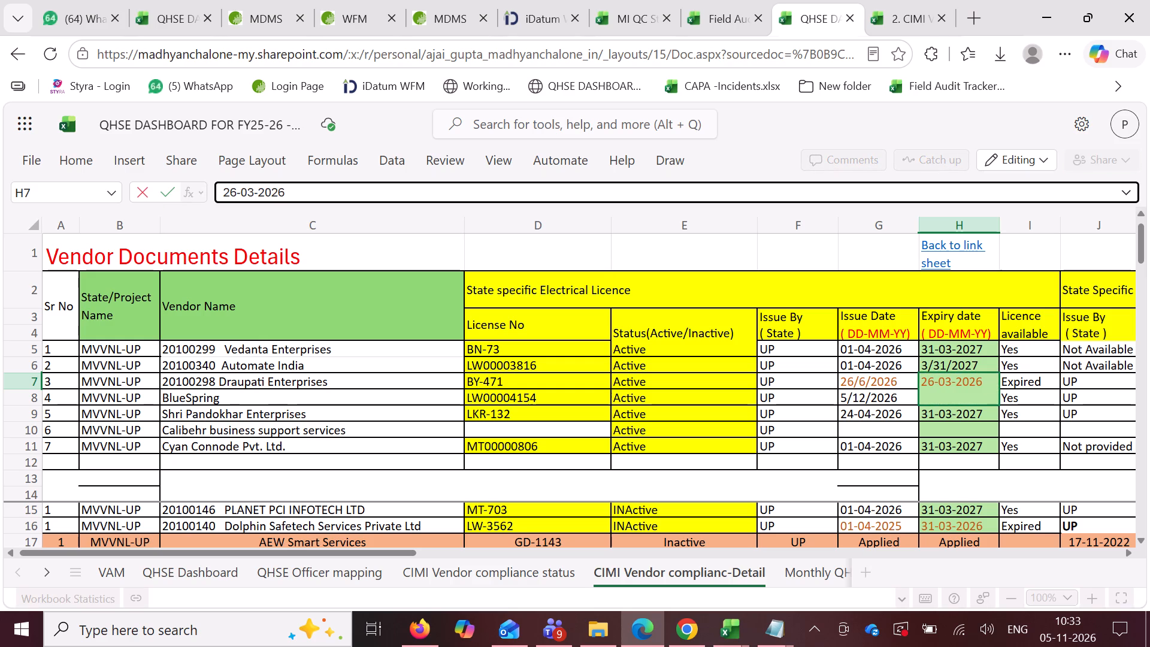
key(Right)
key(Right)
key(Right)
key(BackSpace)
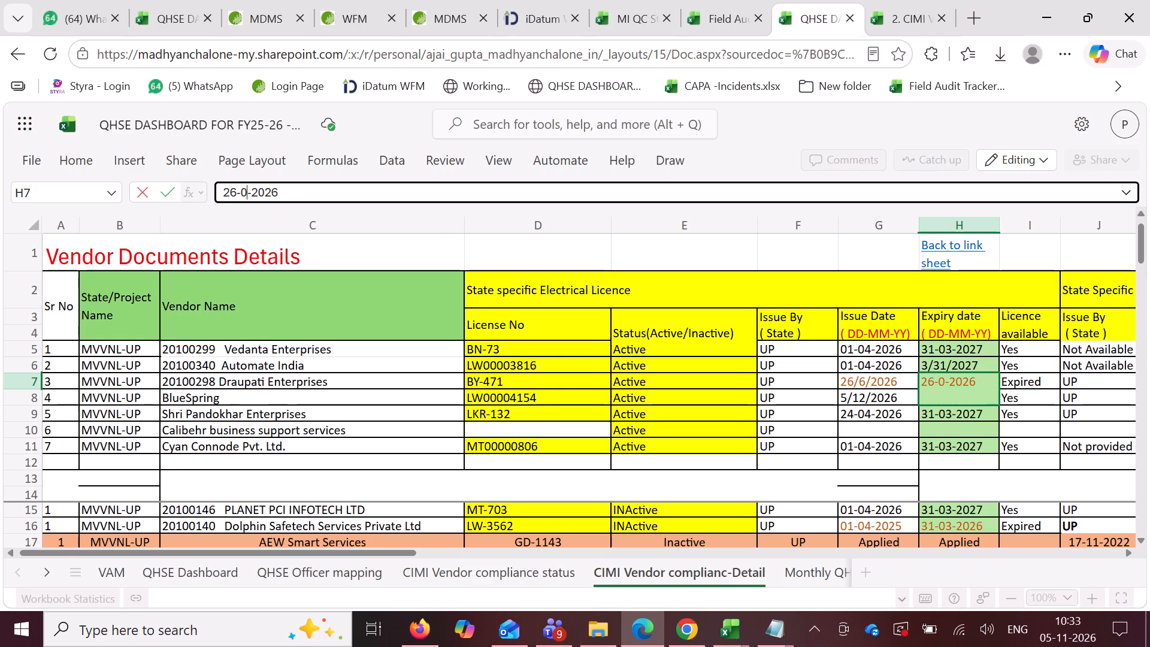
key(6)
key(Right)
key(Right)
key(Right)
key(Right)
key(Right)
key(BackSpace)
key(BackSpace)
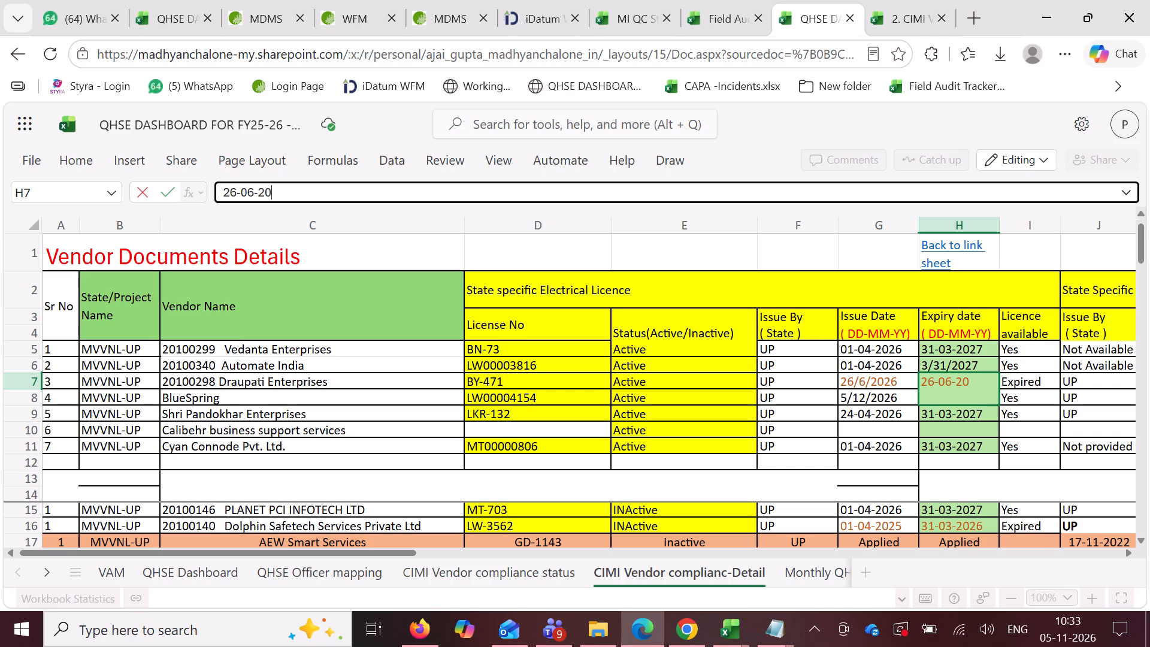
text(31)
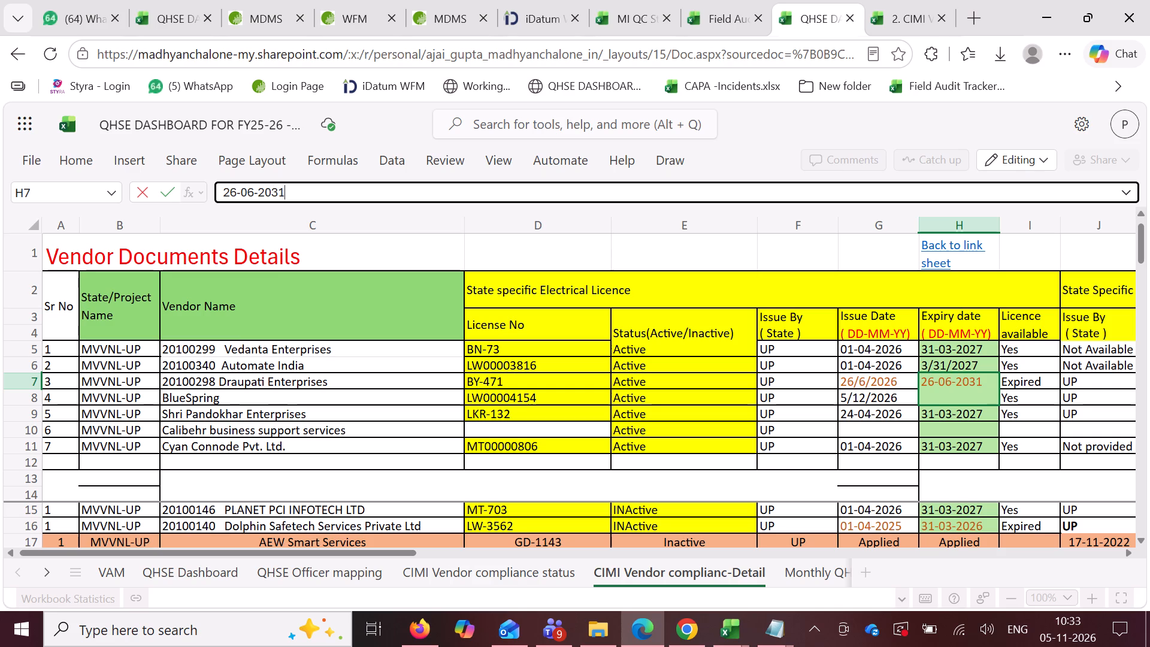
click(439, 363)
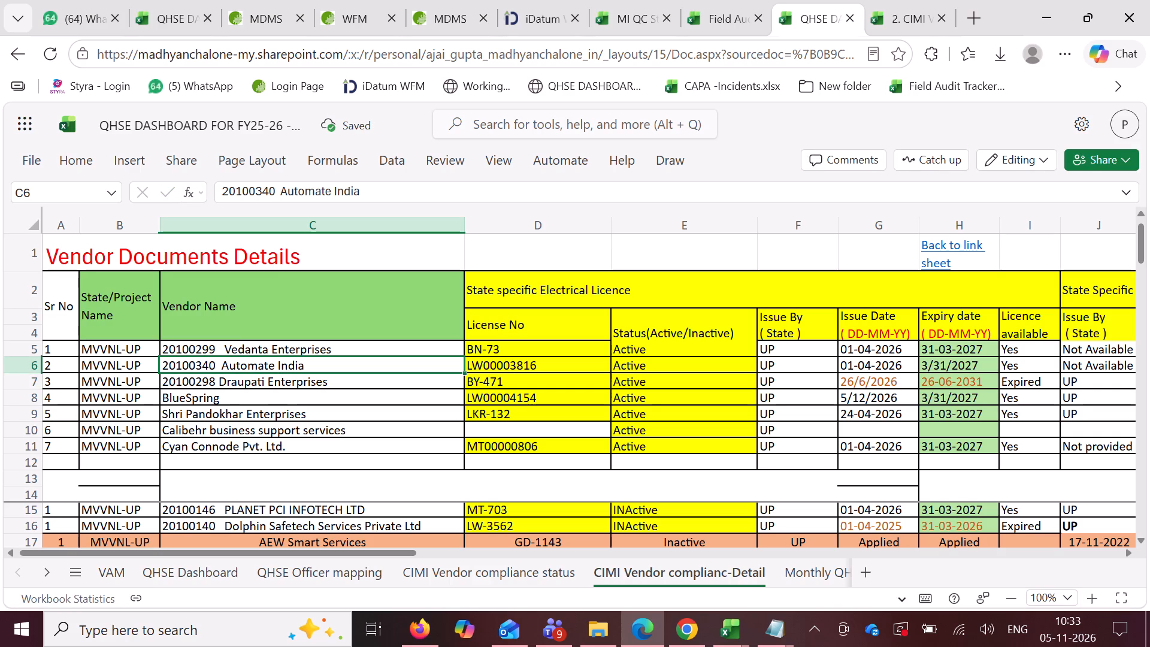
Merge and centre the "Vendor Documents Details" title across A1:C1 on the CIMI Vendor complianc-Detail sheet.
click(140, 260)
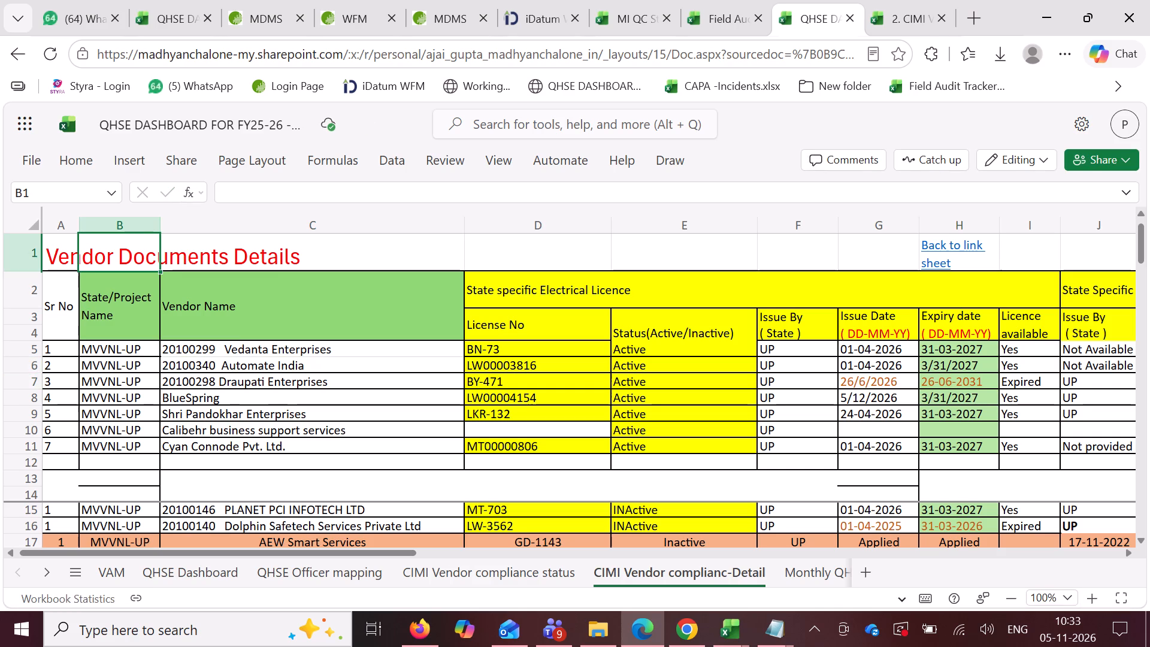
click(56, 250)
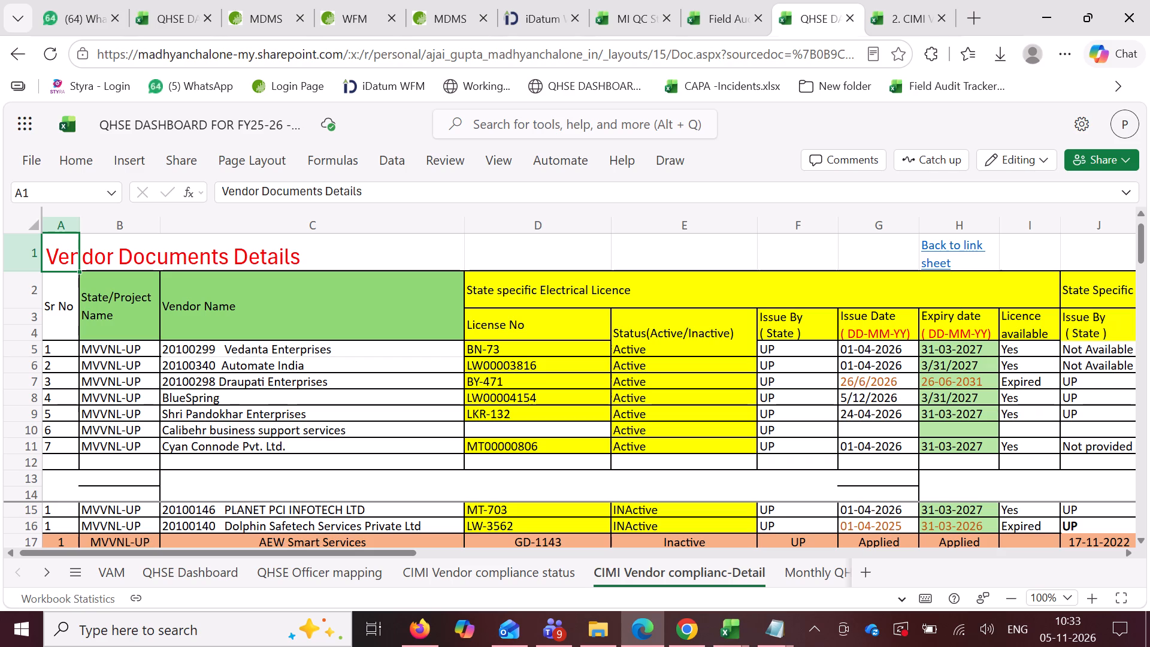
drag(62, 250, 323, 240)
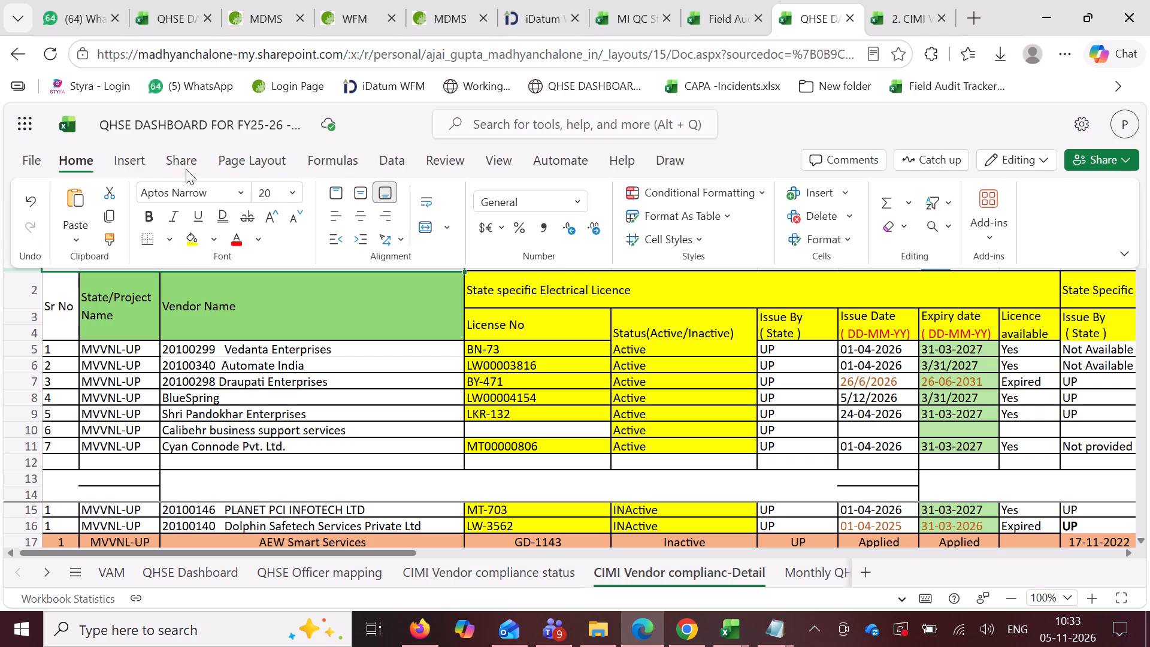
click(431, 226)
click(359, 292)
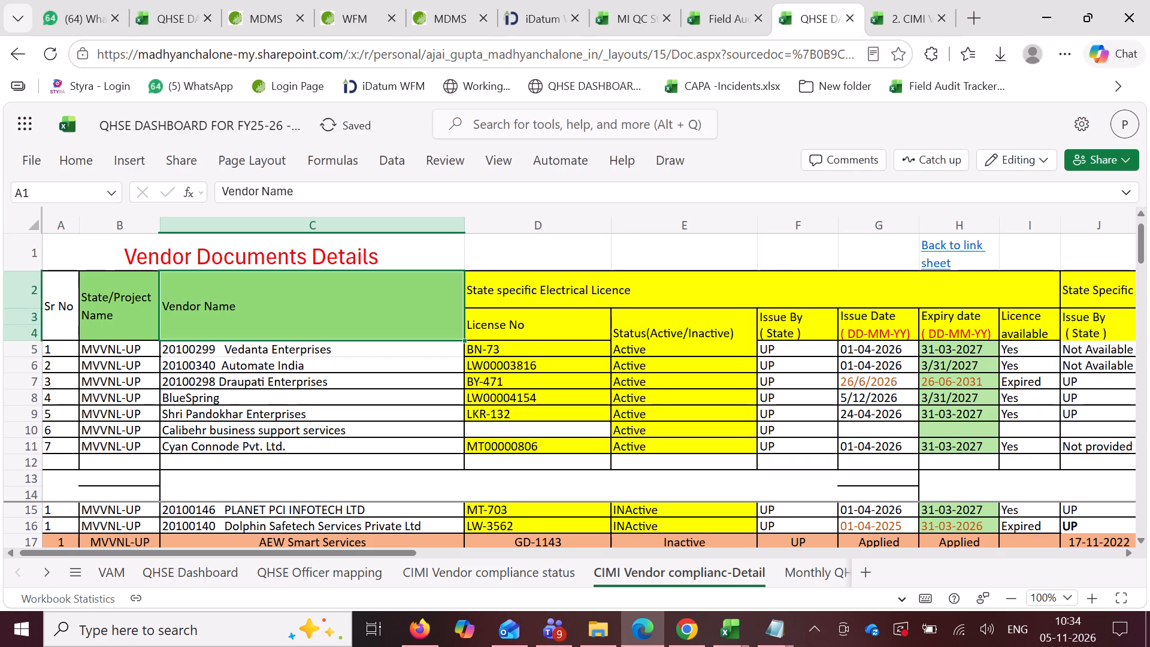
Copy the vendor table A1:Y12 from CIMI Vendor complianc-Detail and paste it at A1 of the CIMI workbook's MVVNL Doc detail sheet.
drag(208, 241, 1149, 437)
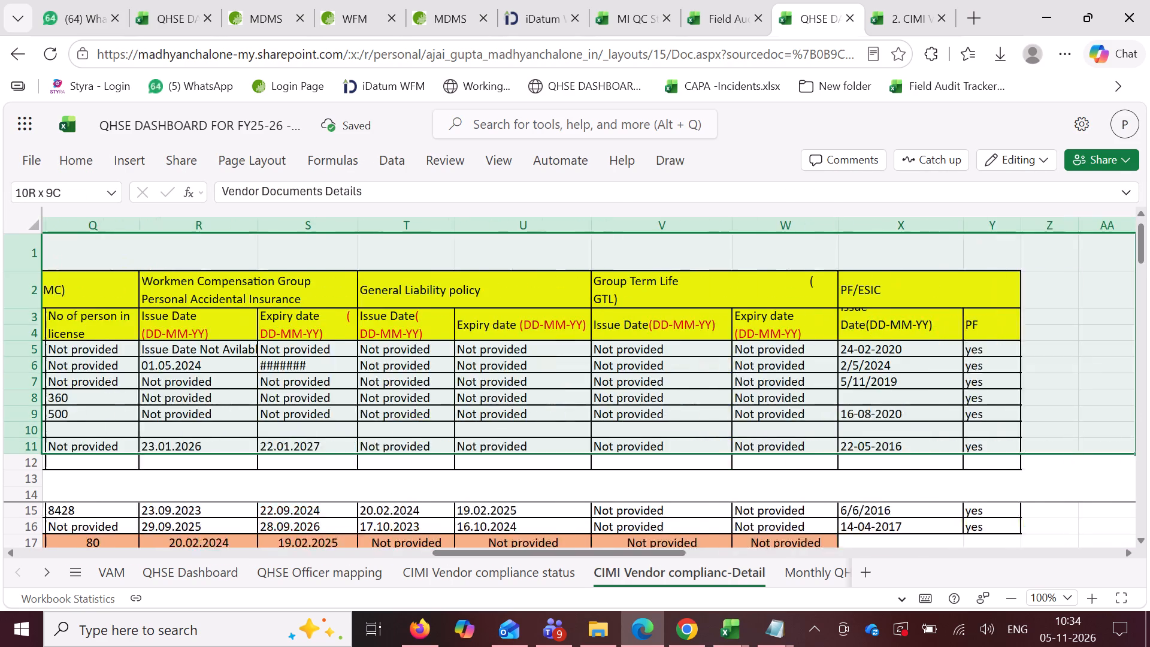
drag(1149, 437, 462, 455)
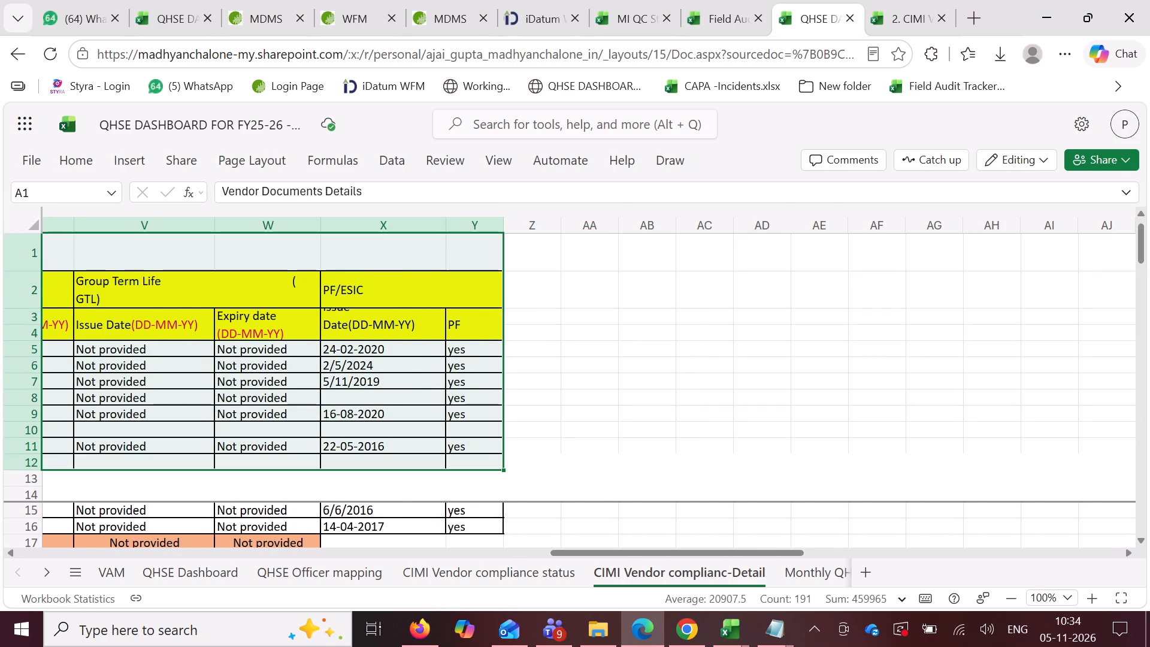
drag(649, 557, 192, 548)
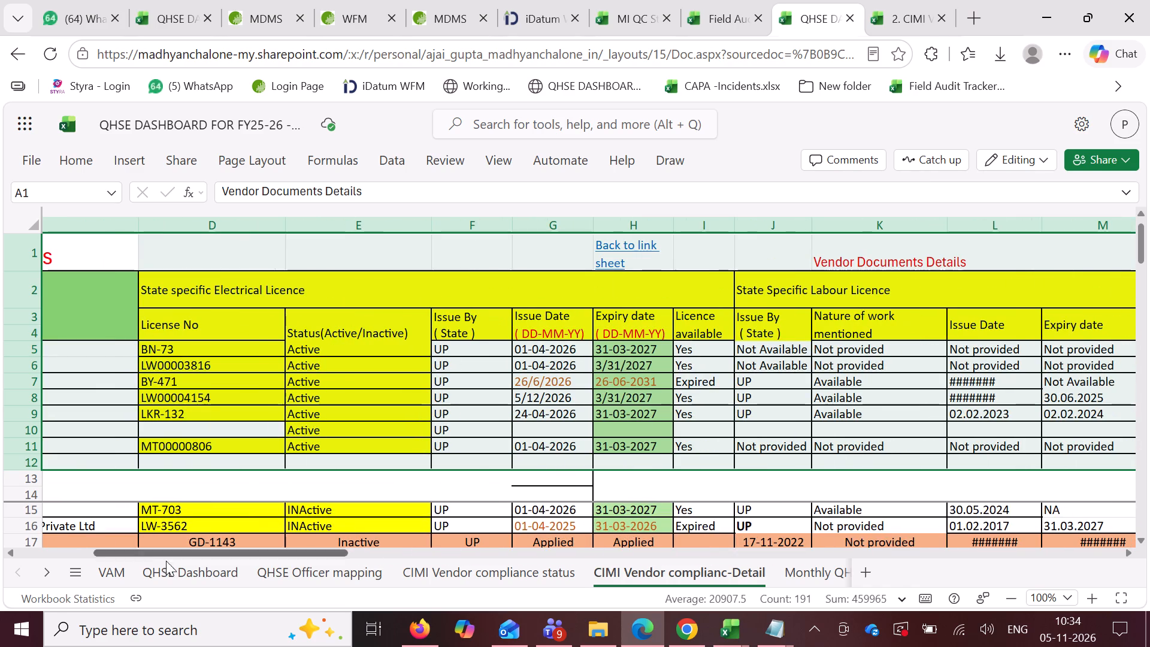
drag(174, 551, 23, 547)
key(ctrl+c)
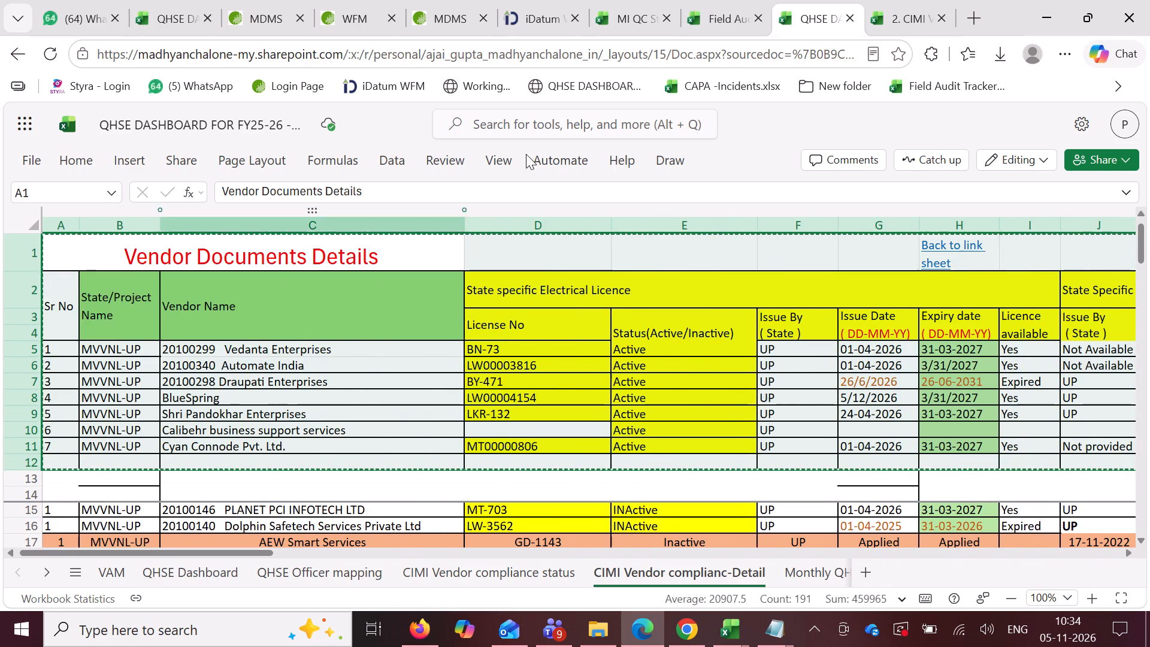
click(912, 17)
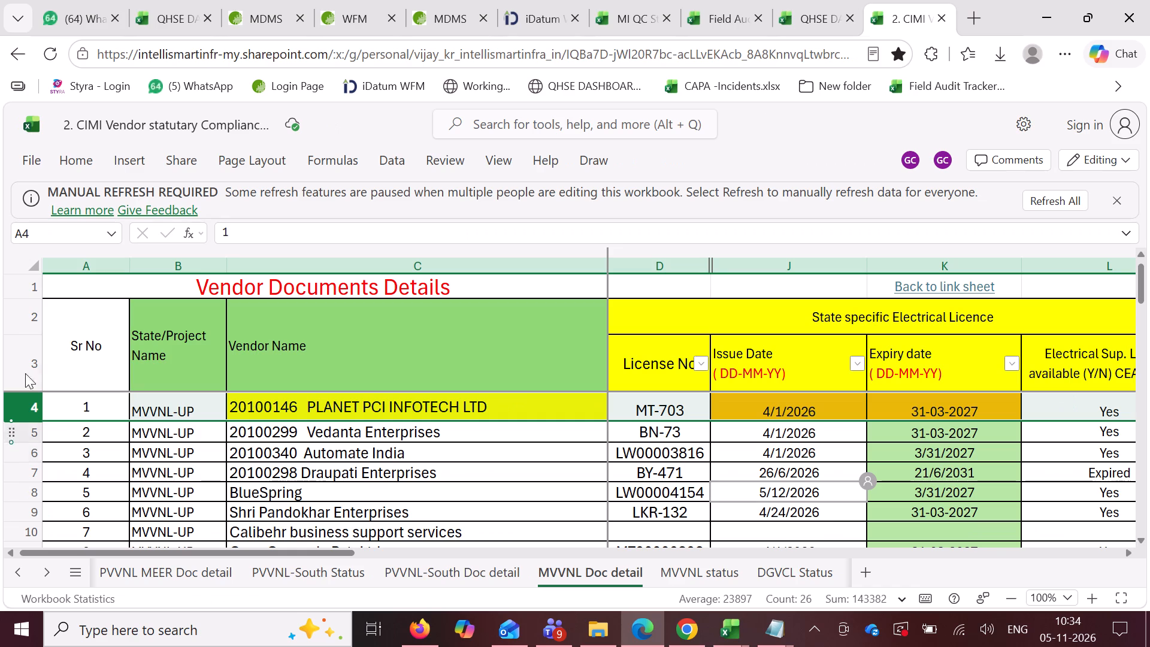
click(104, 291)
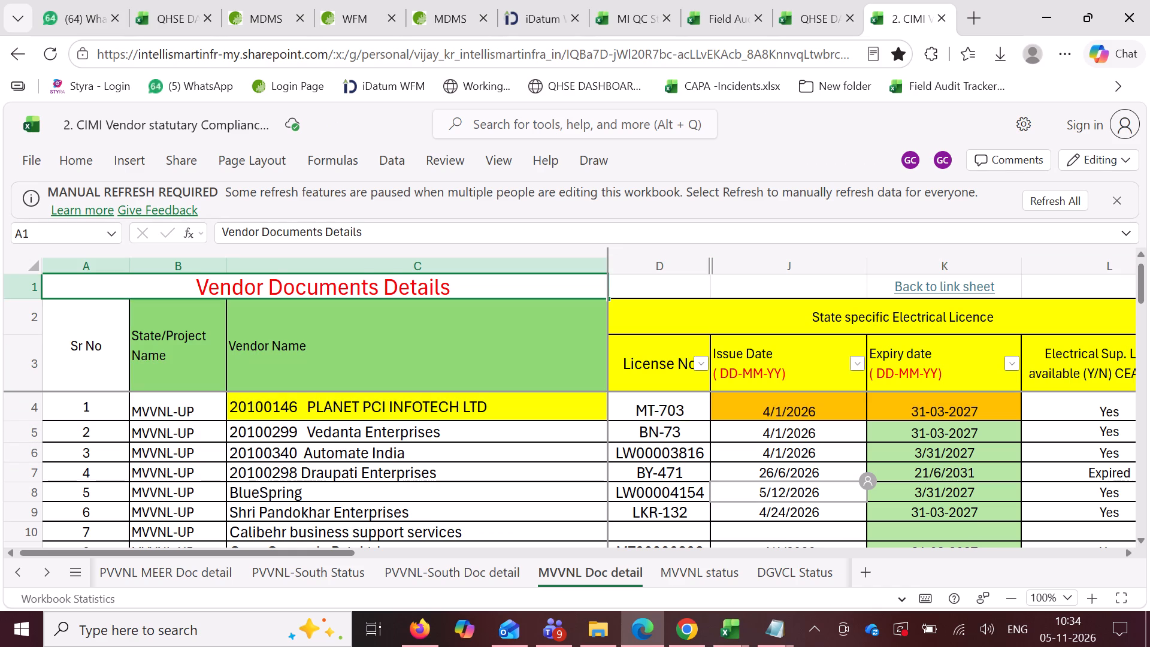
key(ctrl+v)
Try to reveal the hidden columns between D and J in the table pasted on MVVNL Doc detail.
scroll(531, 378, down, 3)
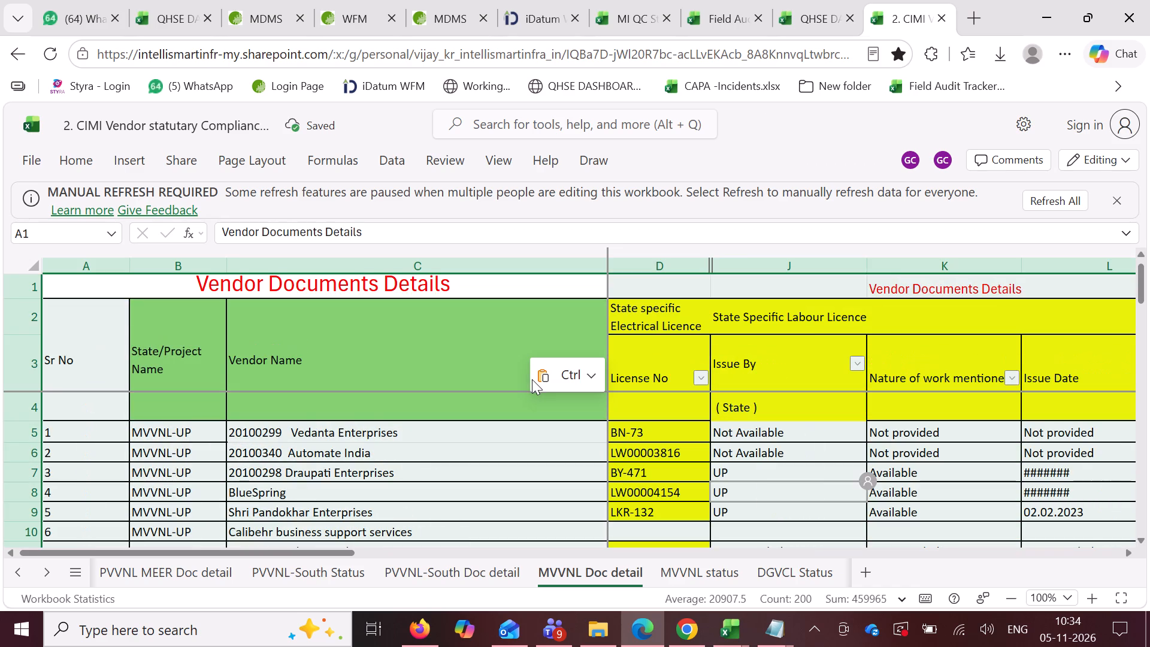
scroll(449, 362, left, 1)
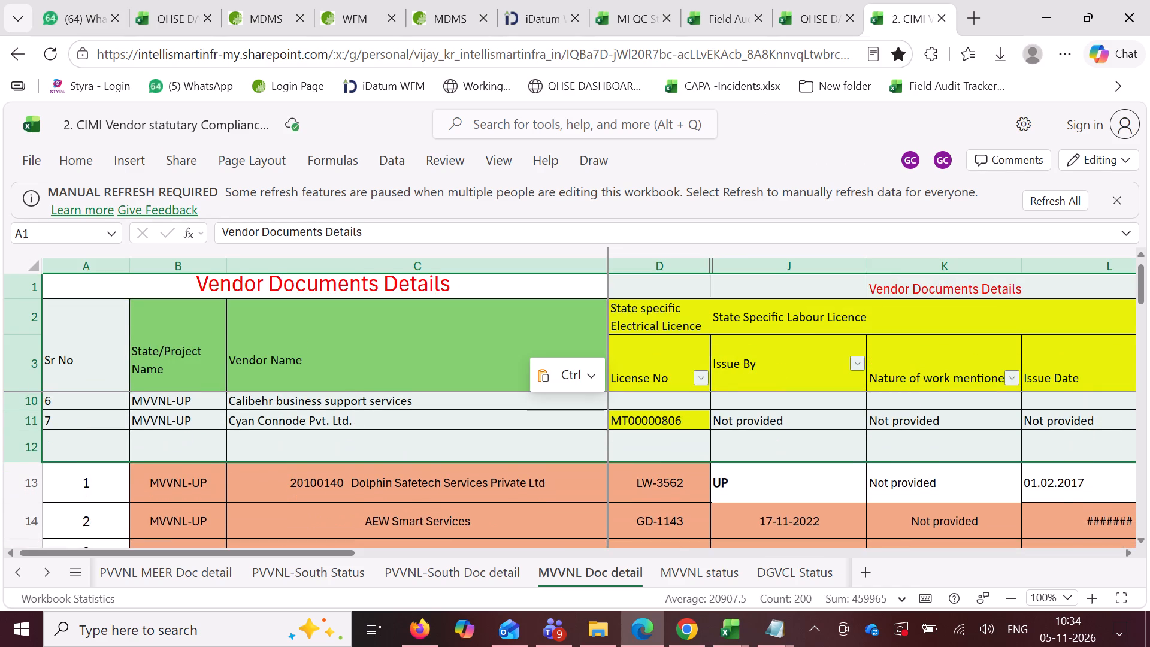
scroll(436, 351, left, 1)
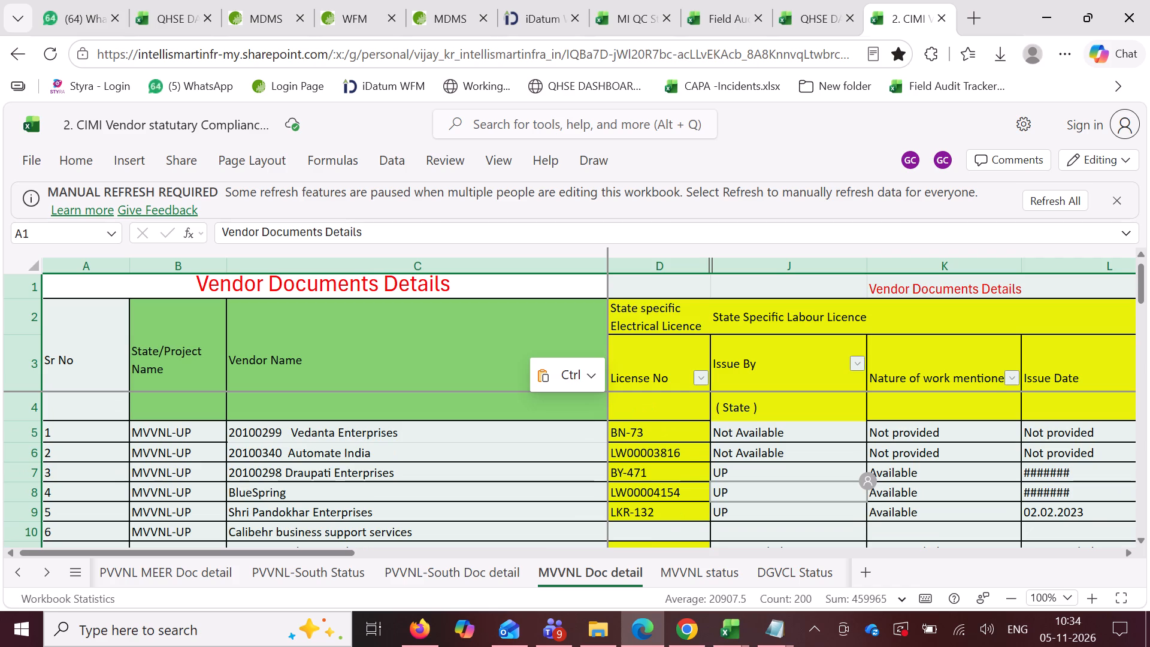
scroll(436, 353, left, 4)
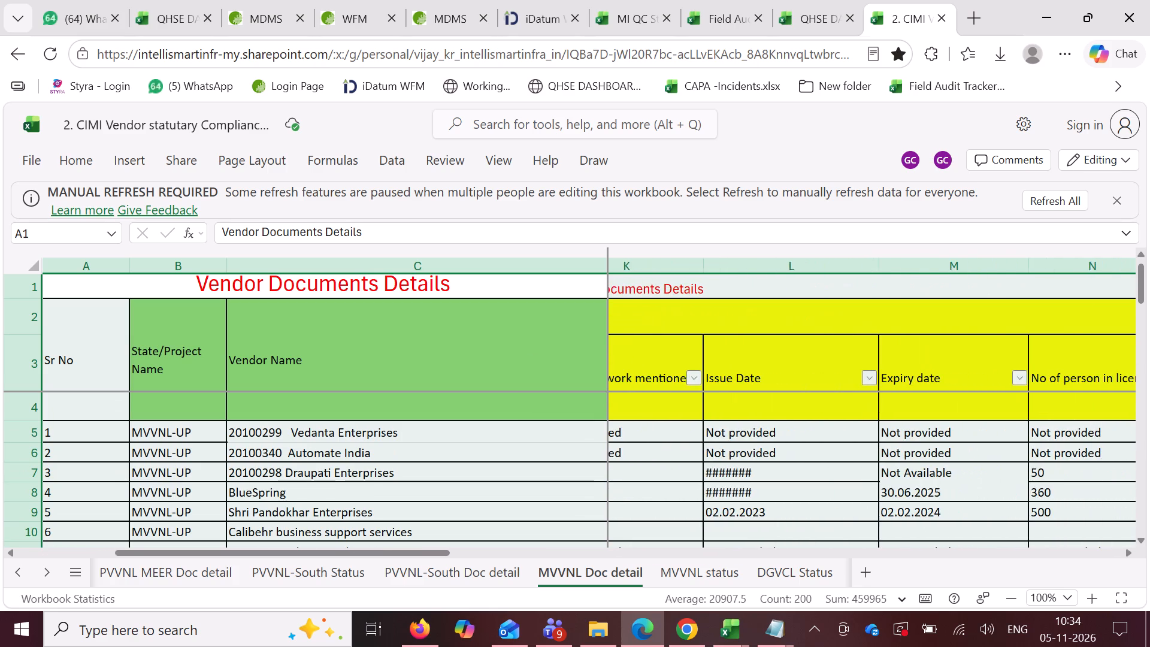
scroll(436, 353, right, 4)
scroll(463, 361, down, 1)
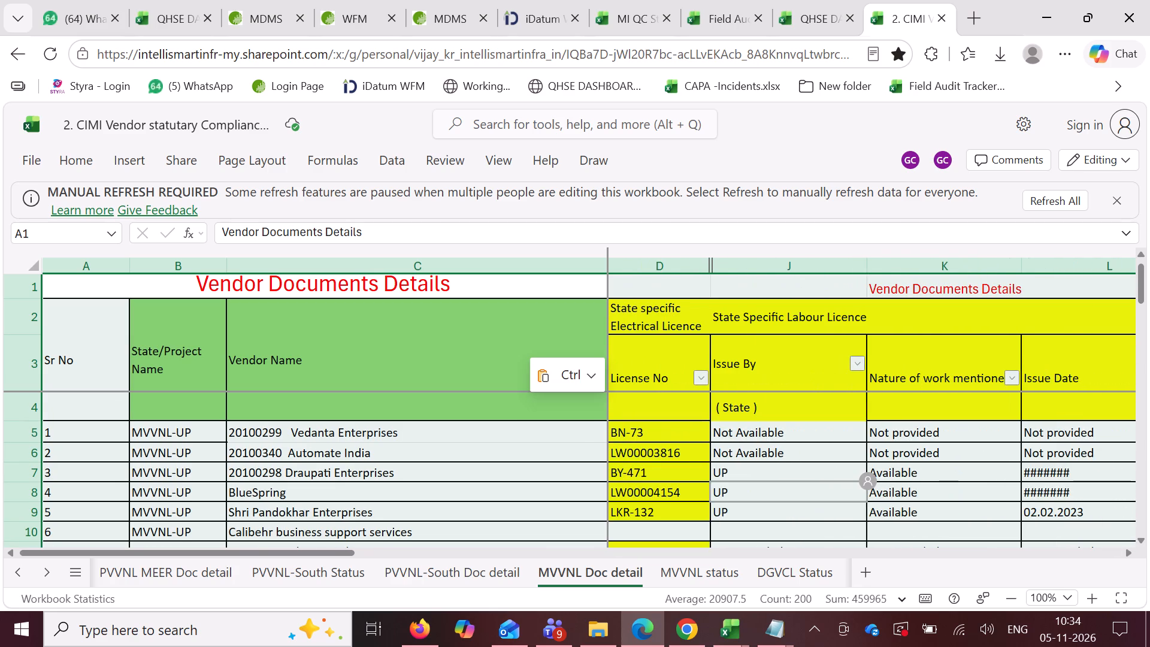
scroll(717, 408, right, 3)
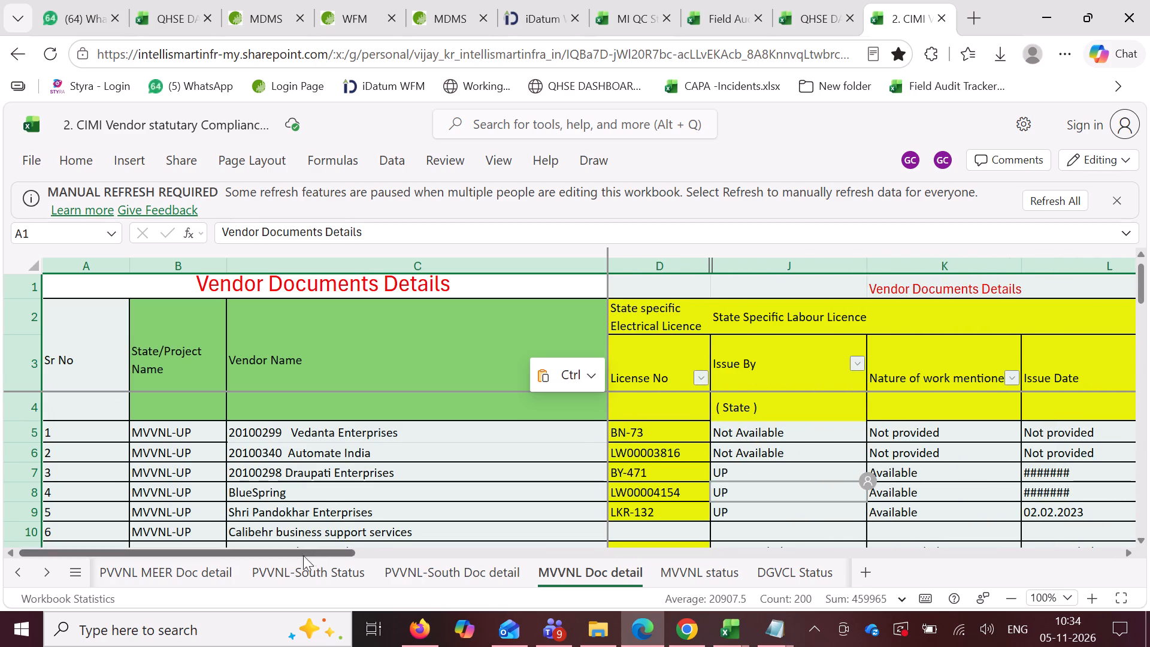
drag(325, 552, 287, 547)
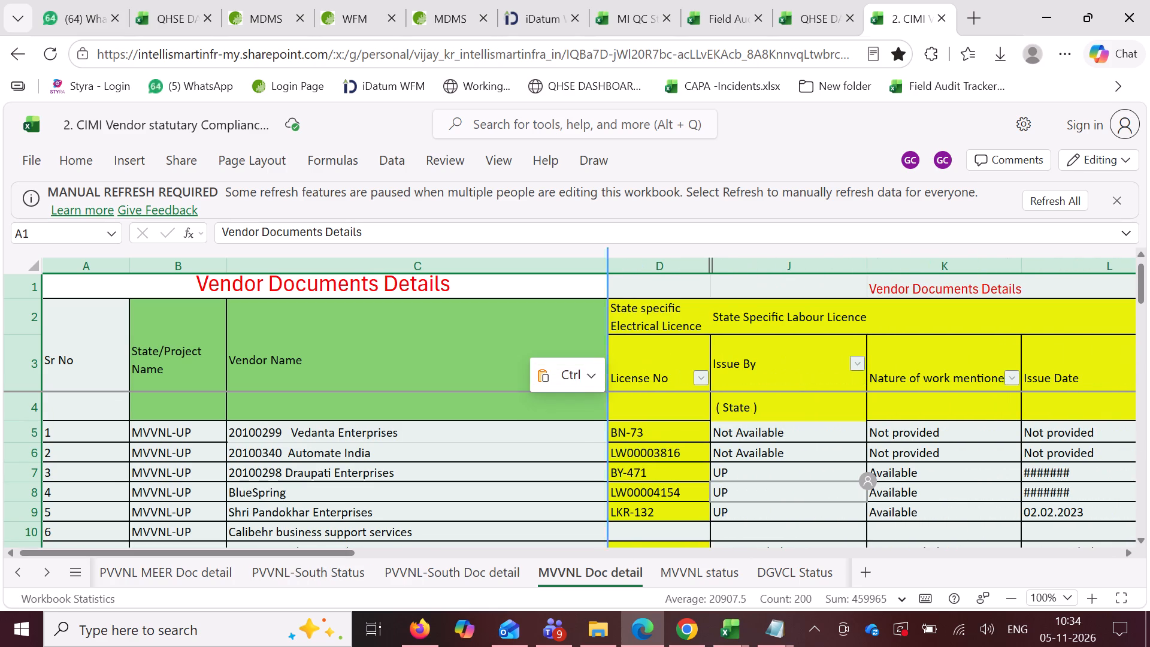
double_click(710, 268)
Examine the pasted table's columns on MVVNL Doc detail, from the labour licence section across to PF/ESIC.
scroll(792, 374, left, 2)
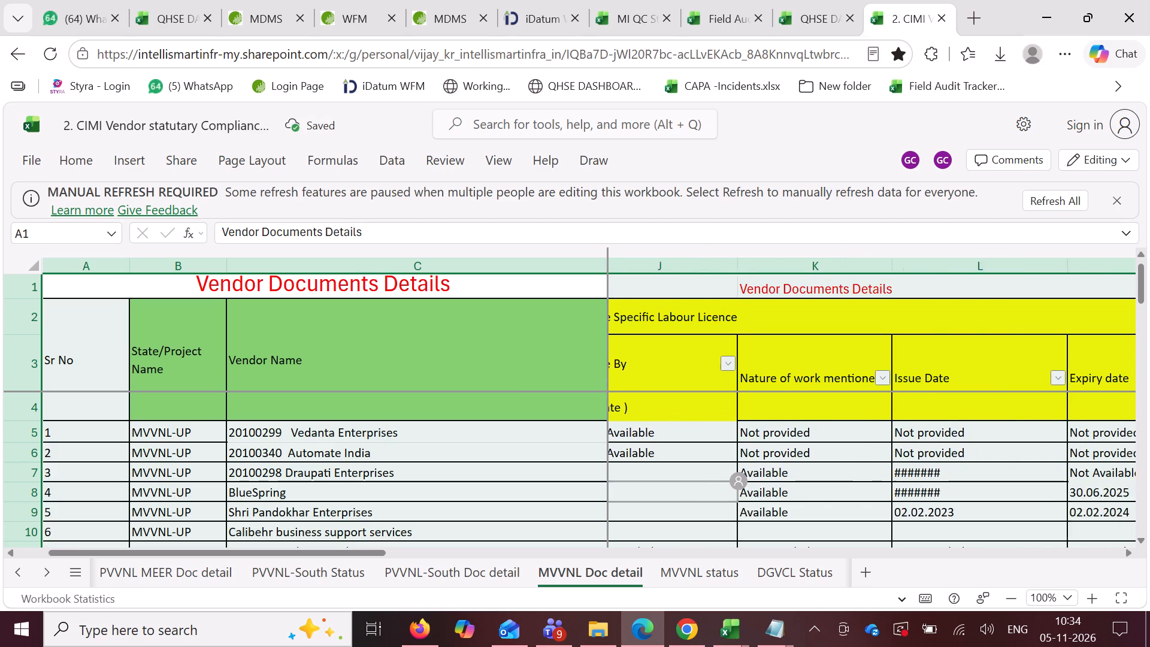
scroll(867, 409, left, 12)
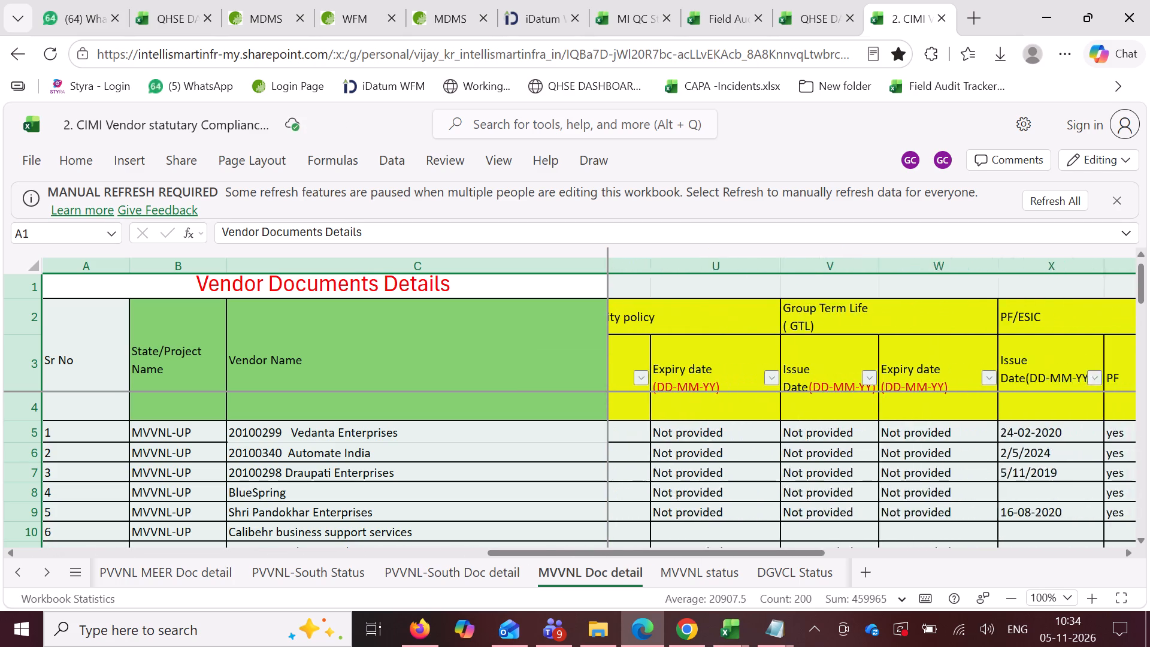
scroll(864, 412, left, 4)
scroll(862, 412, right, 10)
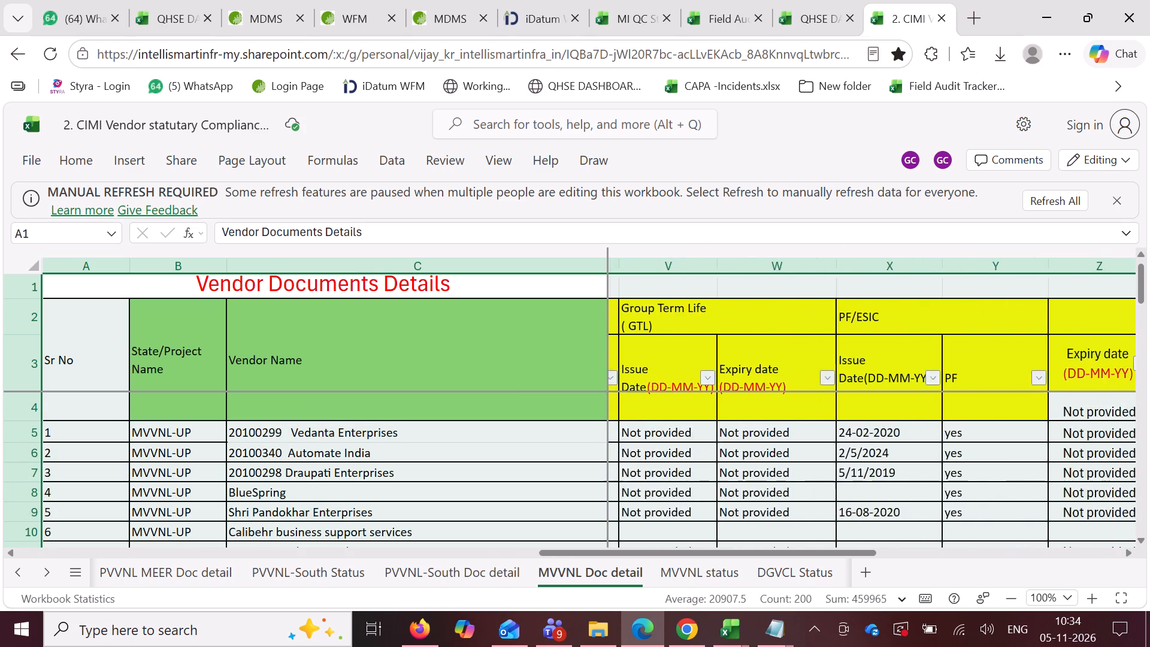
scroll(837, 407, right, 10)
scroll(654, 368, right, 10)
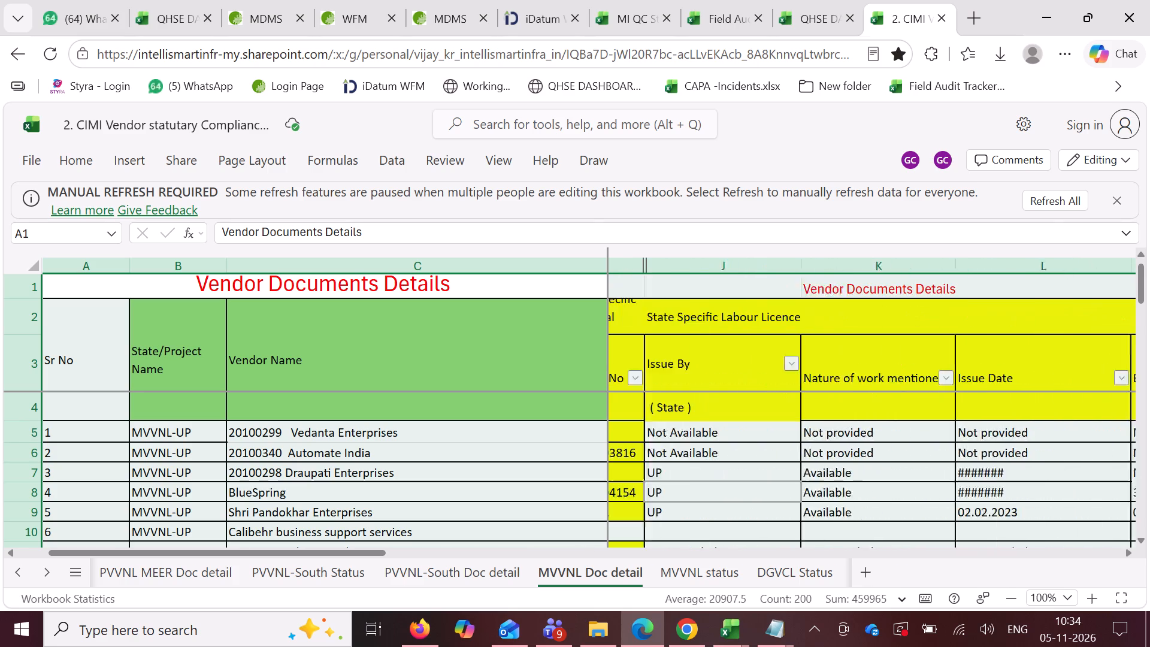
scroll(664, 367, right, 4)
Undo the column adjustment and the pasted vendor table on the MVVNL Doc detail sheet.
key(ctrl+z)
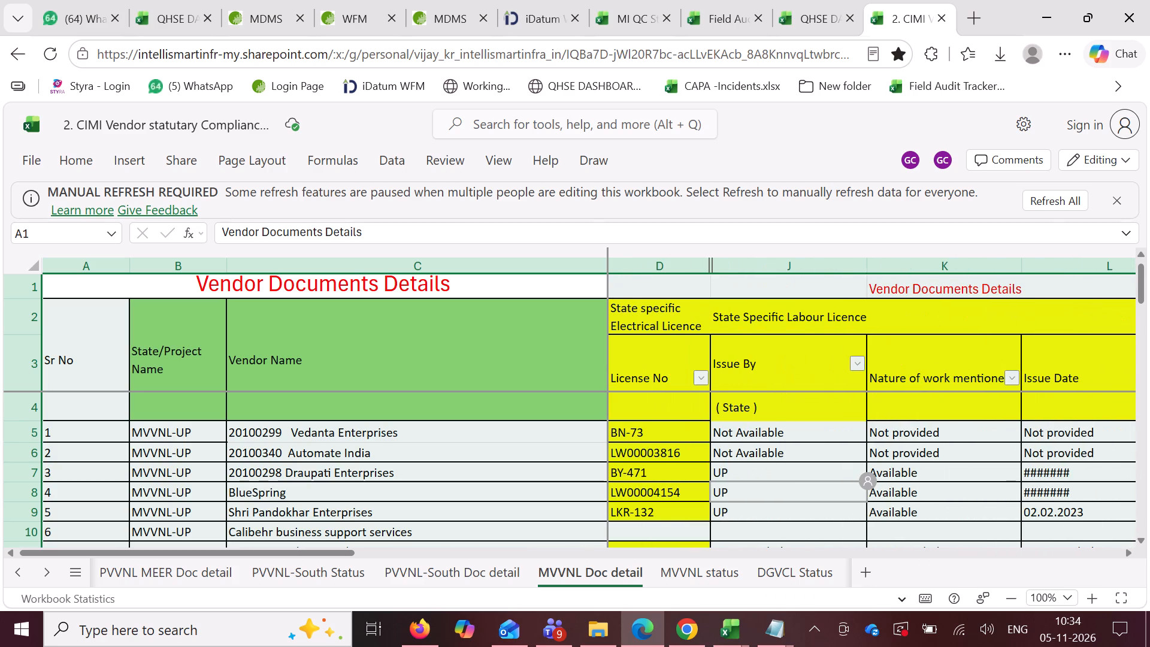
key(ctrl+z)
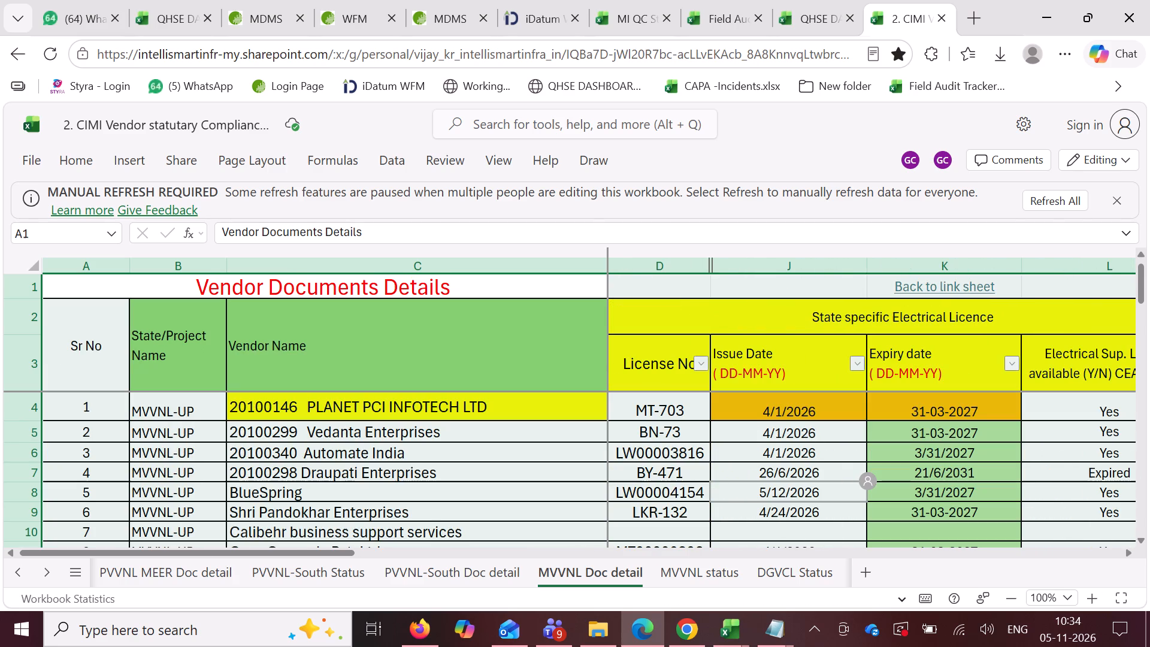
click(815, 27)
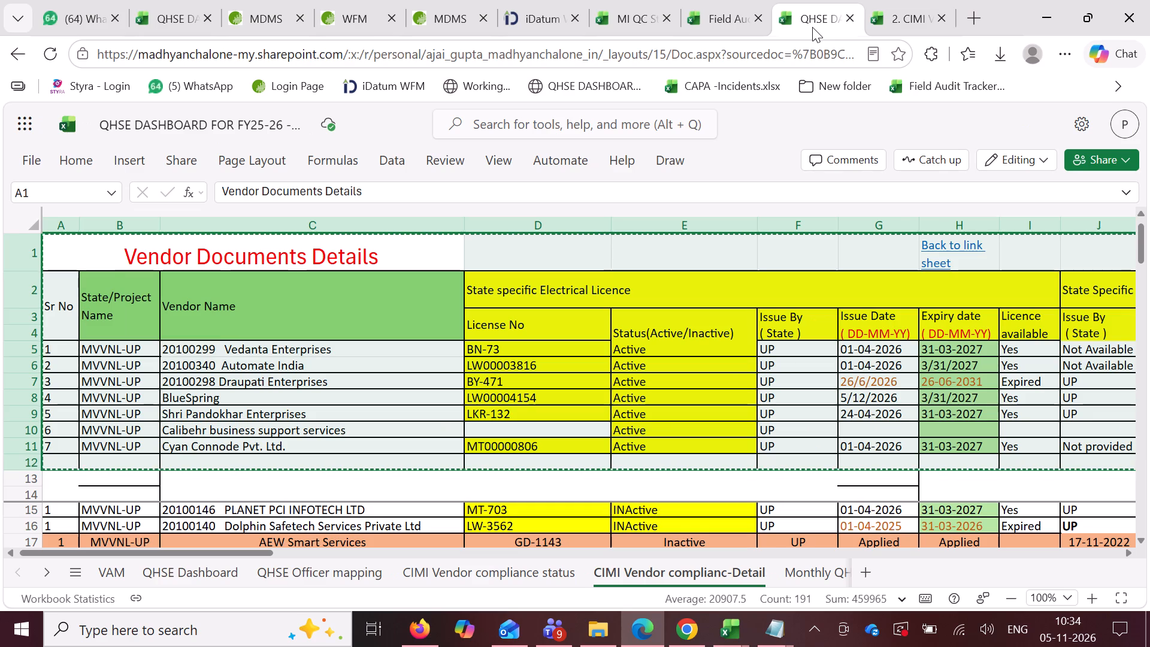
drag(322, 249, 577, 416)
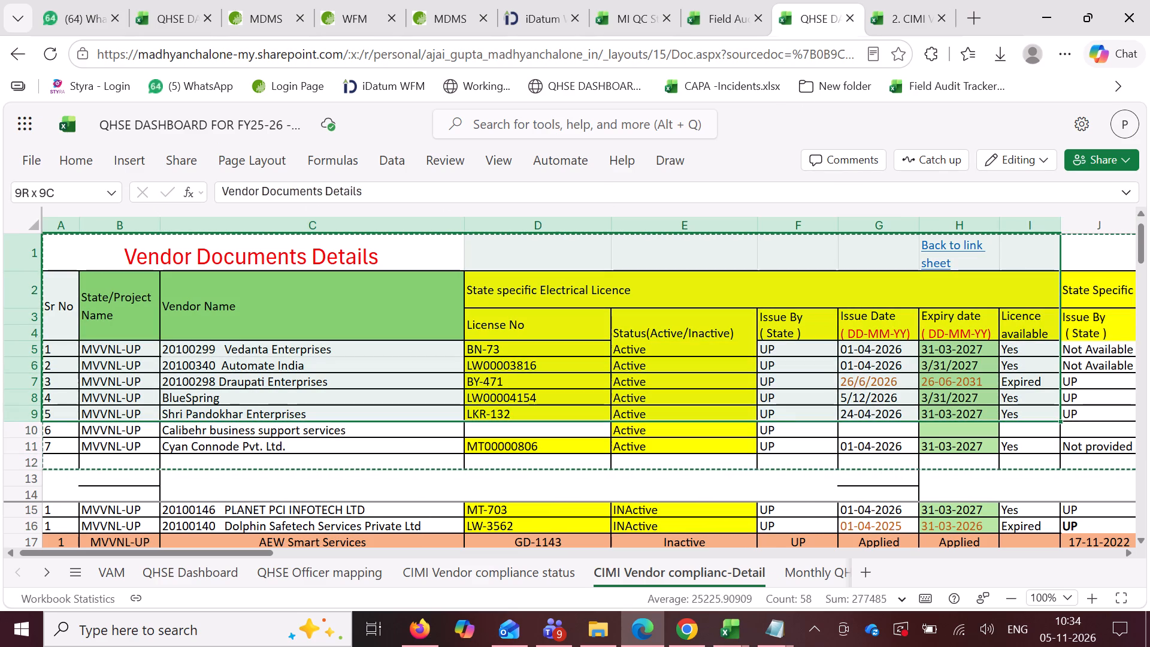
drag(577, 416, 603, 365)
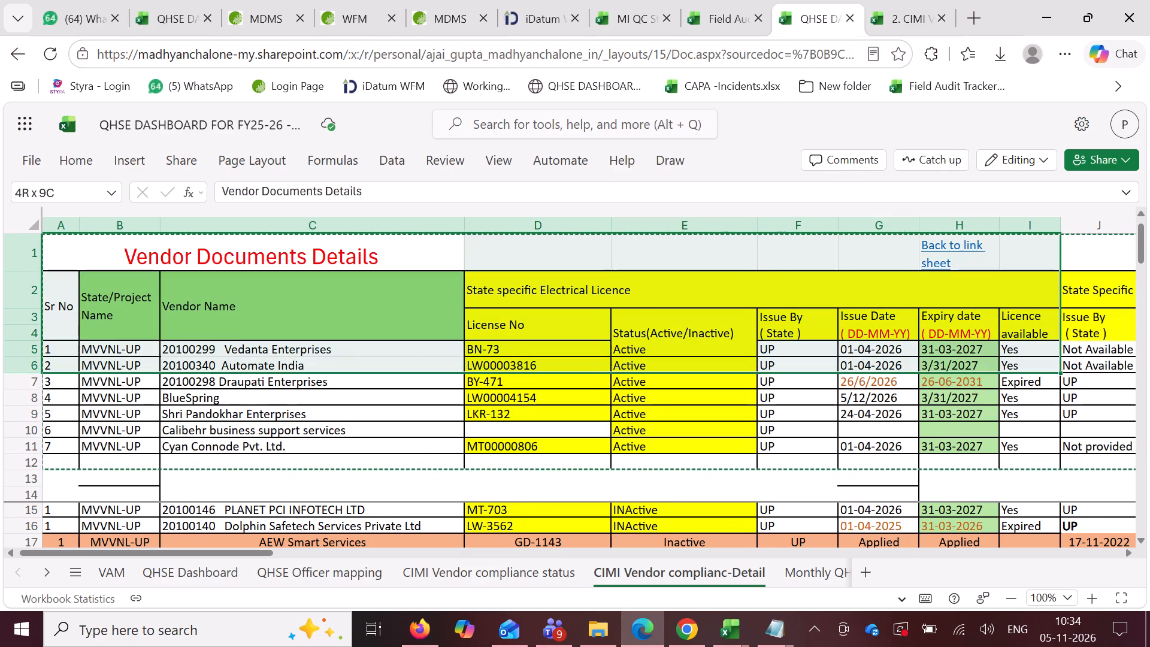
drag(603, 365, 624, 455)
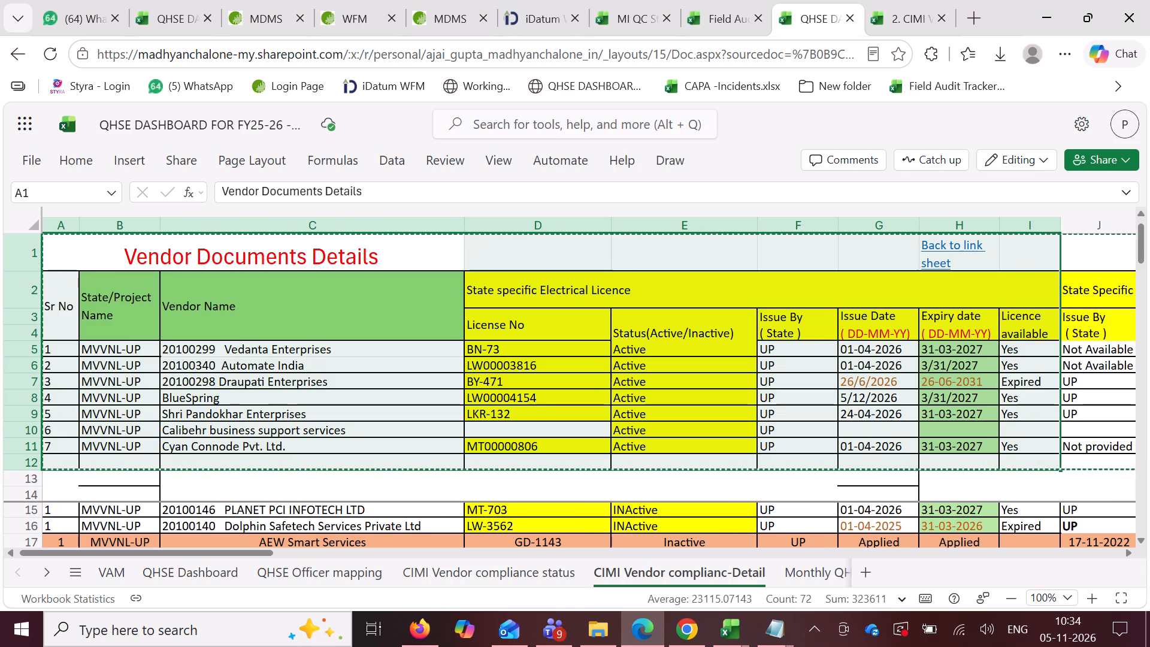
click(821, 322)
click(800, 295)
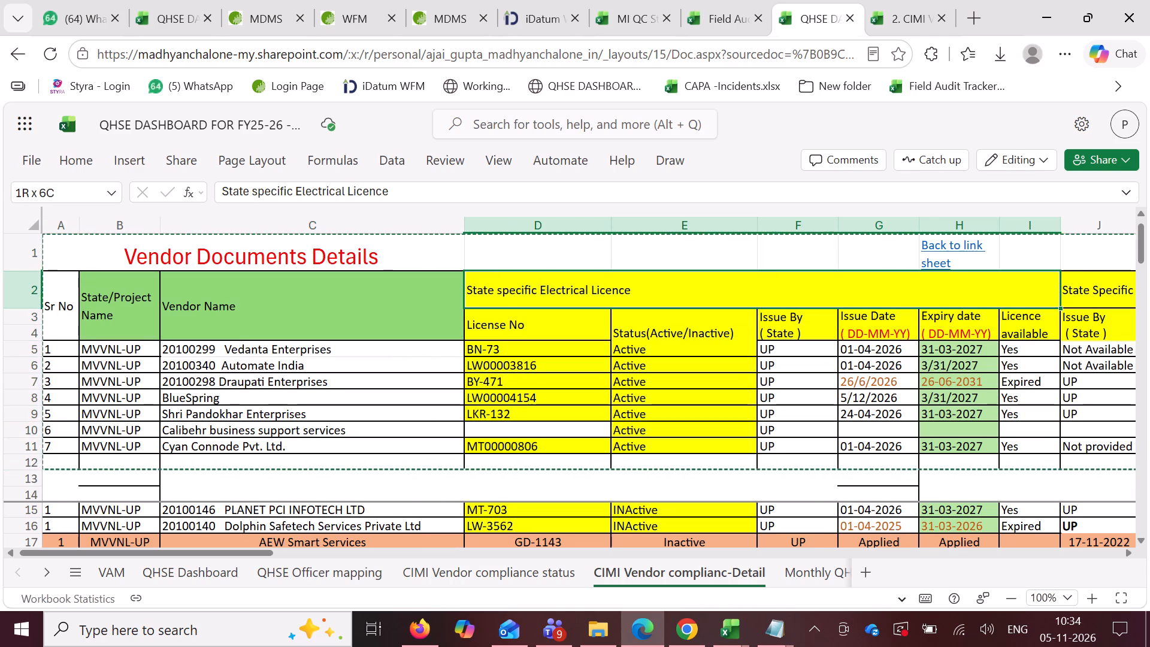
View the vendors' electrical licence columns on the MVVNL Doc detail sheet of the CIMI Vendor statutary Compliance workbook.
click(656, 634)
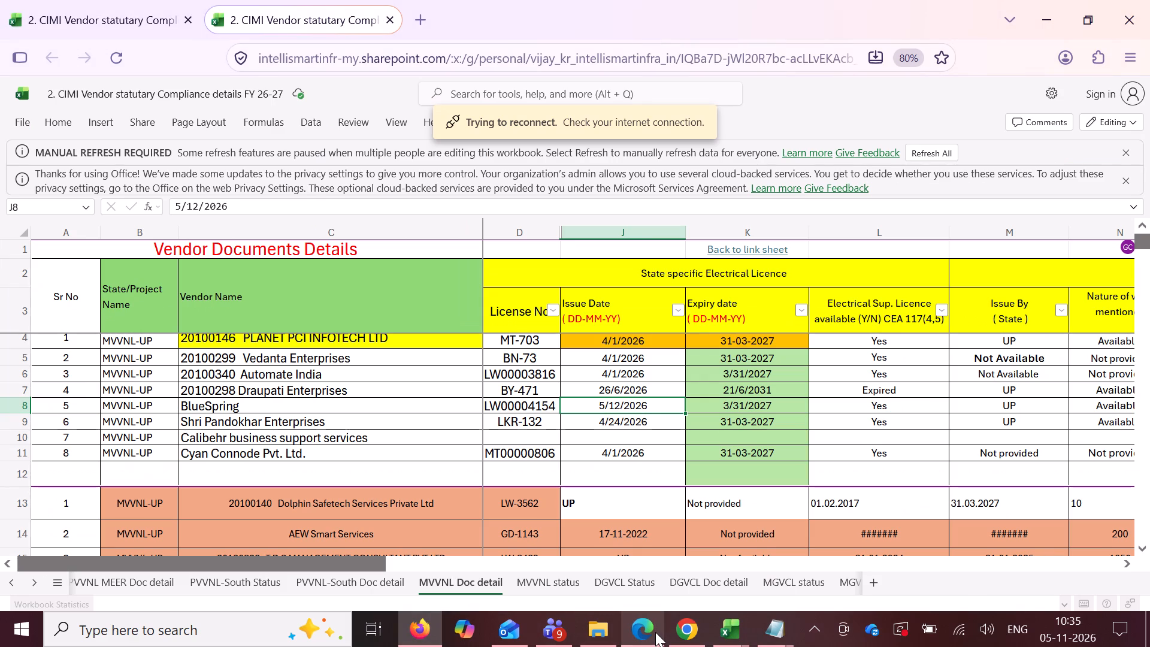
click(655, 632)
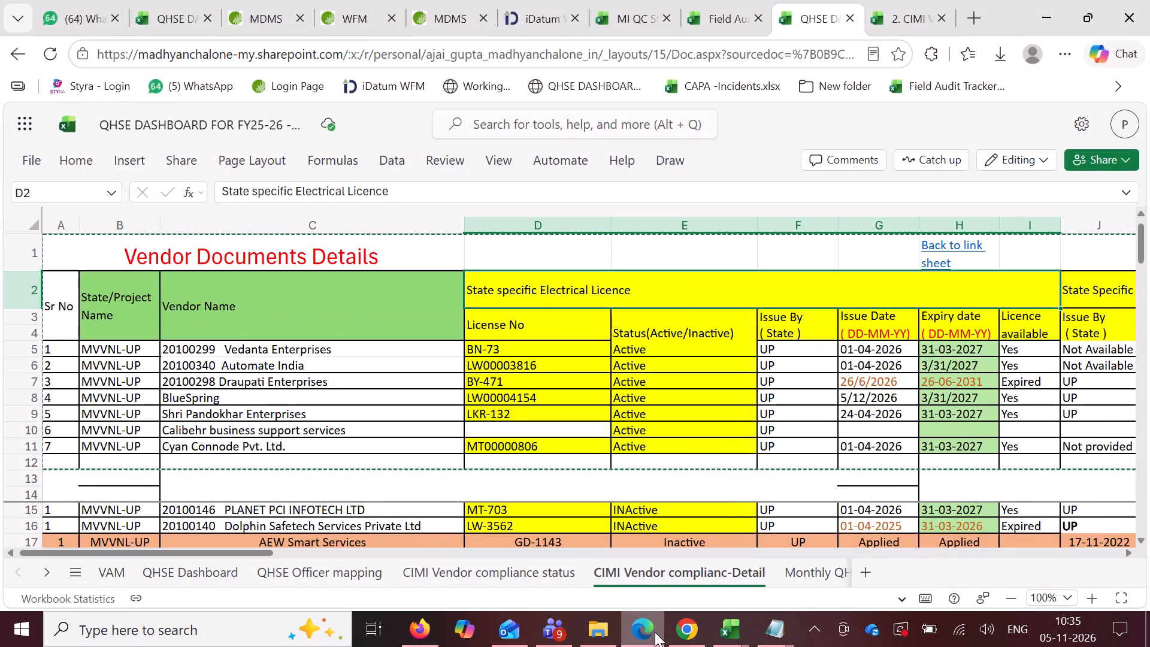
click(655, 632)
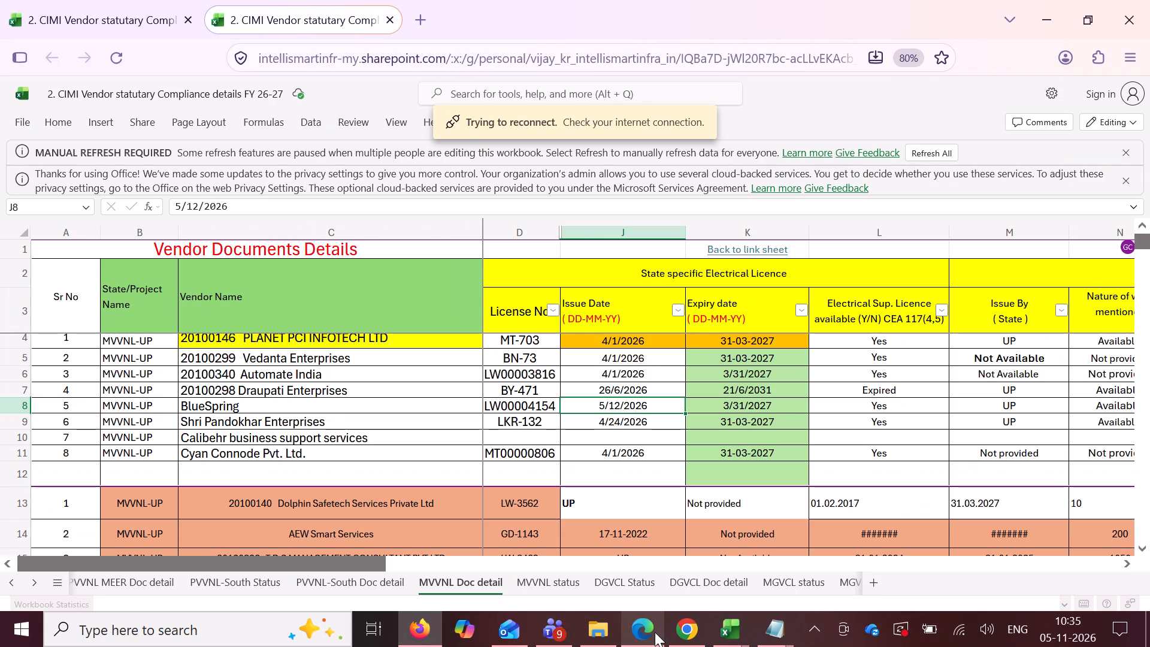
click(655, 632)
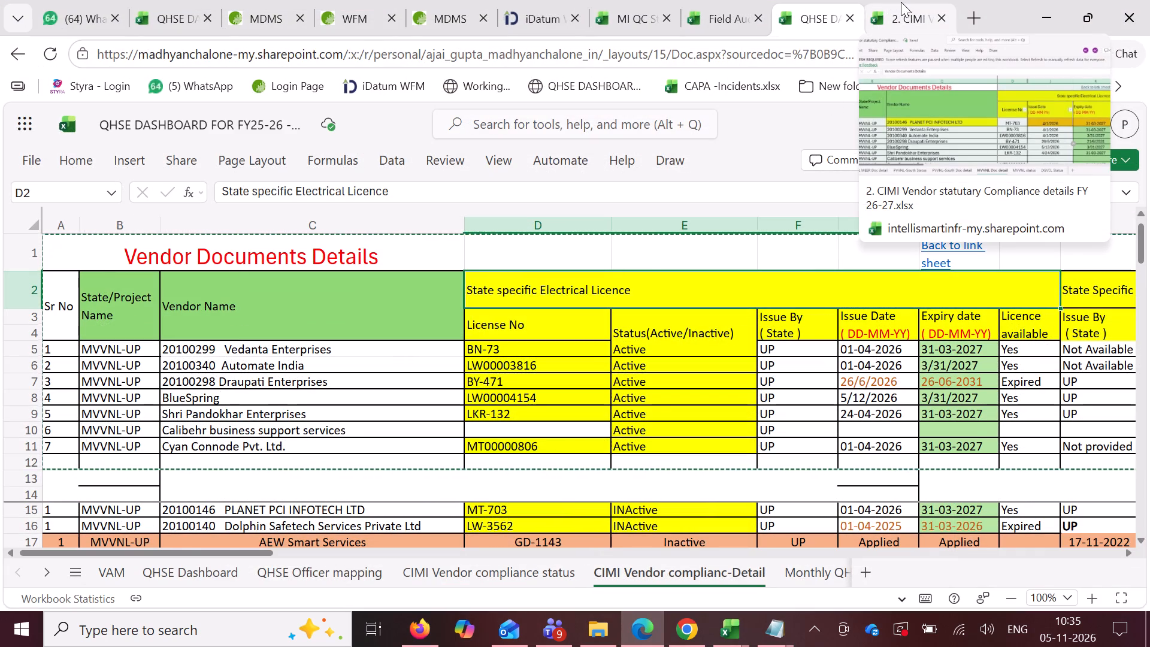
click(901, 2)
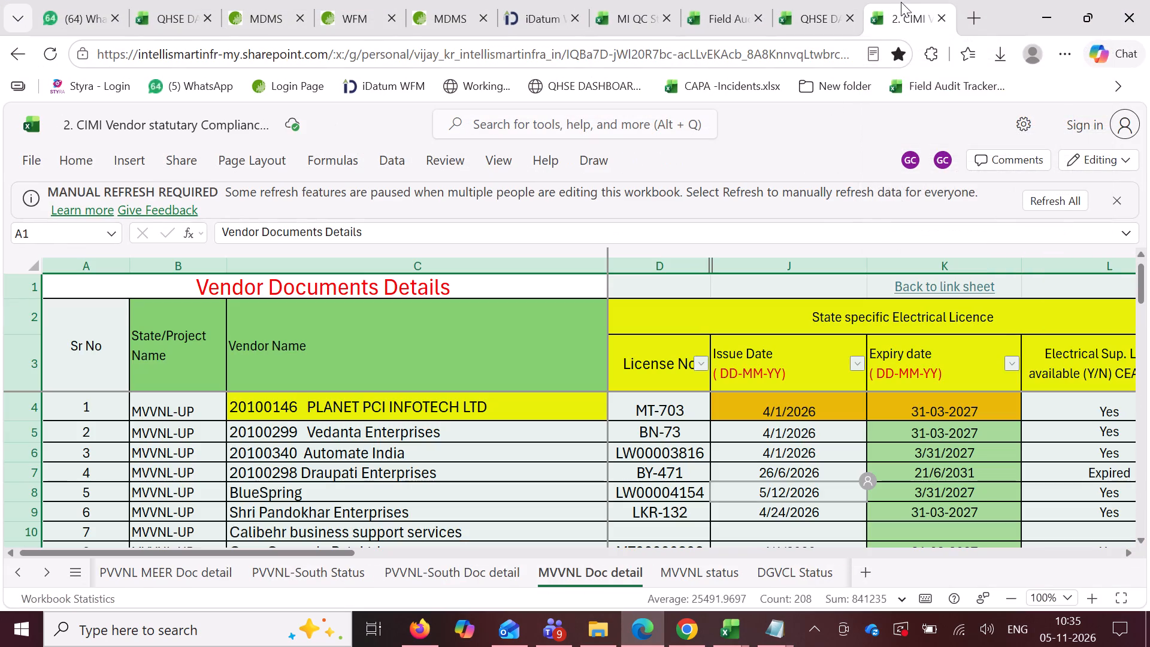
Copy Sr No, State/Project Name and Vendor Name (A1:C12) from the QHSE Dashboard's CIMI Vendor complianc-Detail and paste them at A1 on MVVNL Doc detail.
click(816, 15)
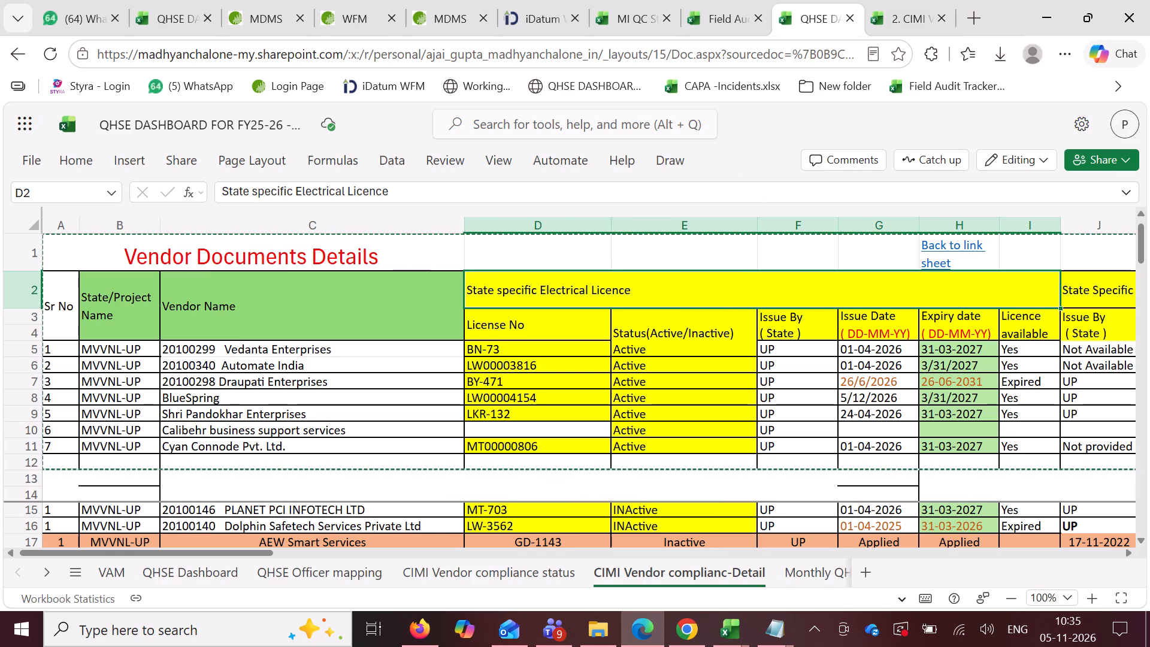
drag(240, 252, 238, 353)
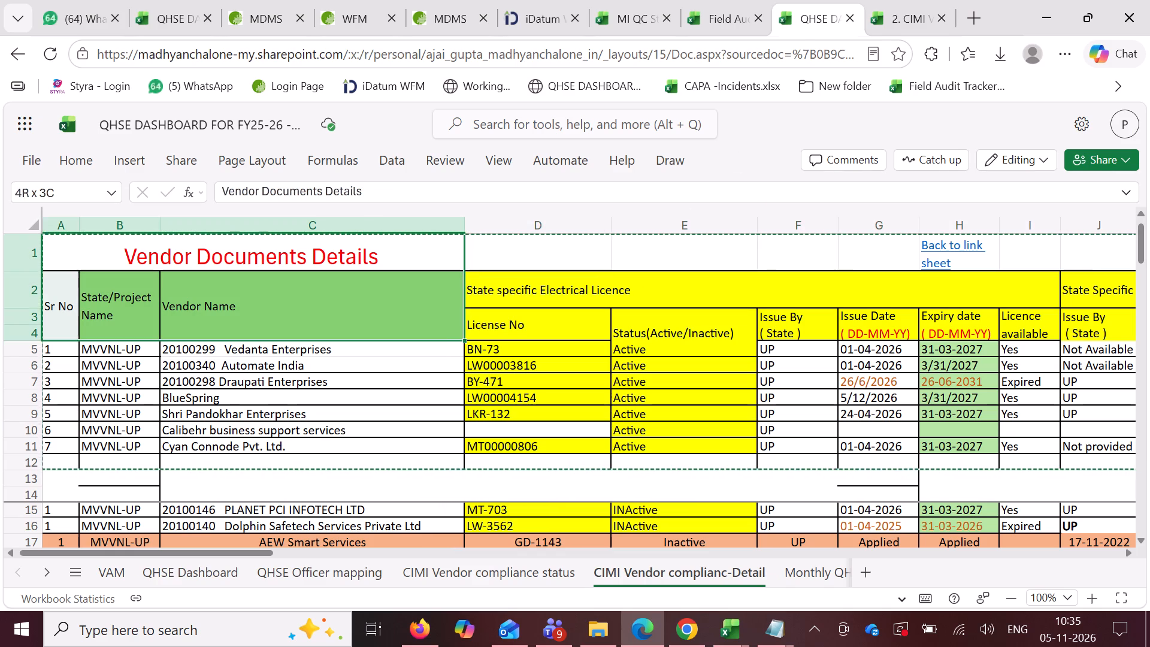
drag(238, 353, 265, 459)
key(ctrl+c)
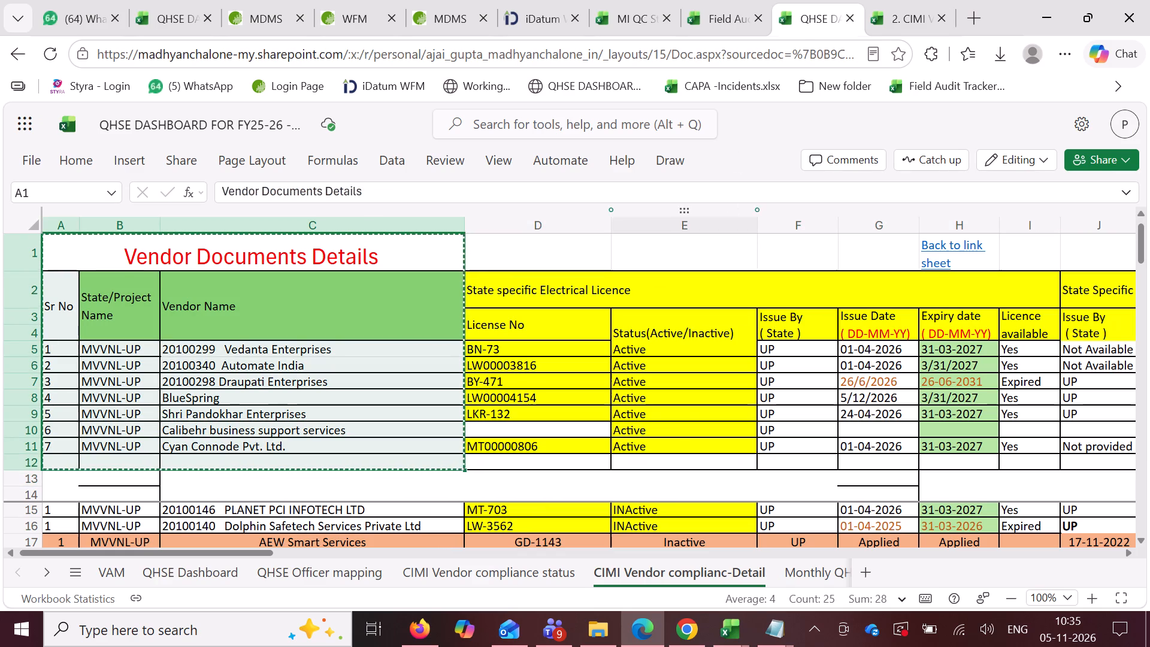
click(885, 7)
click(432, 282)
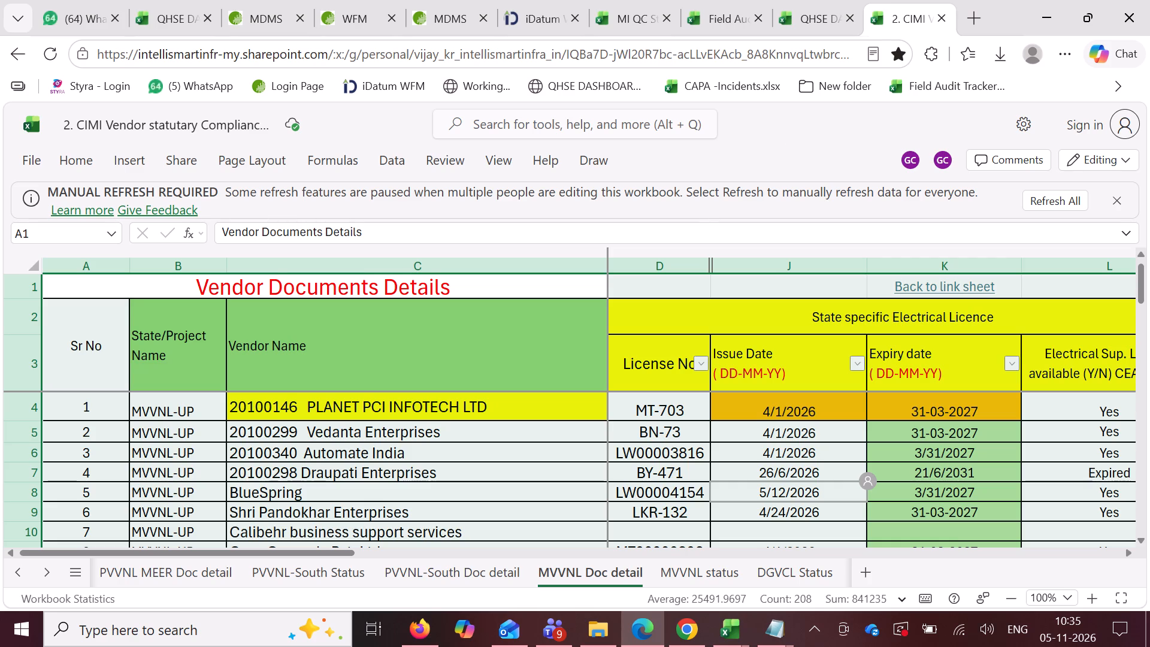
key(ctrl+v)
scroll(504, 377, down, 1)
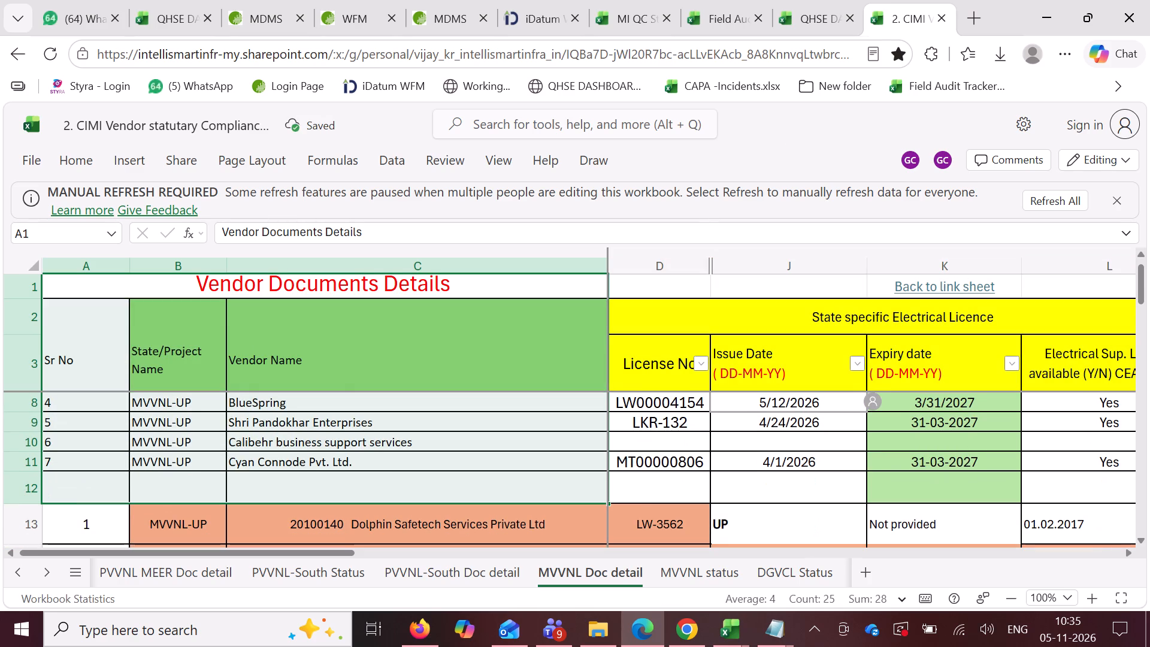
scroll(508, 373, up, 2)
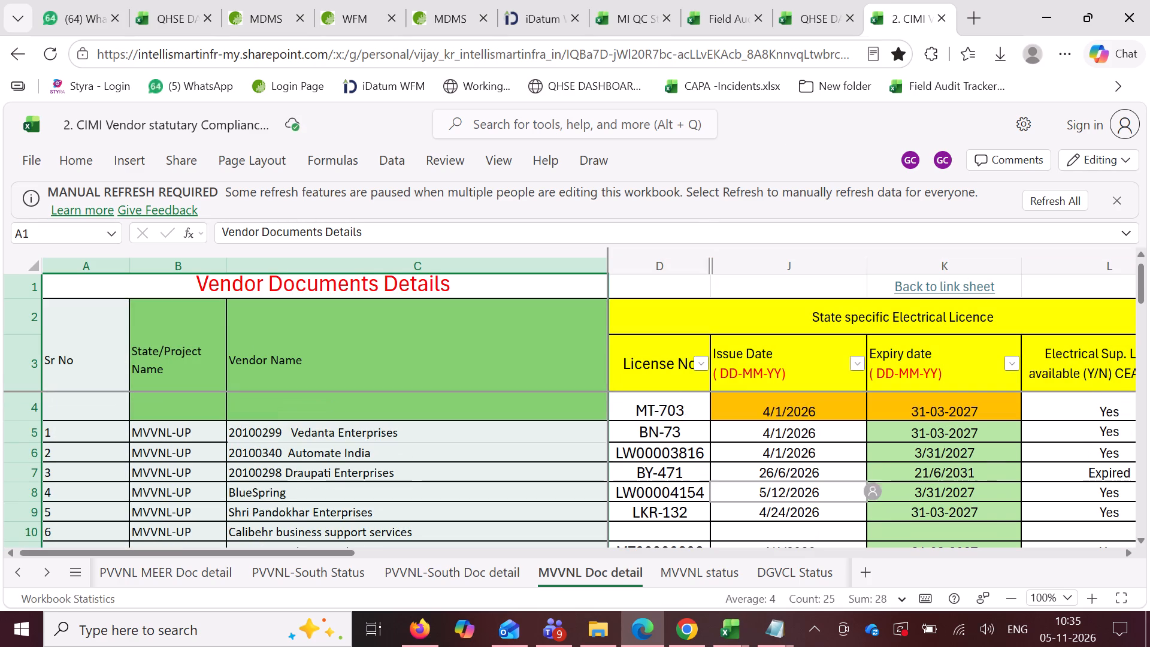
scroll(509, 373, up, 2)
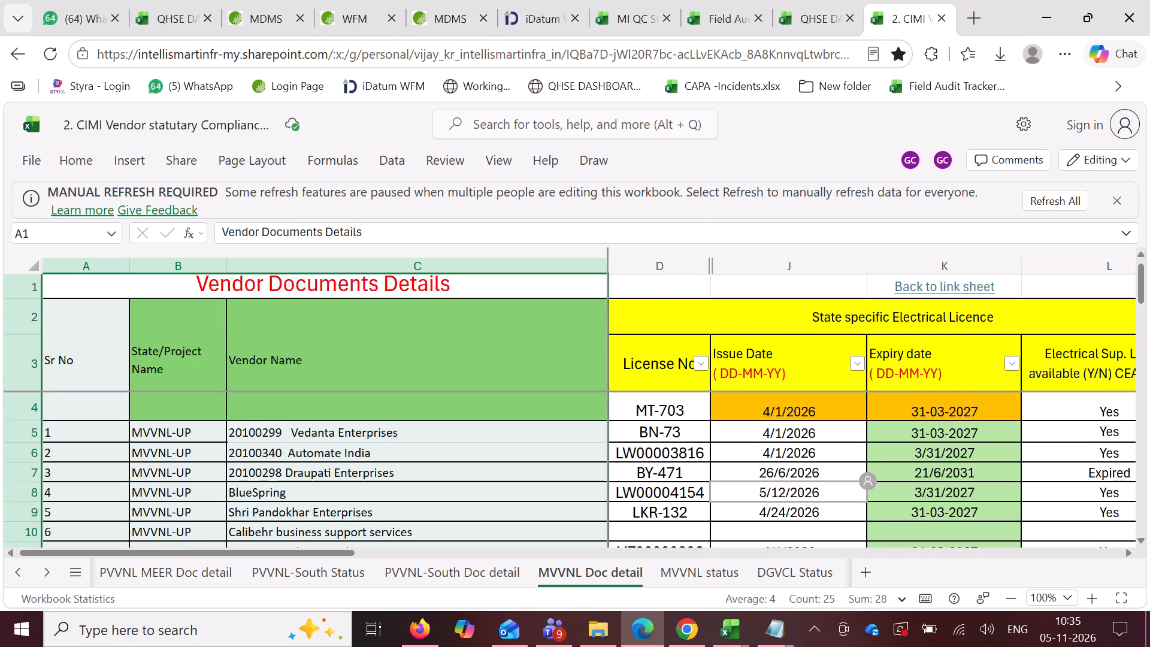
scroll(508, 362, down, 1)
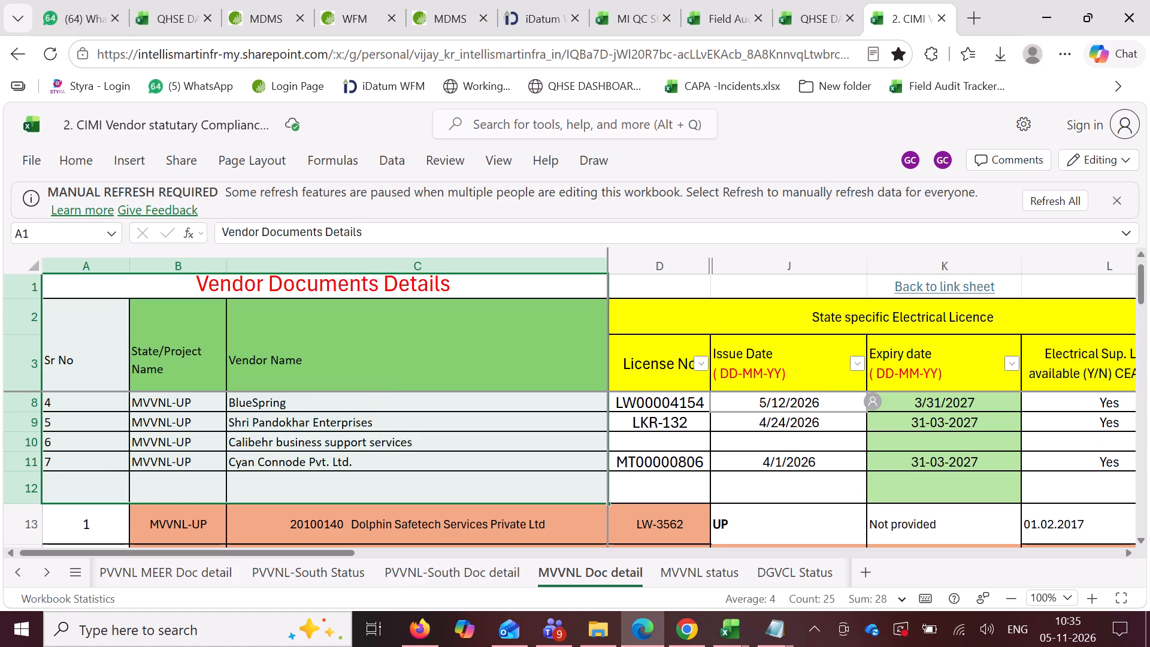
scroll(508, 361, up, 3)
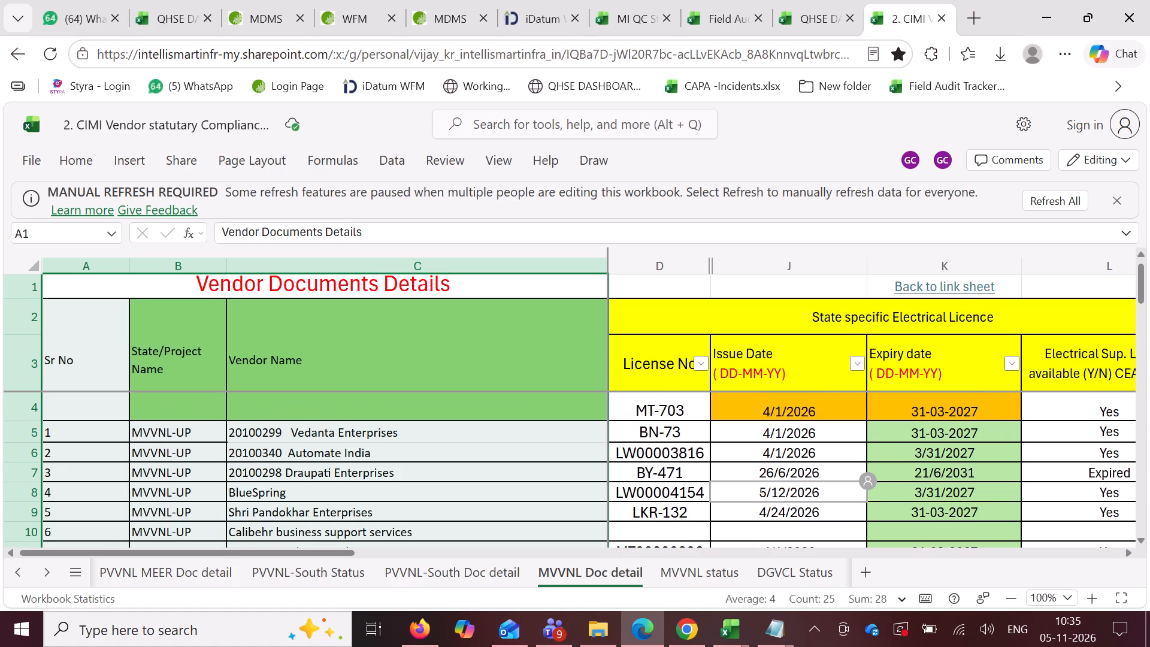
click(36, 401)
right_click(38, 401)
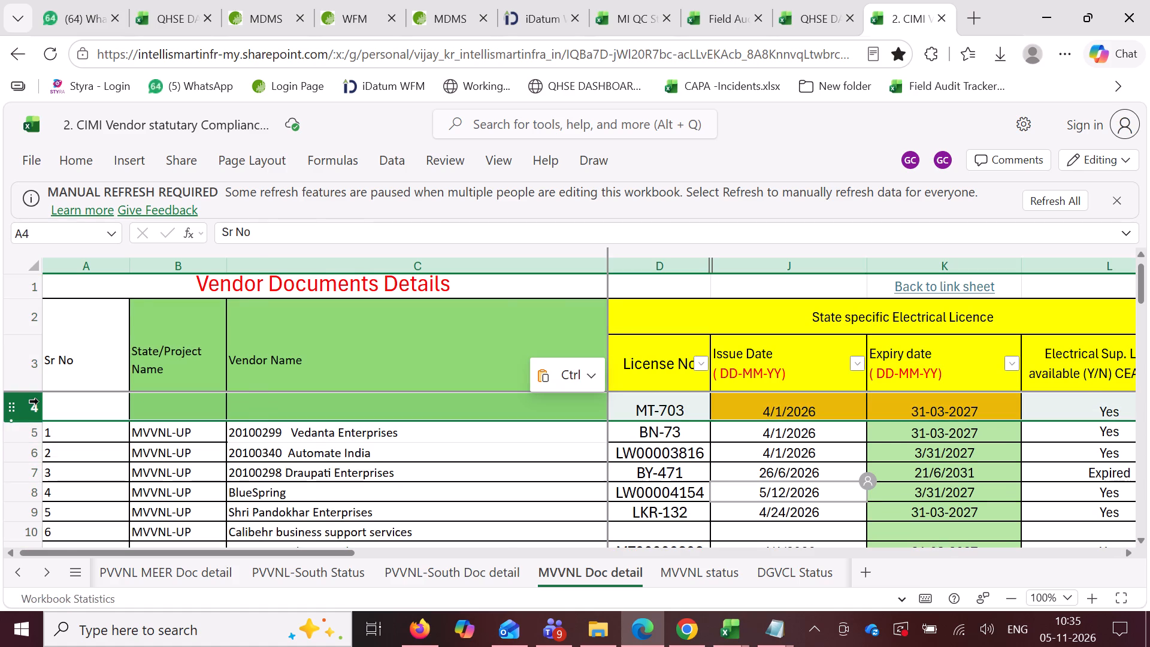
click(132, 332)
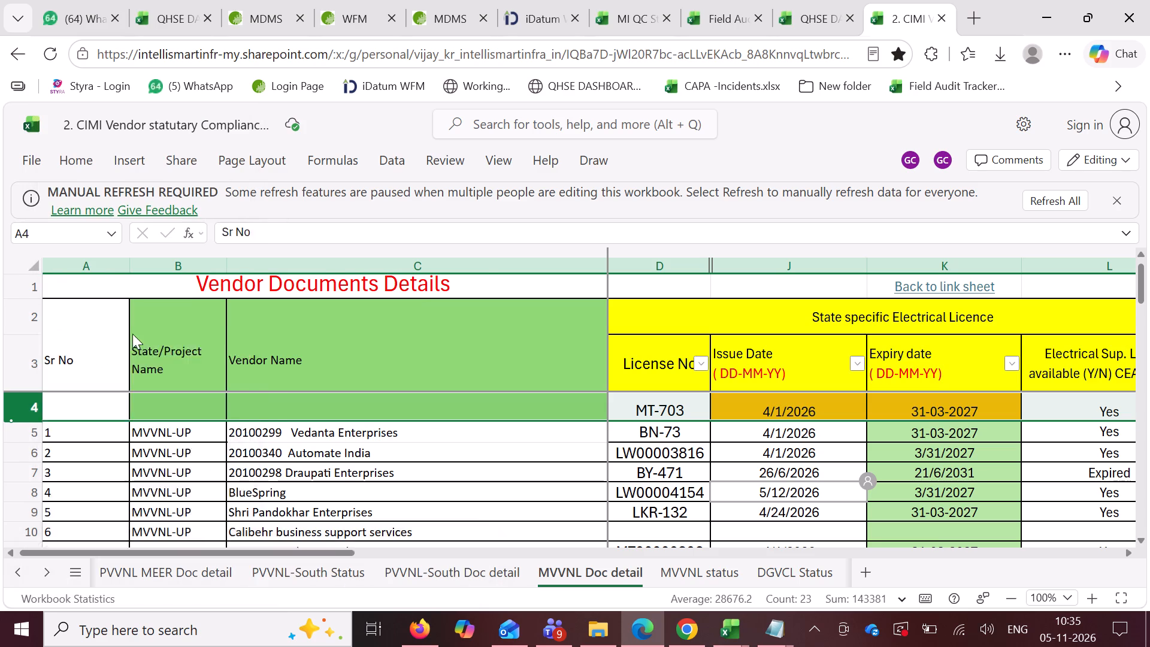
Examine the vendor rows on MVVNL Doc detail against their document columns, from the electrical licence section across to PF/ESIC.
scroll(528, 439, up, 4)
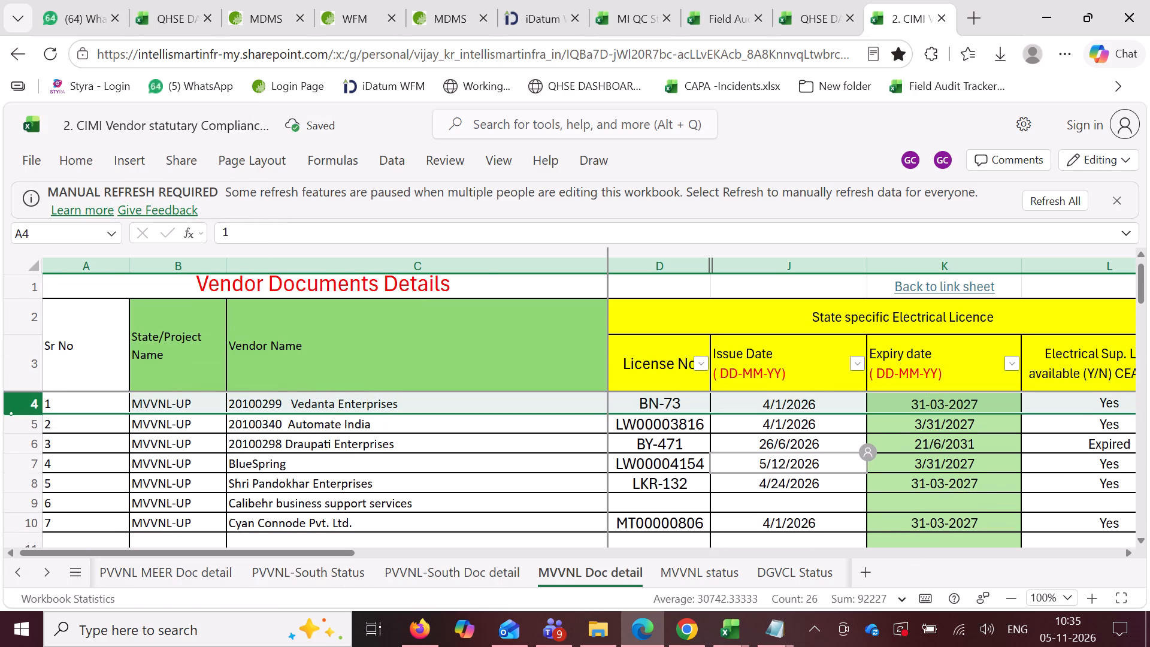
scroll(747, 500, up, 1)
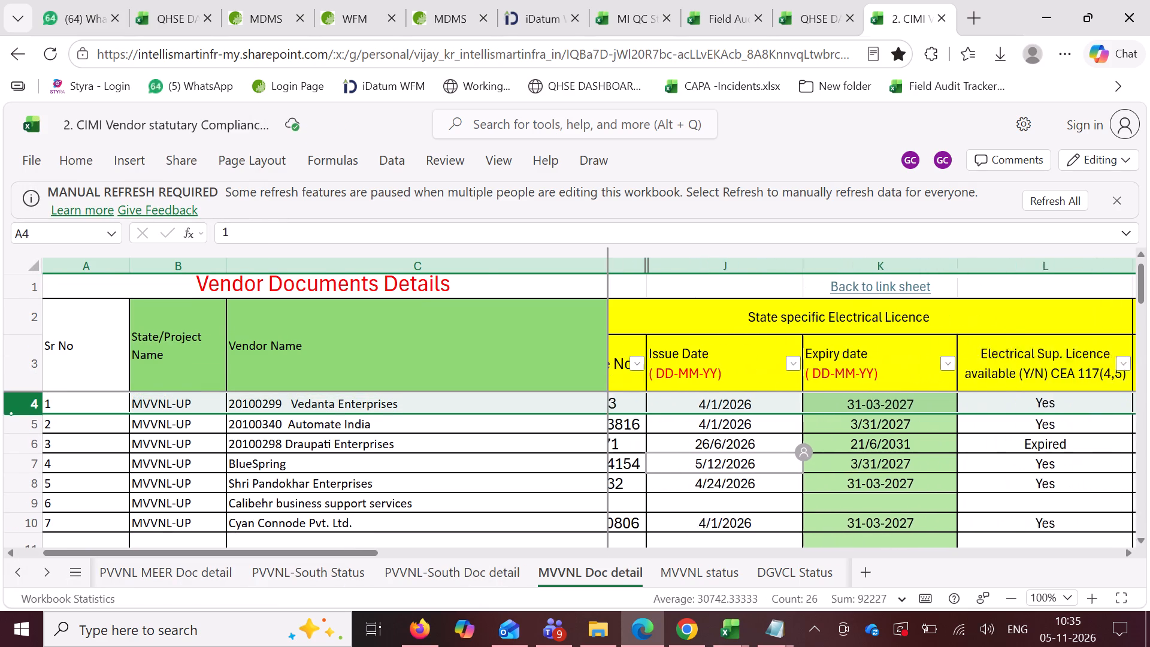
scroll(755, 500, up, 1)
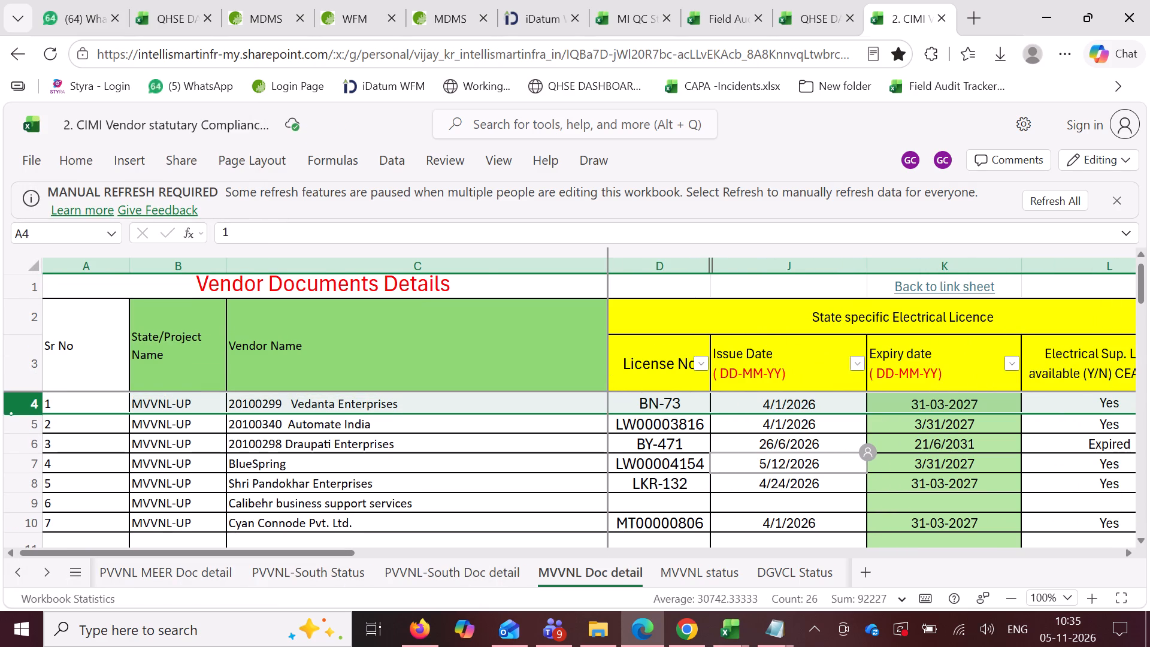
click(931, 448)
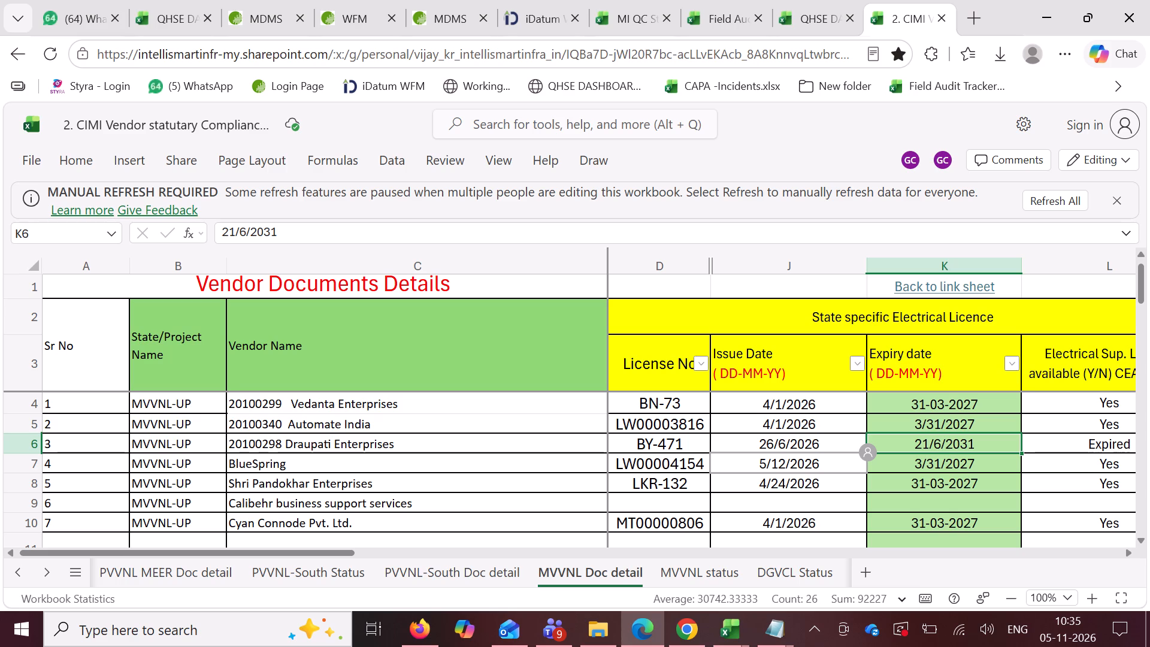
key(Escape)
click(802, 444)
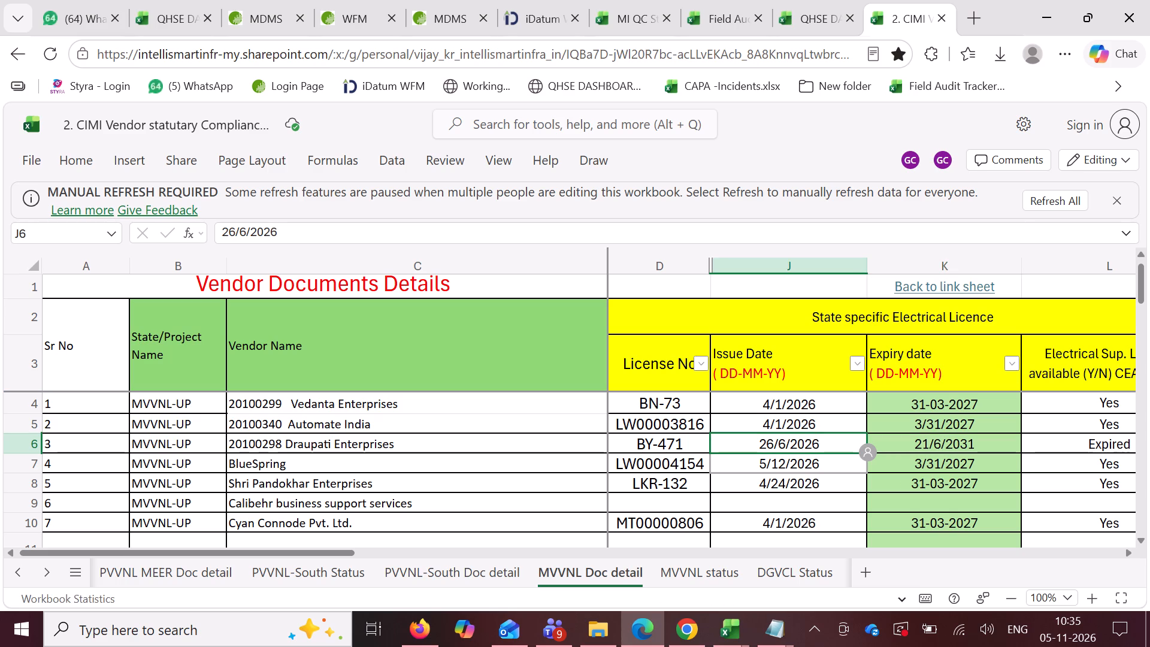
scroll(797, 480, left, 6)
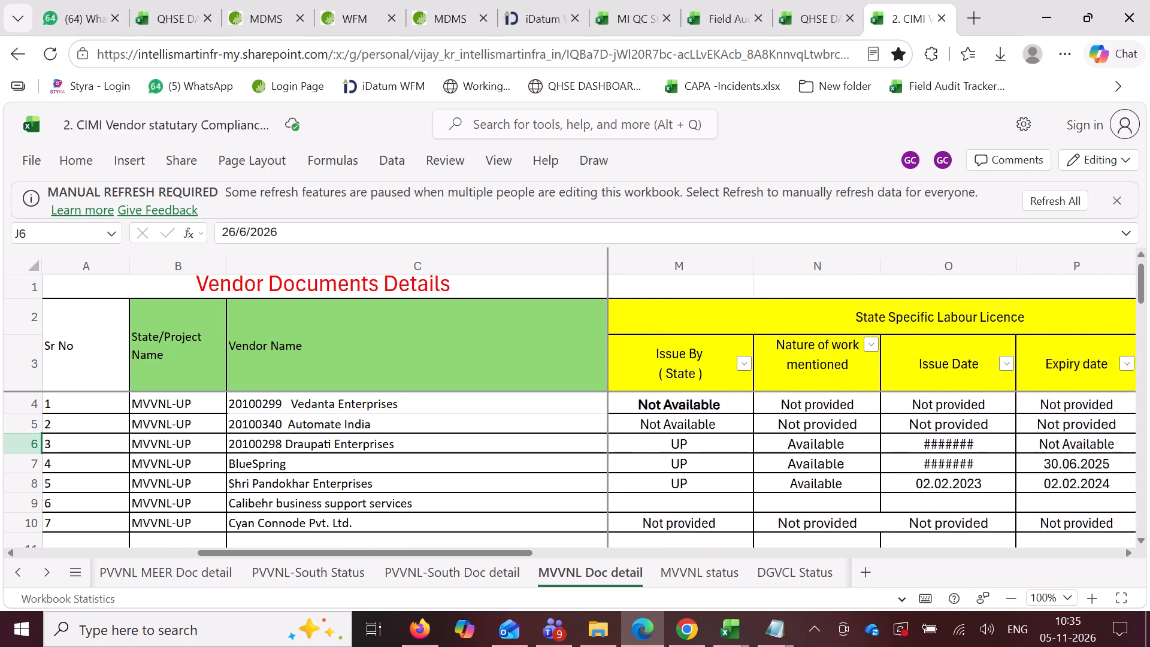
scroll(798, 480, left, 2)
scroll(798, 480, right, 10)
scroll(798, 480, left, 11)
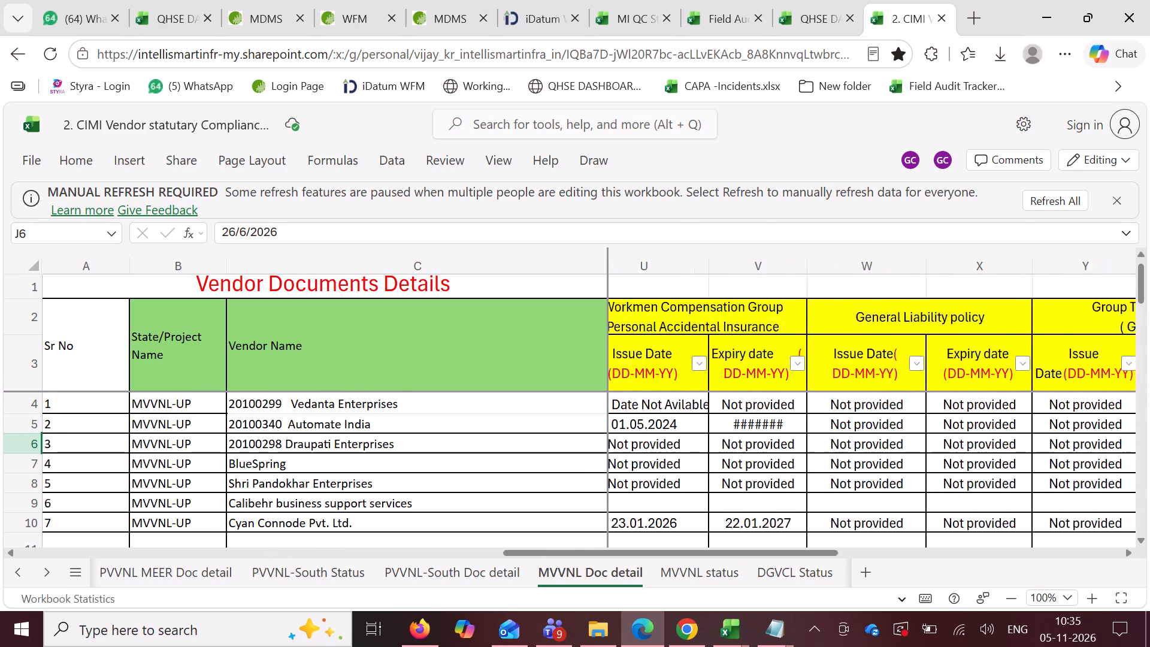
scroll(798, 480, left, 2)
scroll(797, 479, right, 3)
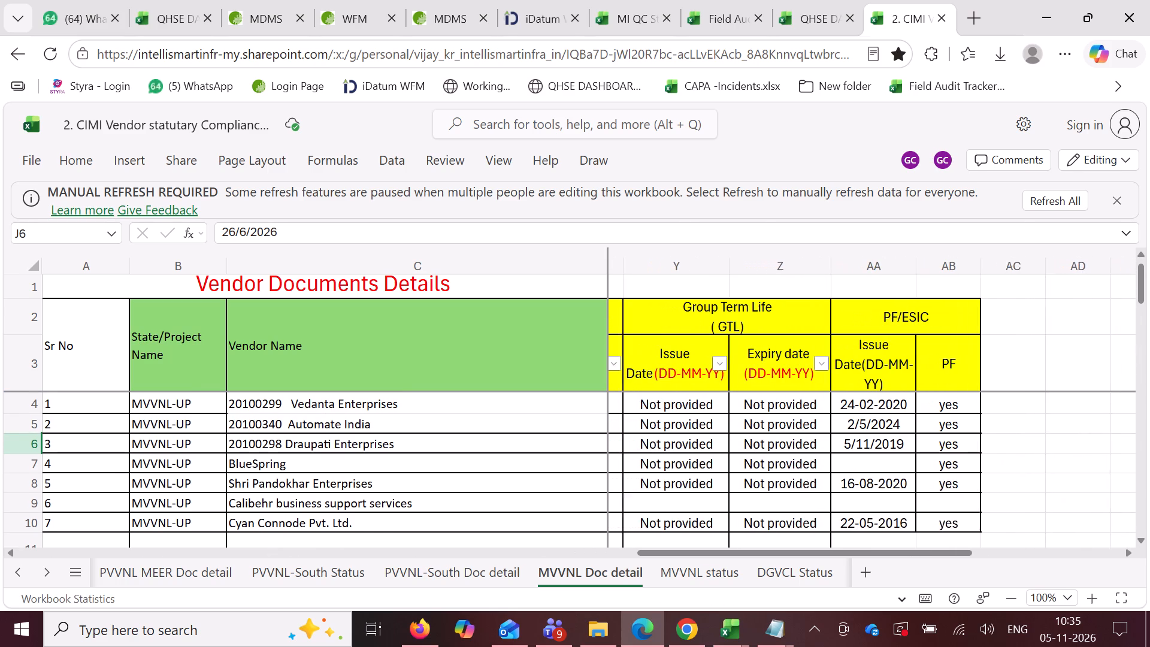
scroll(797, 479, right, 15)
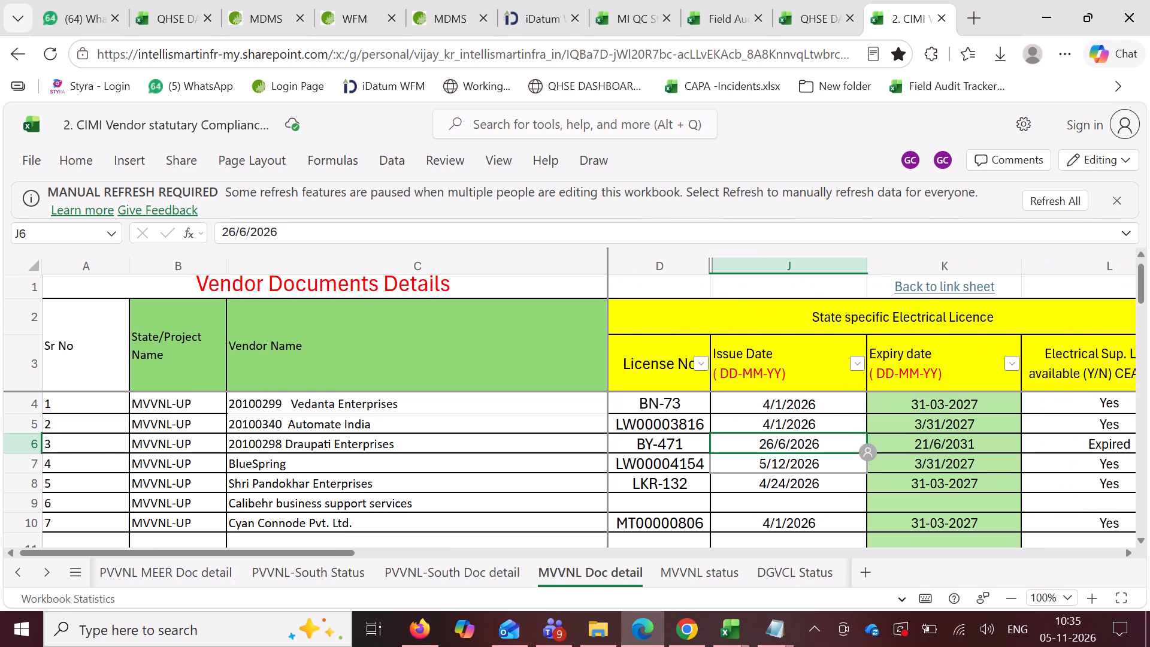
Clear the stray "Not provided" entry from the Group Term Life expiry date in the blank row 11 on MVVNL Doc detail.
ctrl+scroll(798, 479, down, 1)
ctrl+scroll(785, 388, down, 1)
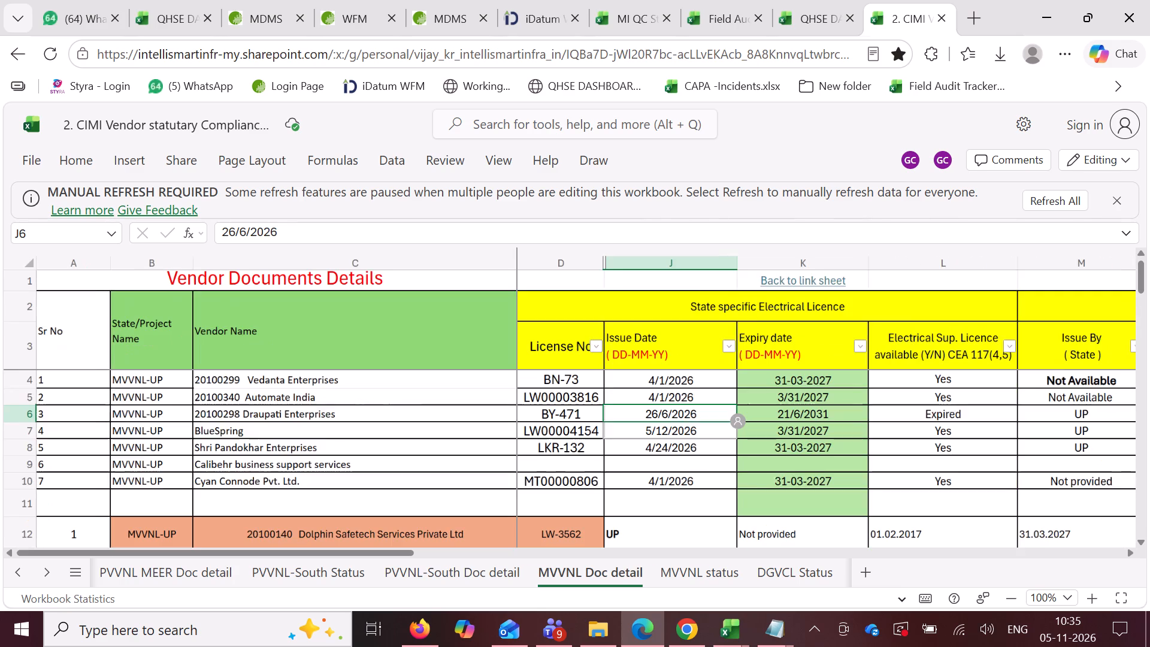
scroll(628, 428, up, 1)
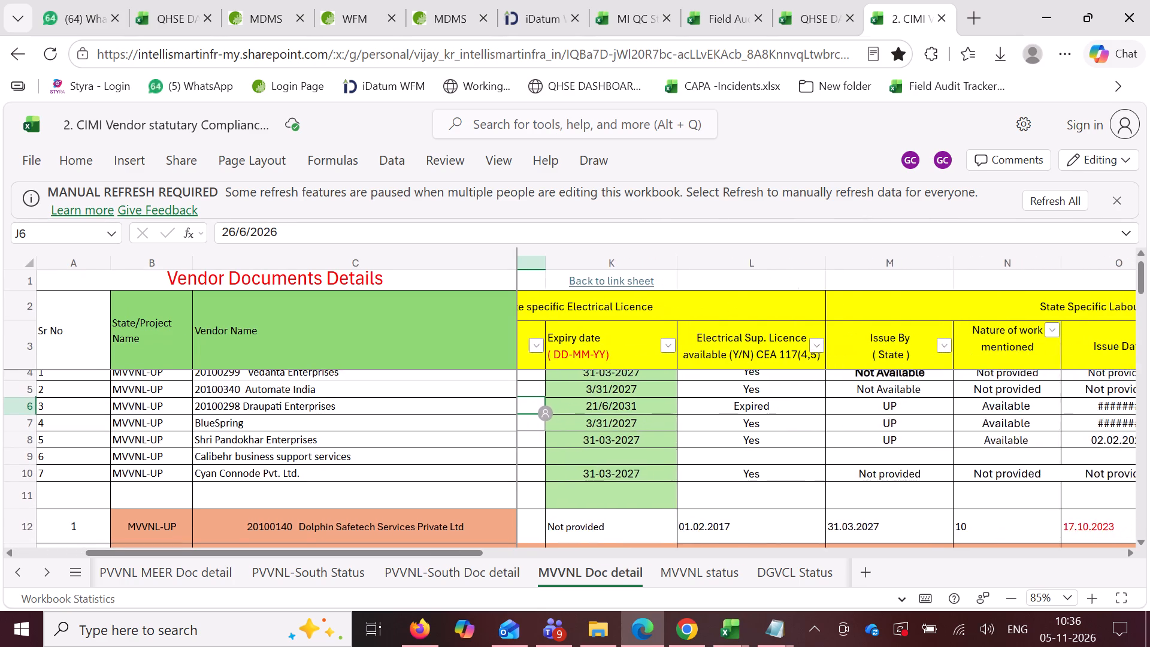
scroll(632, 428, up, 1)
scroll(632, 427, left, 3)
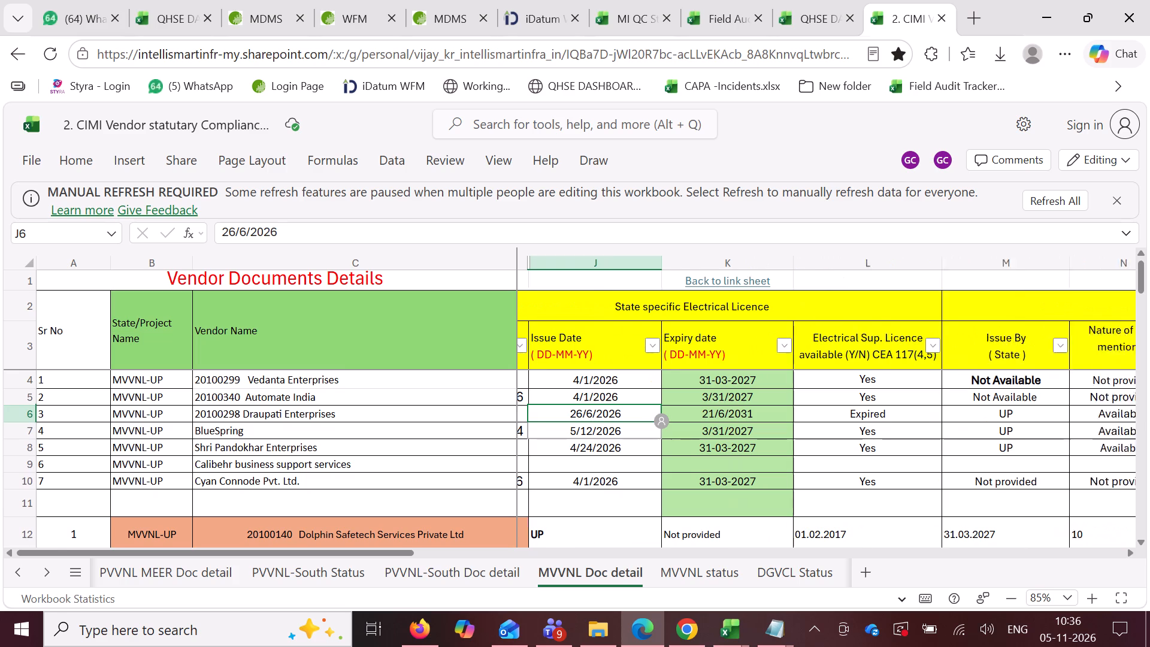
scroll(632, 427, left, 10)
scroll(632, 427, right, 3)
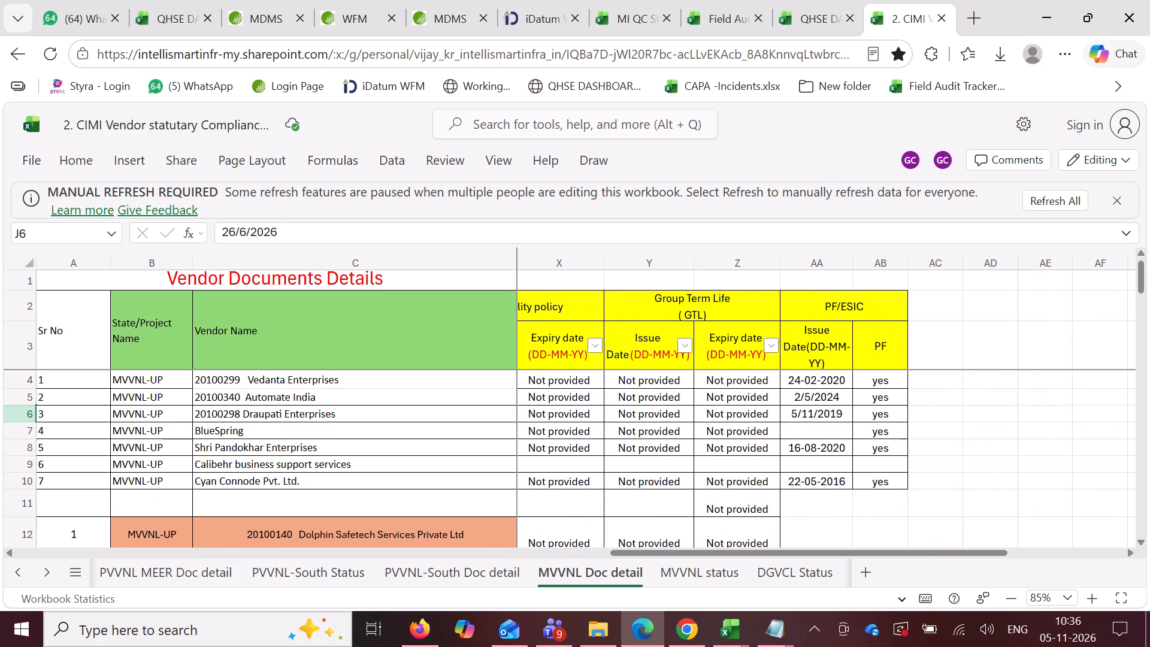
scroll(632, 427, right, 1)
scroll(632, 427, left, 11)
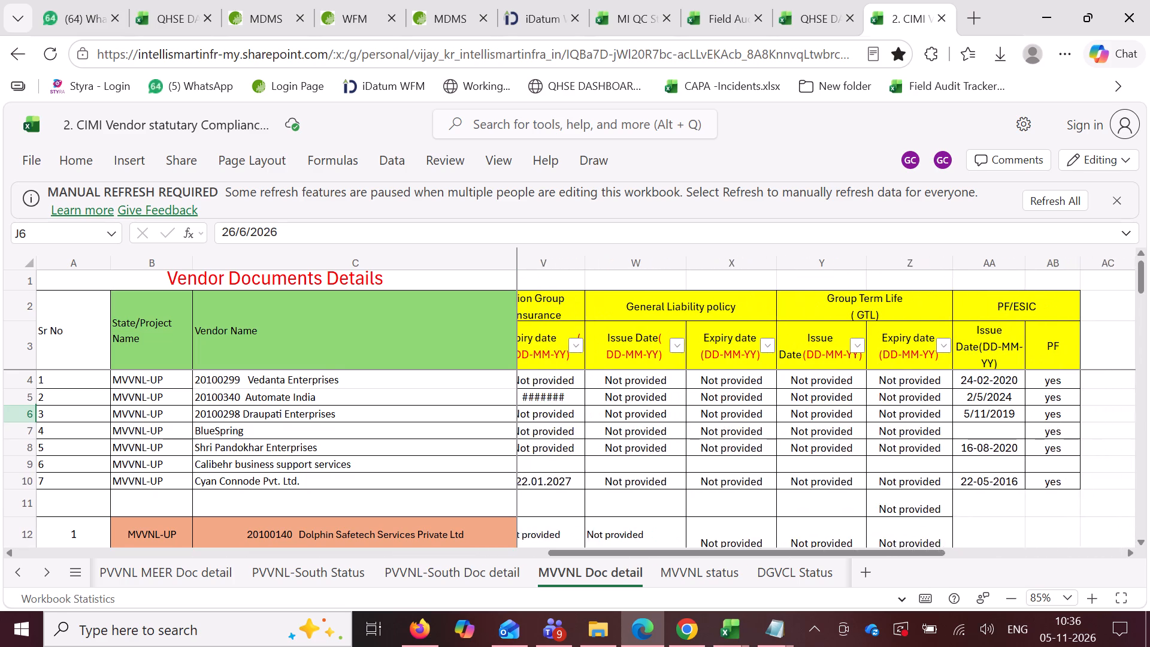
scroll(632, 427, left, 1)
click(867, 500)
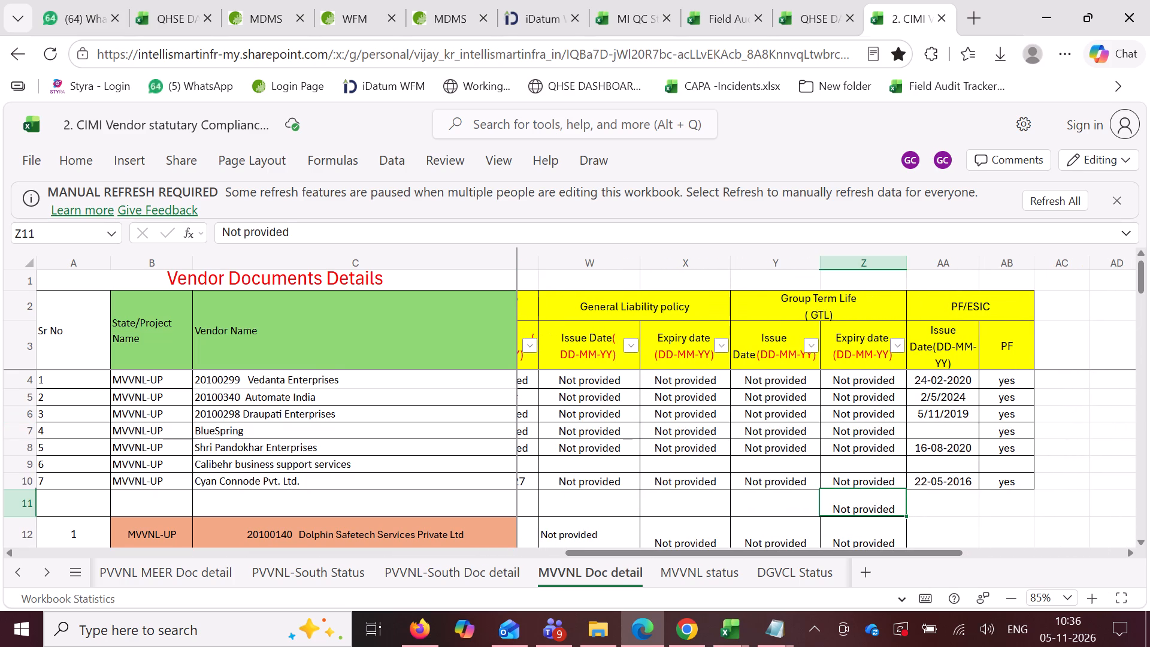
key(Delete)
click(957, 510)
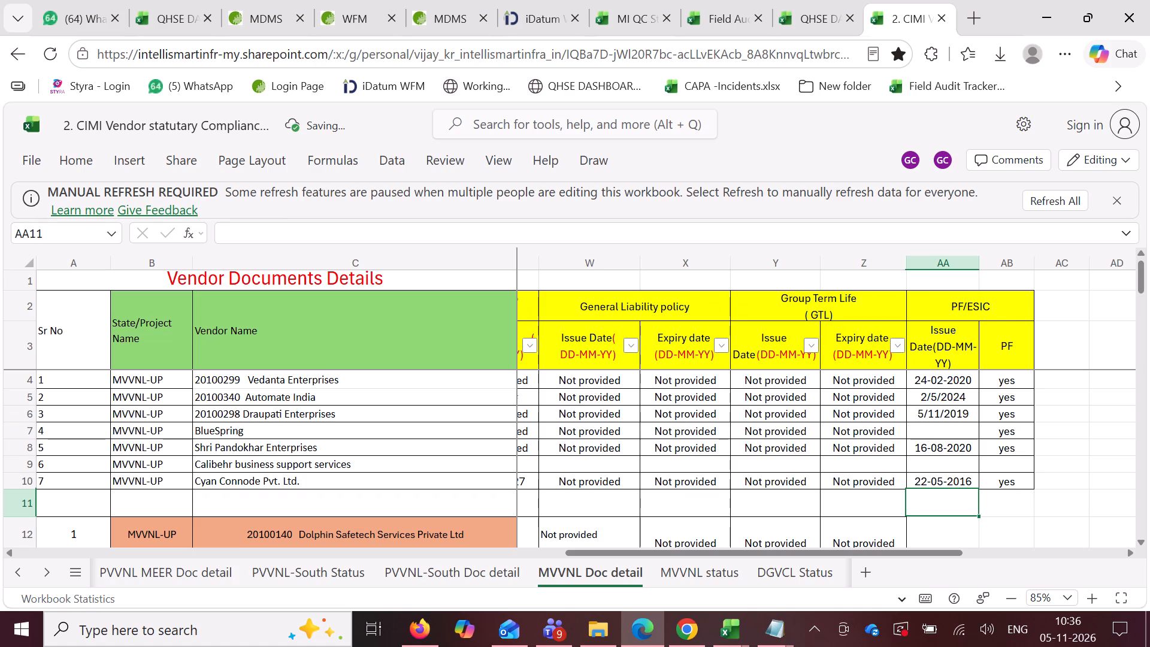
Review the QHSE Dashboard's CIMI Vendor complianc-Detail columns across to PF/ESIC, and check its CIMI Vendor compliance status sheet.
scroll(758, 452, right, 14)
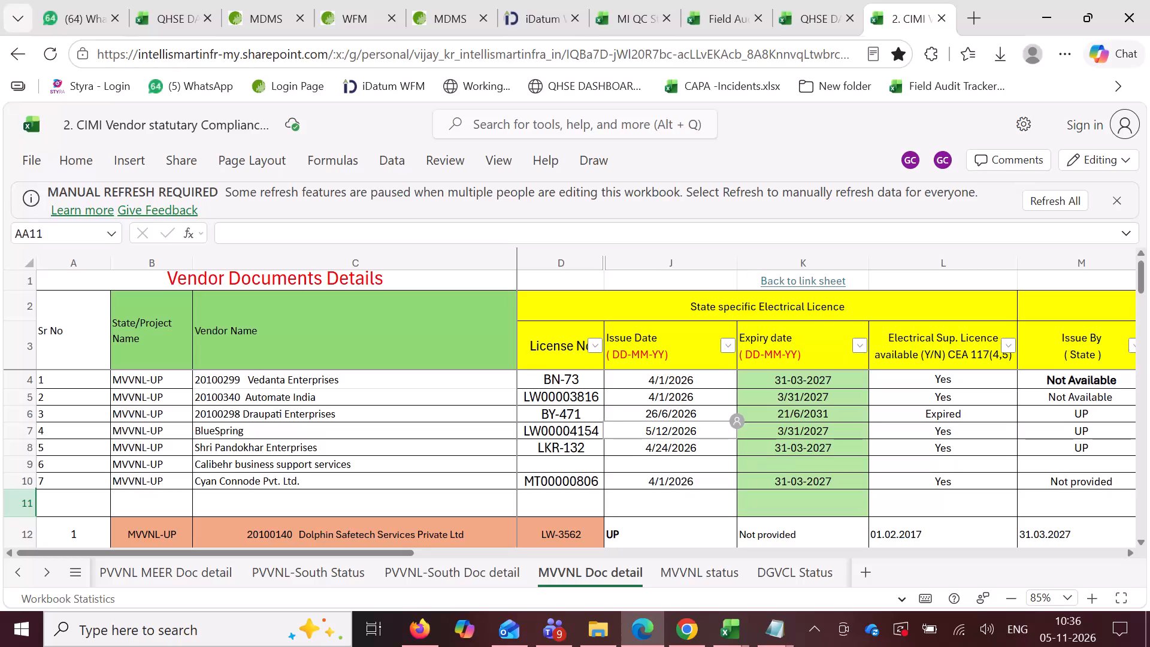
click(831, 24)
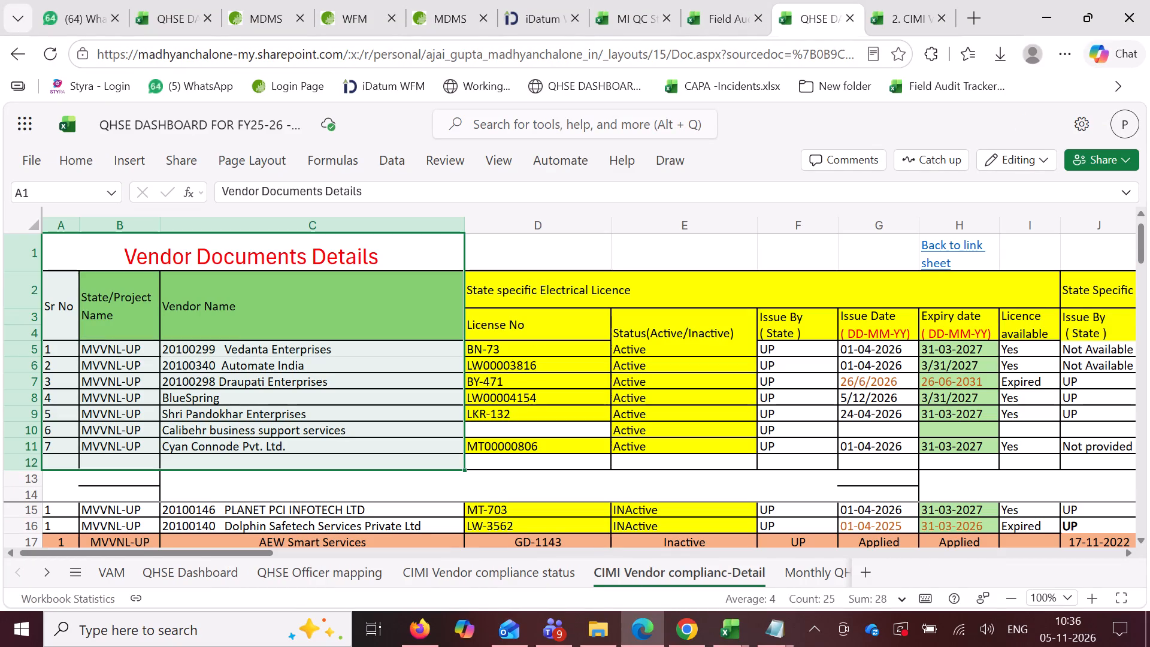
scroll(662, 410, left, 7)
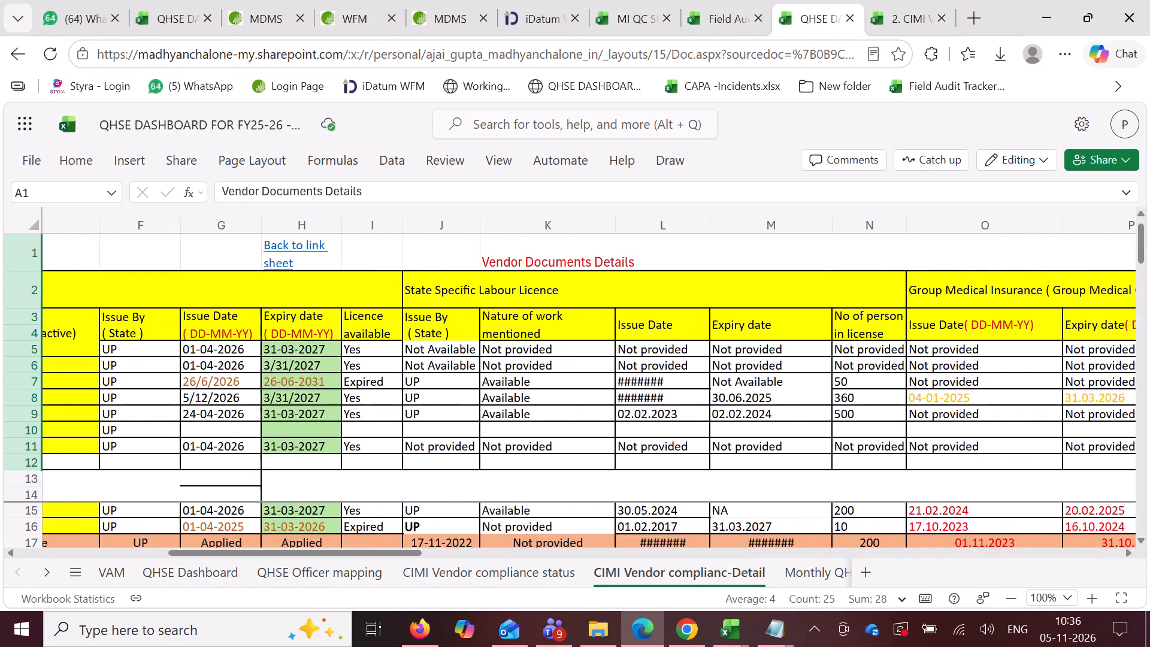
scroll(664, 412, left, 11)
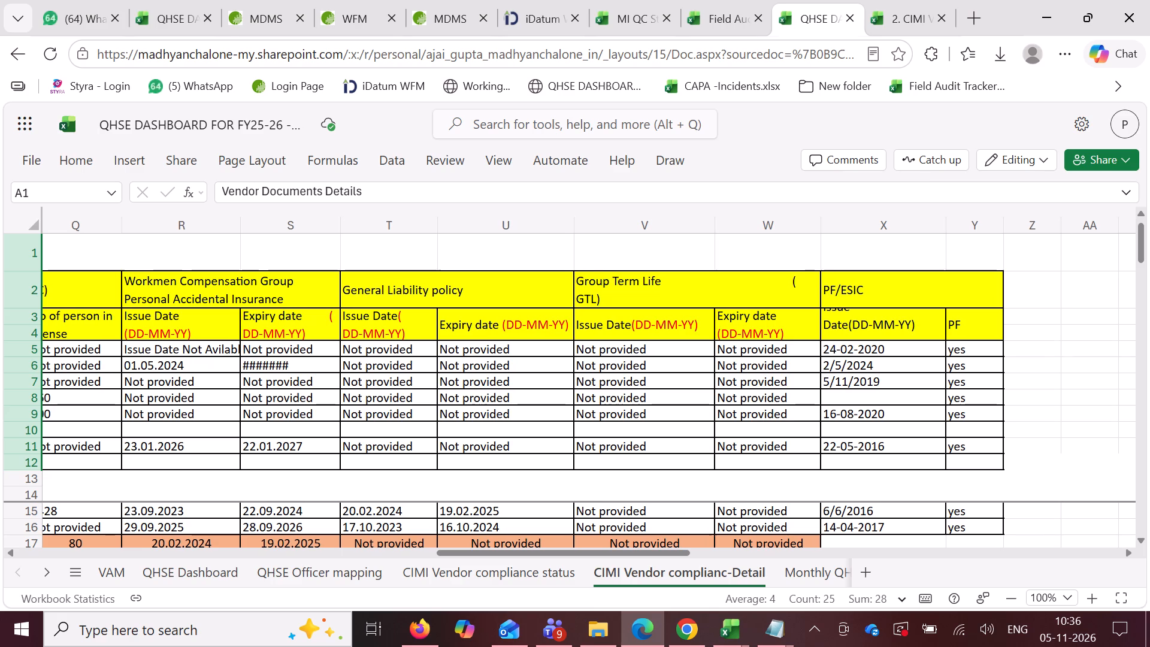
scroll(664, 412, right, 20)
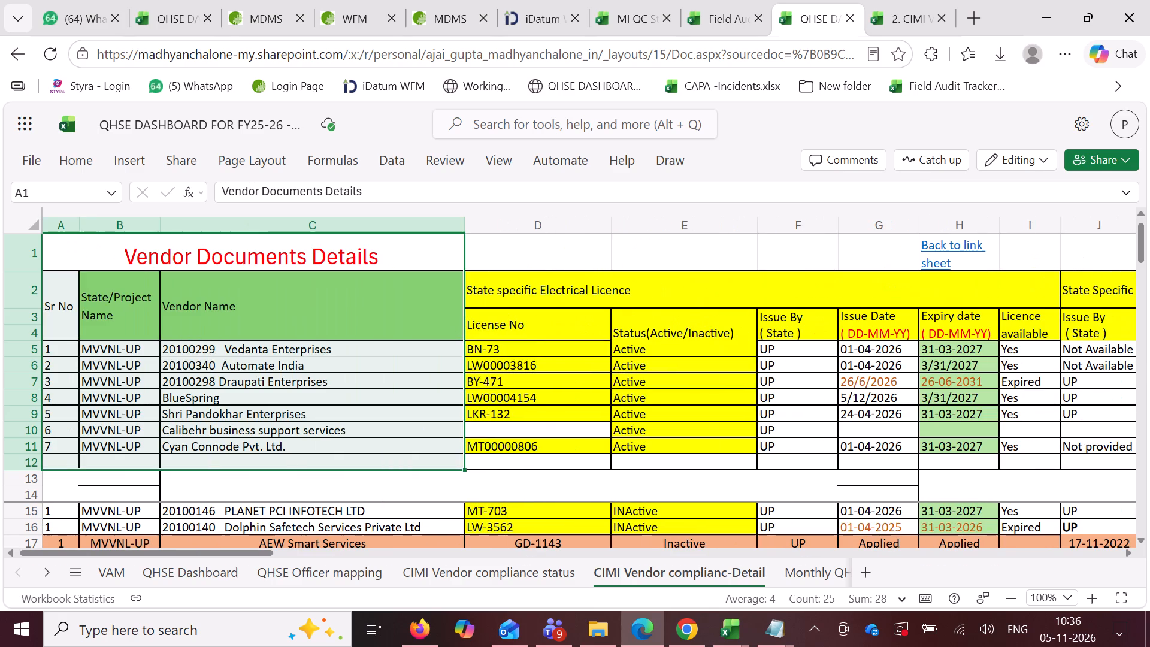
click(559, 582)
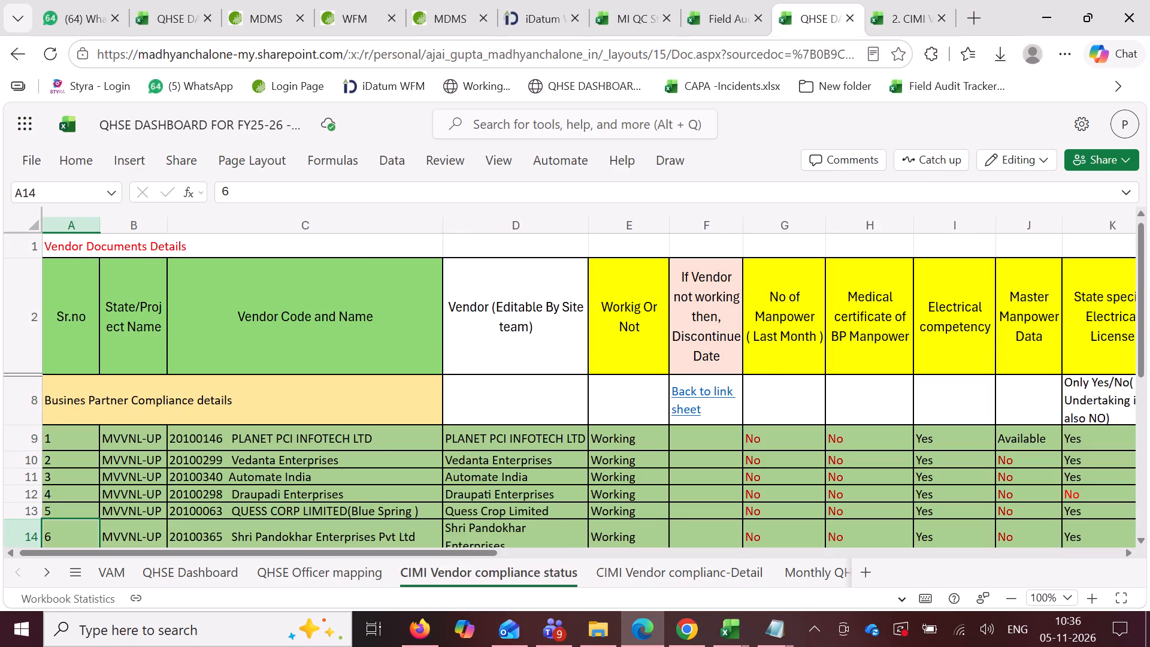
click(659, 583)
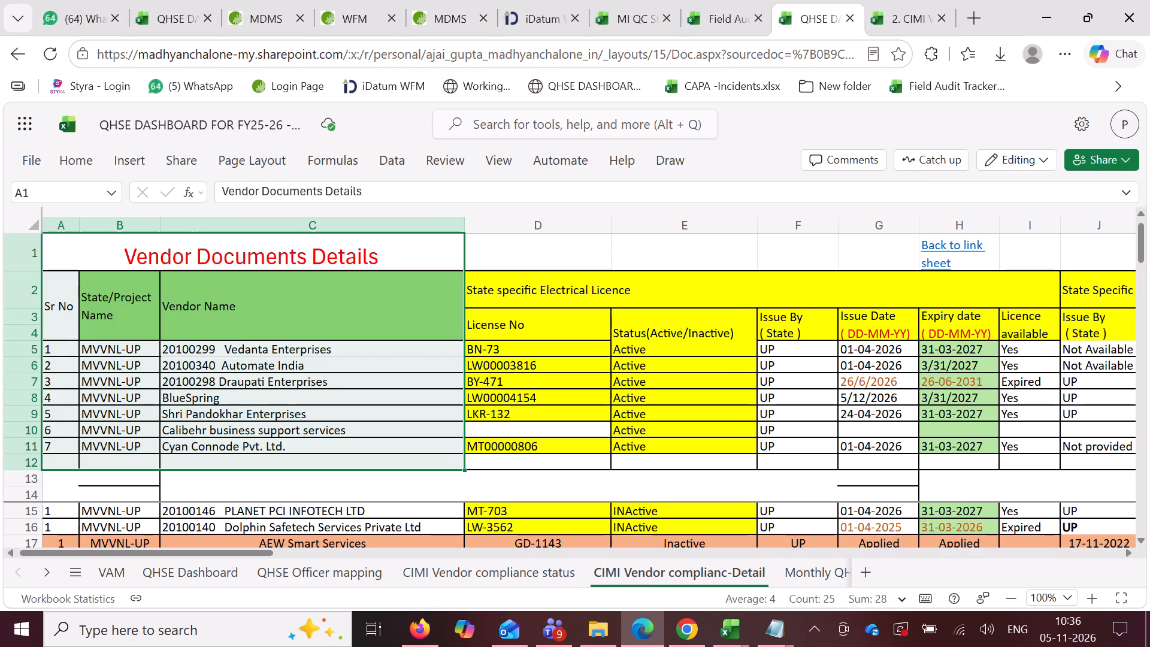
Compare the vendor rows on the QHSE Dashboard's CIMI Vendor compliance status sheet with those on CIMI Vendor complianc-Detail.
click(511, 569)
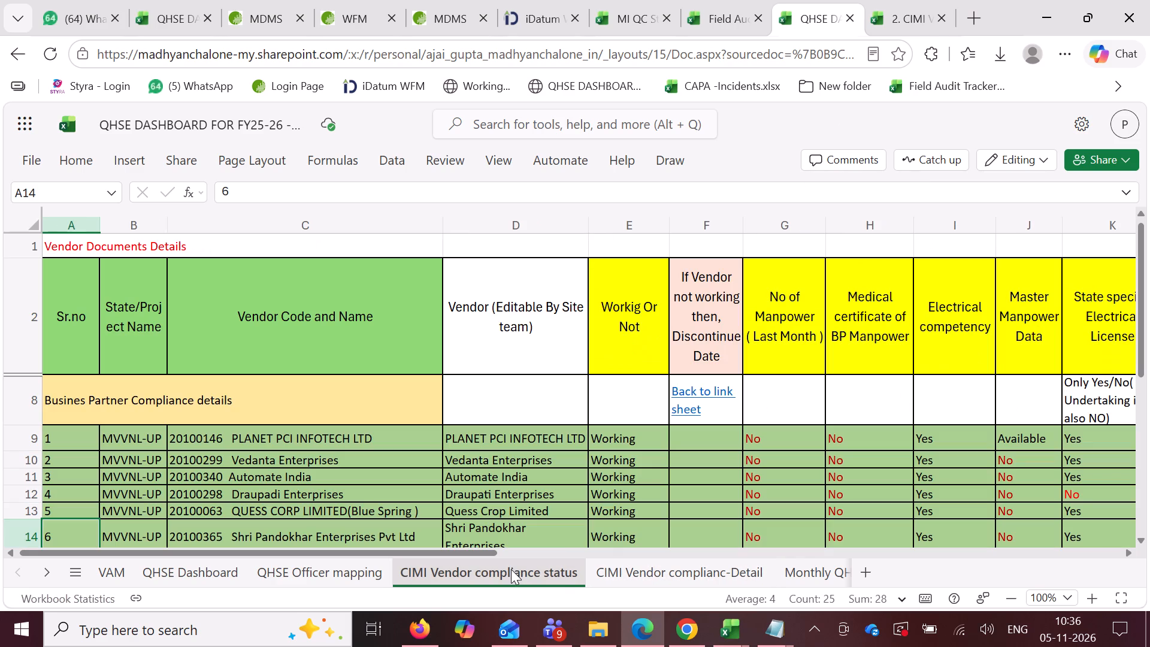
scroll(592, 391, up, 1)
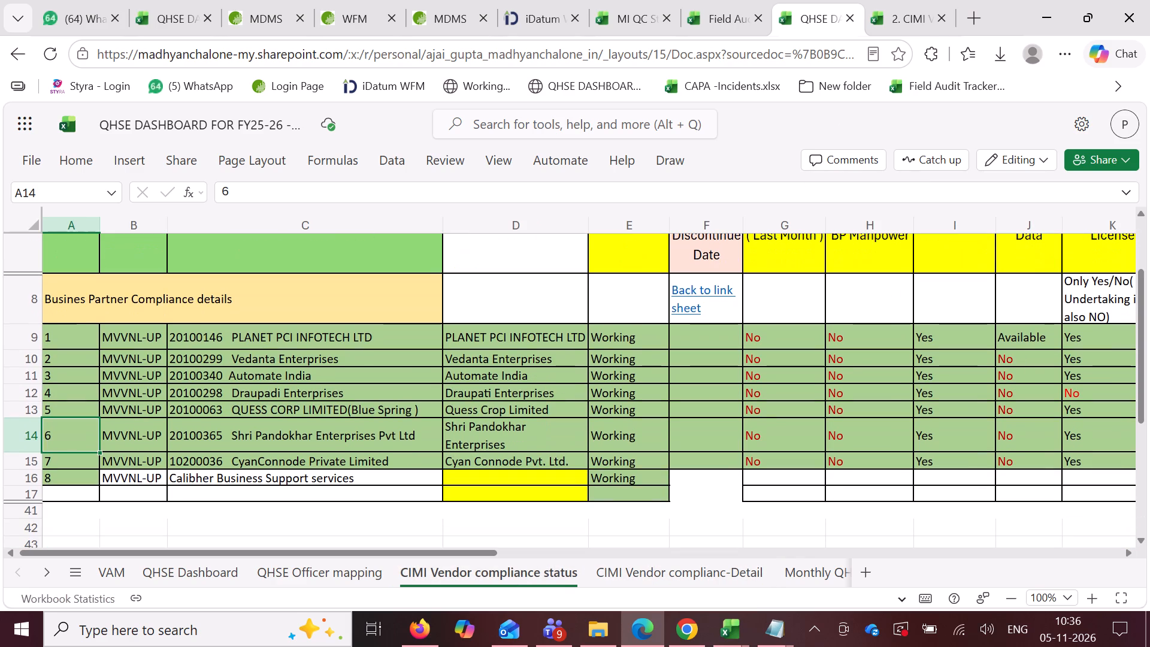
scroll(591, 392, up, 2)
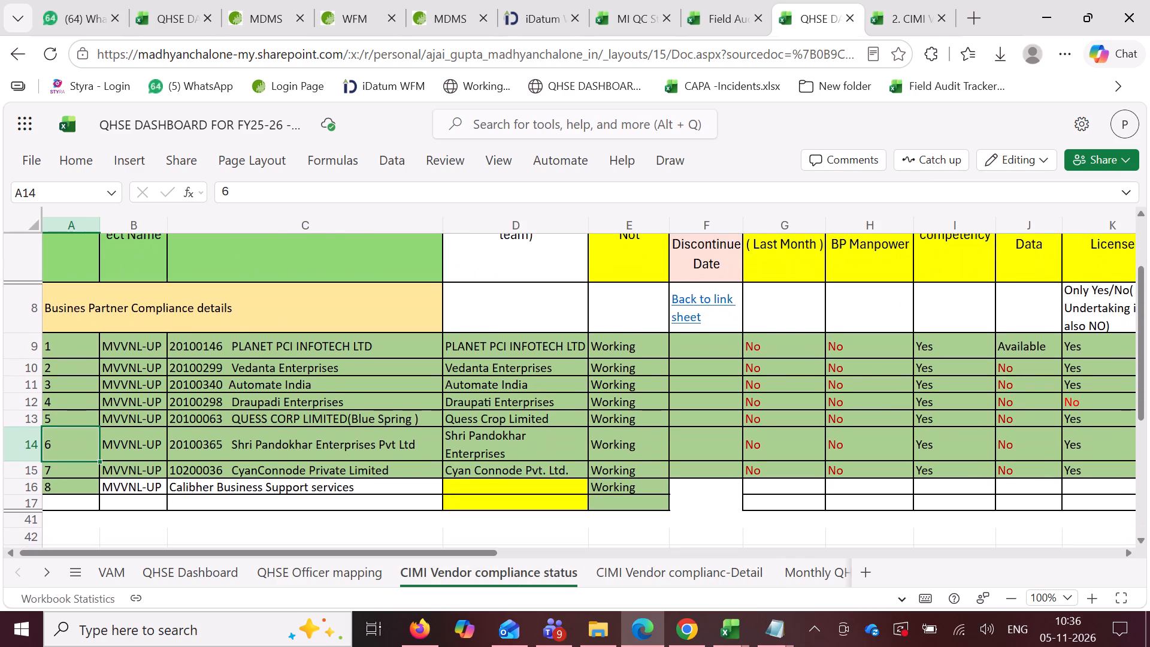
scroll(590, 394, up, 2)
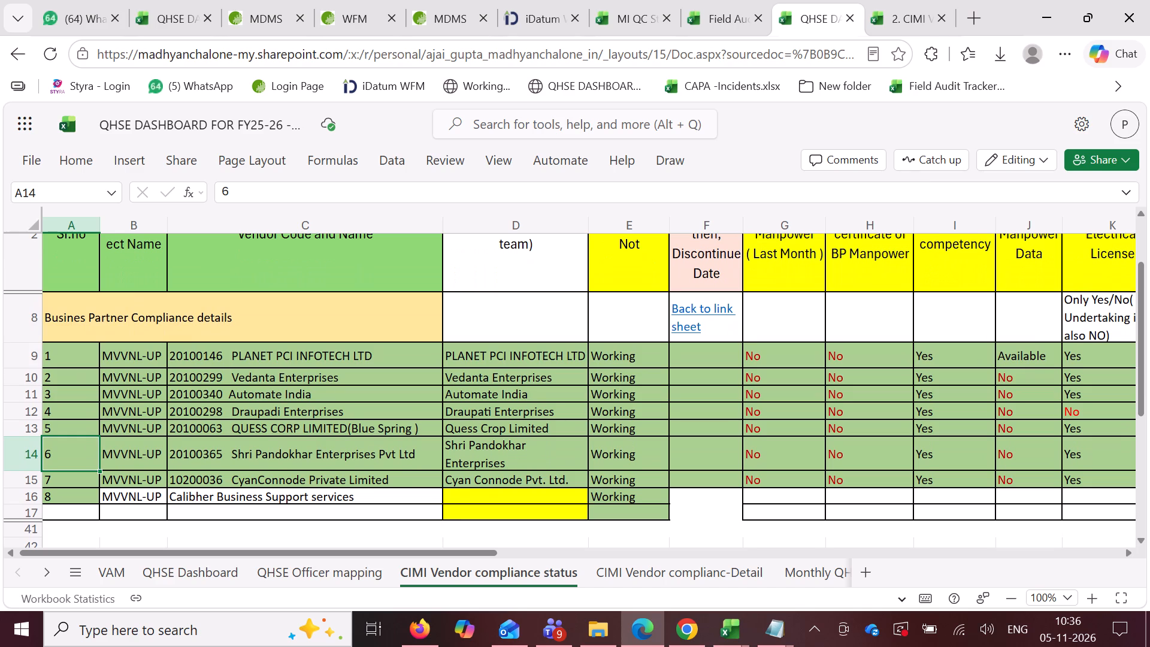
scroll(589, 403, up, 1)
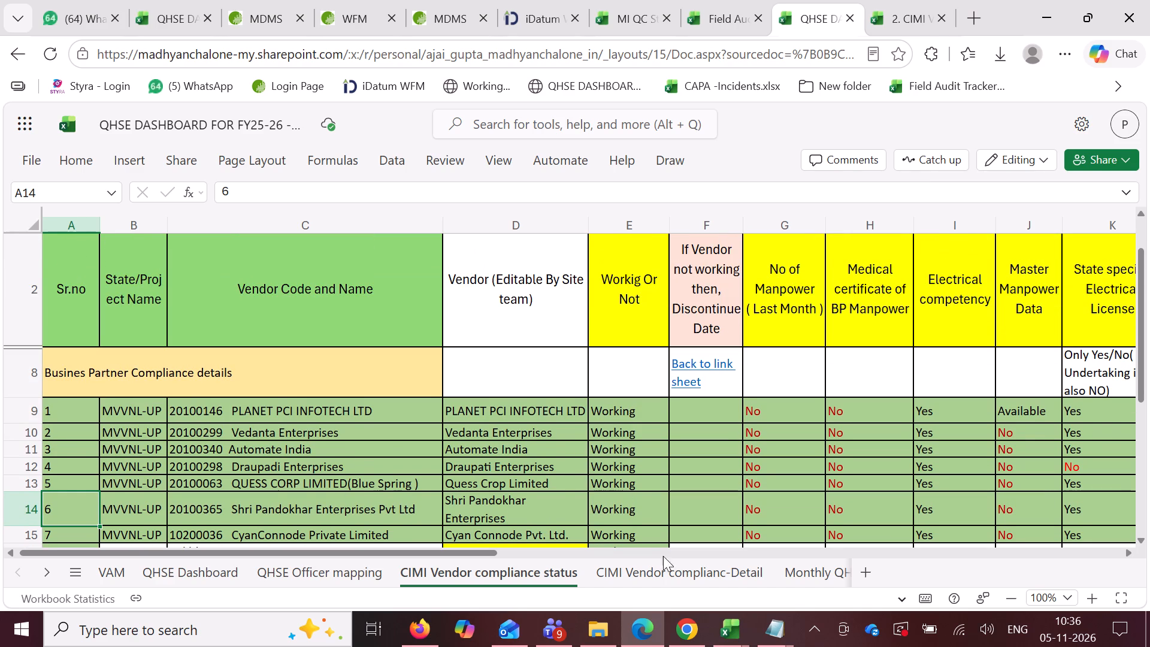
click(692, 569)
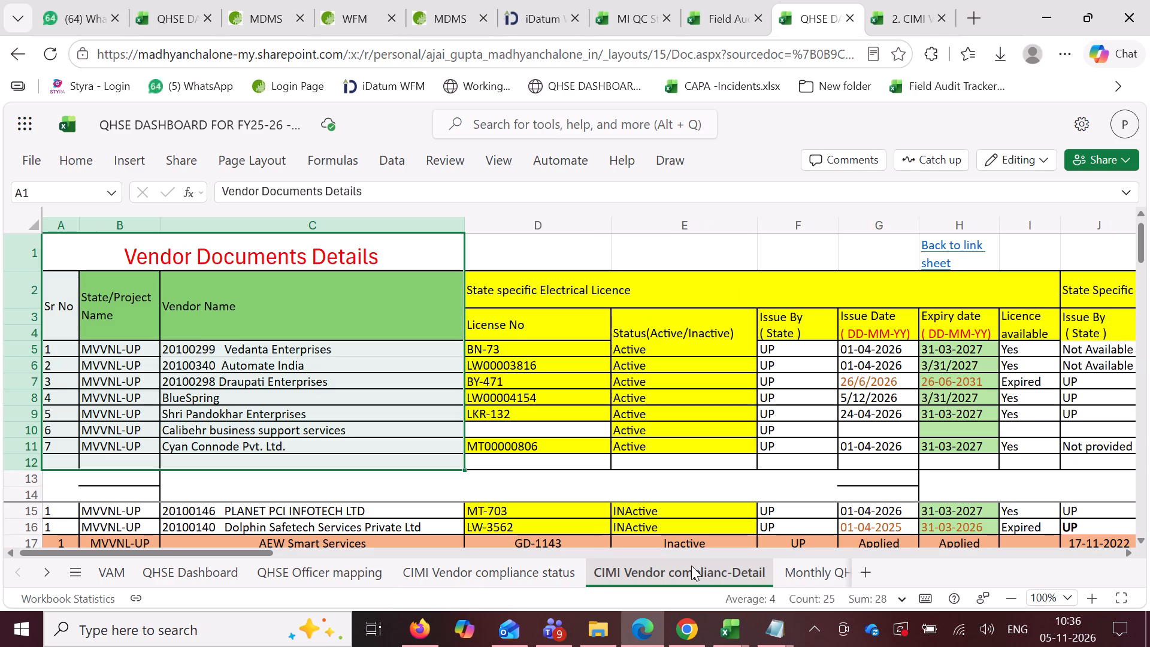
click(522, 566)
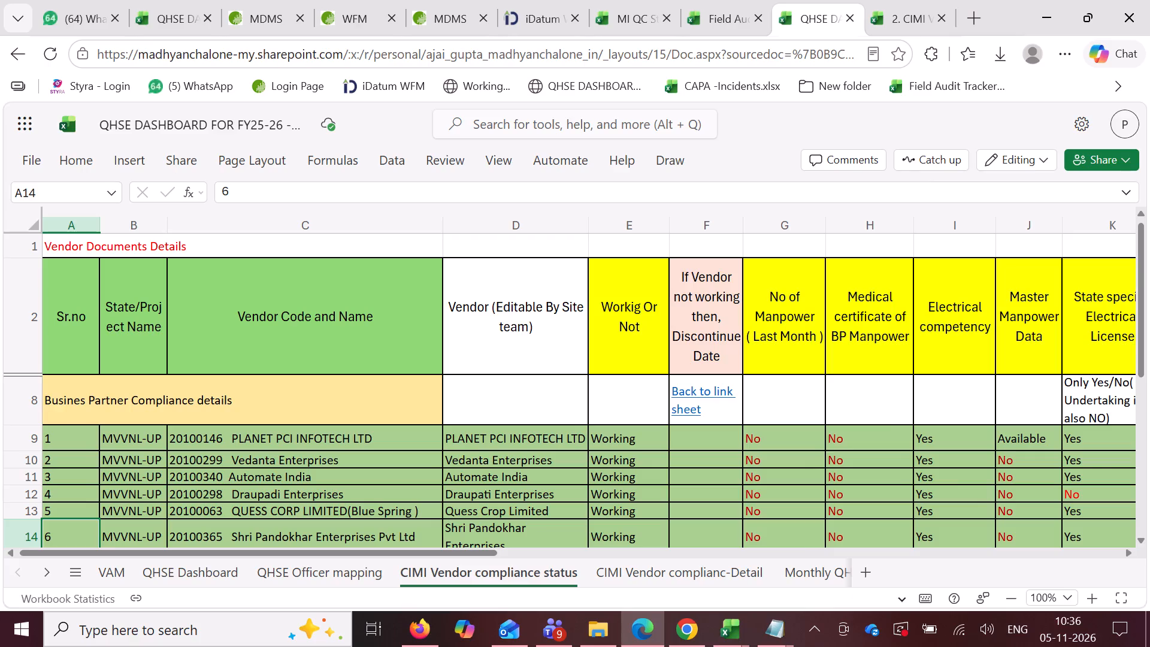
scroll(699, 443, left, 9)
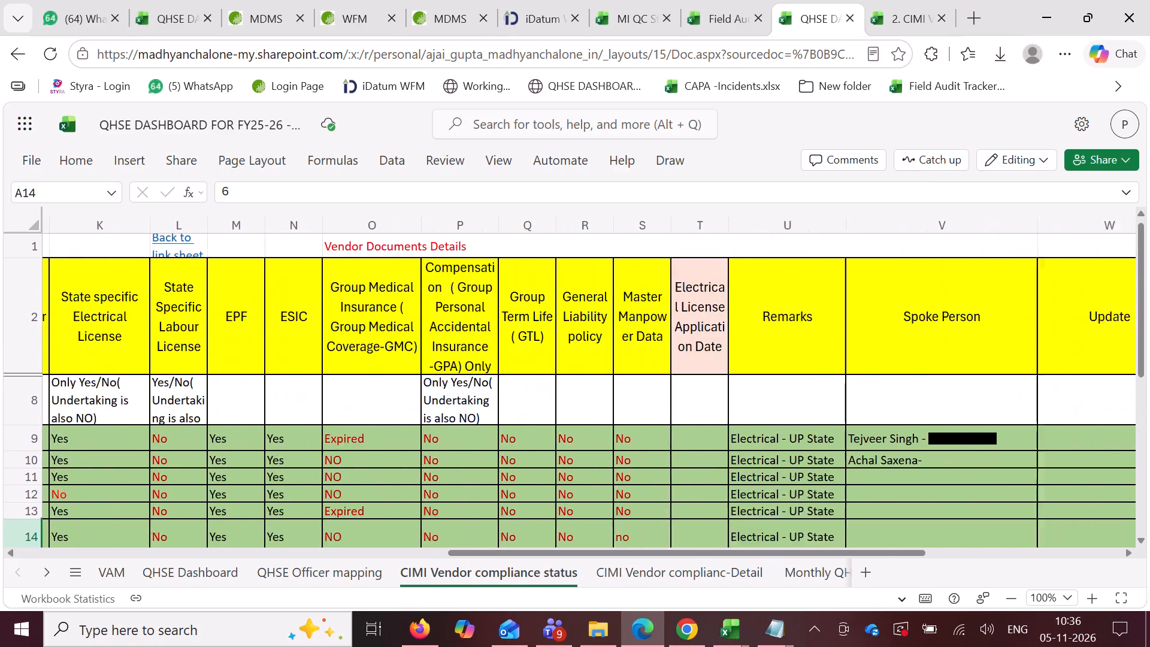
scroll(688, 449, right, 8)
scroll(666, 458, left, 1)
click(827, 572)
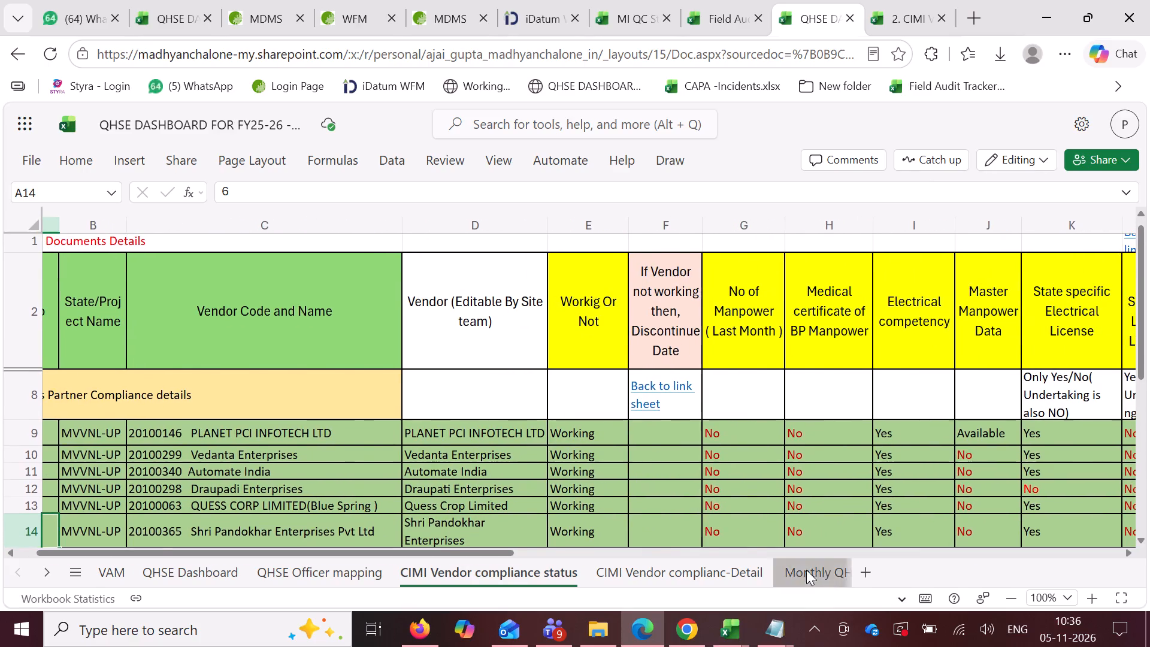
click(522, 562)
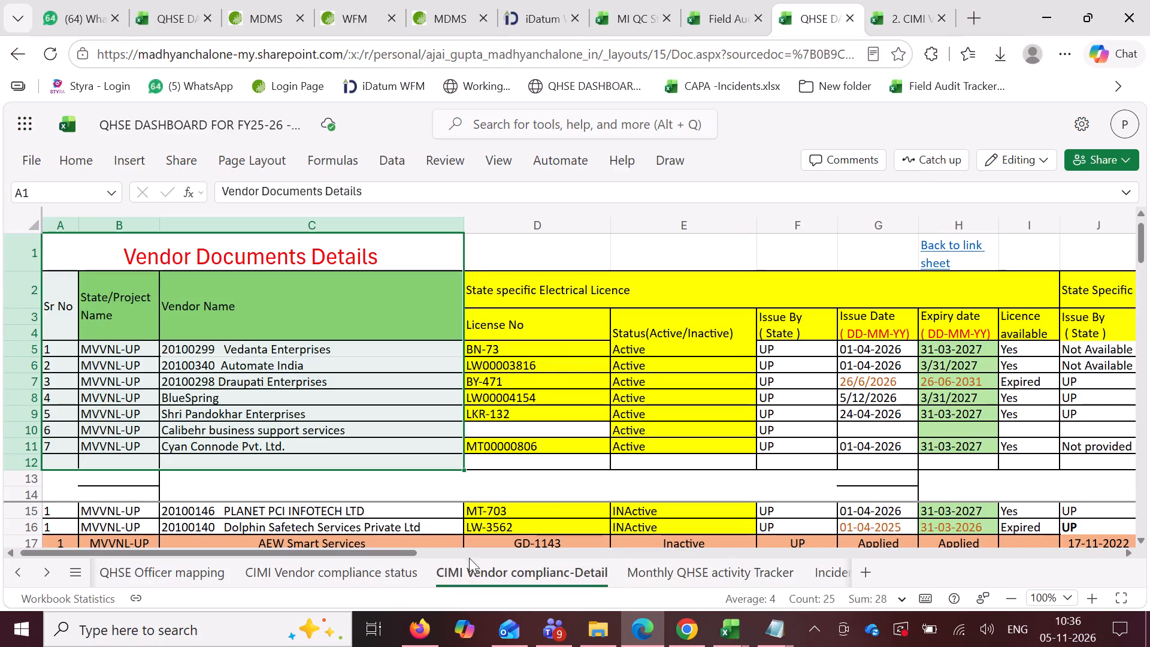
click(373, 564)
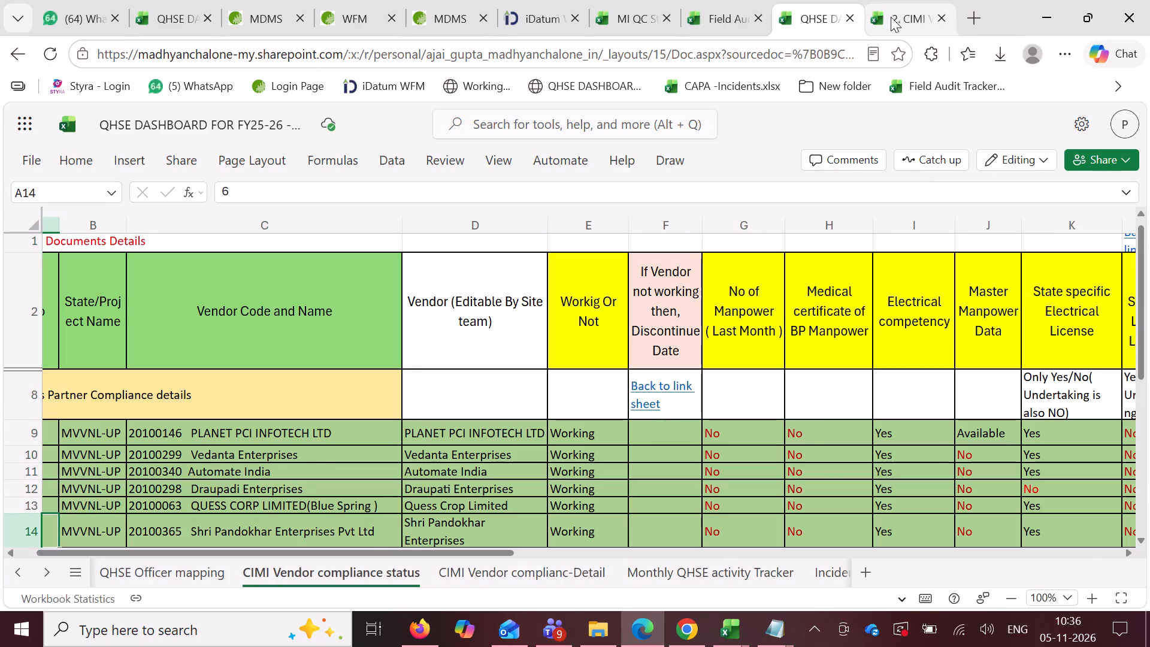
In the CIMI Vendor statutary Compliance workbook's MVVNL status sheet, set PLANET PCI INFOTECH LTD to "Not working", copying the entry from ARS Associates.
click(891, 17)
click(698, 573)
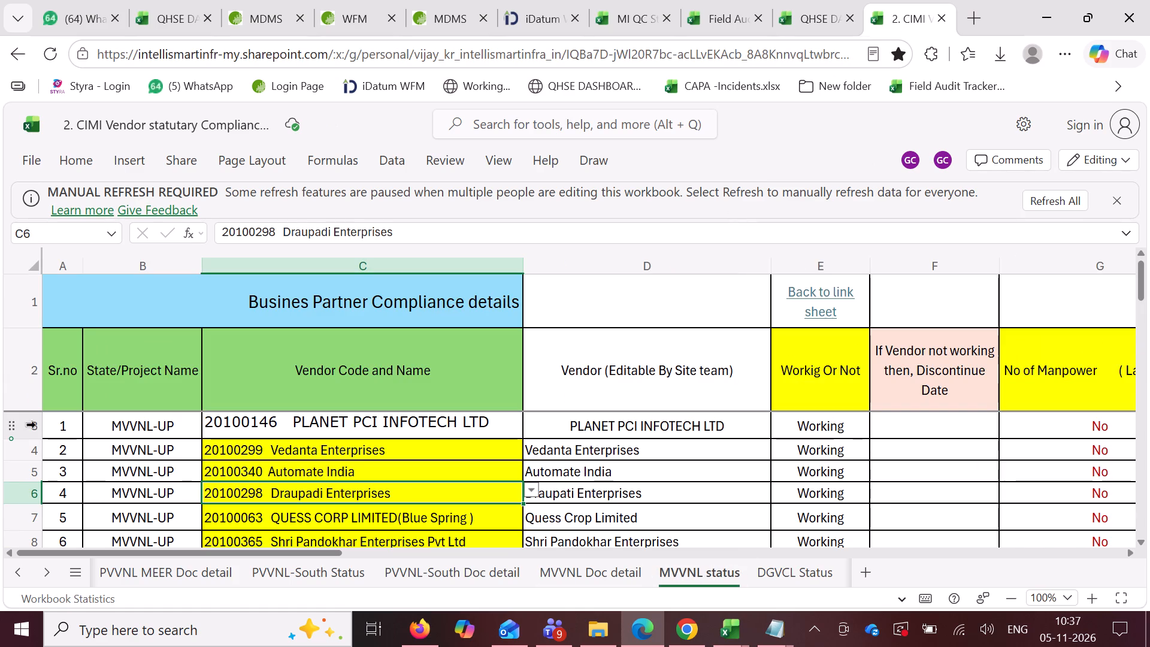
click(794, 433)
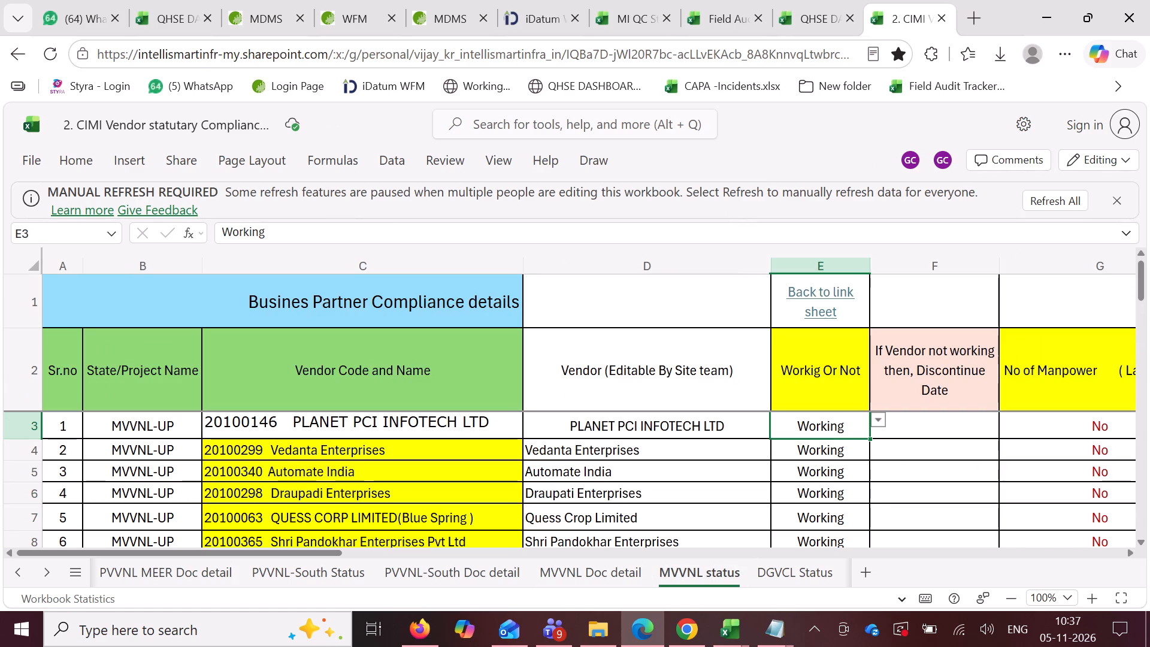
click(305, 236)
click(224, 229)
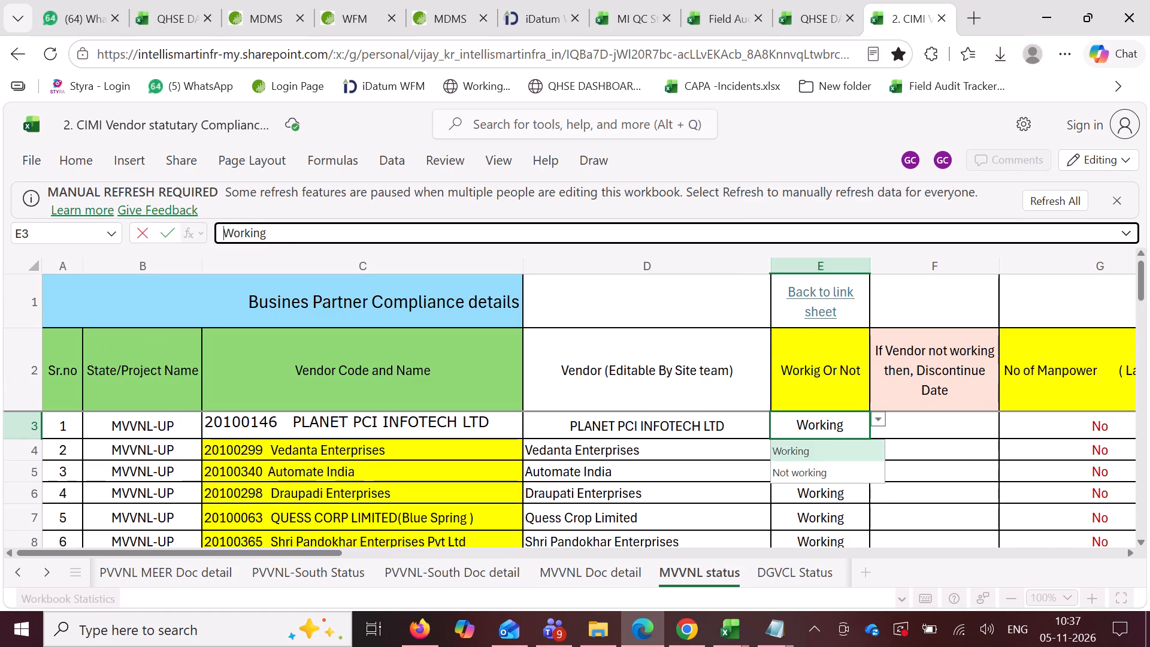
scroll(548, 413, down, 4)
scroll(640, 437, up, 2)
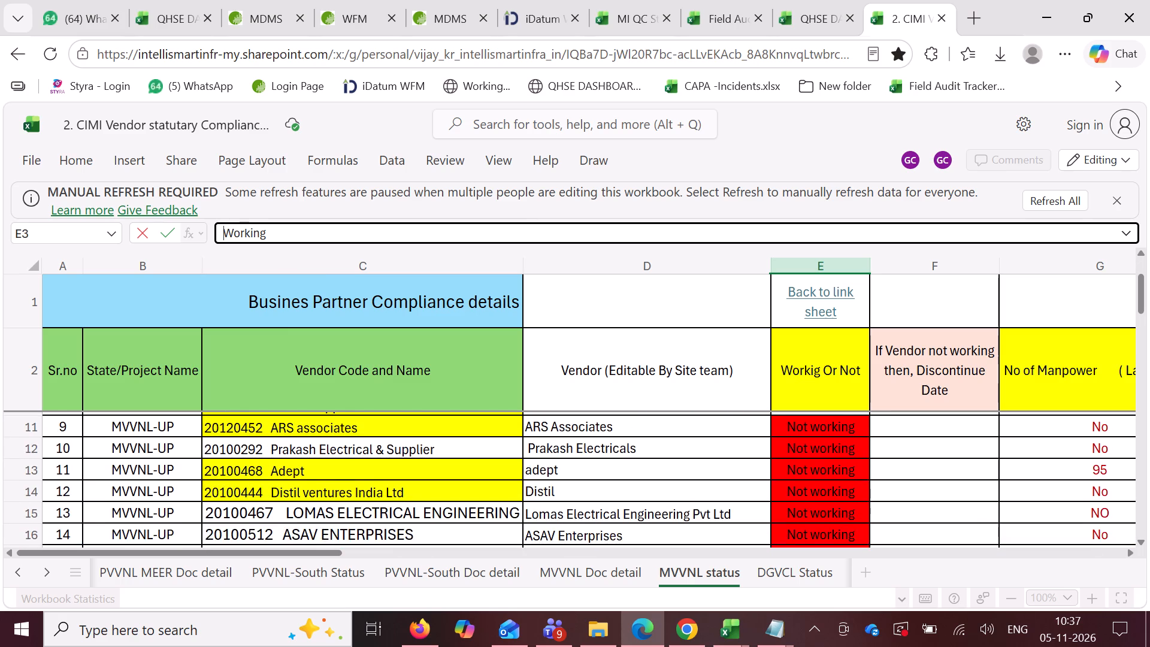
scroll(818, 487, up, 1)
click(833, 516)
key(ctrl+c)
scroll(812, 475, up, 2)
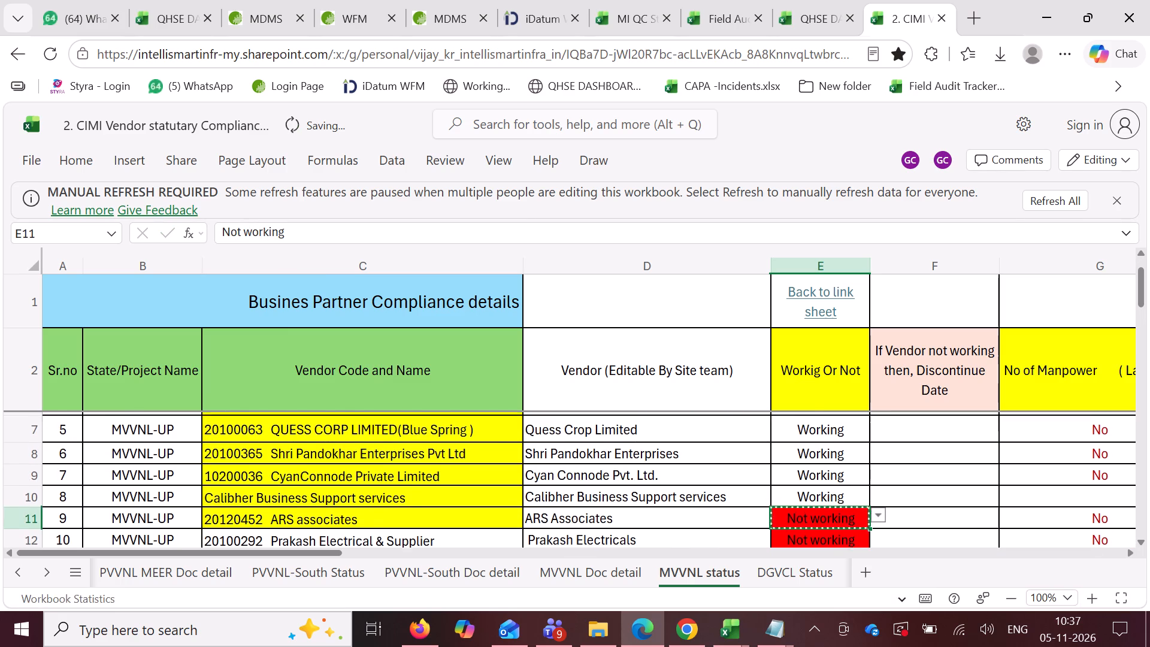
scroll(813, 460, up, 2)
click(823, 433)
key(ctrl+v)
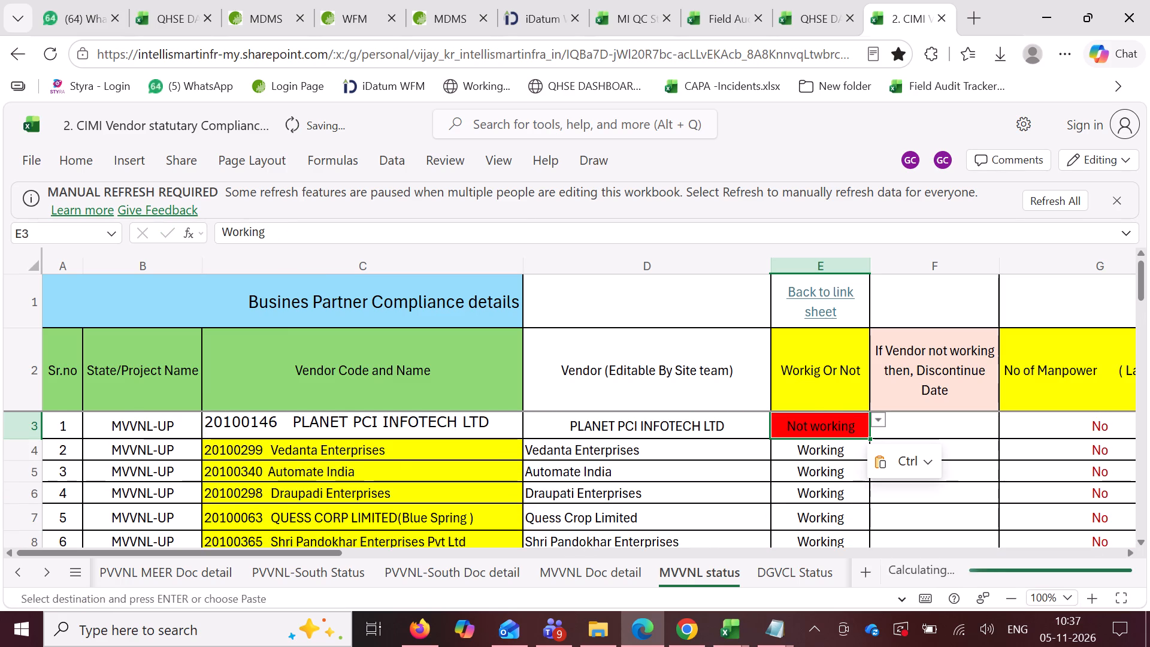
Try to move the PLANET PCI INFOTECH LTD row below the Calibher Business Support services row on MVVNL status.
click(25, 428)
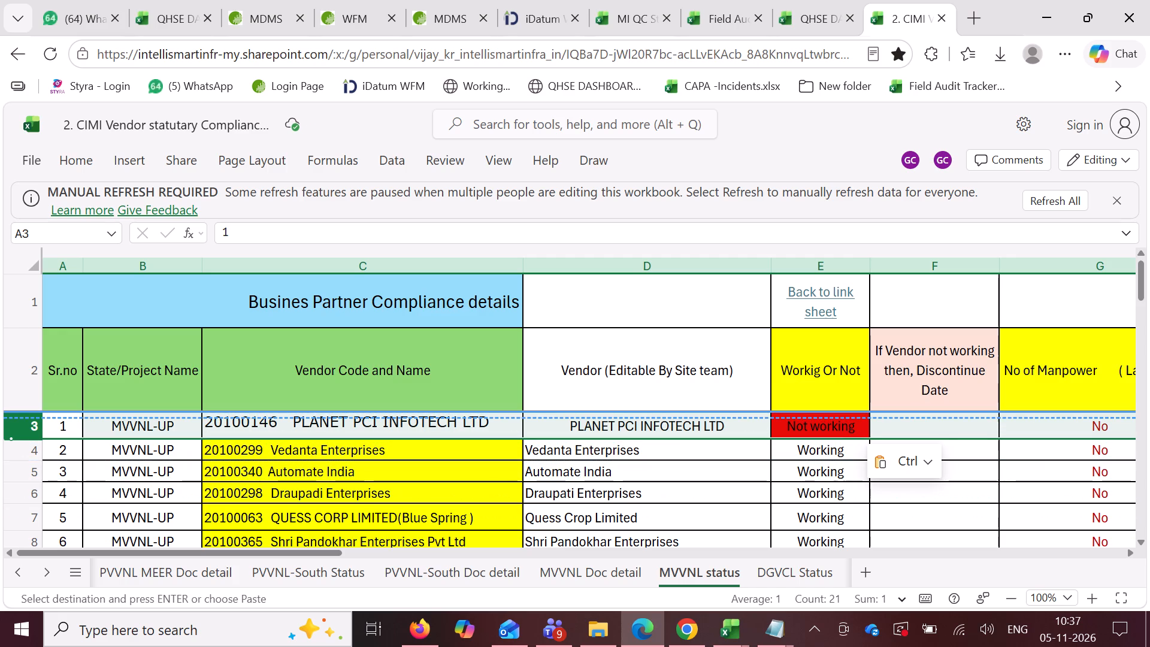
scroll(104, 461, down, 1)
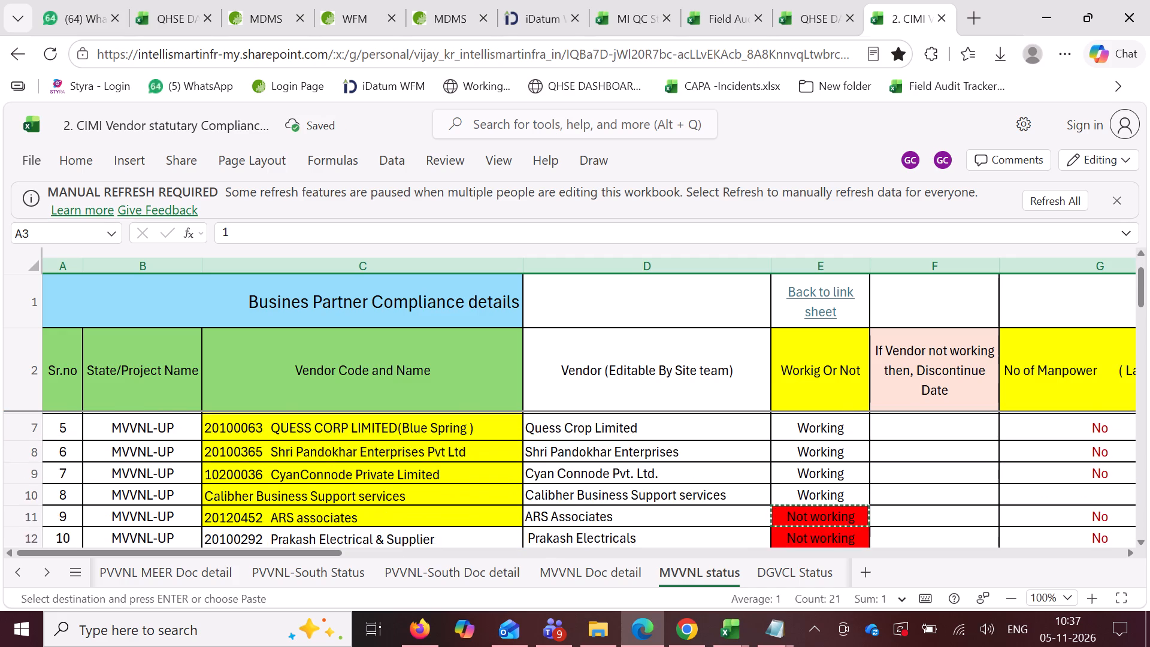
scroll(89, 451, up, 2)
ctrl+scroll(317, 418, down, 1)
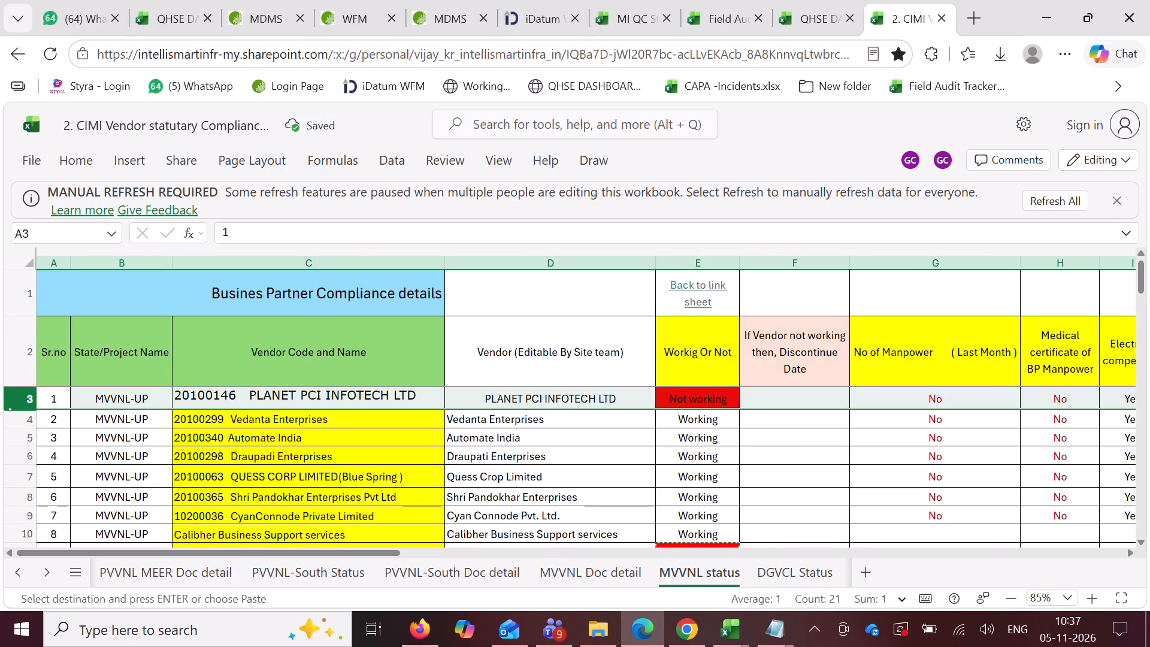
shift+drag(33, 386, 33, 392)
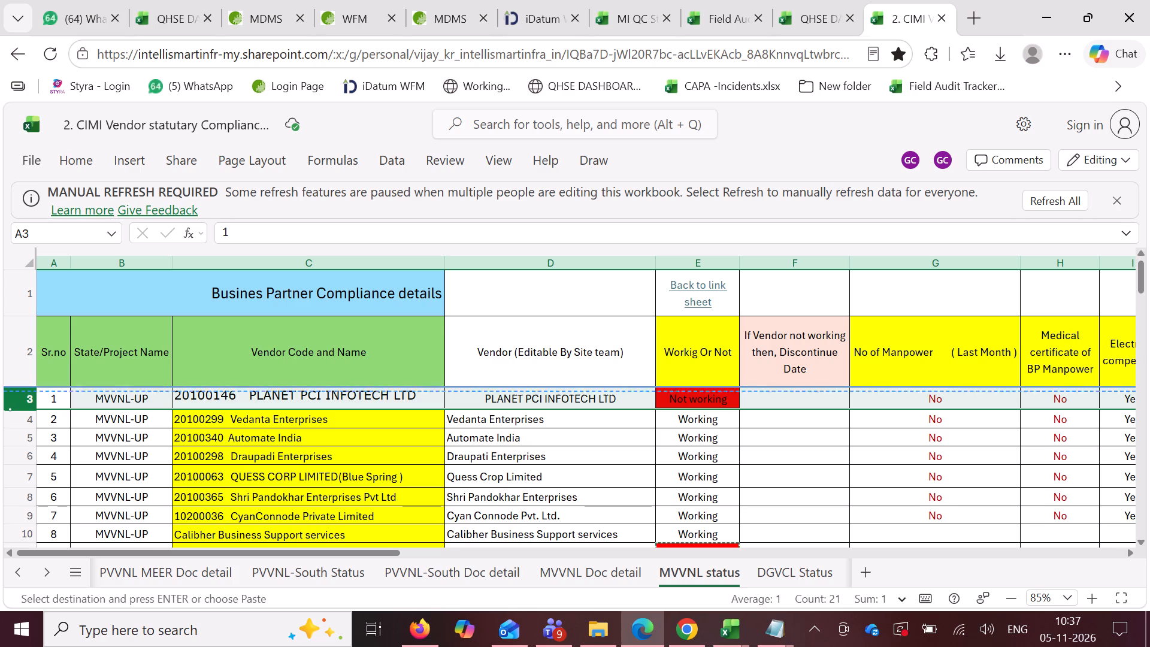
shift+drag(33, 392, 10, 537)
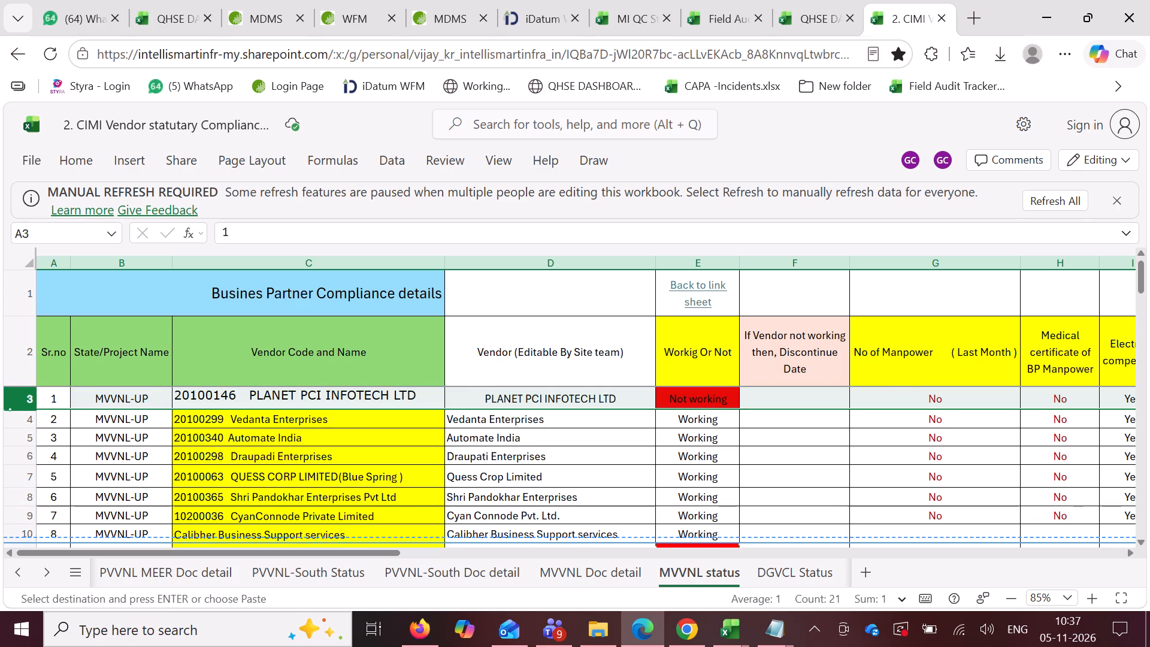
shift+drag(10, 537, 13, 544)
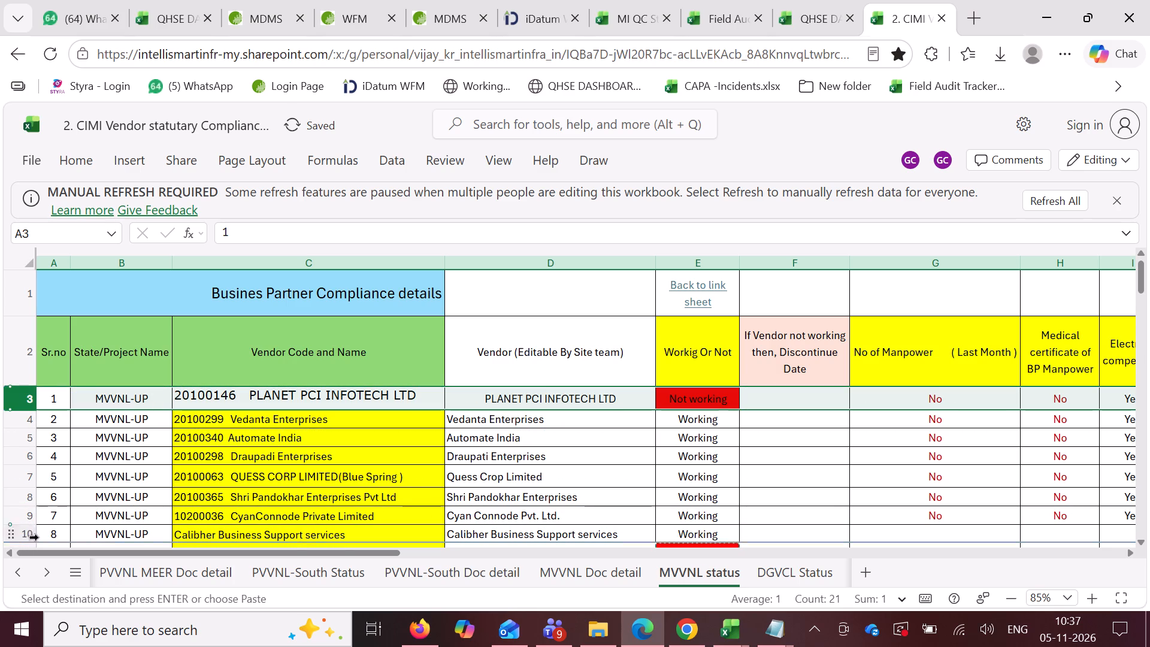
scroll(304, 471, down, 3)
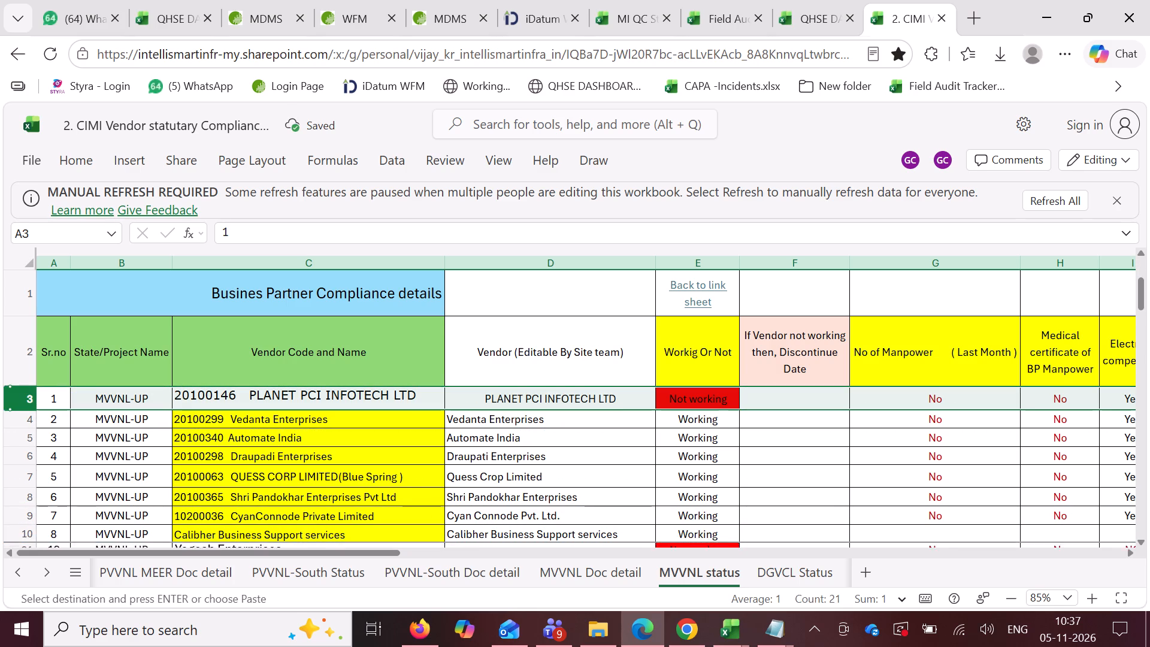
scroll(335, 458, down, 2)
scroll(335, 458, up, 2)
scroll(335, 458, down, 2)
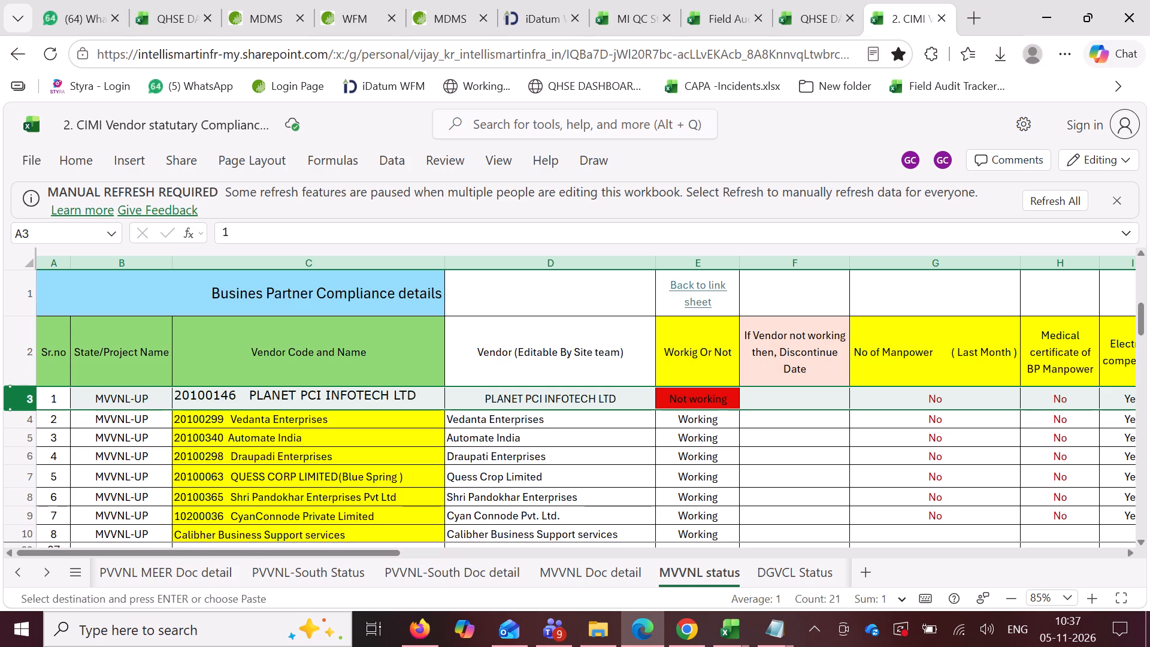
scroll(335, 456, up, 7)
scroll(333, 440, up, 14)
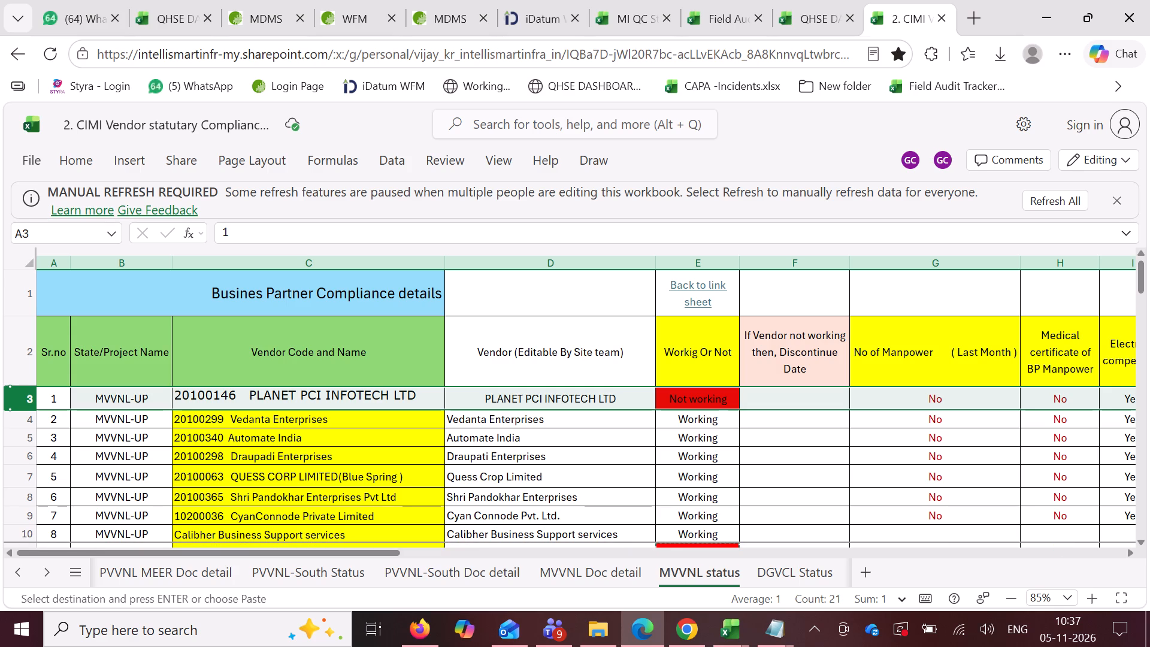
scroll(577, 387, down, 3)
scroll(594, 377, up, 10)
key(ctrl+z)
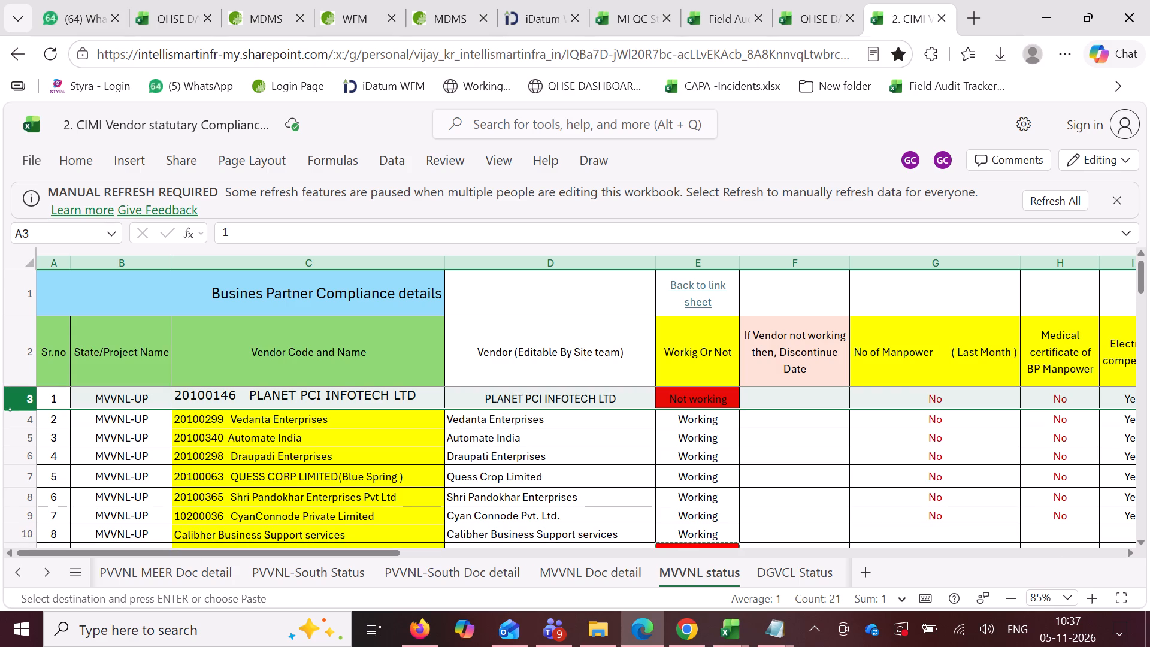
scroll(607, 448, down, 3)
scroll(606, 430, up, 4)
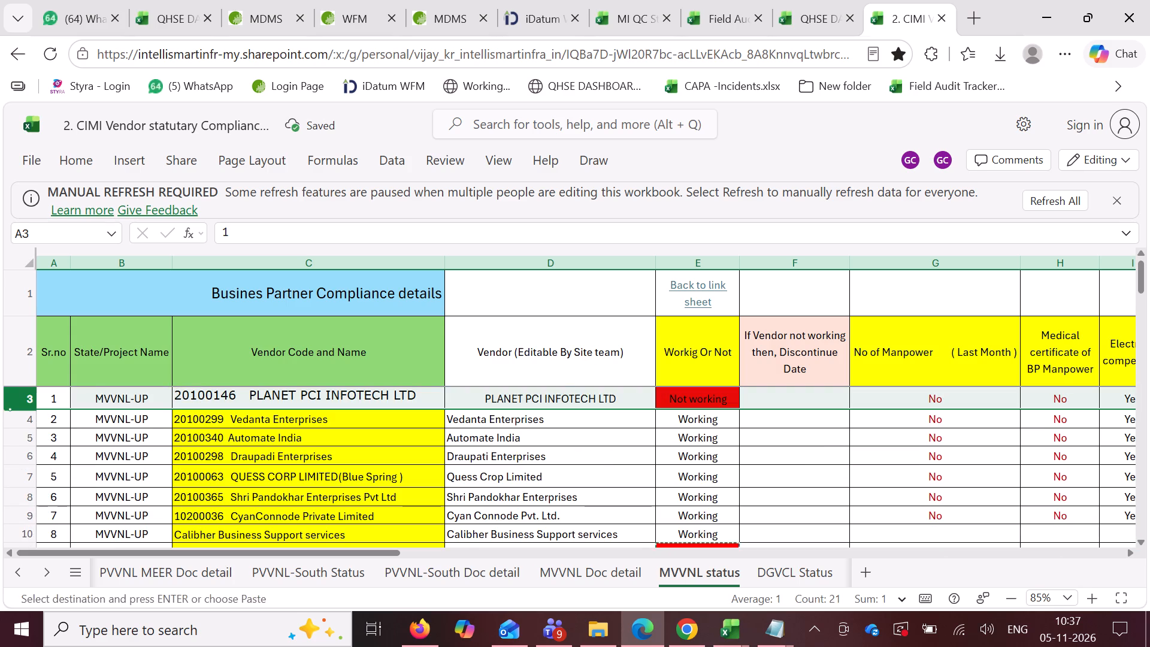
Move the PLANET PCI INFOTECH LTD row to row 10 on MVVNL status, between Calibher Business Support services and ARS associates.
drag(20, 404, 21, 440)
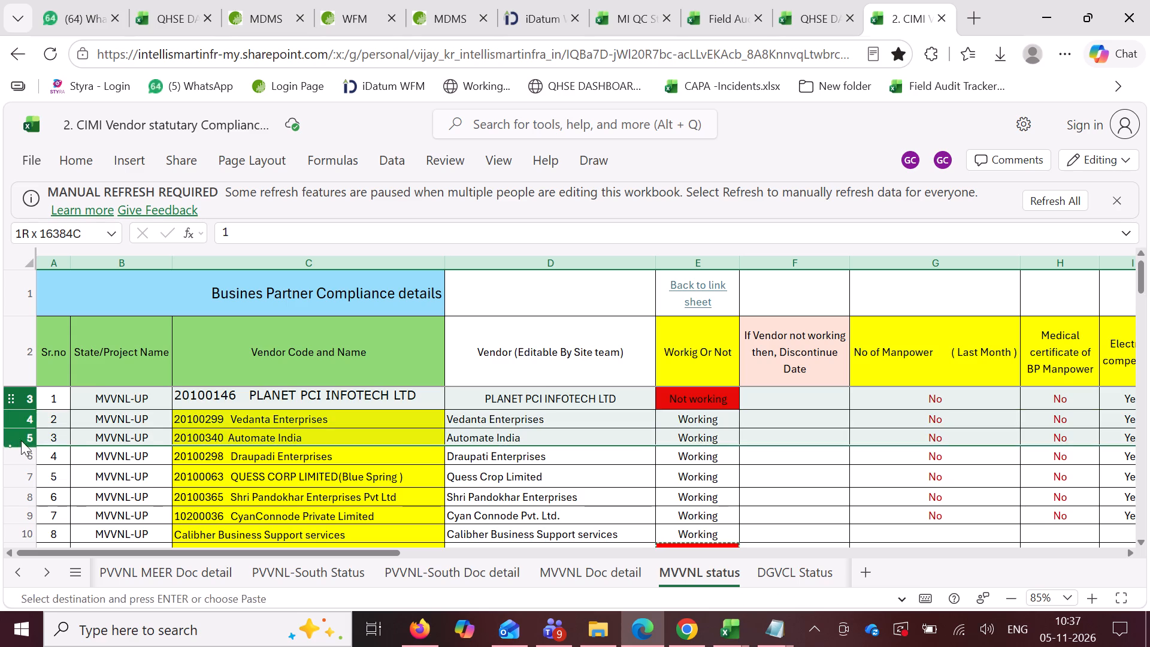
drag(21, 440, 28, 397)
drag(8, 398, 6, 538)
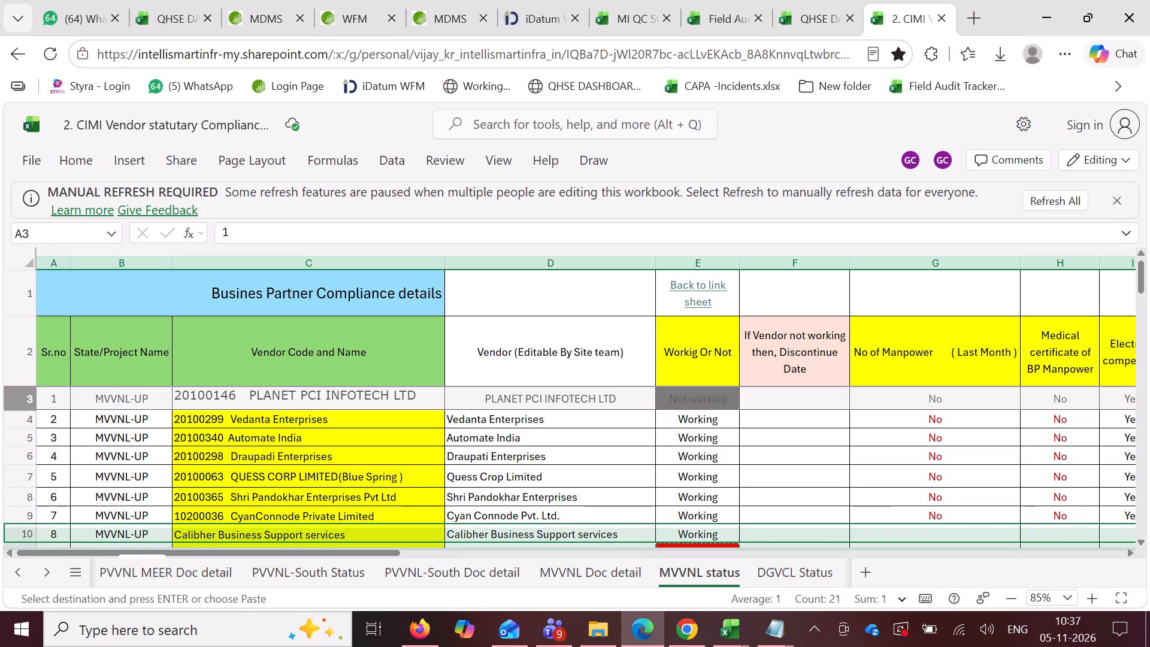
drag(6, 538, 6, 542)
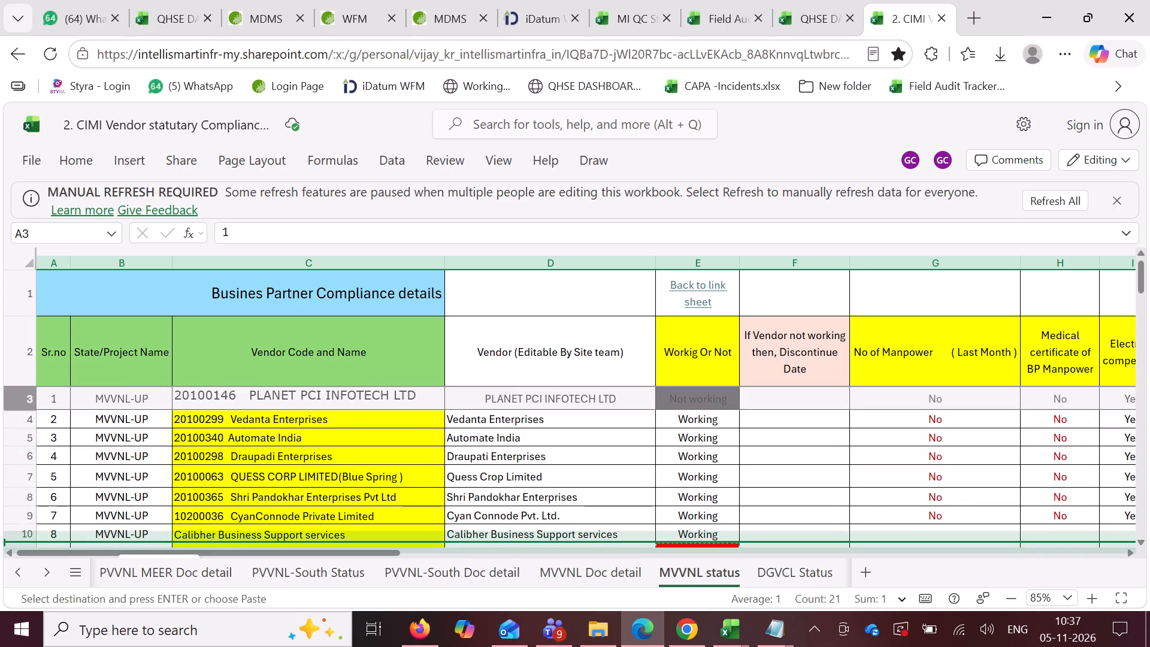
drag(6, 542, 19, 535)
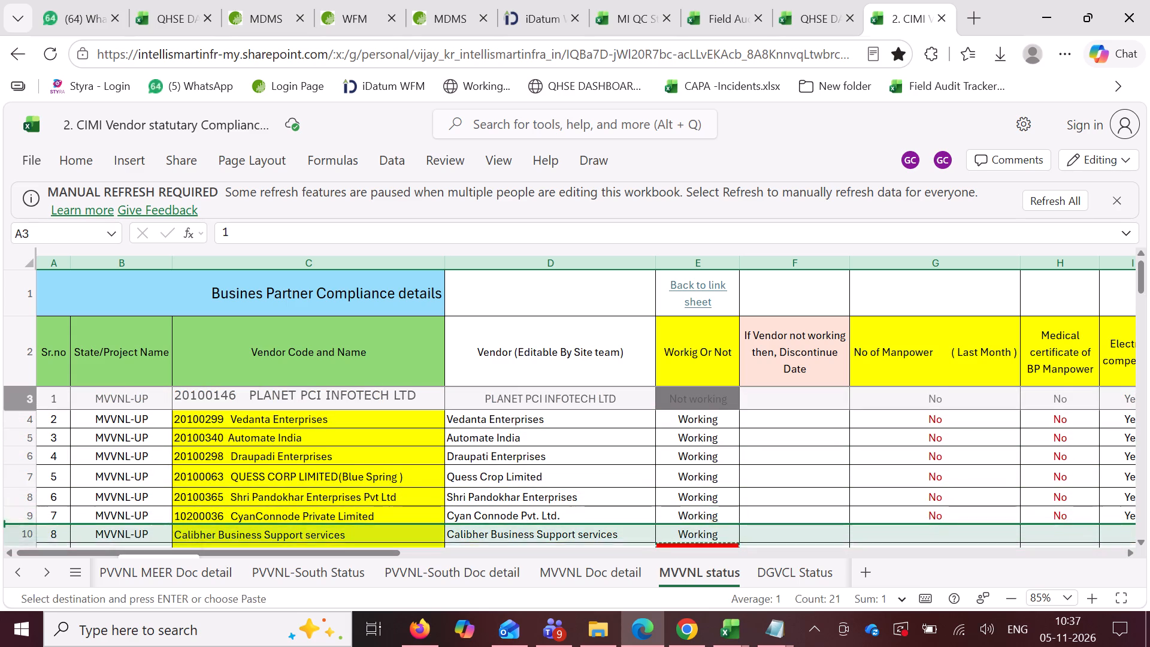
drag(19, 535, 70, 393)
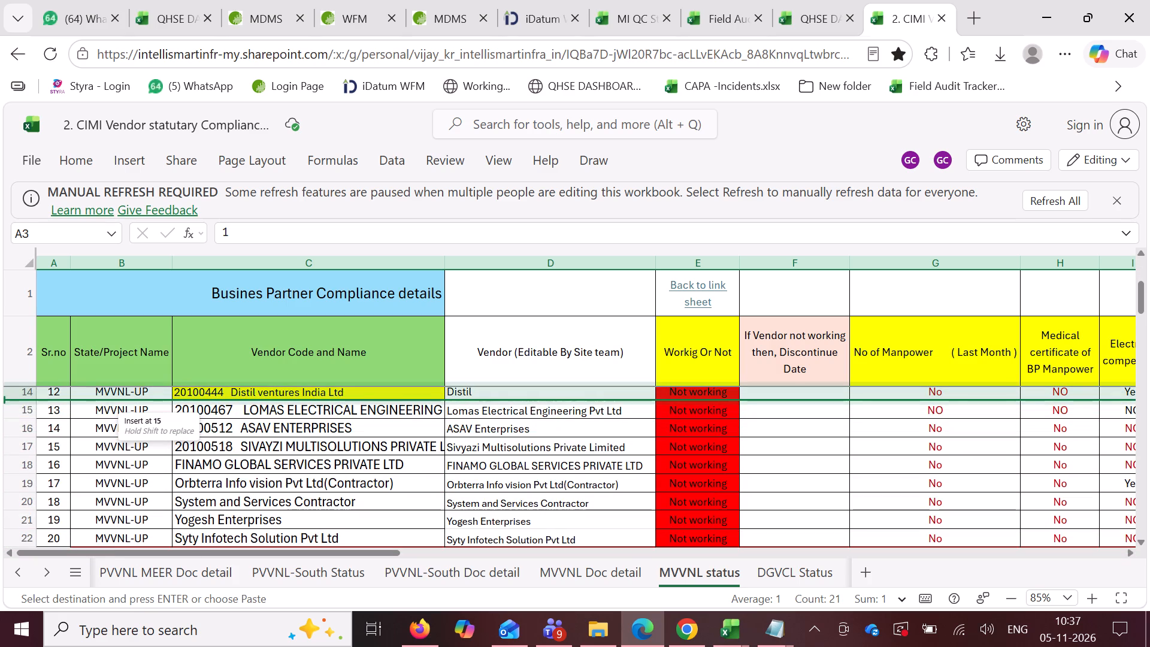
drag(70, 393, 42, 499)
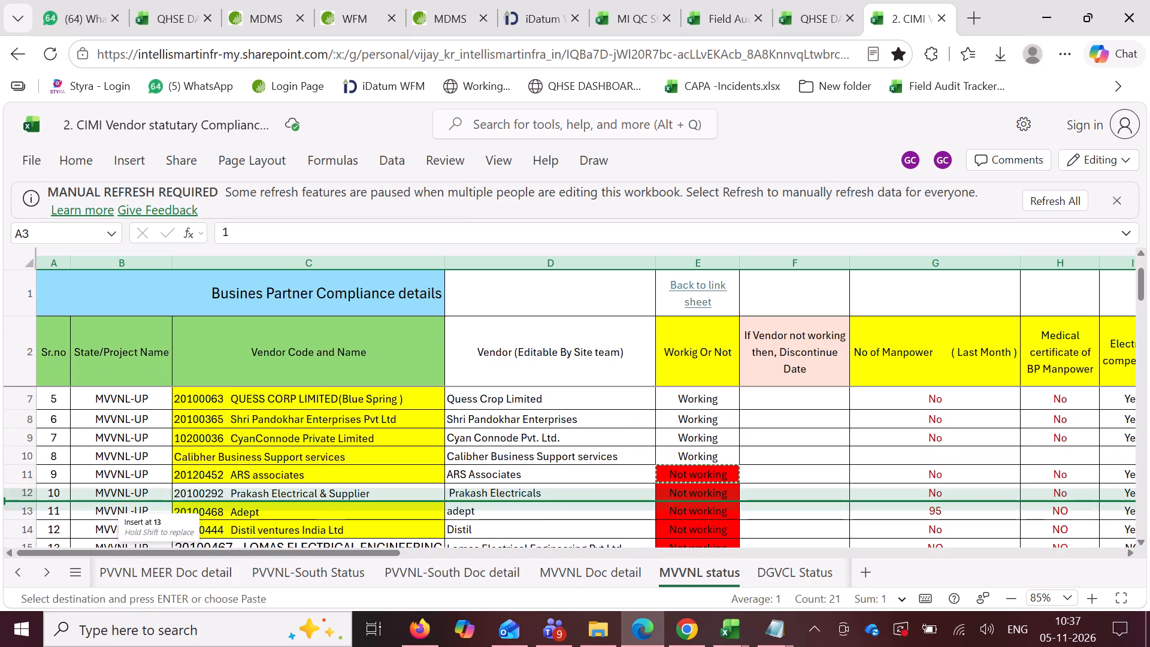
drag(42, 499, 75, 465)
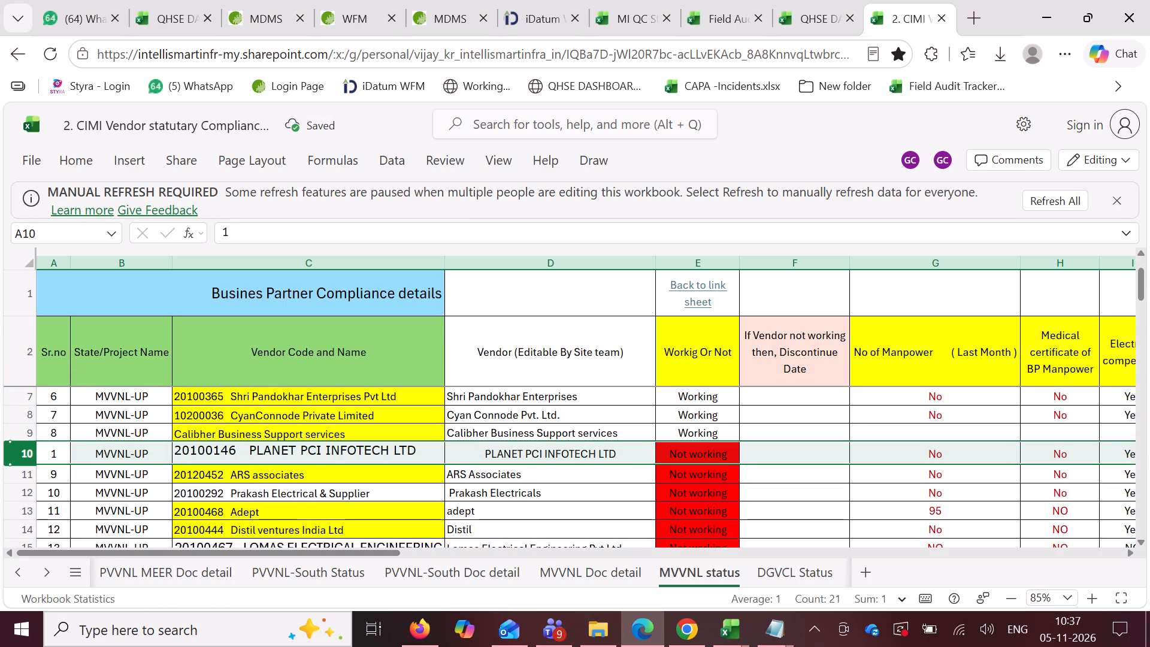
Select the Sr.no cell of the PLANET PCI INFOTECH LTD row on MVVNL status.
click(62, 455)
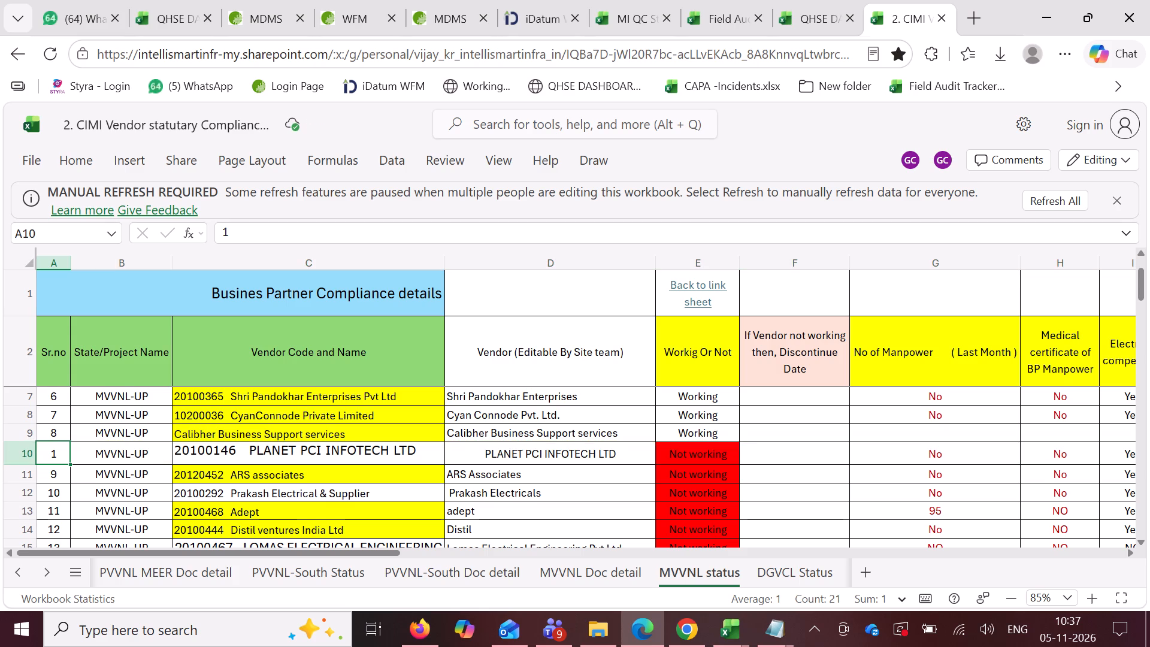
scroll(85, 446, up, 3)
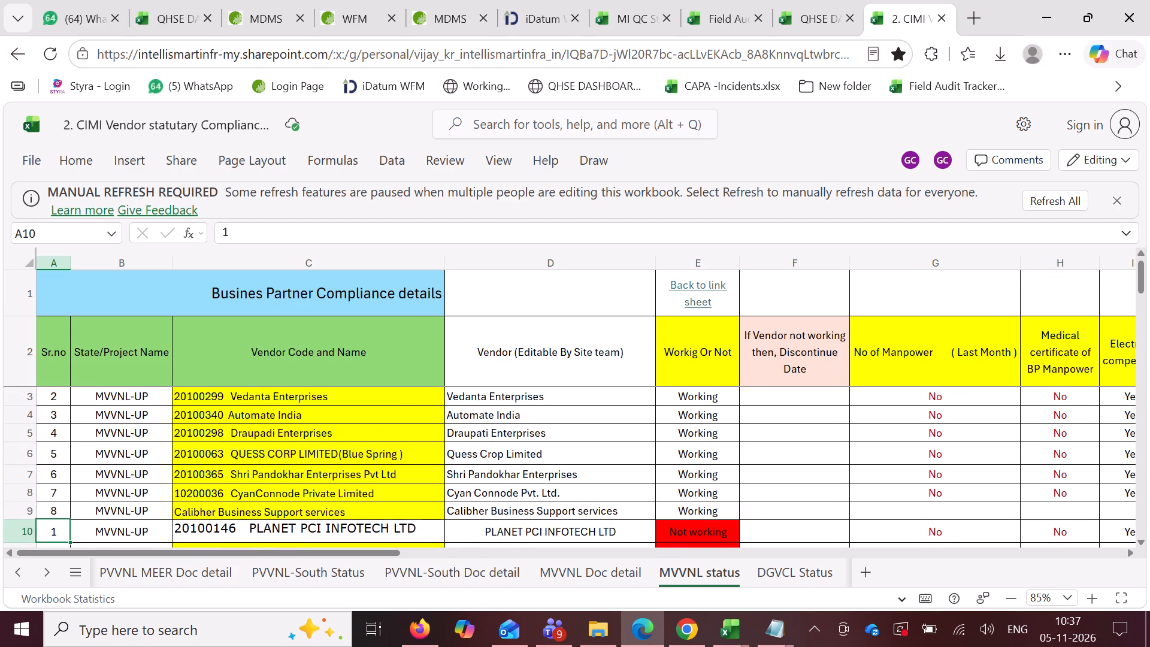
click(55, 533)
Renumber the Sr.no column on MVVNL status 1 to 7, from Vedanta Enterprises in row 3 down to Calibher Business Support services in row 9.
key(ctrl+c)
click(59, 395)
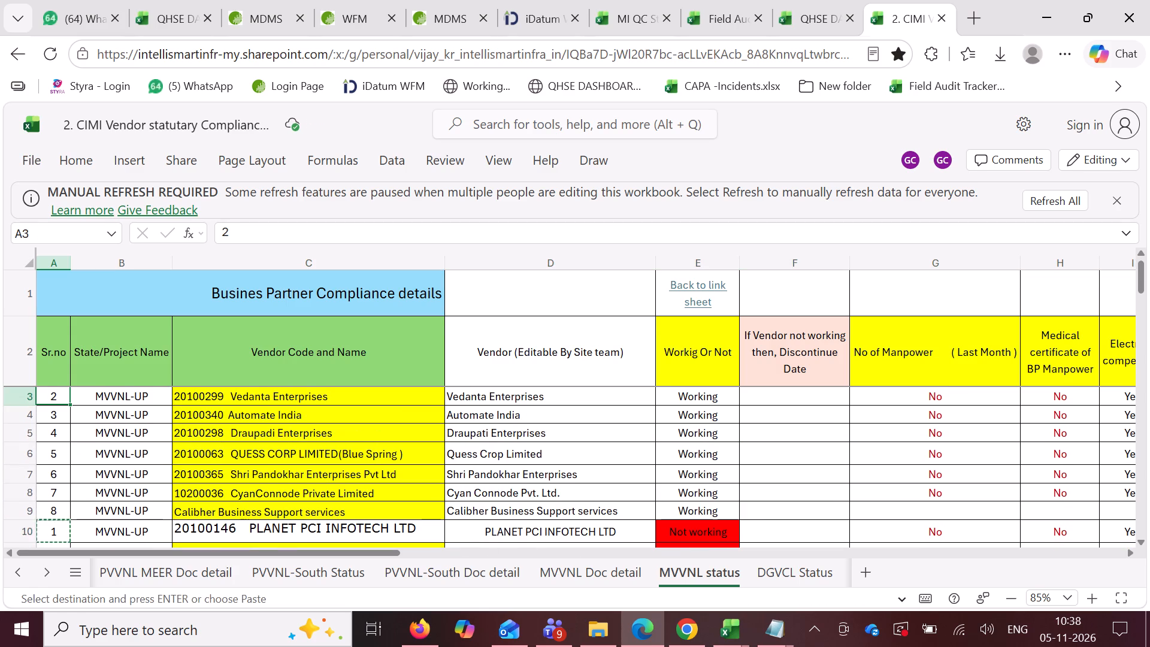
key(ctrl+v)
click(60, 413)
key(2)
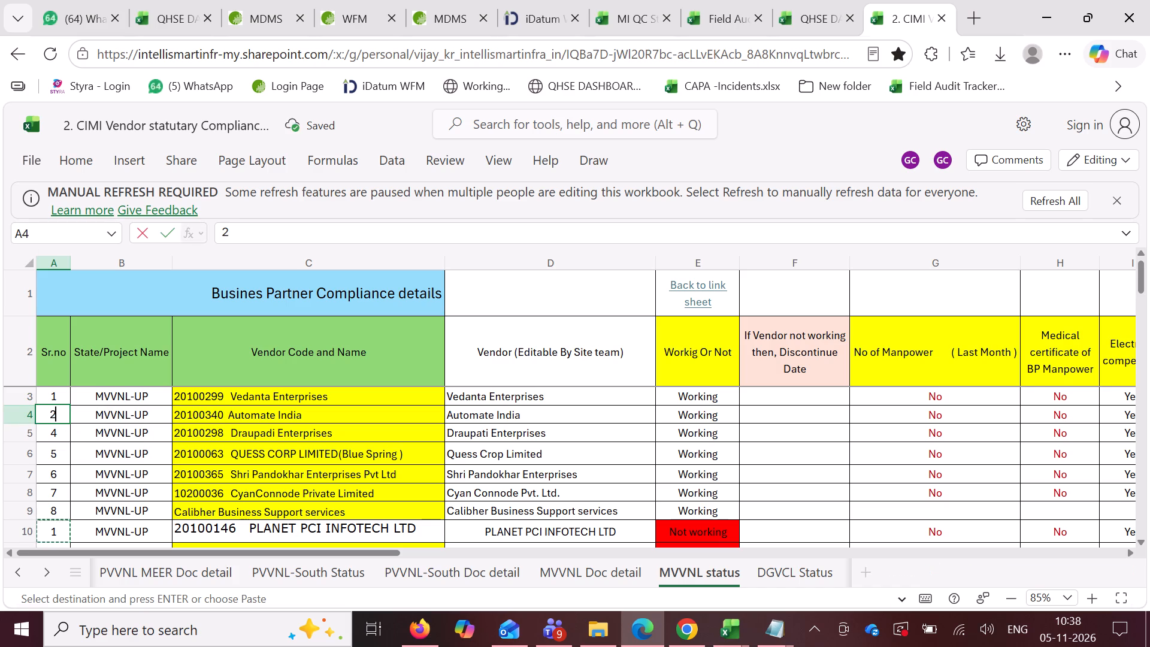
click(110, 425)
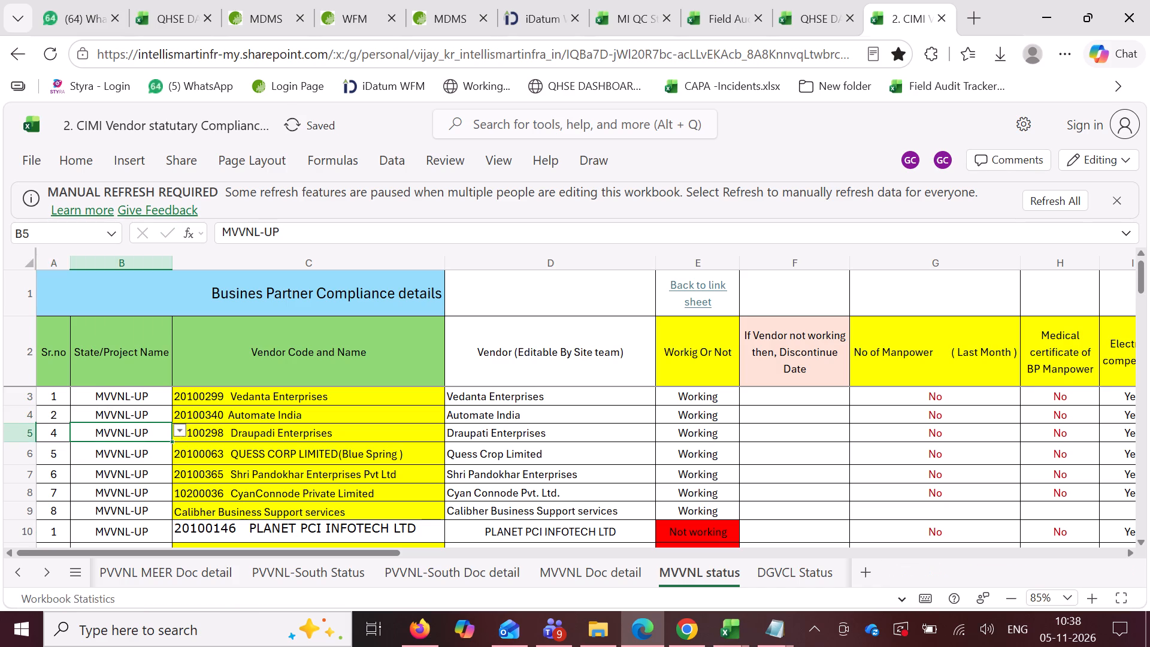
drag(57, 401, 55, 417)
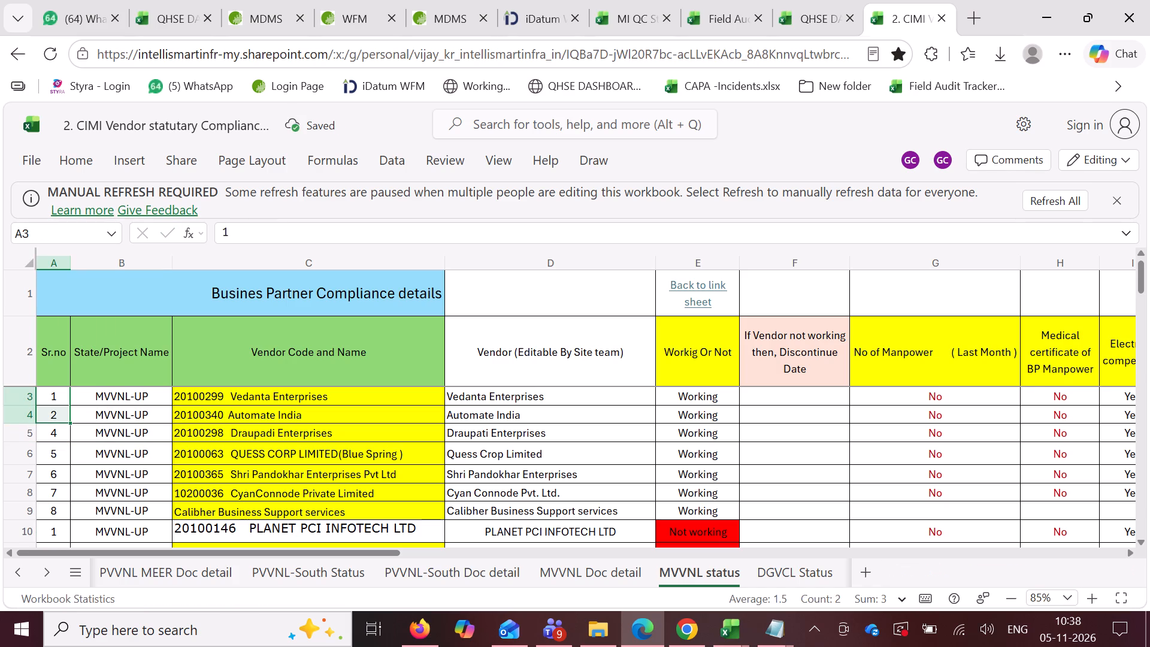
drag(69, 424, 60, 523)
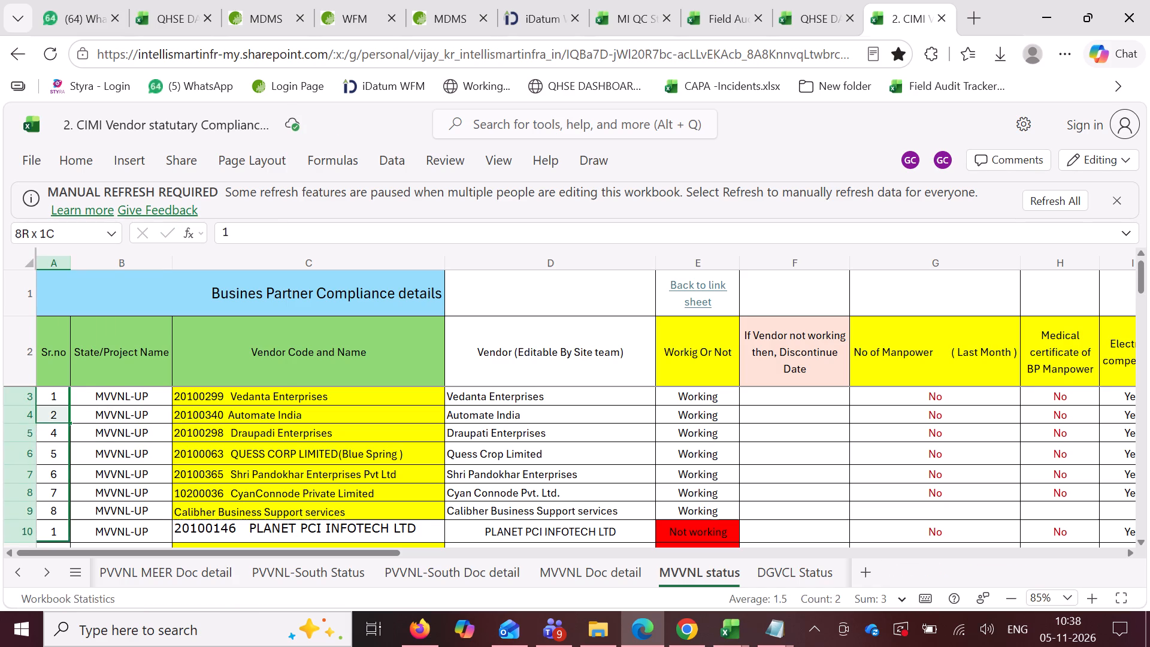
drag(60, 523, 64, 515)
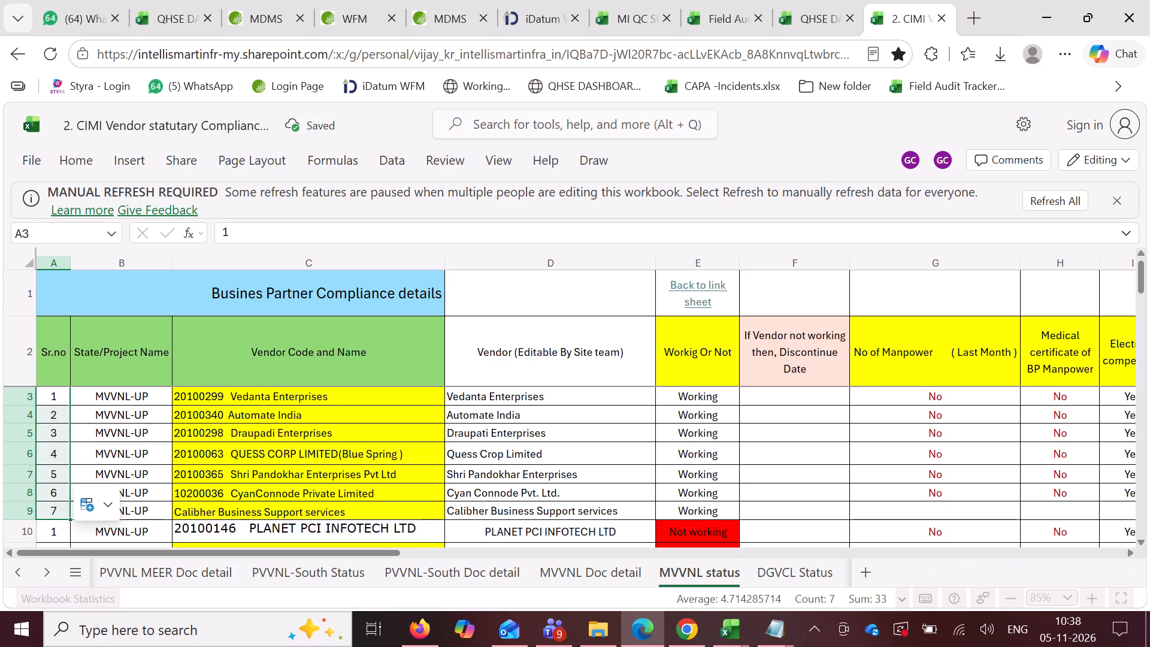
click(232, 428)
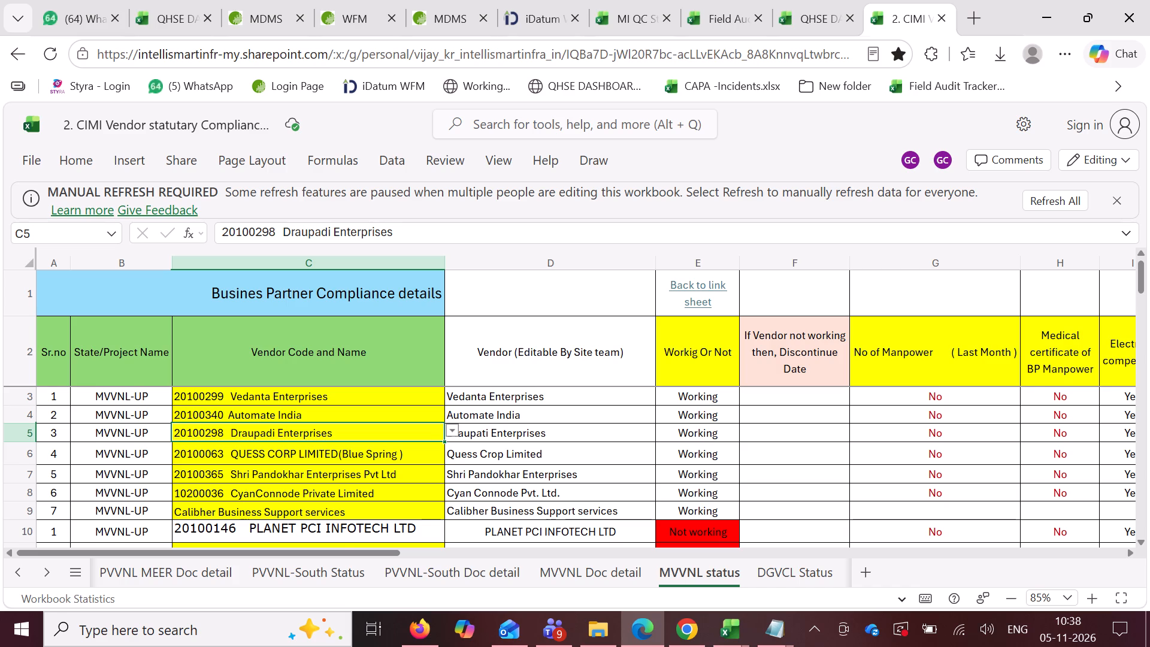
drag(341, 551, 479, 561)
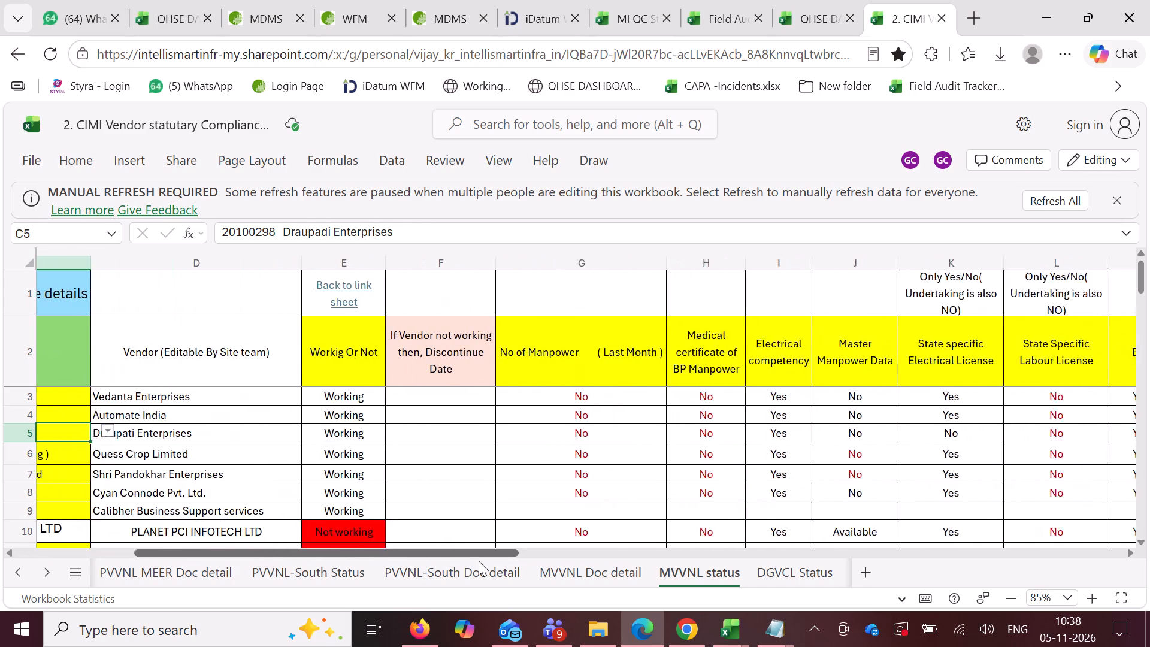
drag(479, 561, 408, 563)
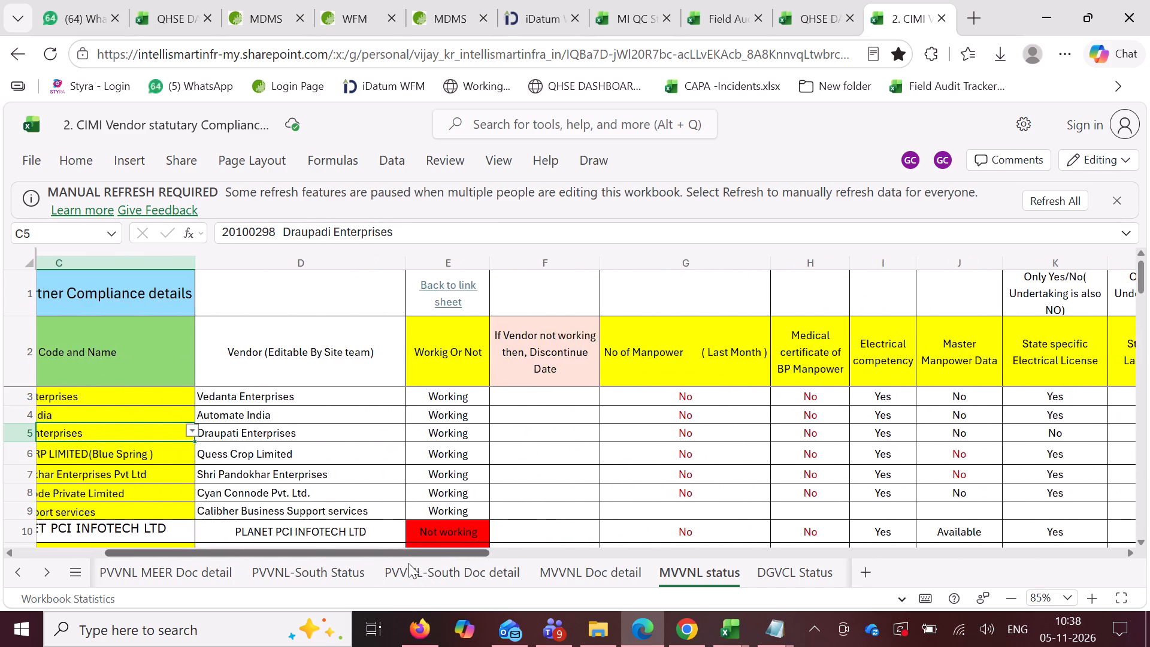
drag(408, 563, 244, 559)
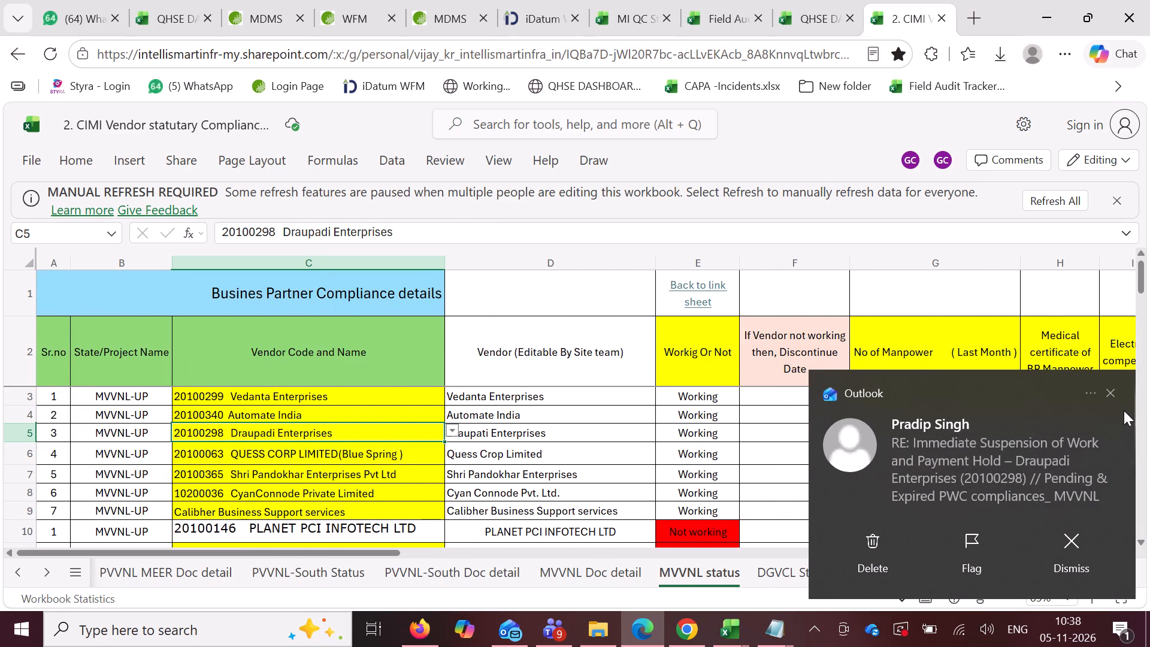
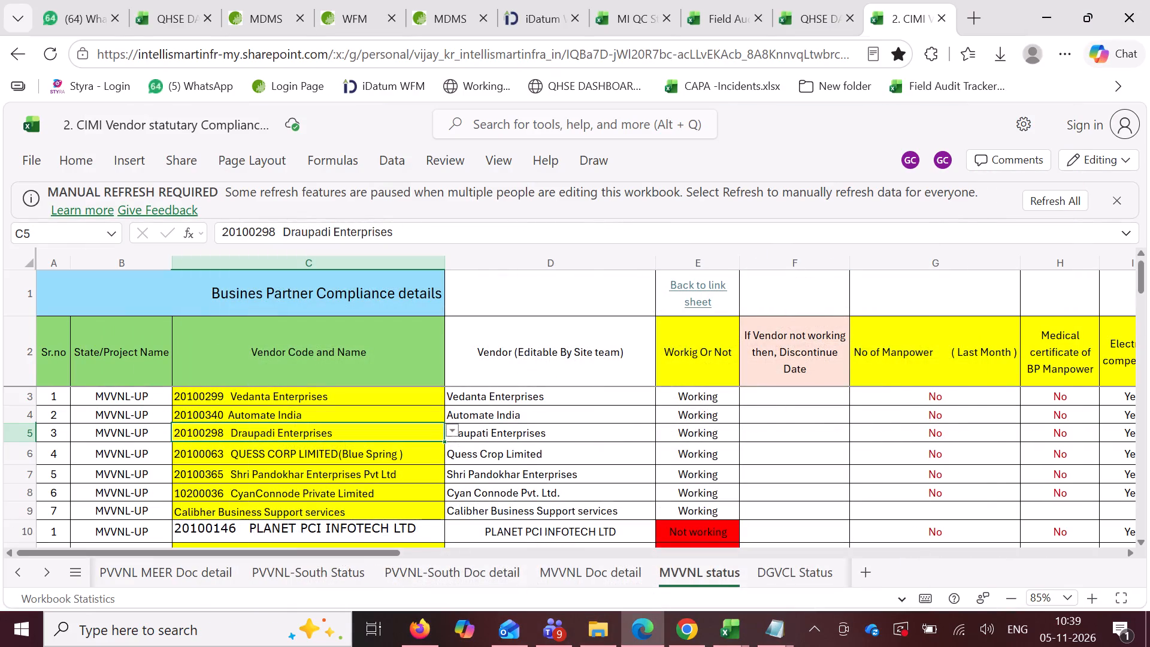
Examine the full vendor list and the electrical licence details on the MVVNL Doc detail sheet.
click(607, 567)
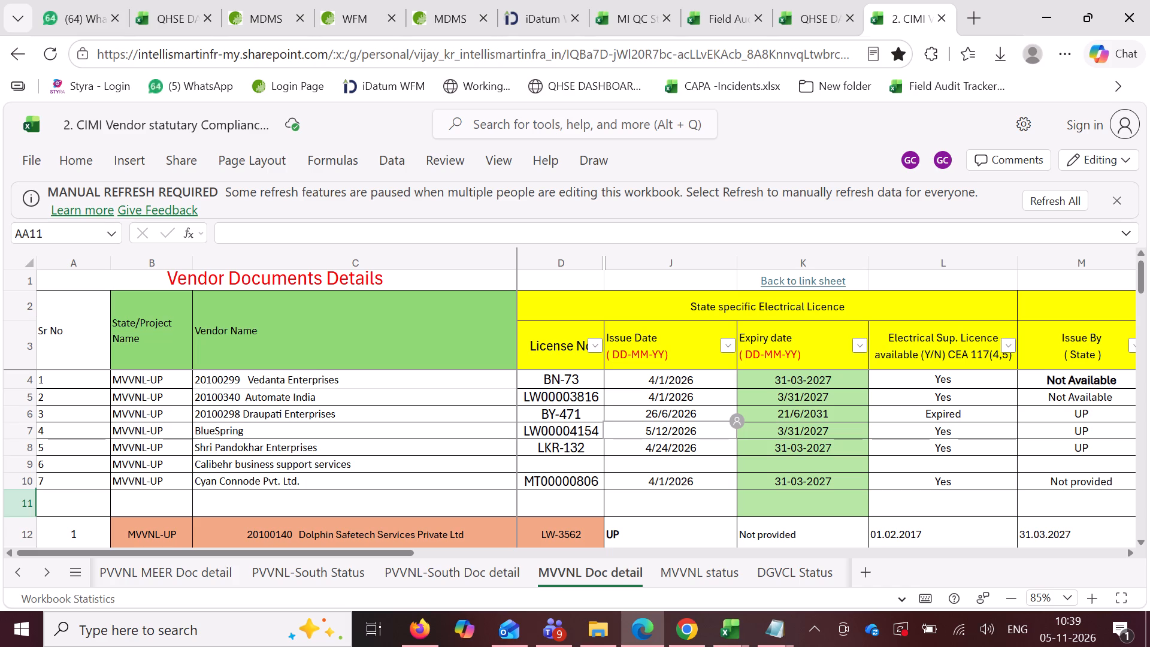
scroll(358, 415, down, 1)
scroll(455, 446, down, 1)
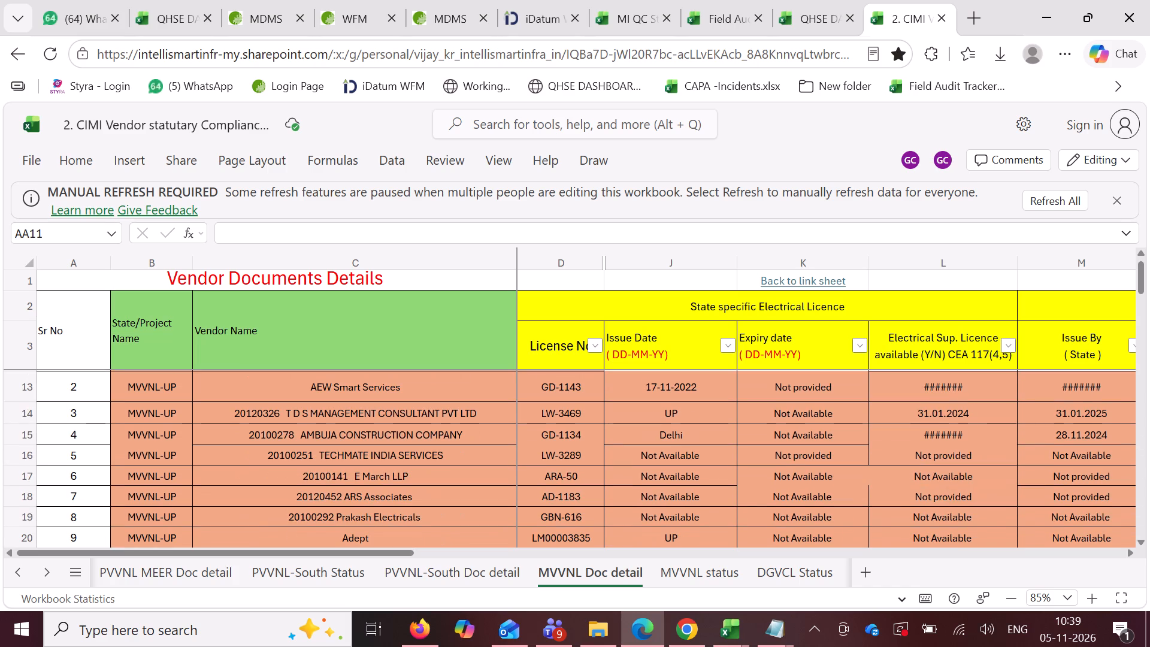
scroll(457, 444, down, 3)
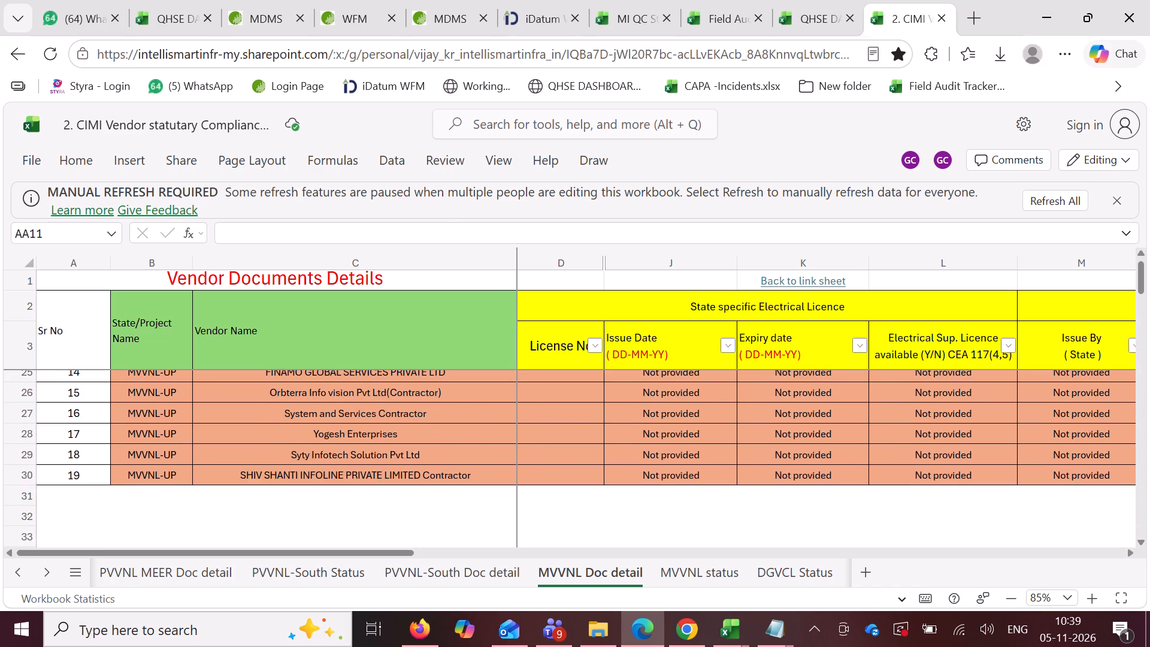
scroll(483, 440, up, 8)
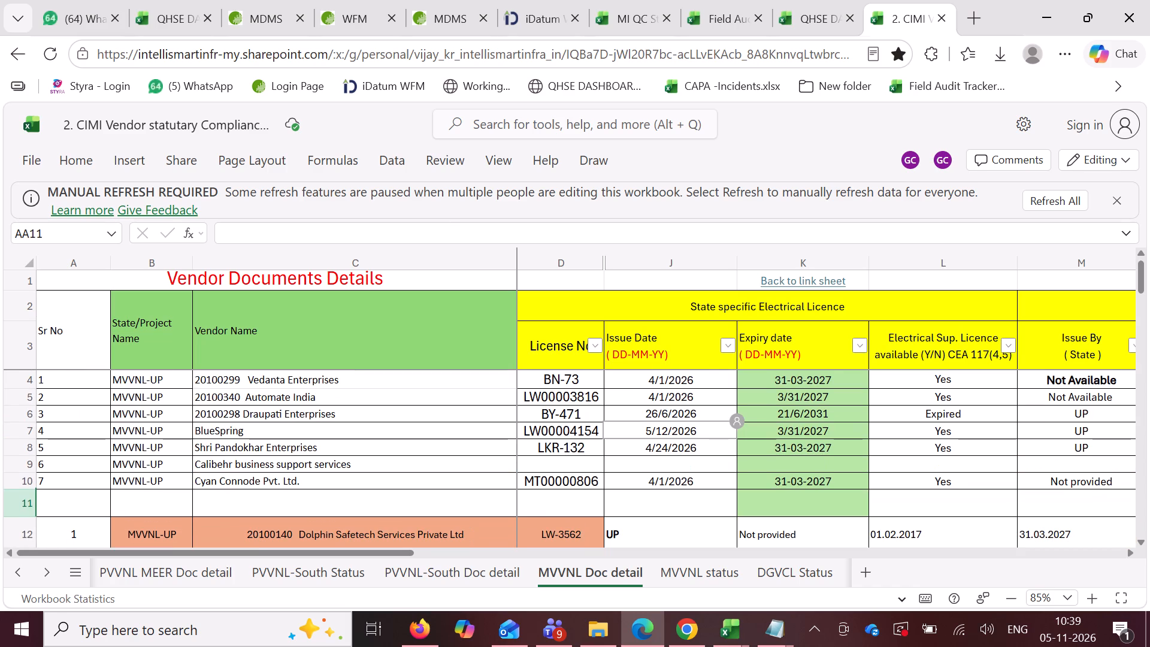
Review the working and not-working vendor entries on the MVVNL status sheet, checking the Vedanta Enterprises, Automate India and Draupadi Enterprises names.
click(694, 567)
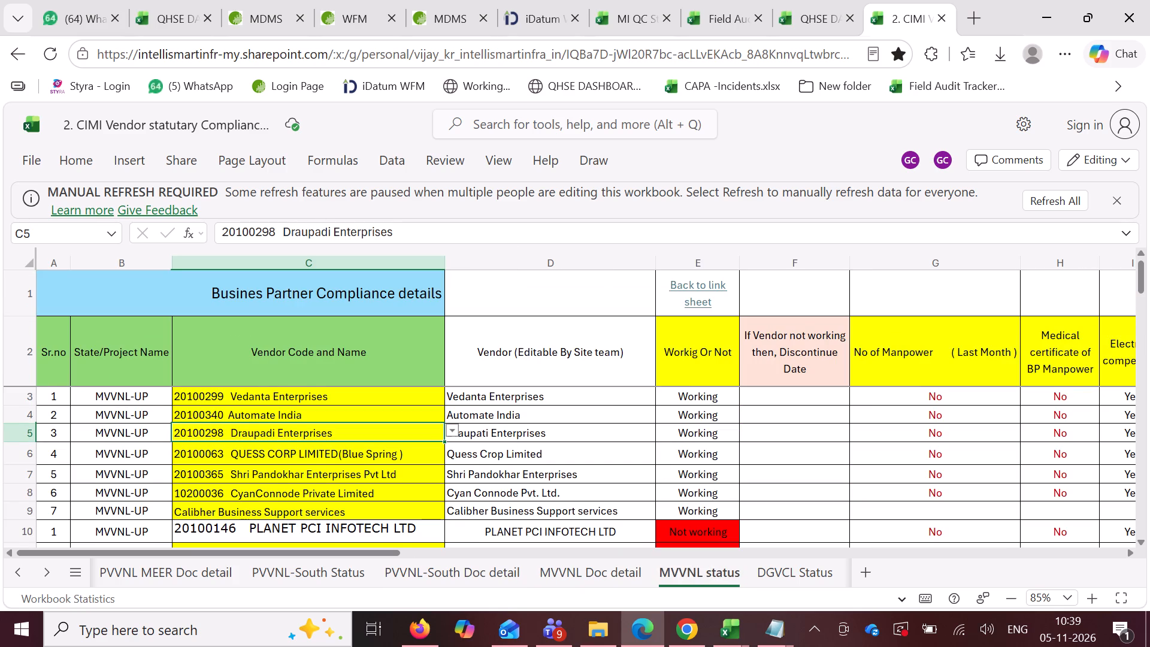
scroll(391, 418, down, 2)
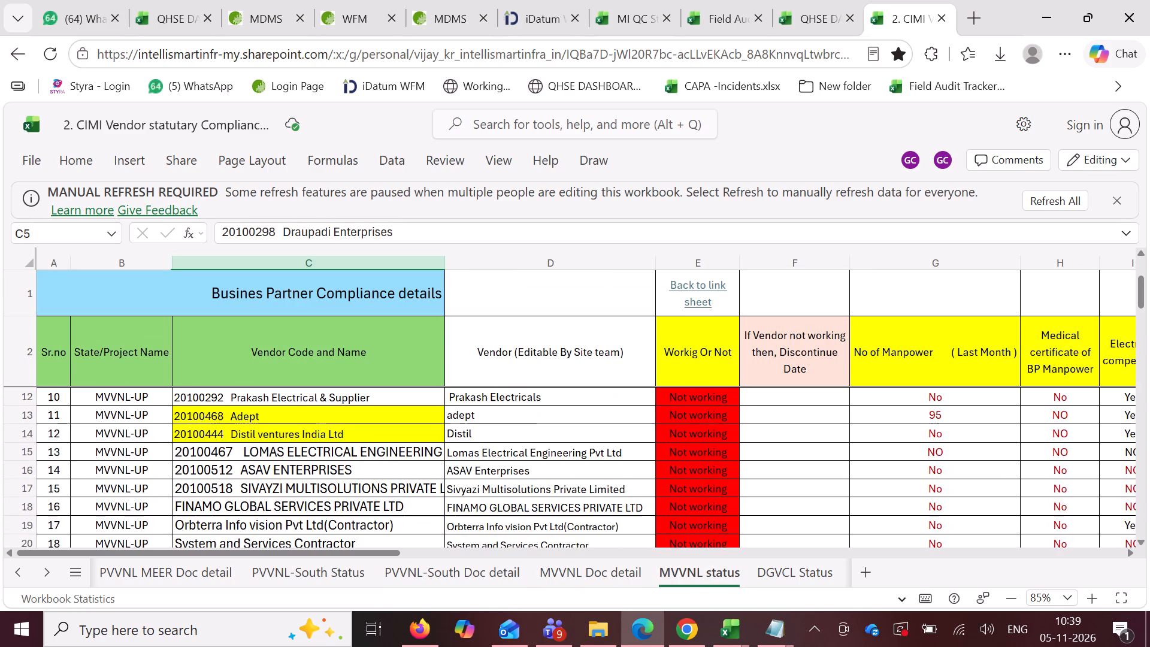
scroll(410, 427, down, 2)
scroll(410, 428, up, 8)
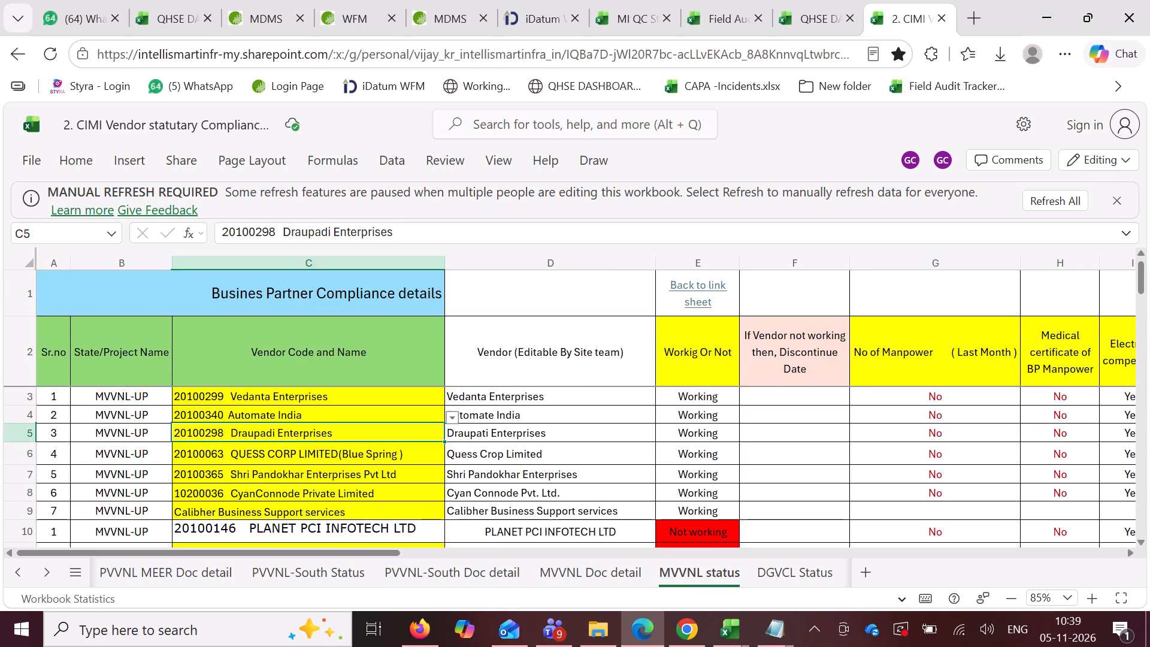
click(386, 417)
click(386, 401)
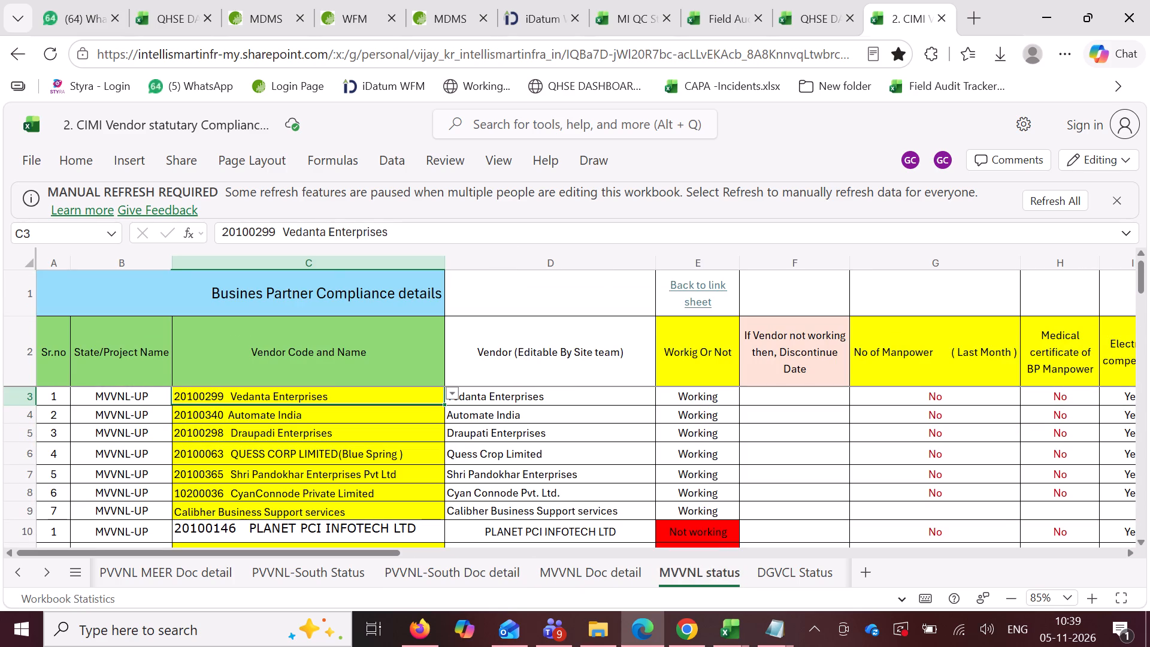
click(356, 411)
click(376, 398)
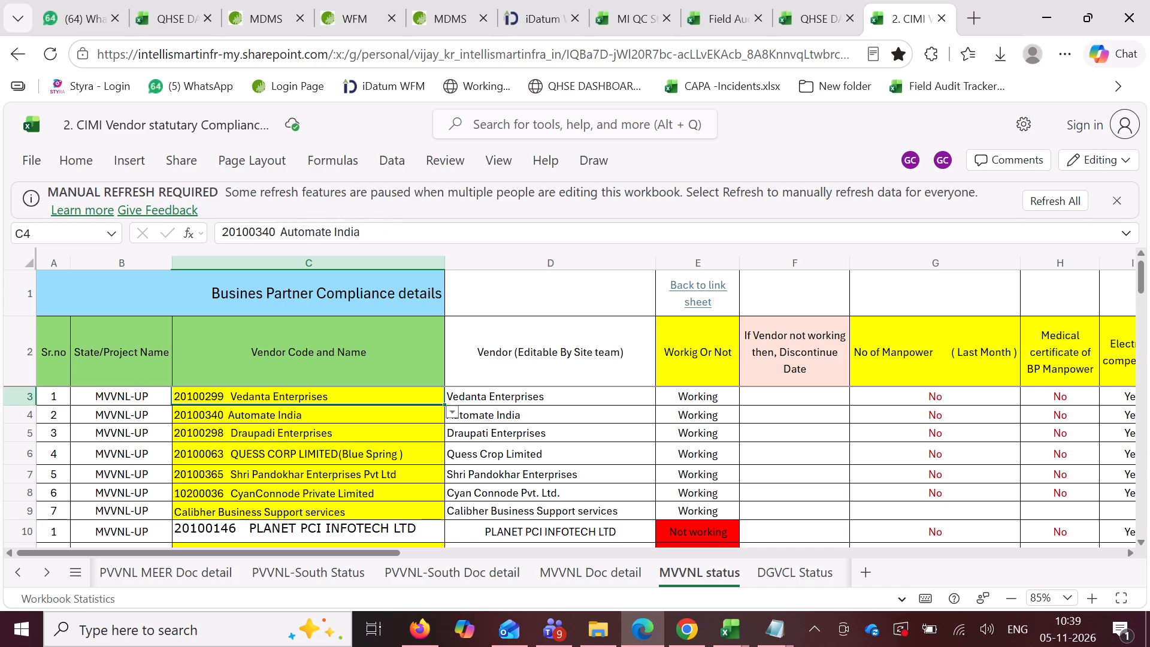
click(374, 433)
Look through the open Excel workbooks, and switch to the iDatum WFM login page in Google Chrome.
click(712, 633)
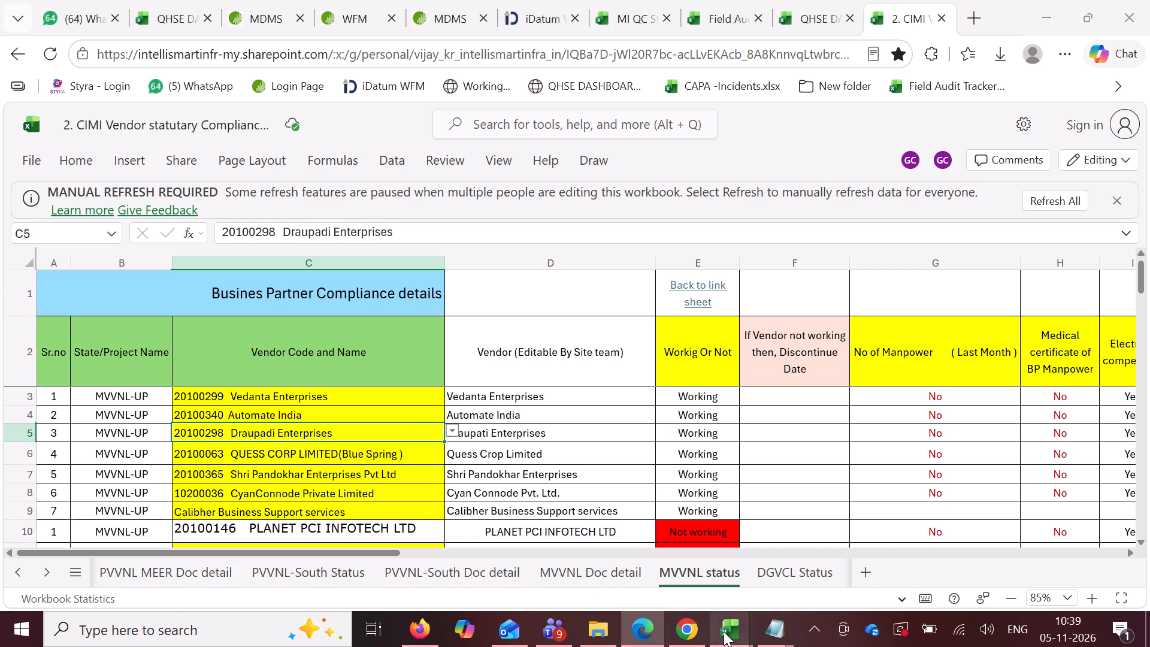
click(723, 630)
click(724, 625)
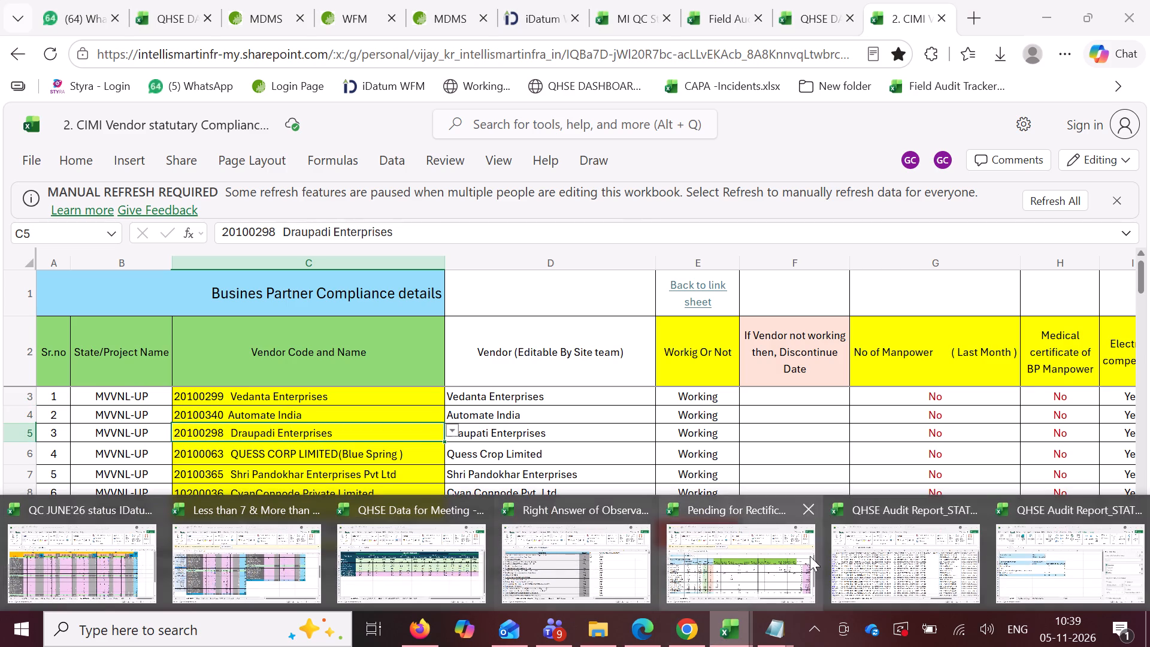
click(629, 632)
click(679, 634)
click(398, 3)
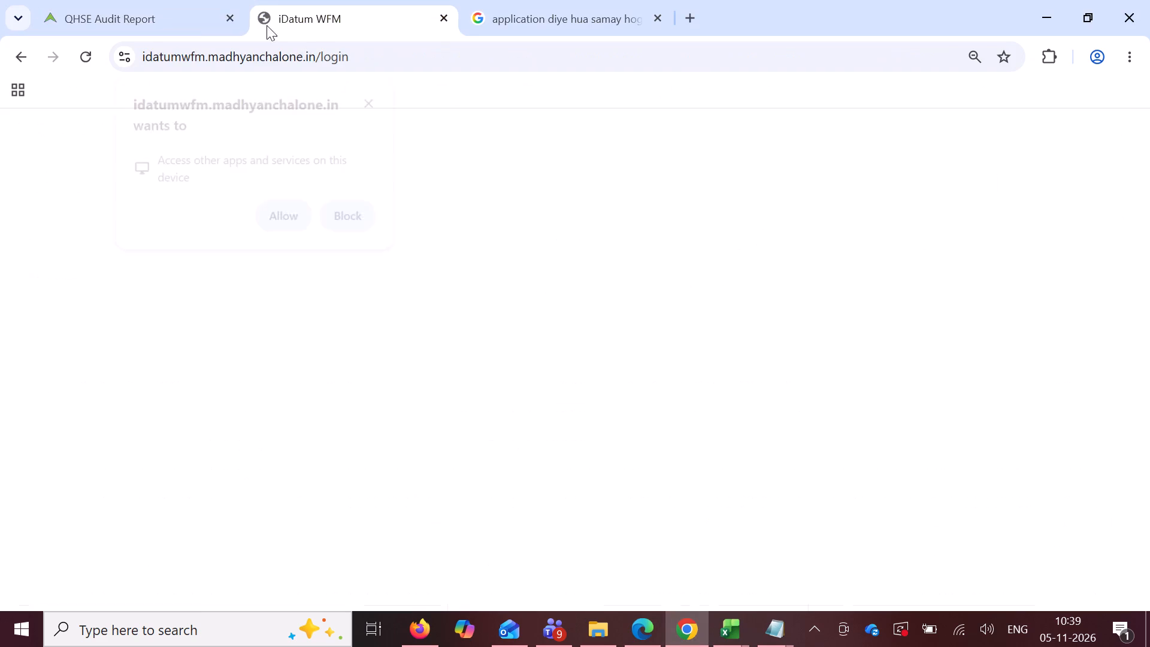
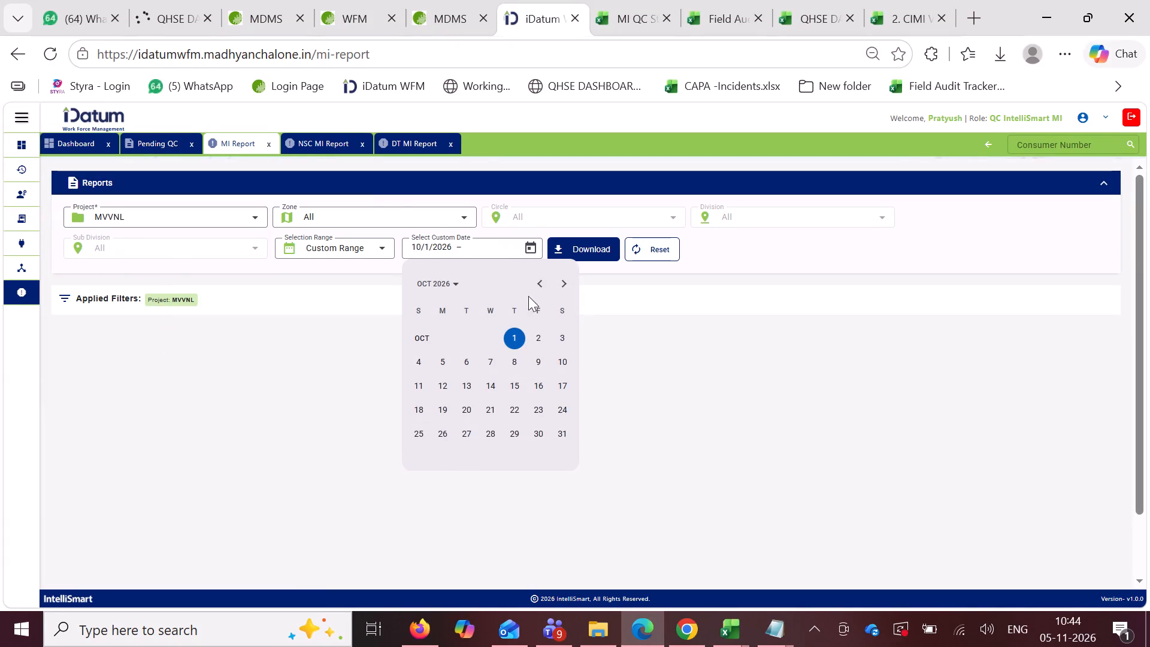
Open the custom date range calendar in the MVVNL MI Report filters.
click(614, 338)
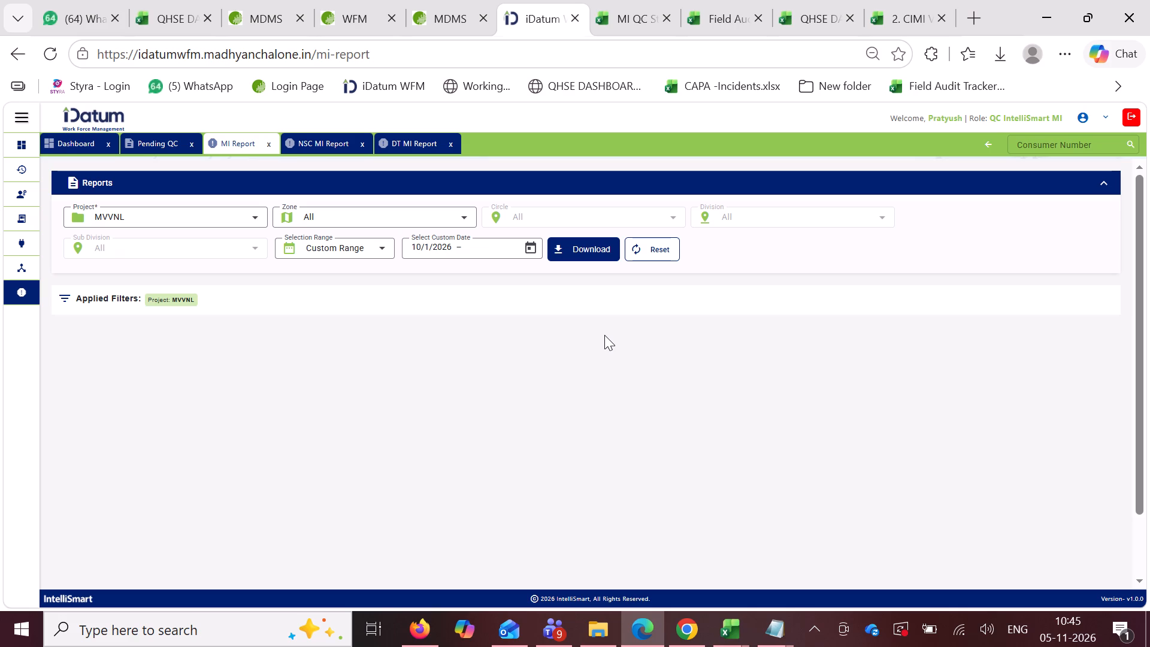
click(531, 244)
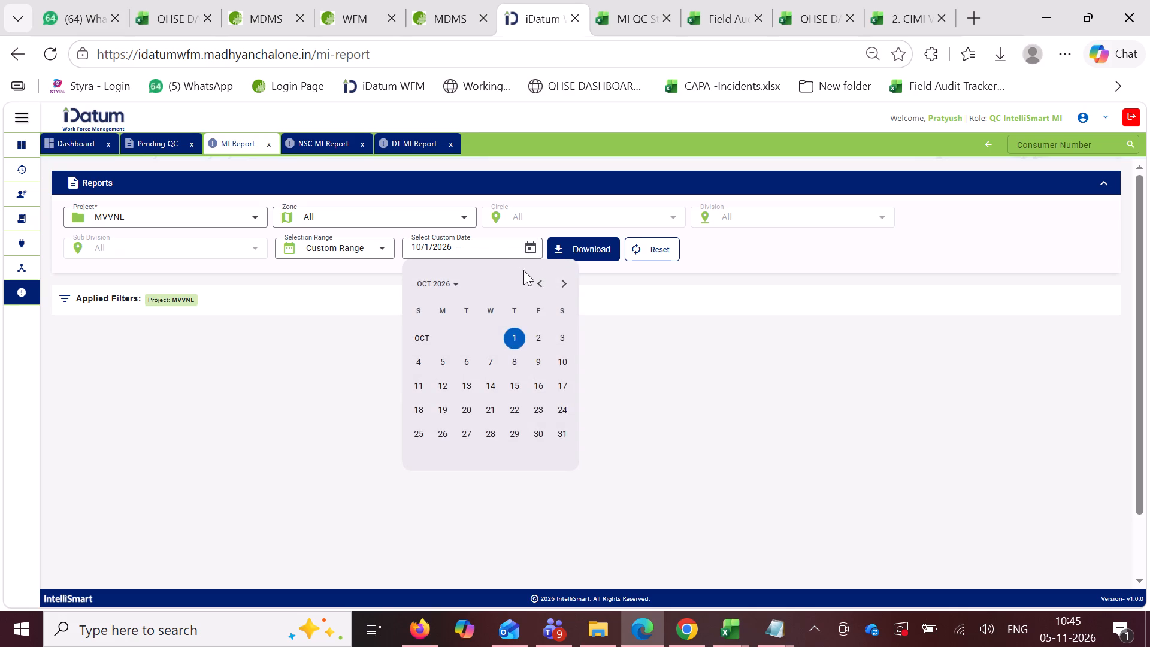
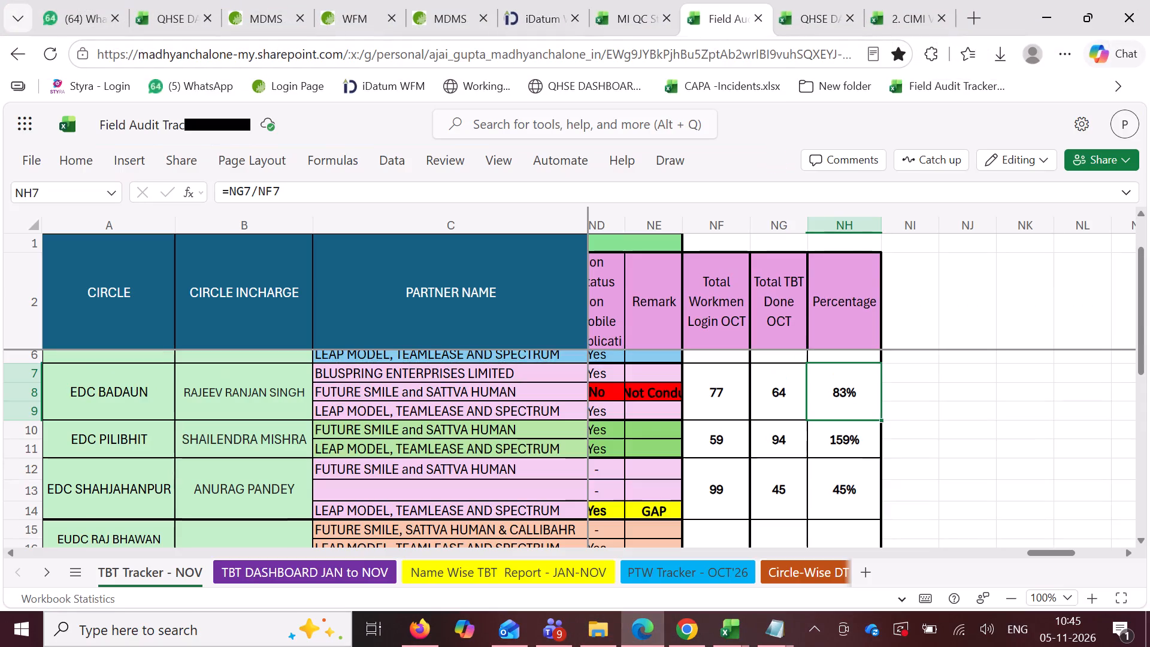
scroll(464, 409, up, 1)
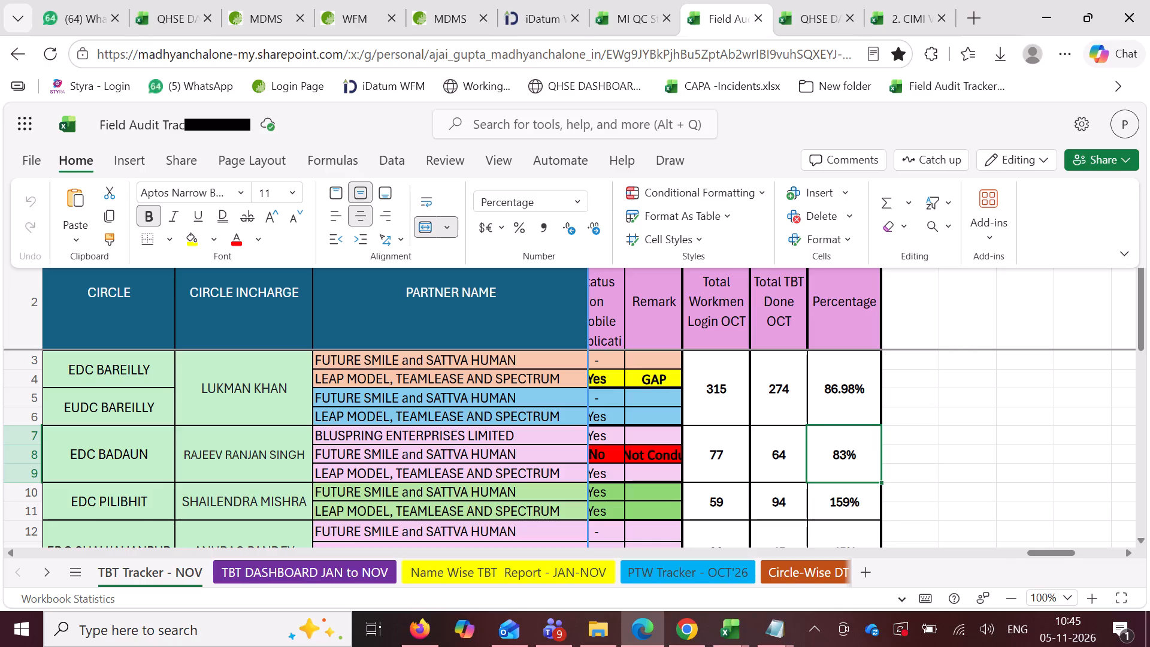
drag(1054, 556, 1038, 561)
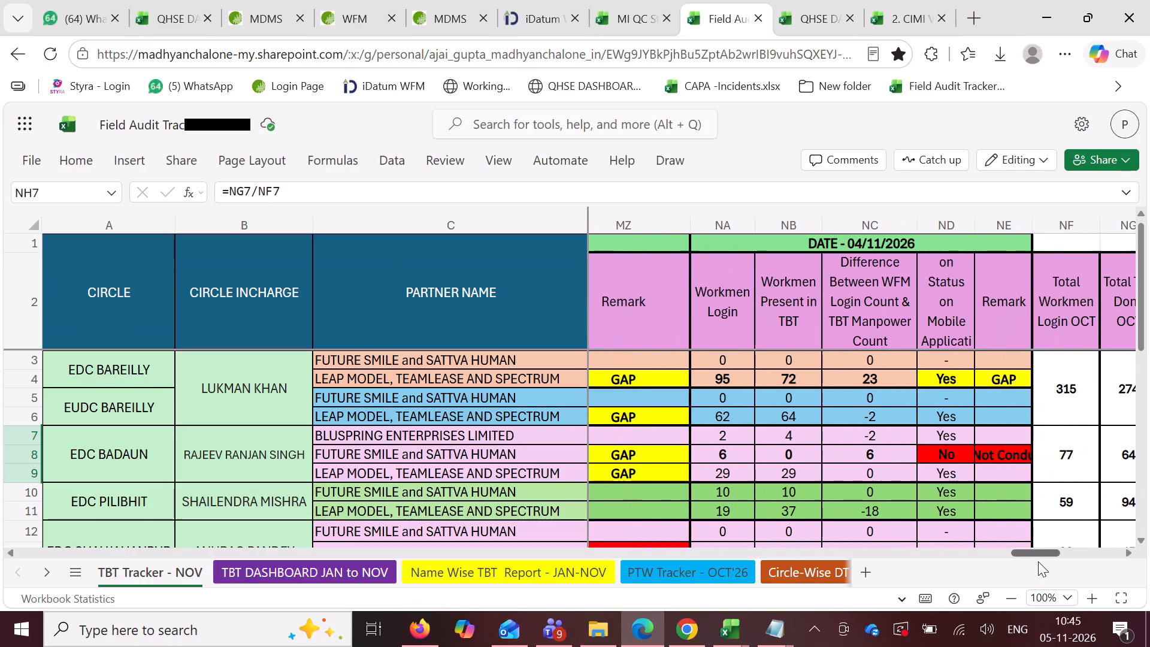
drag(1038, 561, 1038, 561)
scroll(474, 461, up, 3)
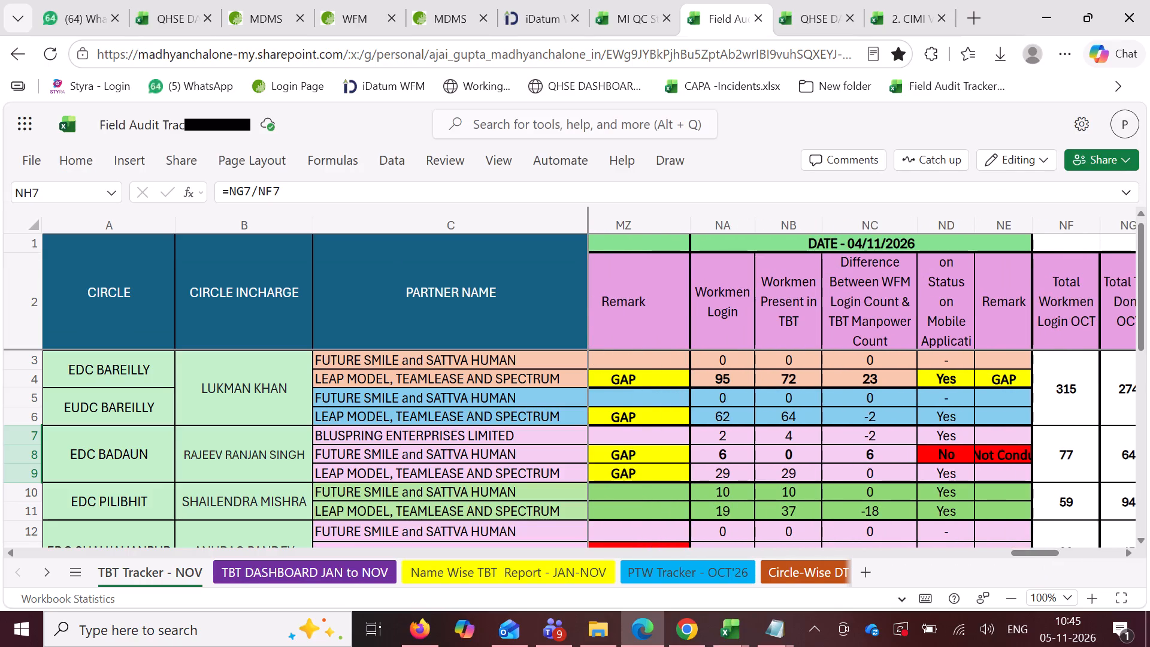
Examine the 04/11/2026 workmen login, TBT attendance and difference figures by circle and partner in the TBT Tracker - NOV sheet.
scroll(474, 461, up, 3)
scroll(484, 455, down, 1)
scroll(492, 450, up, 3)
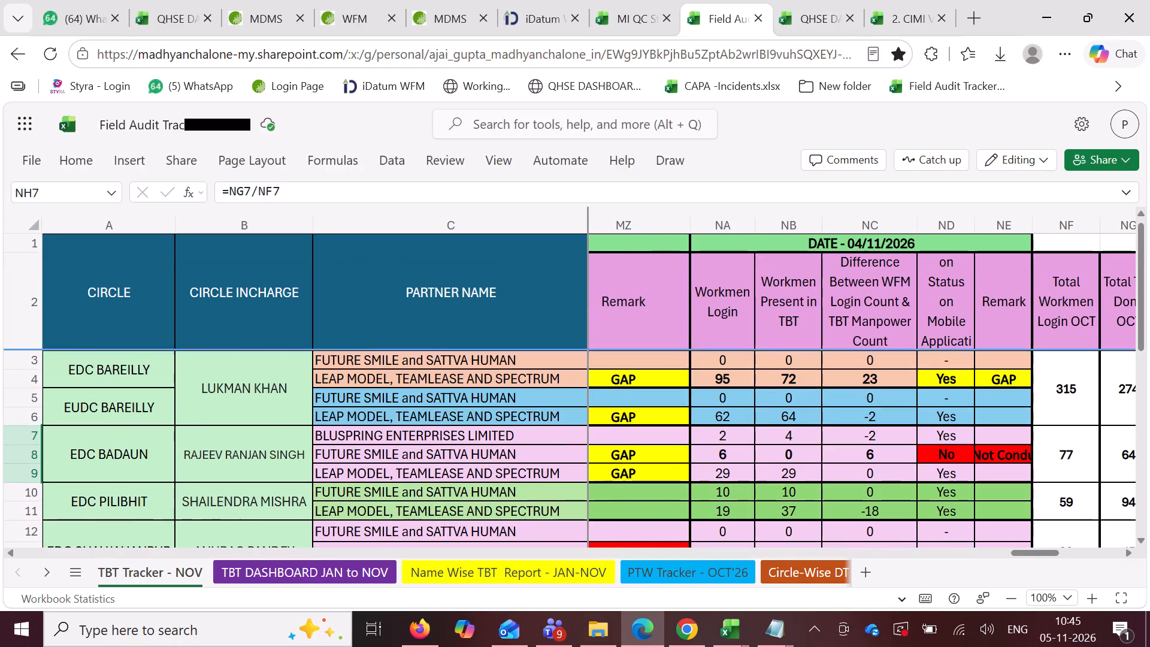
drag(716, 362, 840, 363)
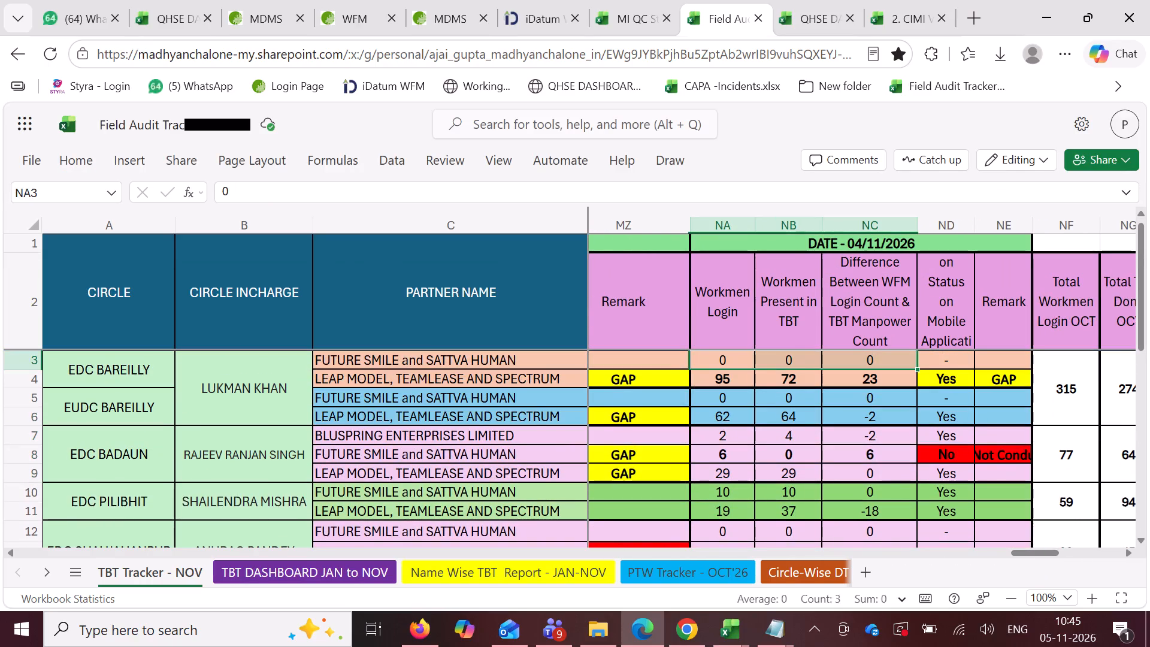
scroll(466, 424, down, 1)
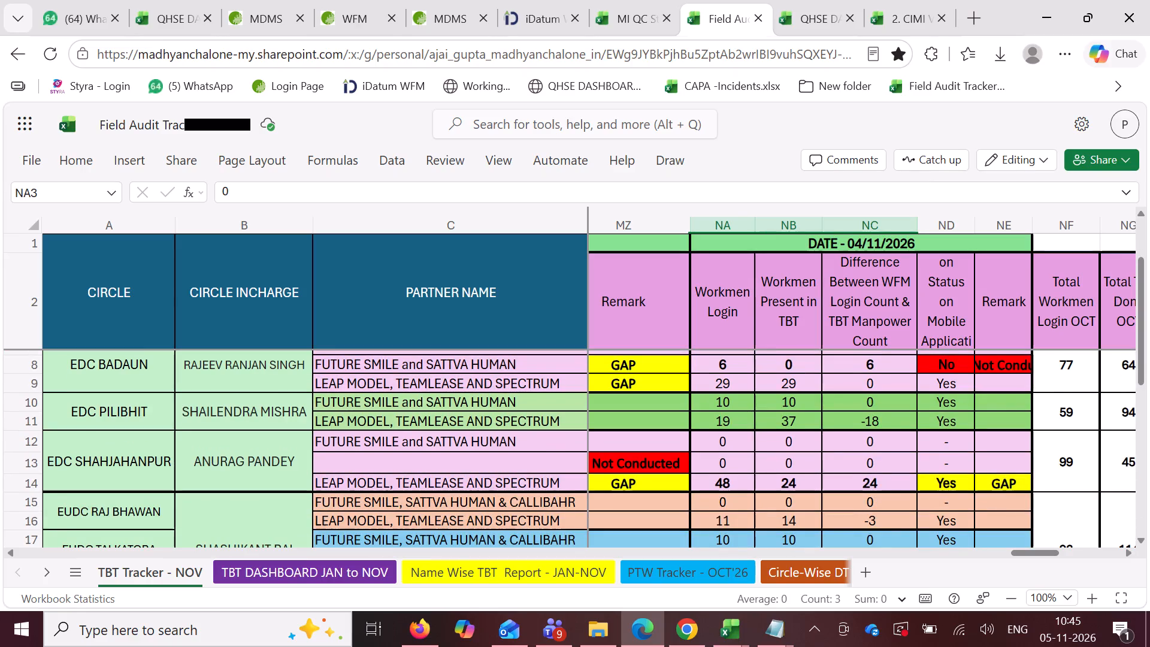
drag(718, 403, 864, 406)
scroll(502, 497, down, 1)
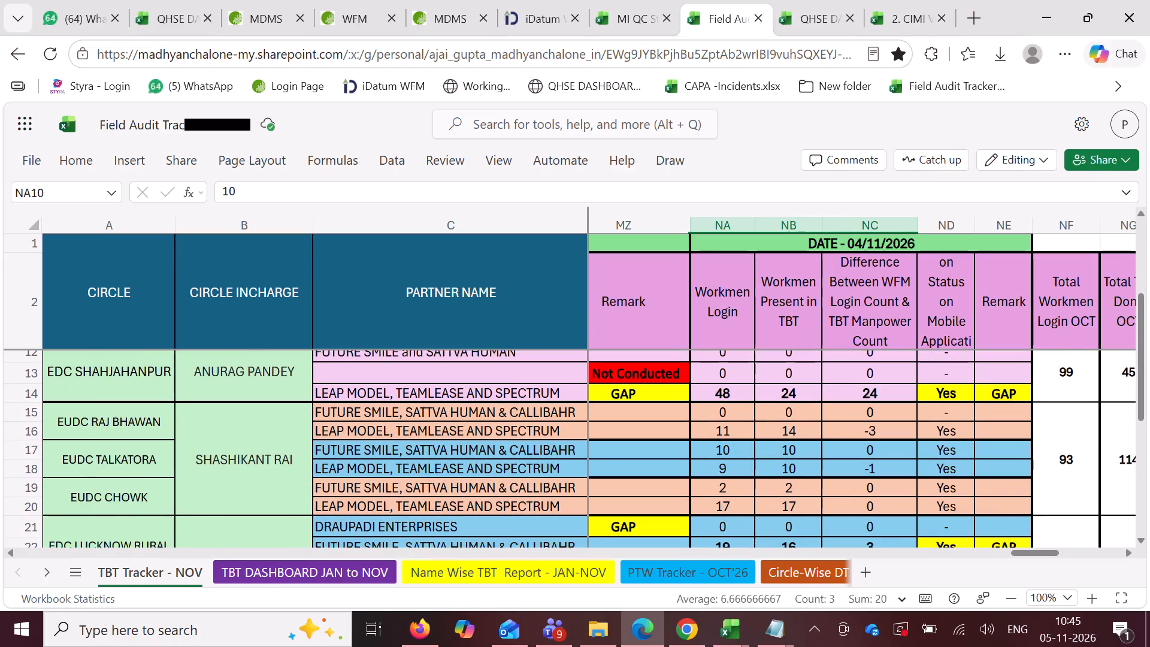
scroll(550, 439, up, 2)
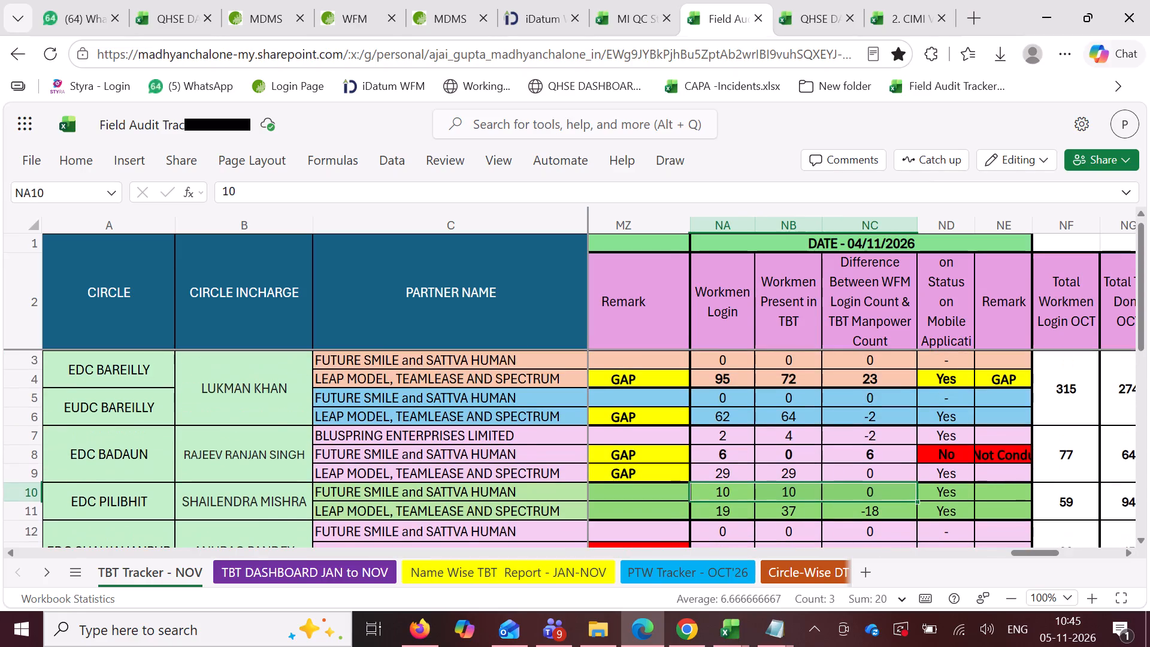
click(488, 451)
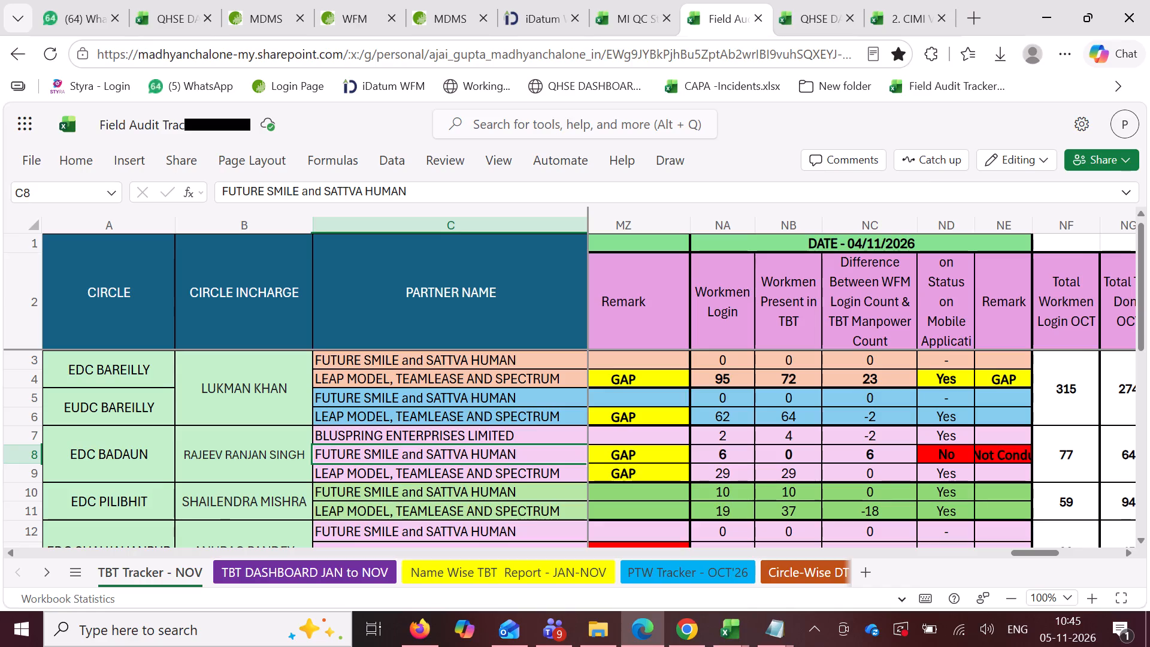
scroll(453, 427, up, 4)
click(440, 359)
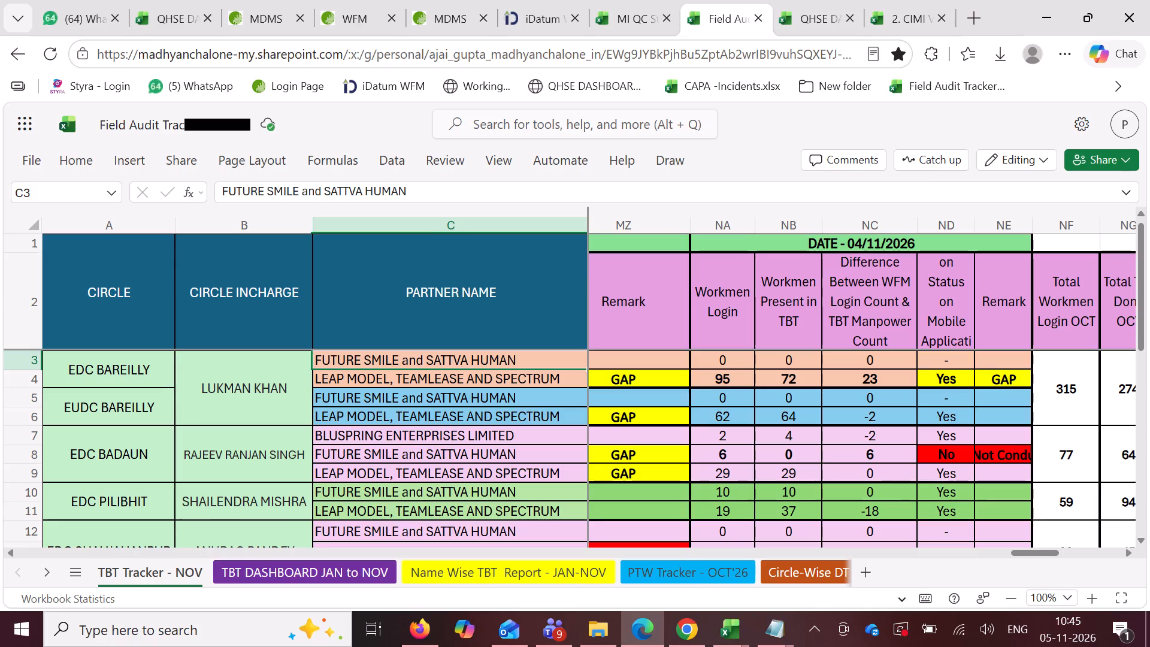
scroll(465, 474, down, 3)
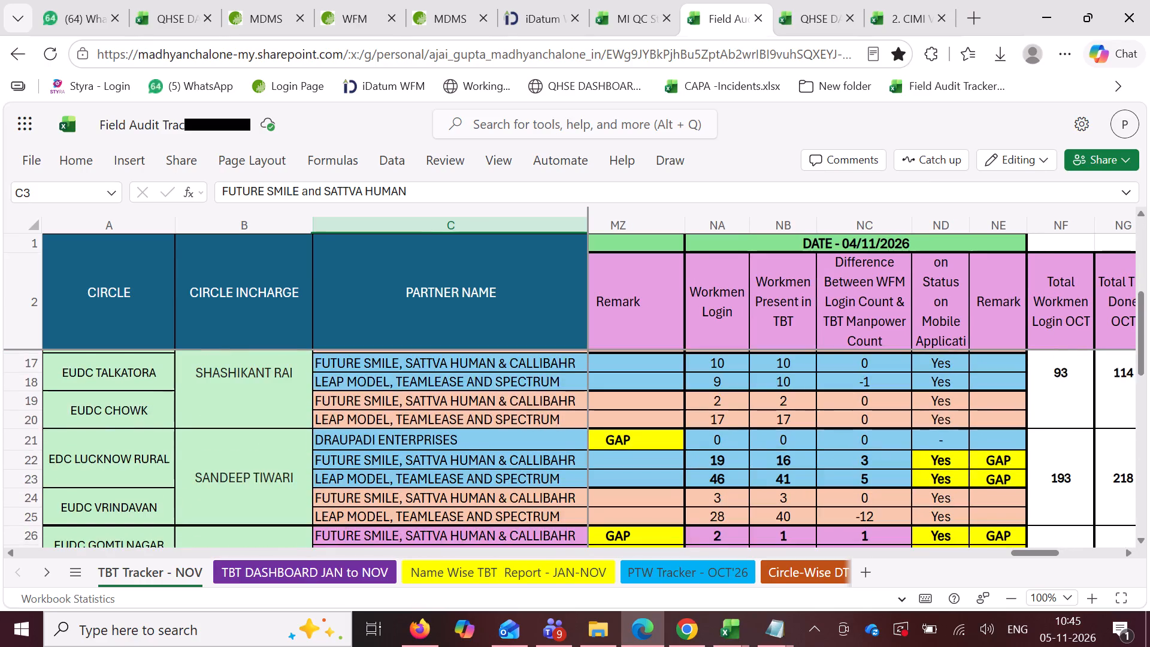
scroll(500, 470, down, 2)
click(549, 431)
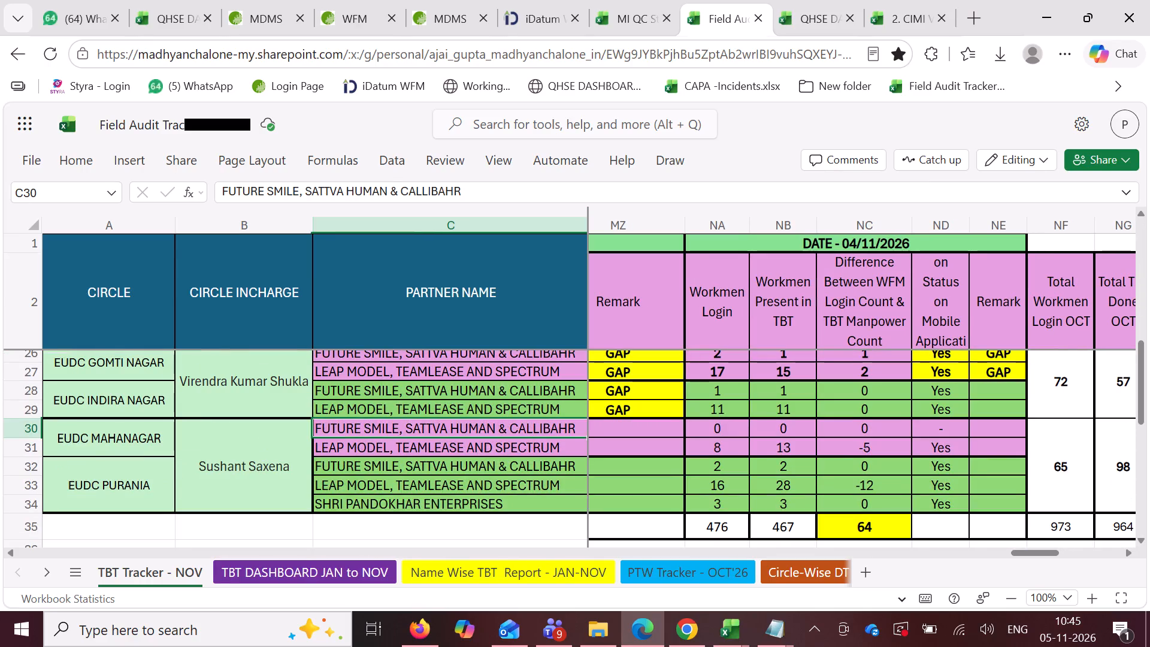
click(534, 473)
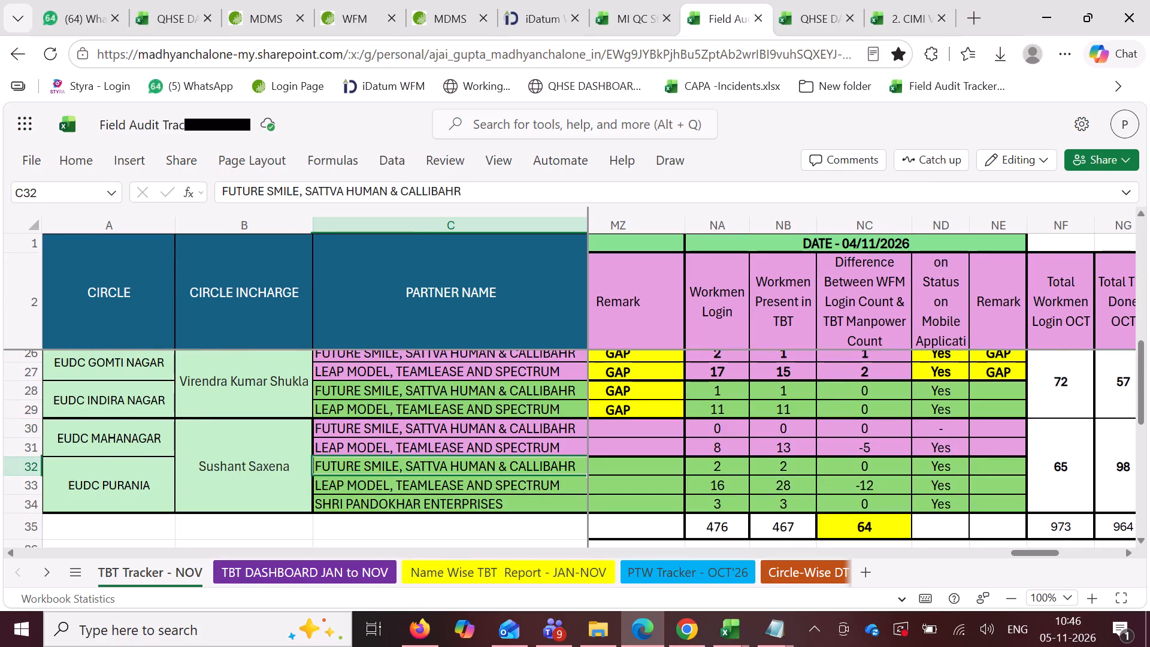
scroll(551, 463, up, 3)
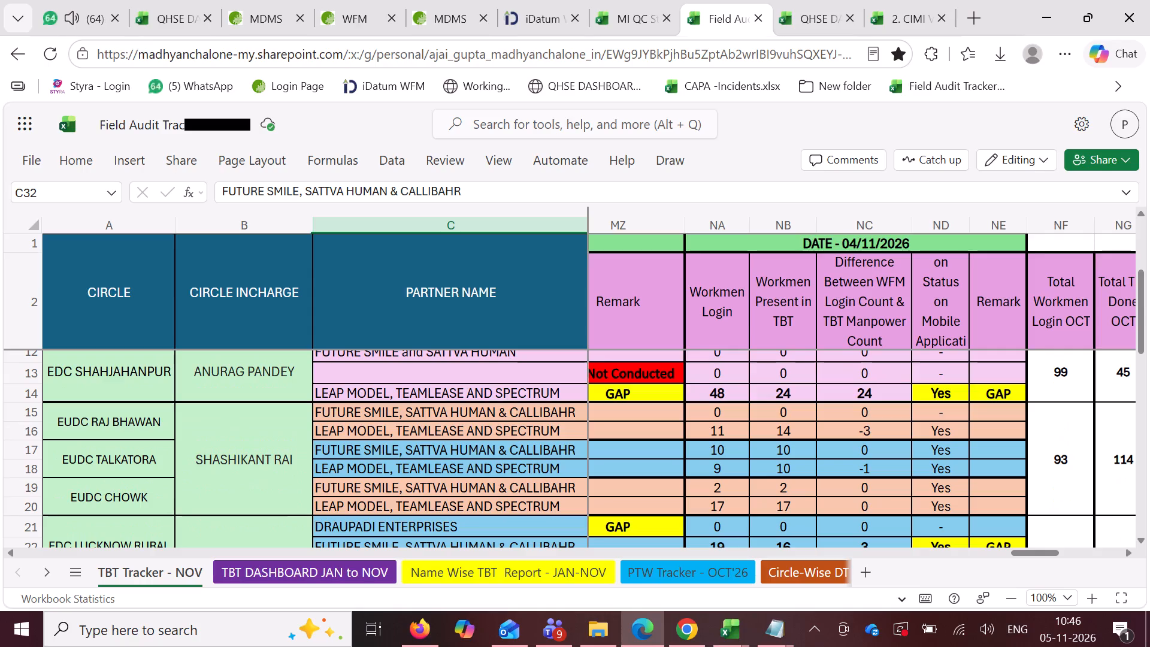
Return to the iDatum MI Report and set the custom date range from 9/1/2026 to 11/5/2026 for project MVVNL.
click(675, 626)
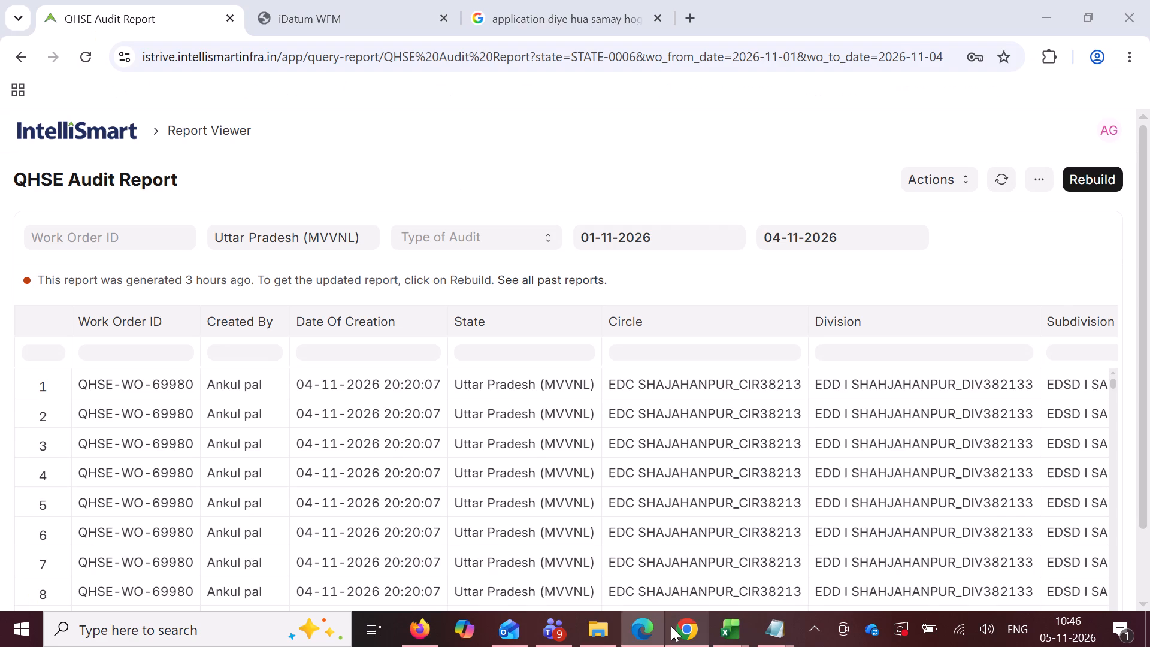
click(656, 625)
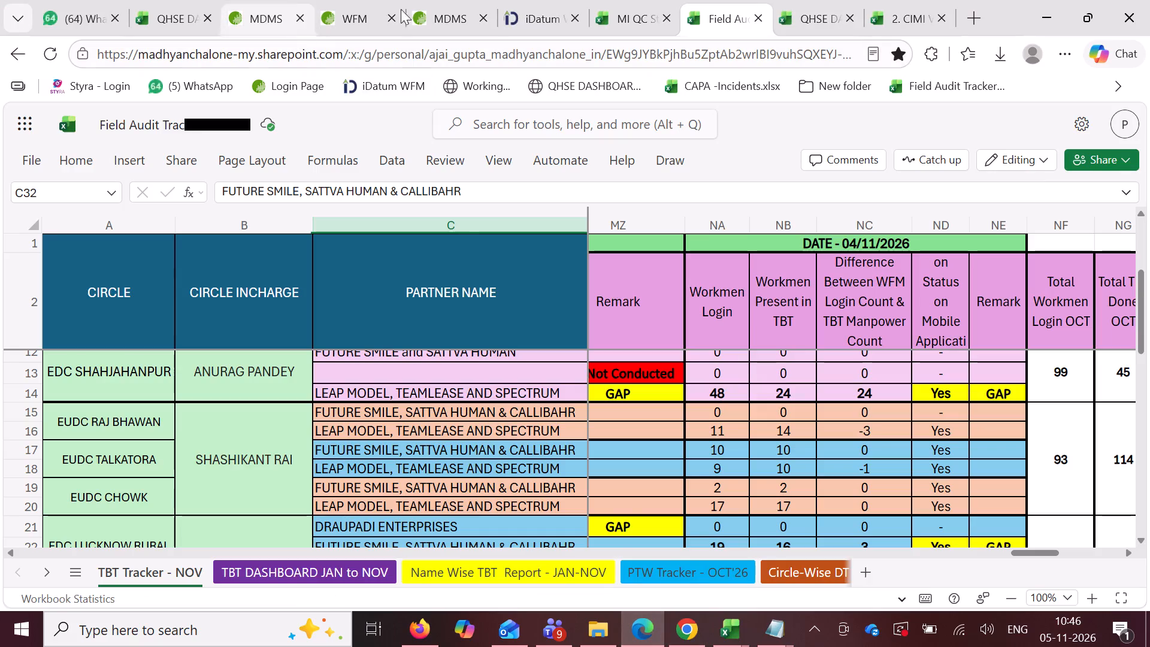
click(519, 14)
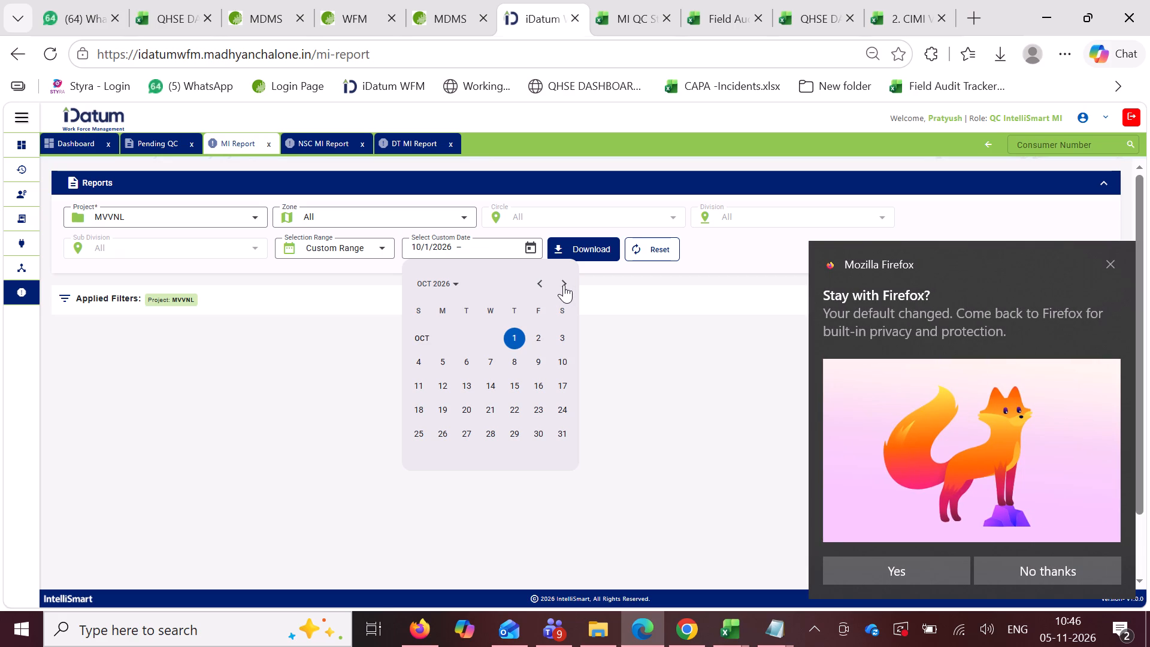
click(534, 283)
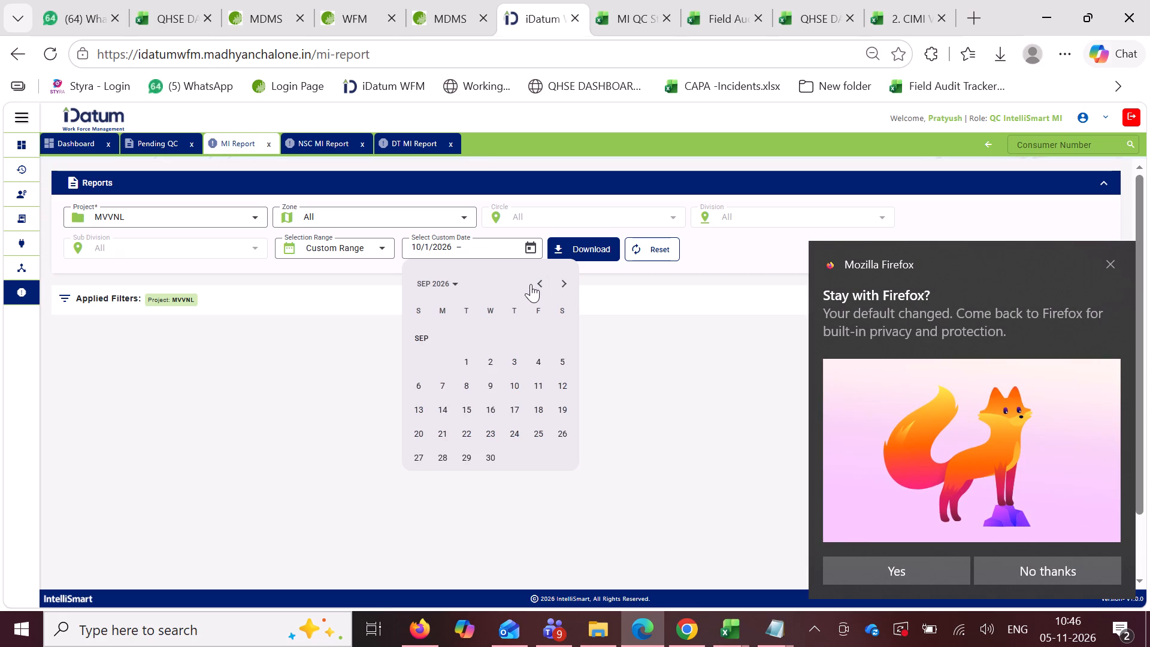
click(540, 285)
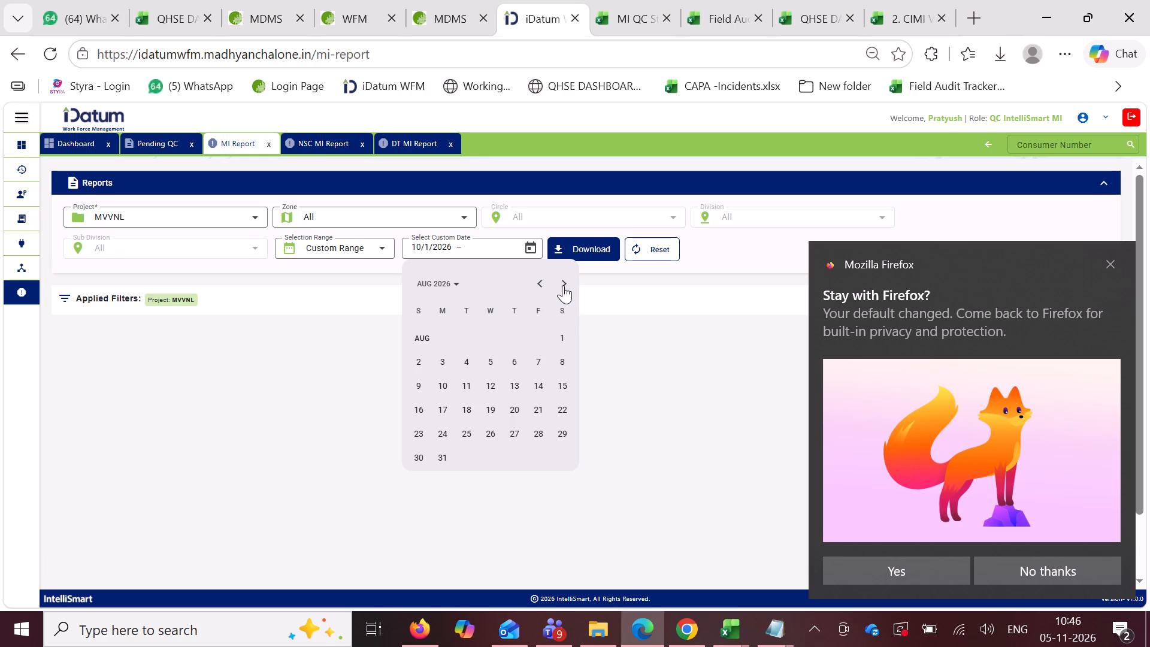
click(563, 285)
click(461, 353)
click(583, 277)
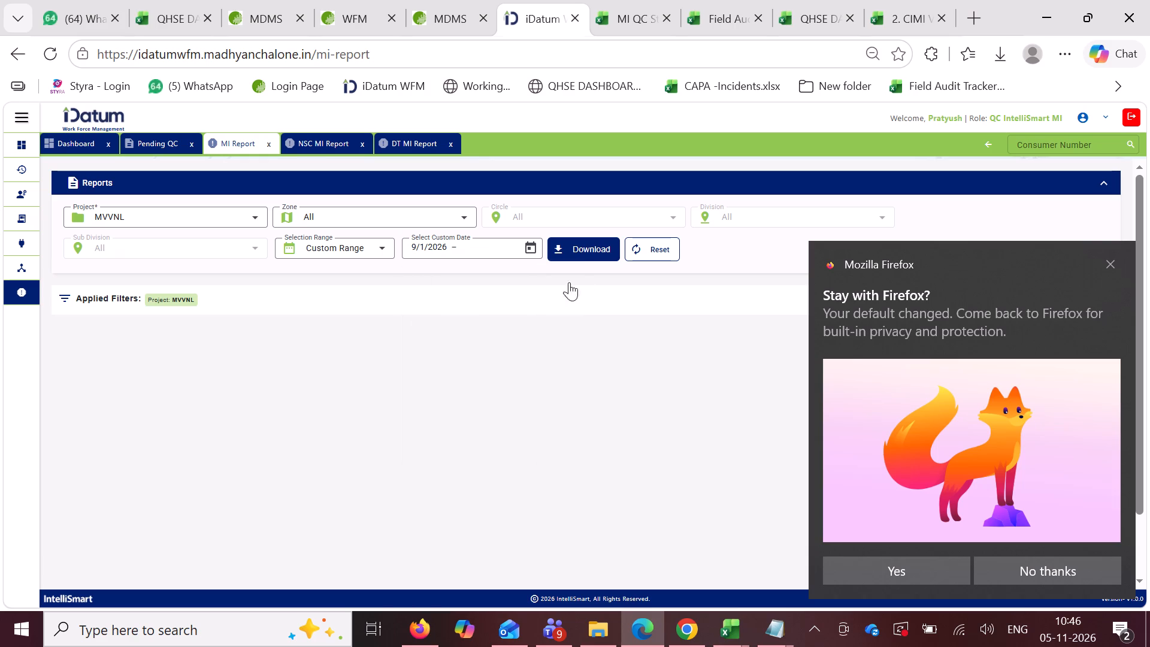
click(567, 282)
click(530, 255)
click(568, 292)
click(568, 289)
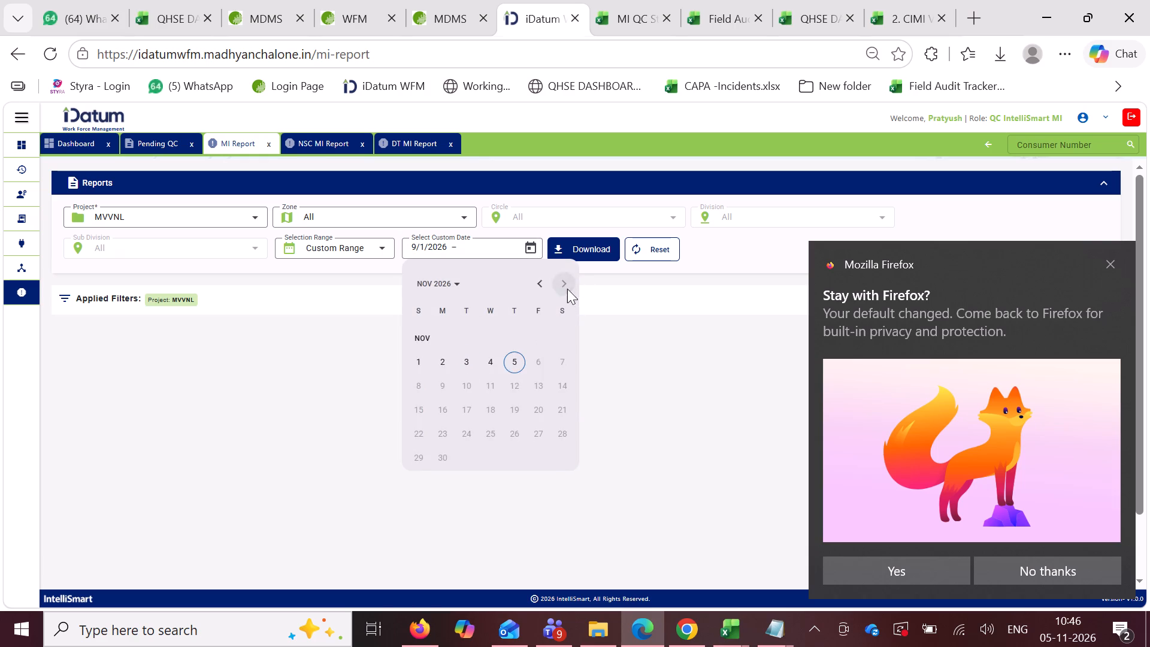
click(517, 366)
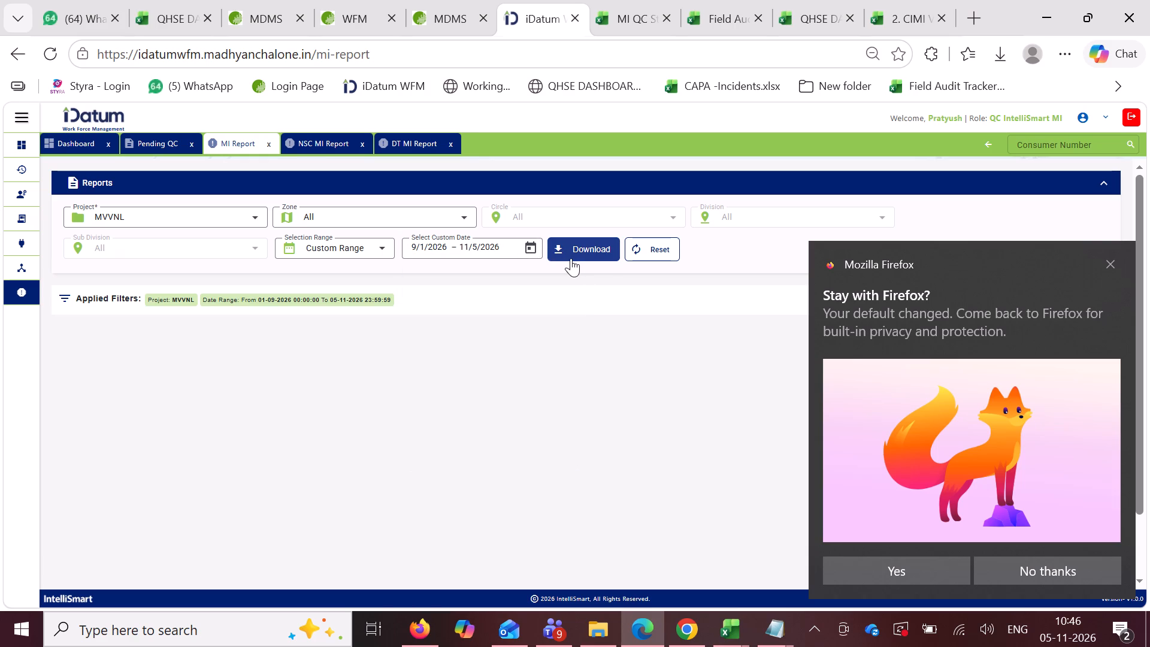
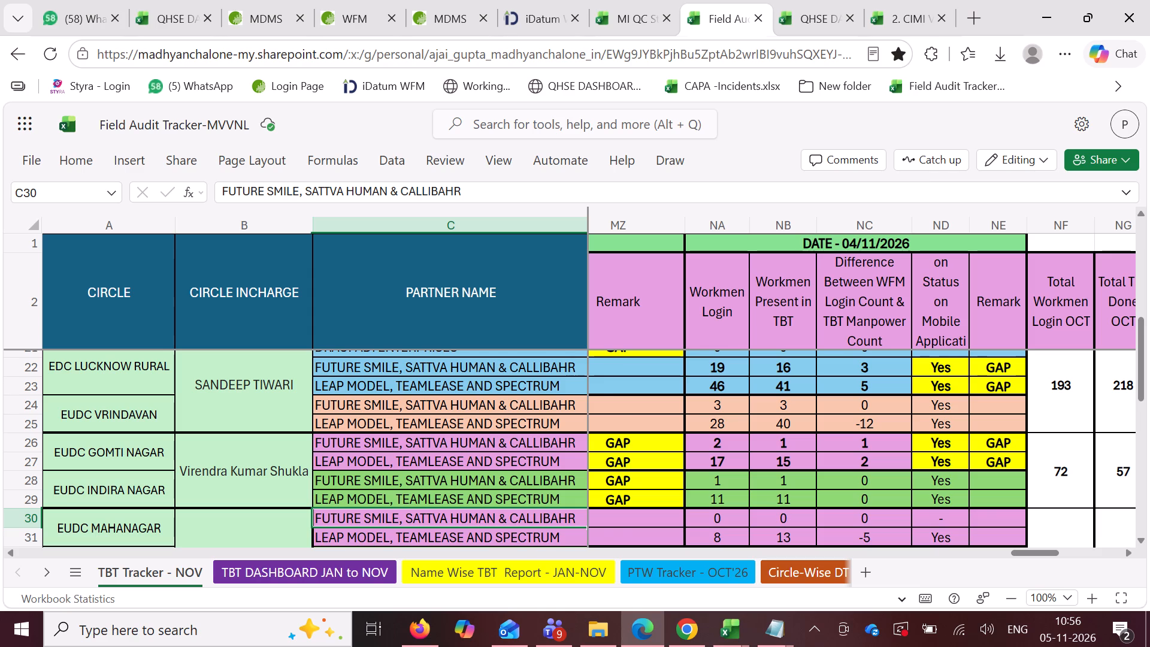
Review the 04/11/2026 workmen login, TBT attendance, difference and remark entries for all circles through the totals row in TBT Tracker - NOV.
scroll(509, 429, up, 1)
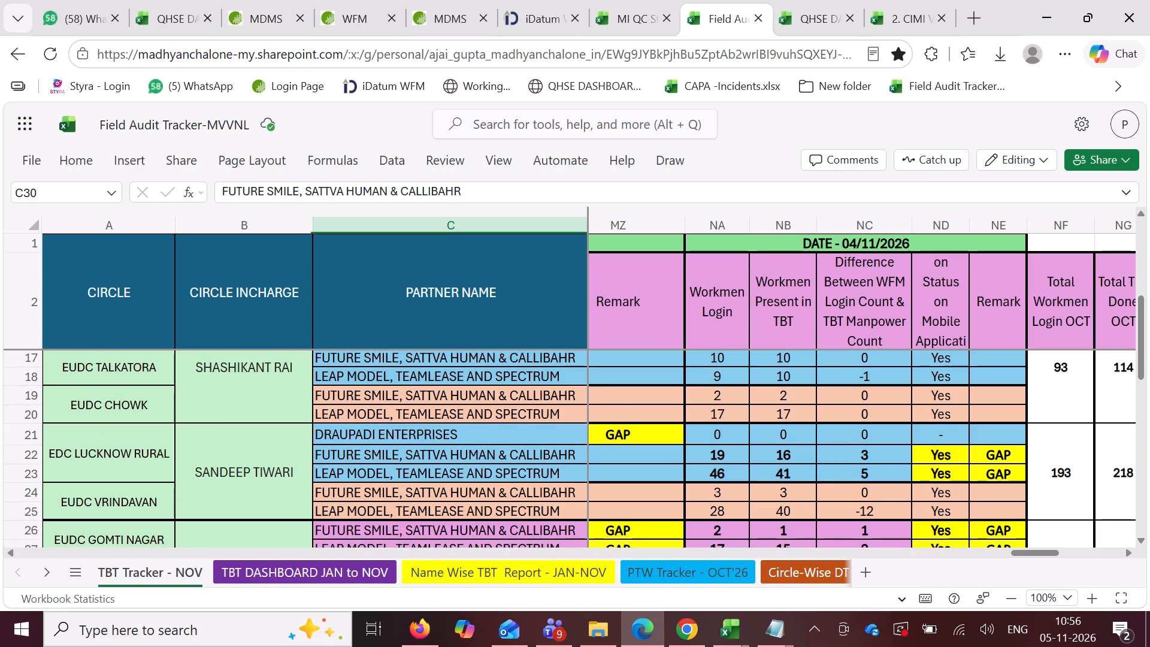
scroll(501, 467, up, 5)
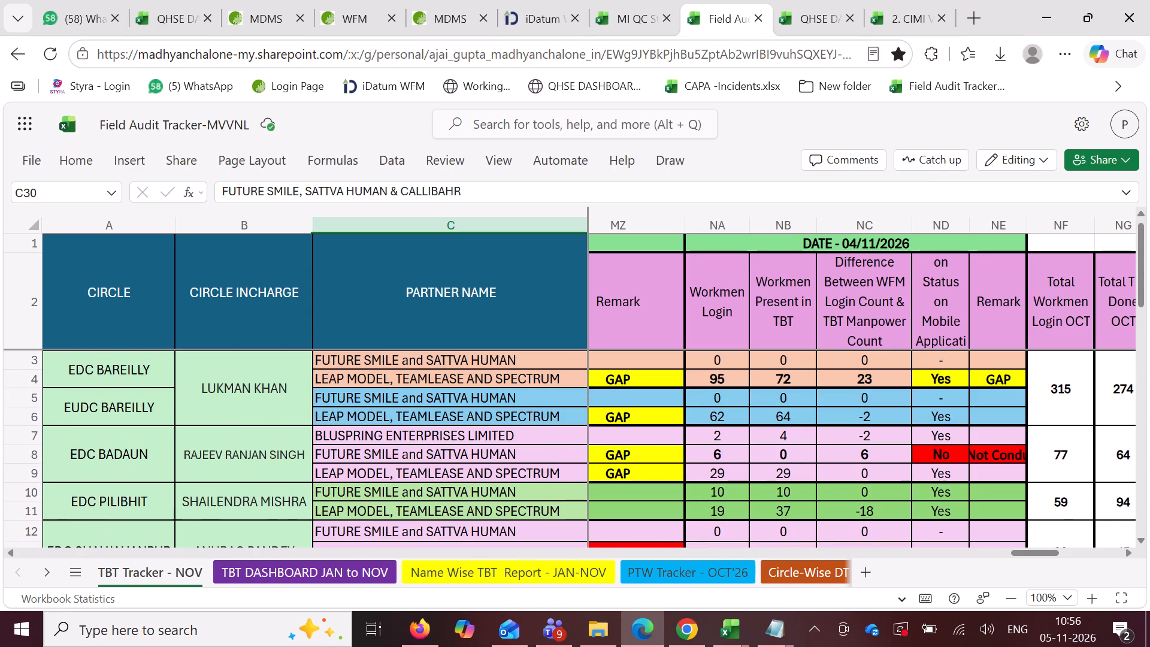
scroll(501, 462, up, 3)
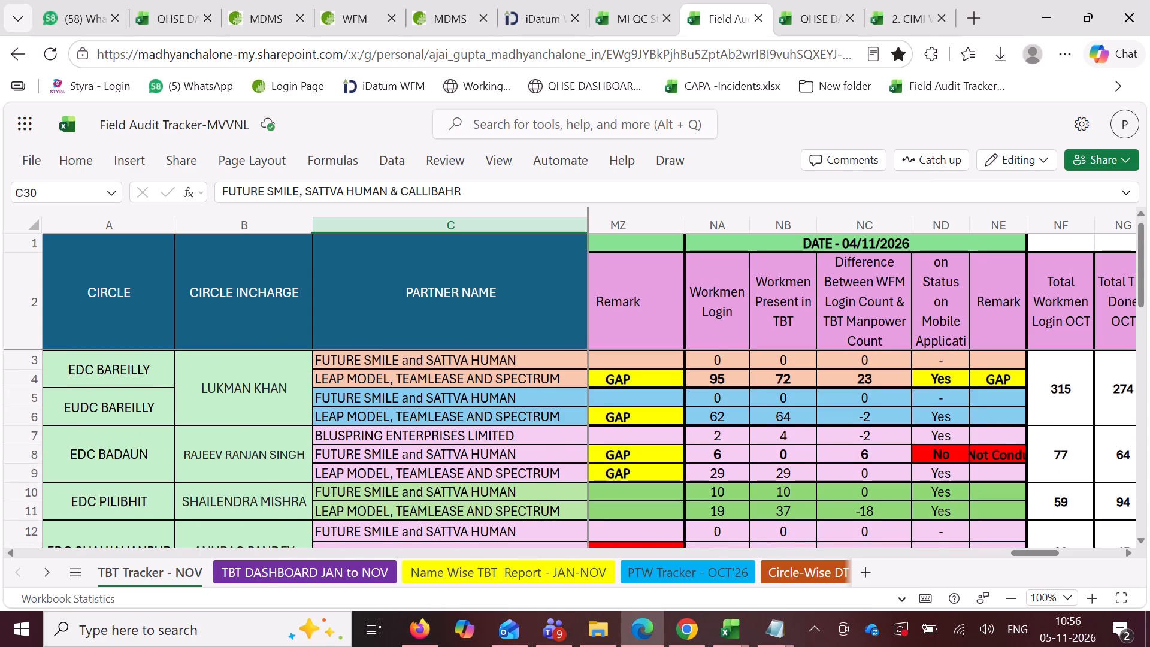
scroll(550, 448, down, 2)
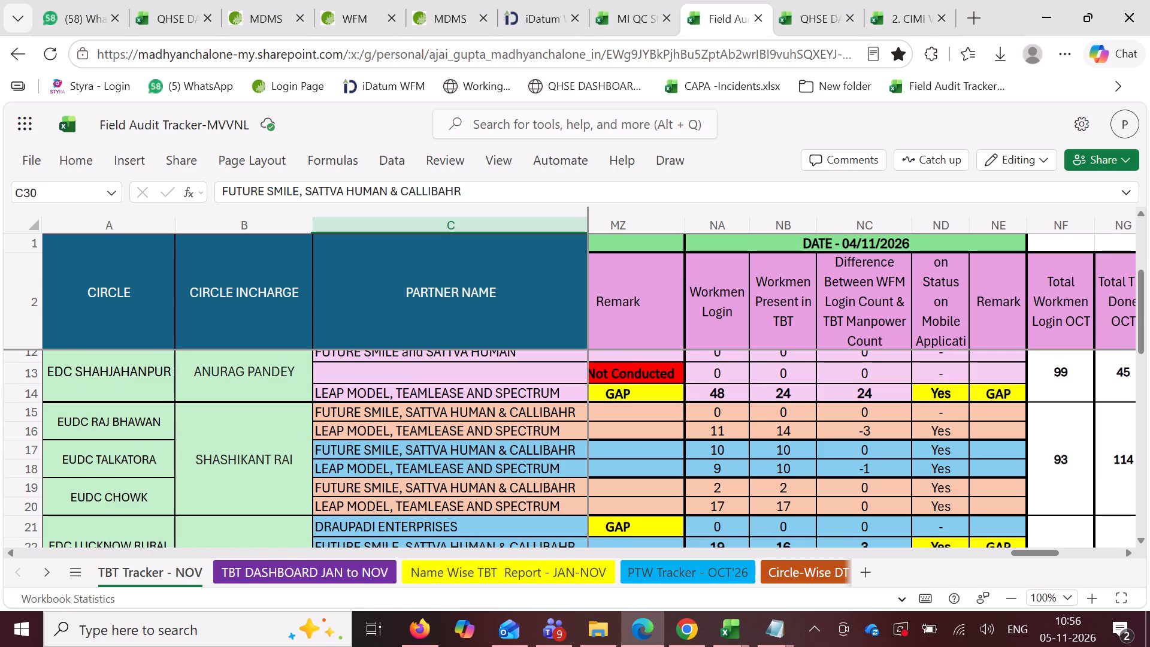
scroll(523, 441, down, 4)
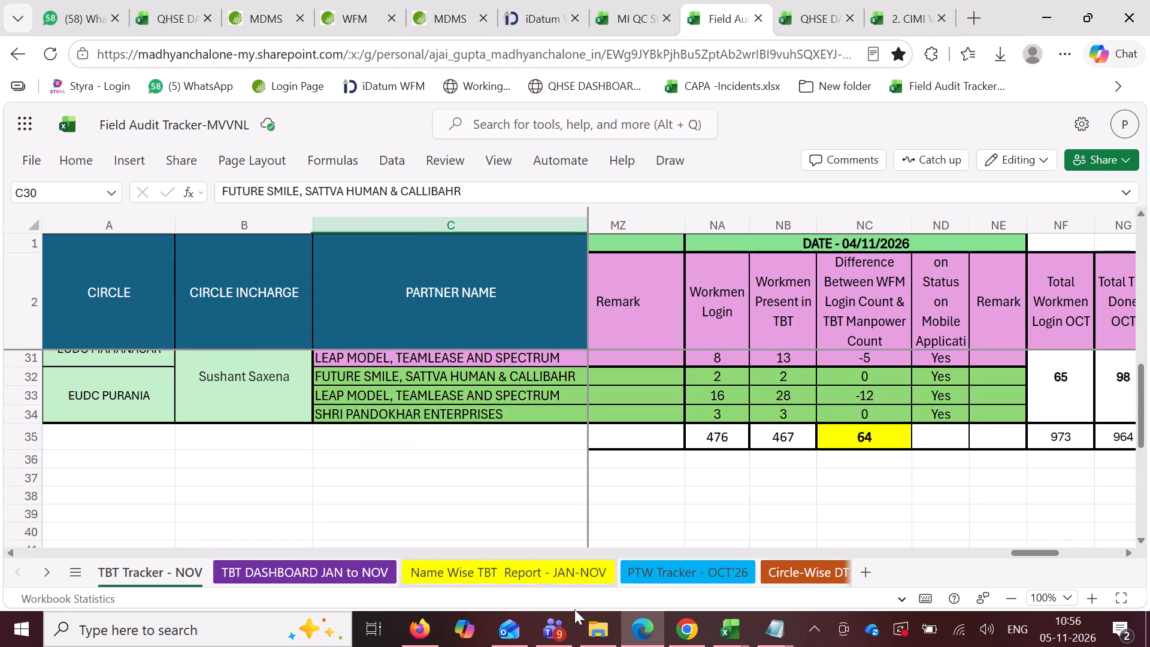
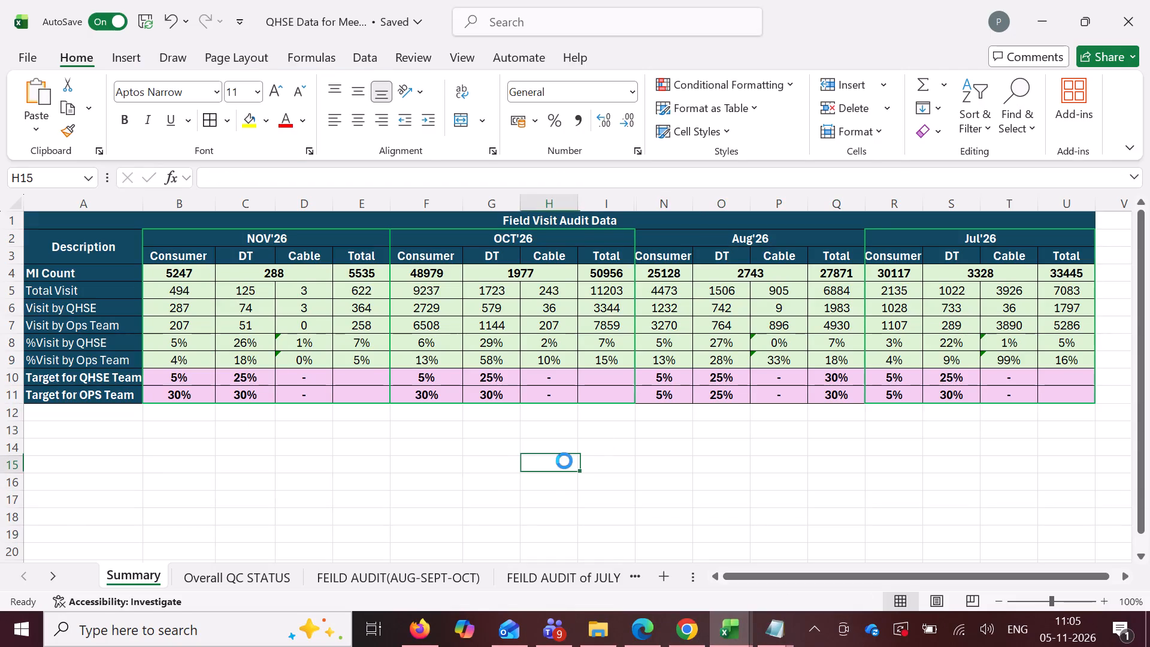
Review the QHSE meeting workbook's sheets from Overall QC STATUS through the audit, TBT, PTW and Safety sheets to QC2 & QC3 REJ.
click(282, 573)
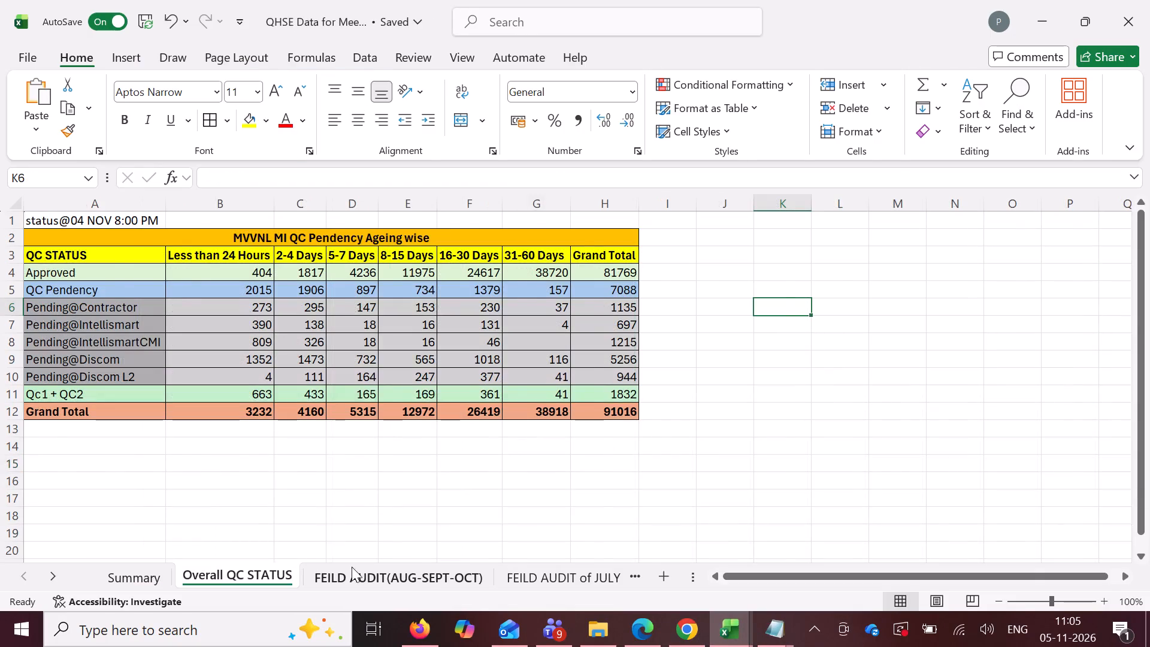
click(352, 567)
click(567, 573)
click(592, 571)
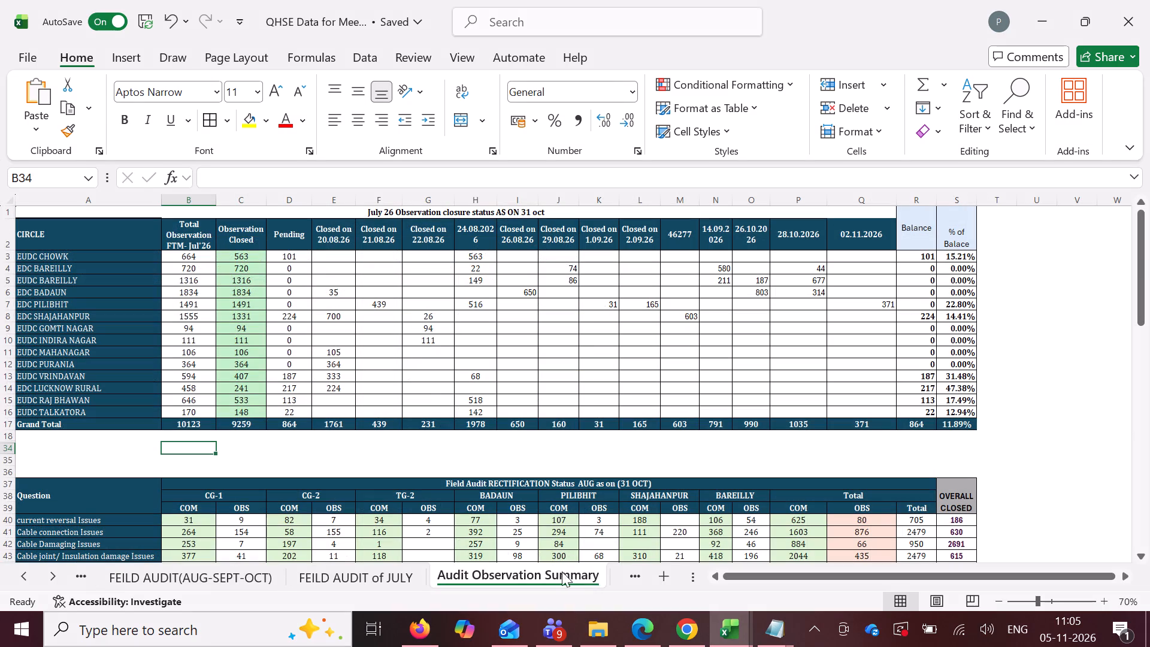
click(615, 576)
click(485, 571)
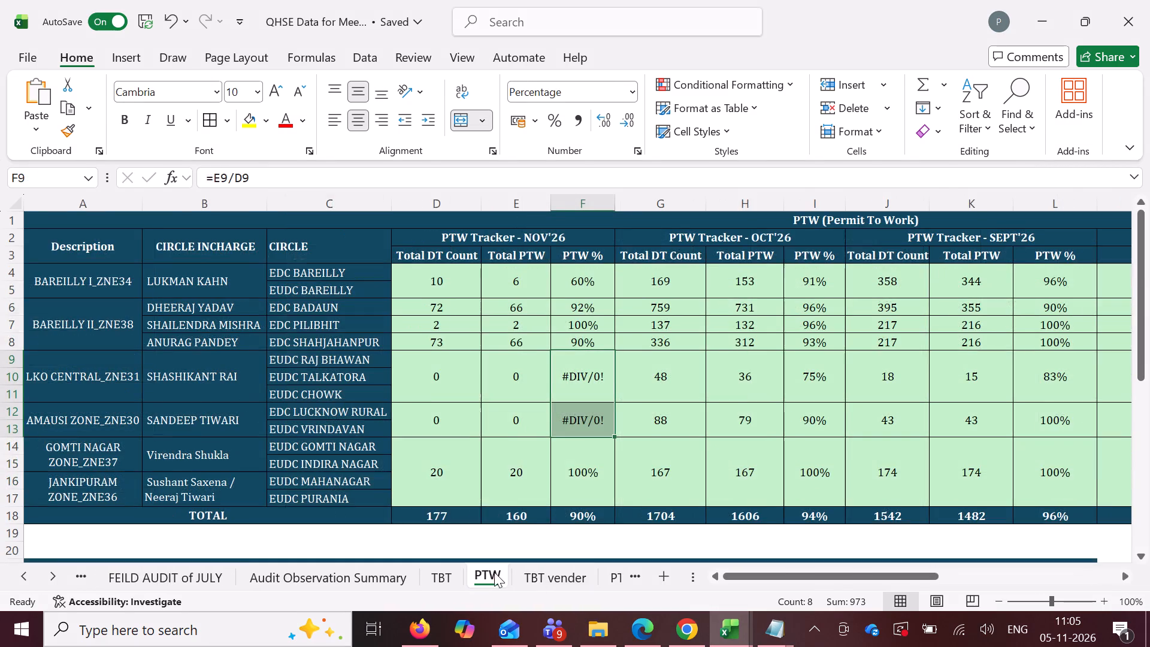
click(544, 578)
click(595, 582)
click(603, 582)
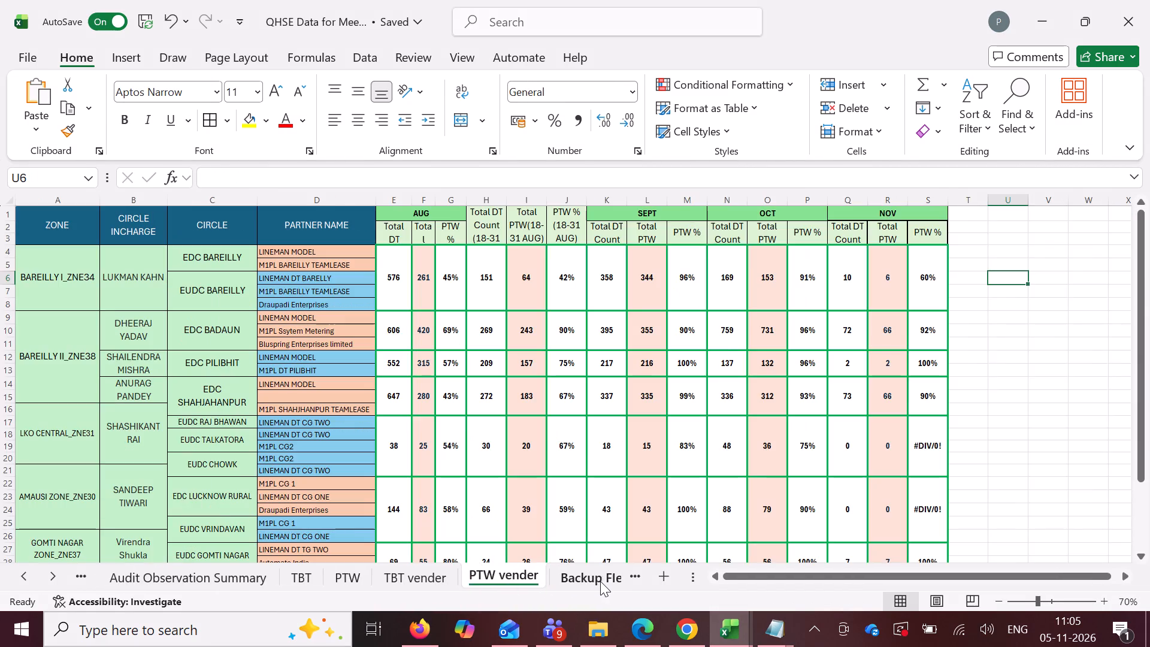
click(598, 581)
click(525, 575)
click(582, 583)
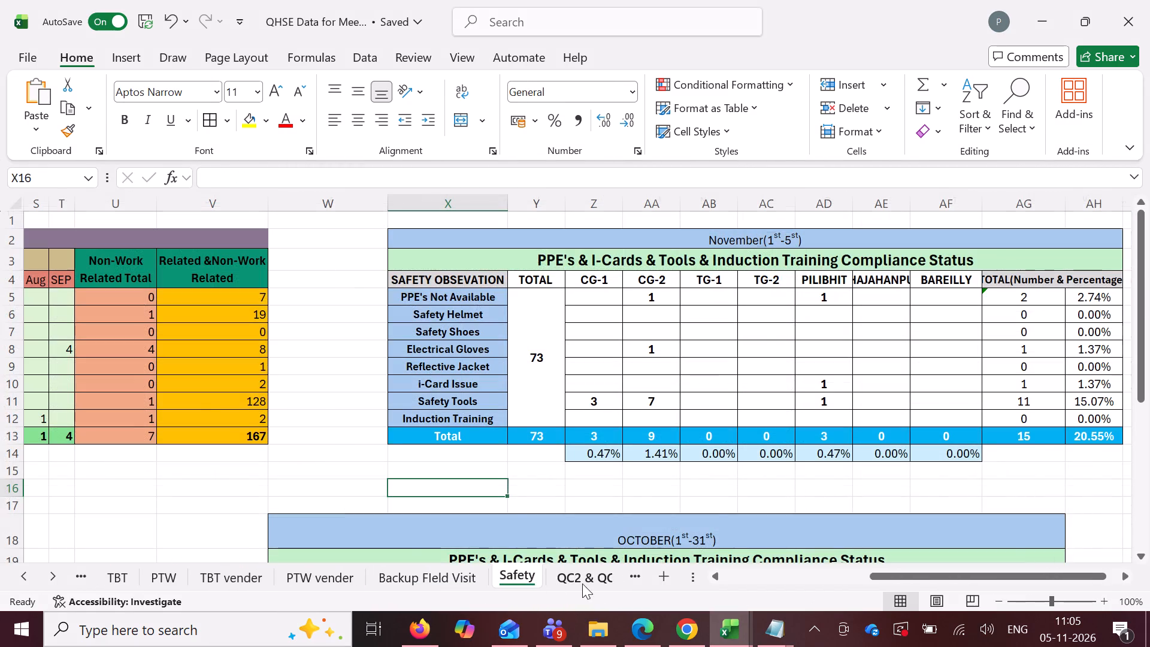
click(440, 492)
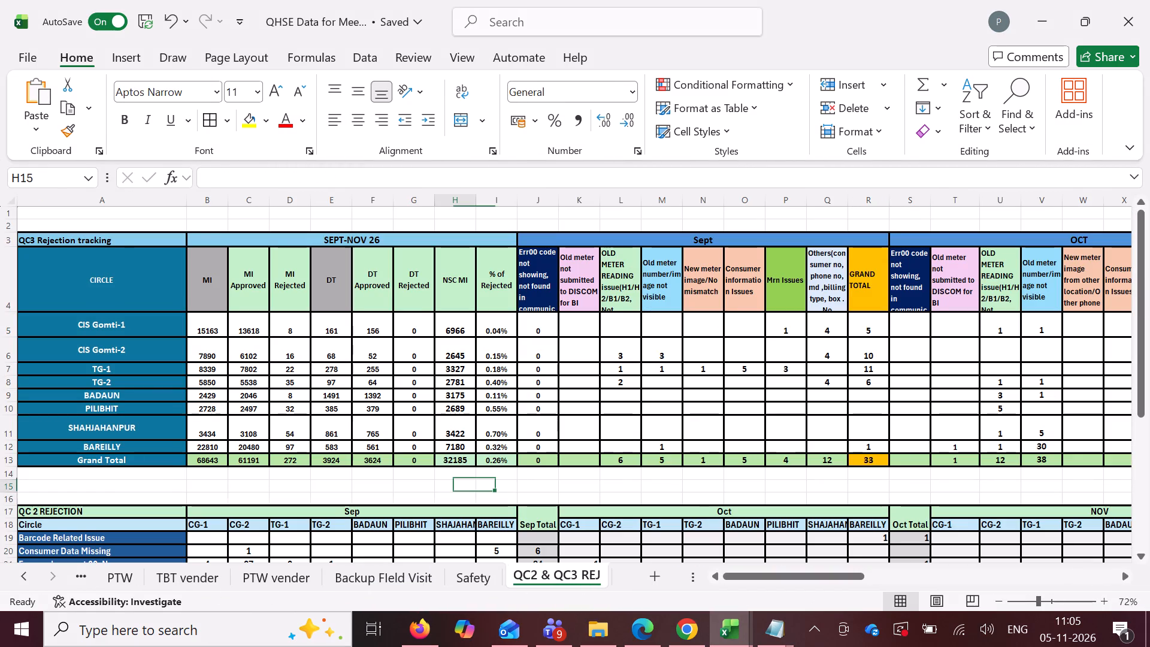
Save the QHSE meeting workbook.
key(ctrl+s)
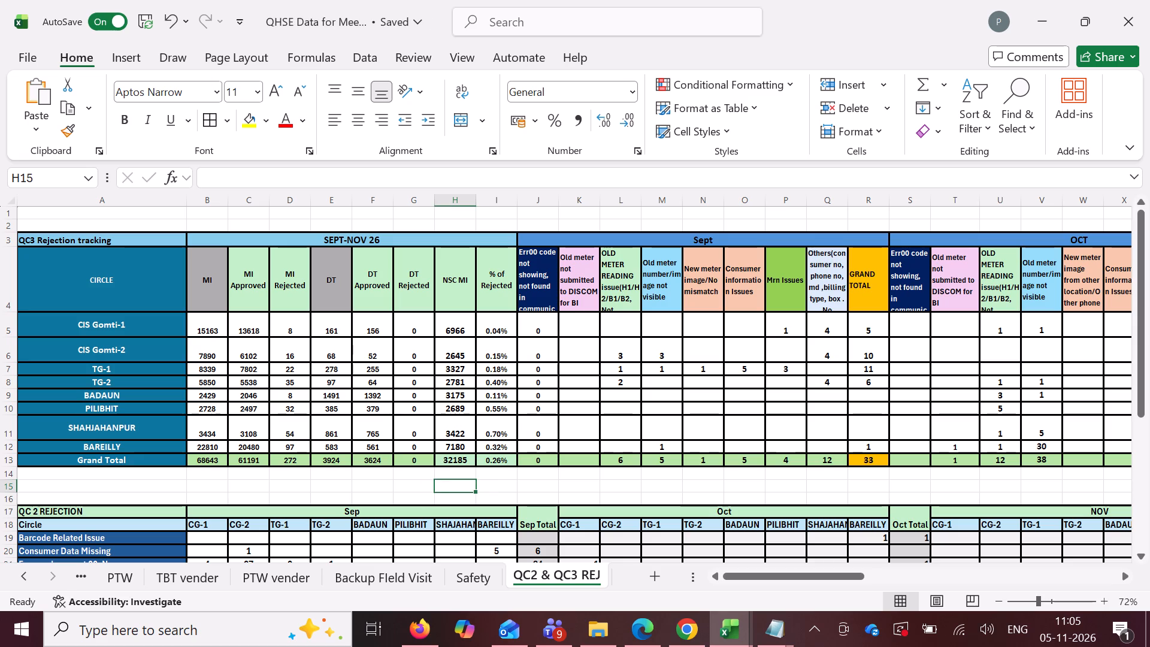